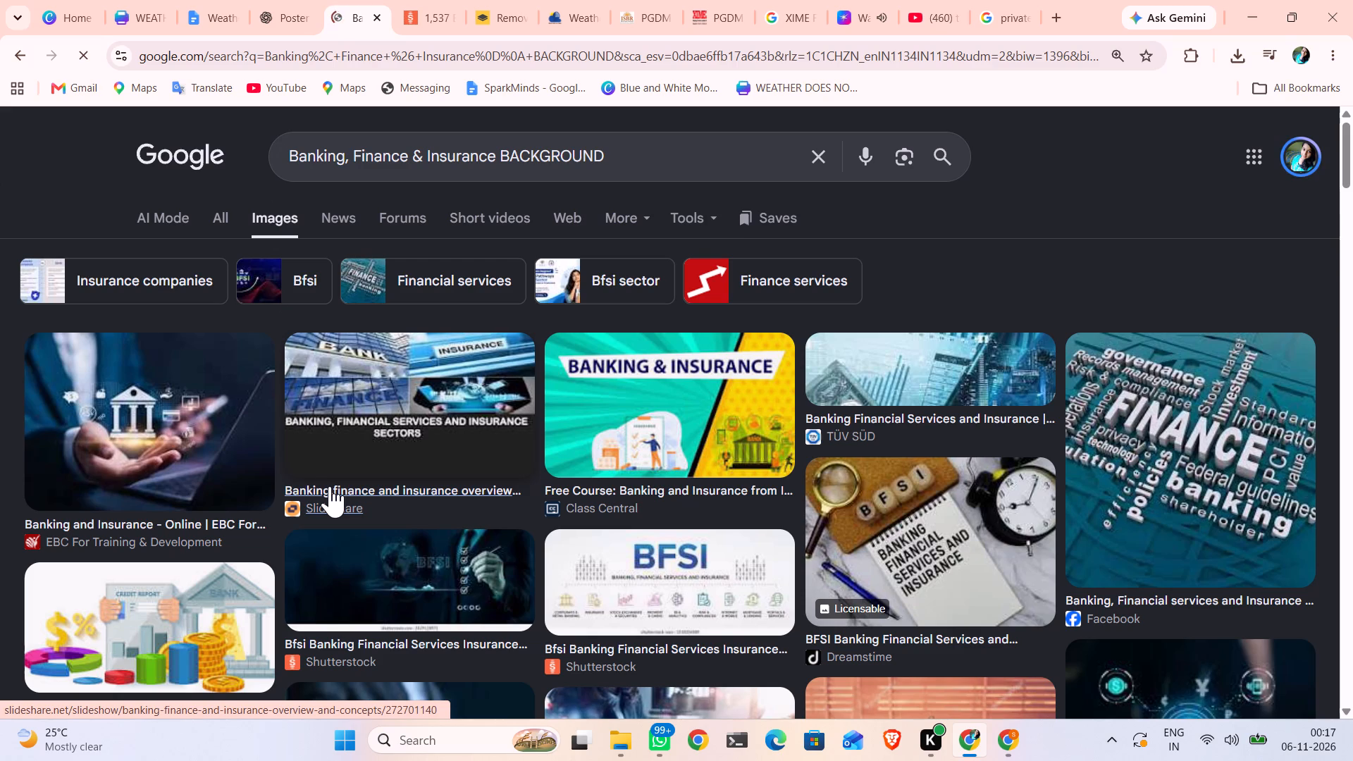
# Browse the image results for a poster background and copy the Sinequa stock-chart image titled "AI-Powered Search for Banking, Insurance".
pyautogui.scroll(-2, 330, 486)
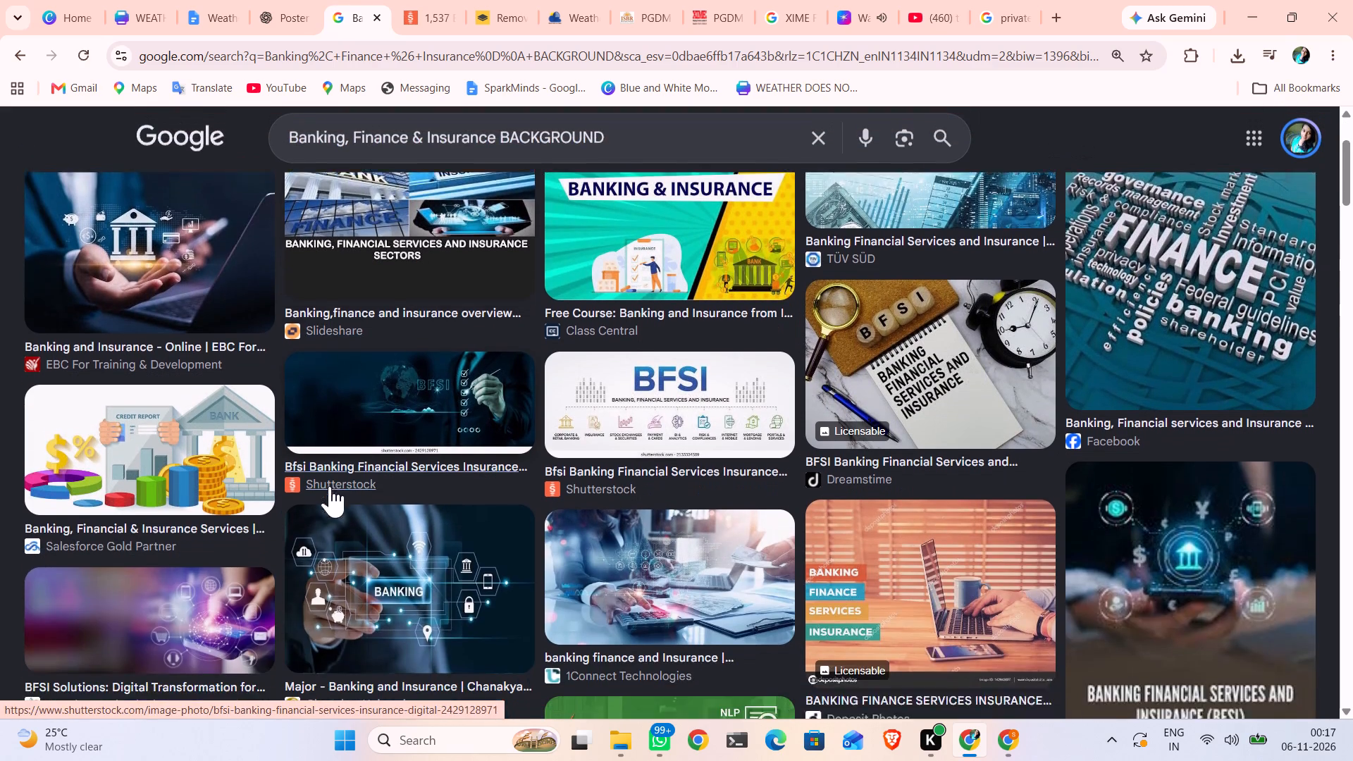
pyautogui.scroll(-2, 330, 486)
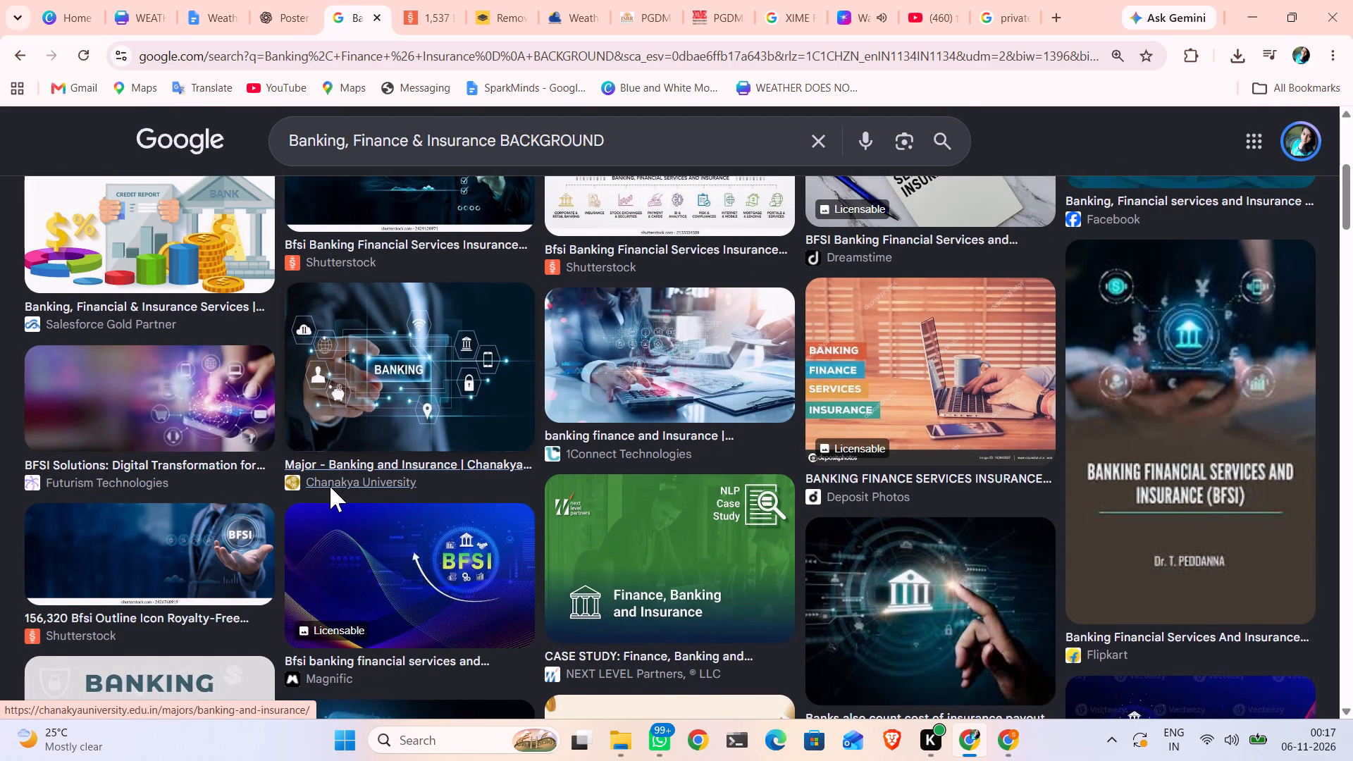
pyautogui.scroll(-2, 330, 486)
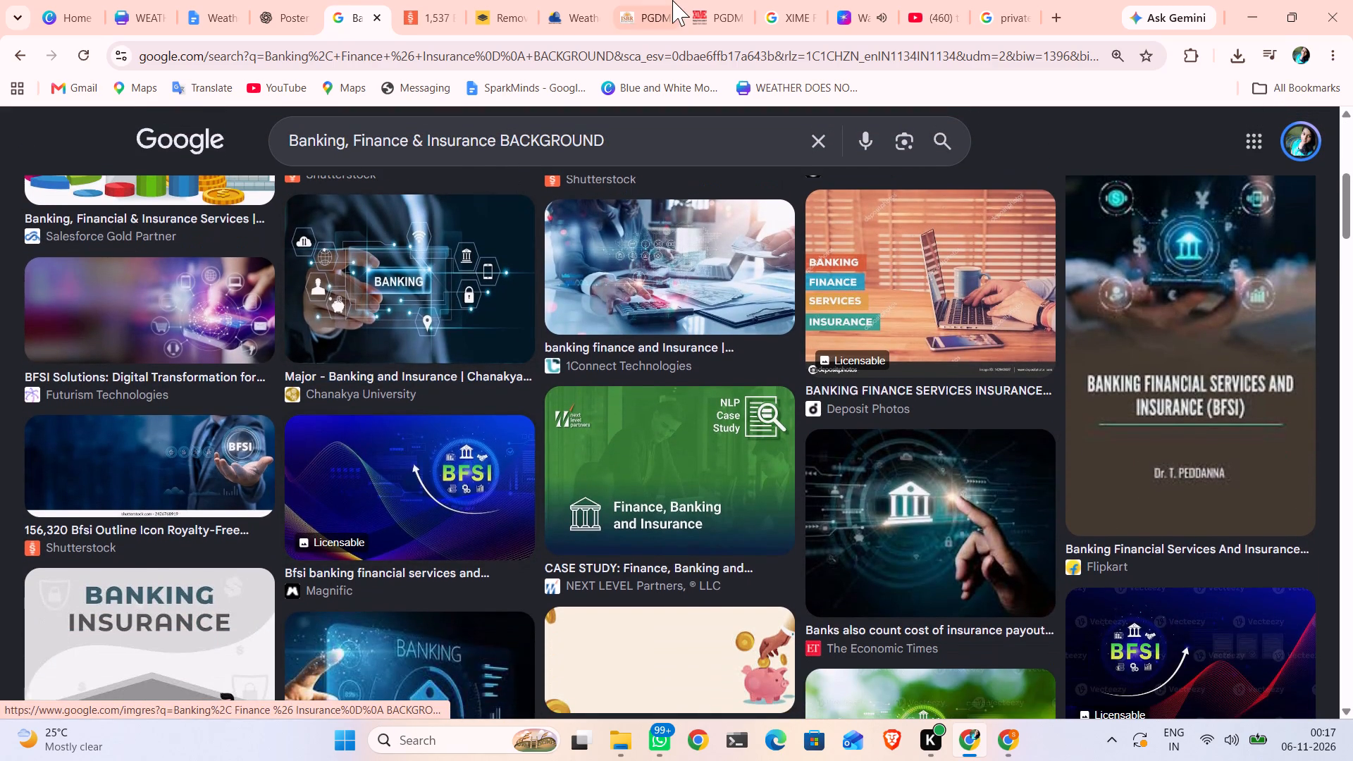
pyautogui.click(853, 8)
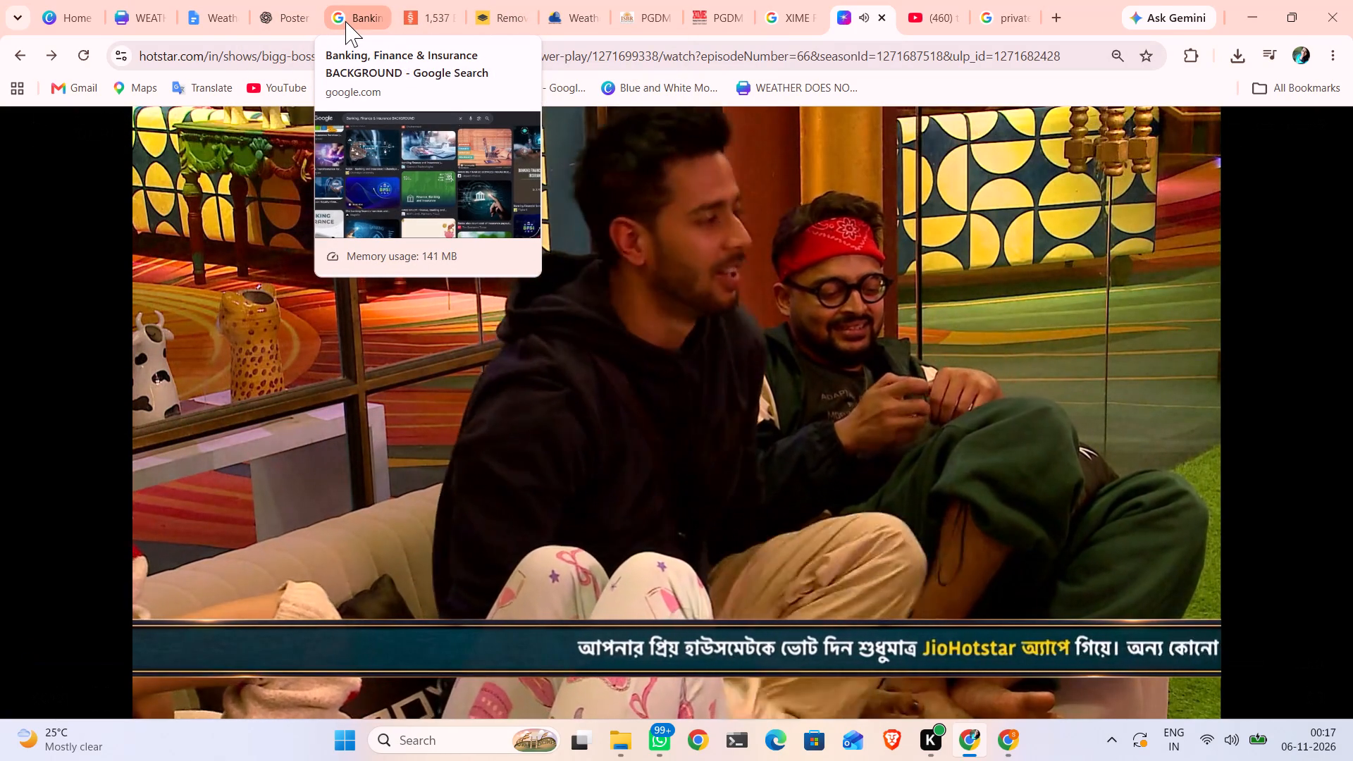
pyautogui.click(345, 21)
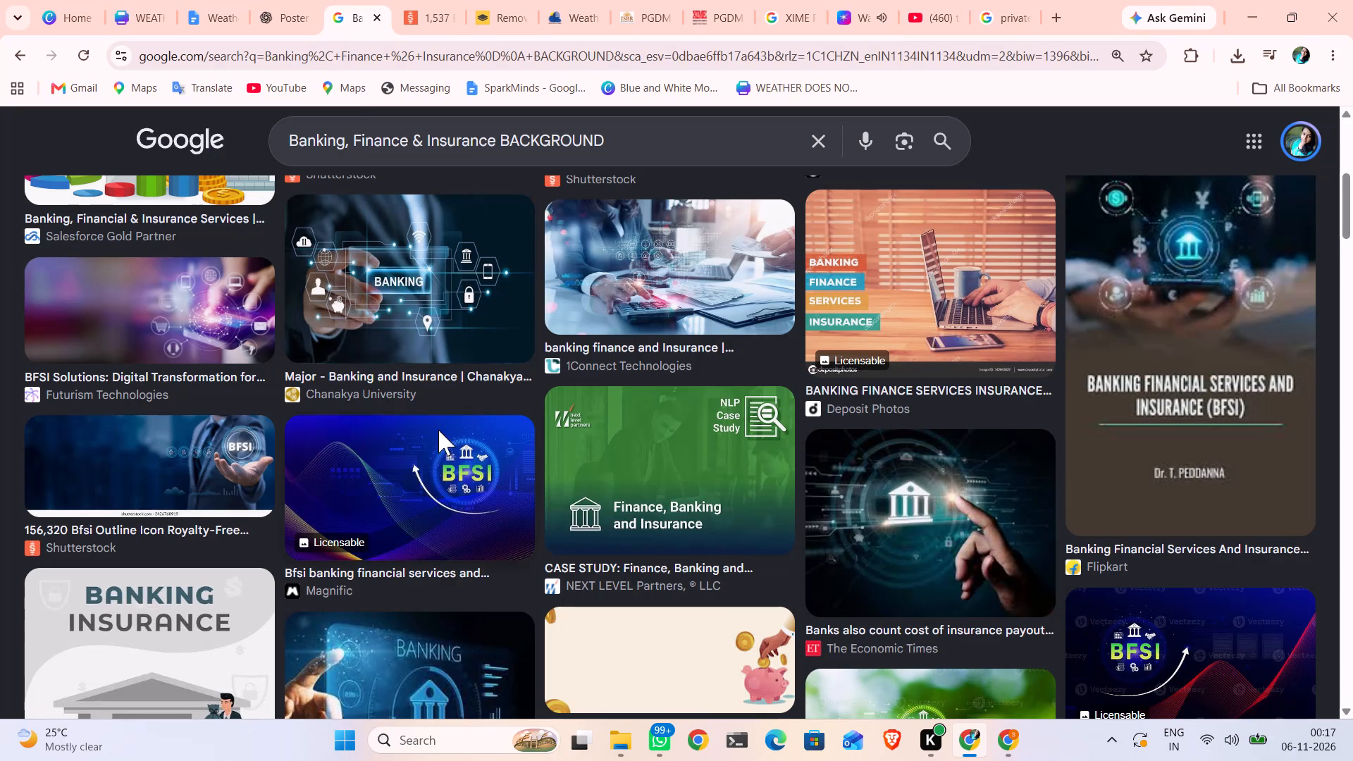
pyautogui.scroll(-1, 438, 430)
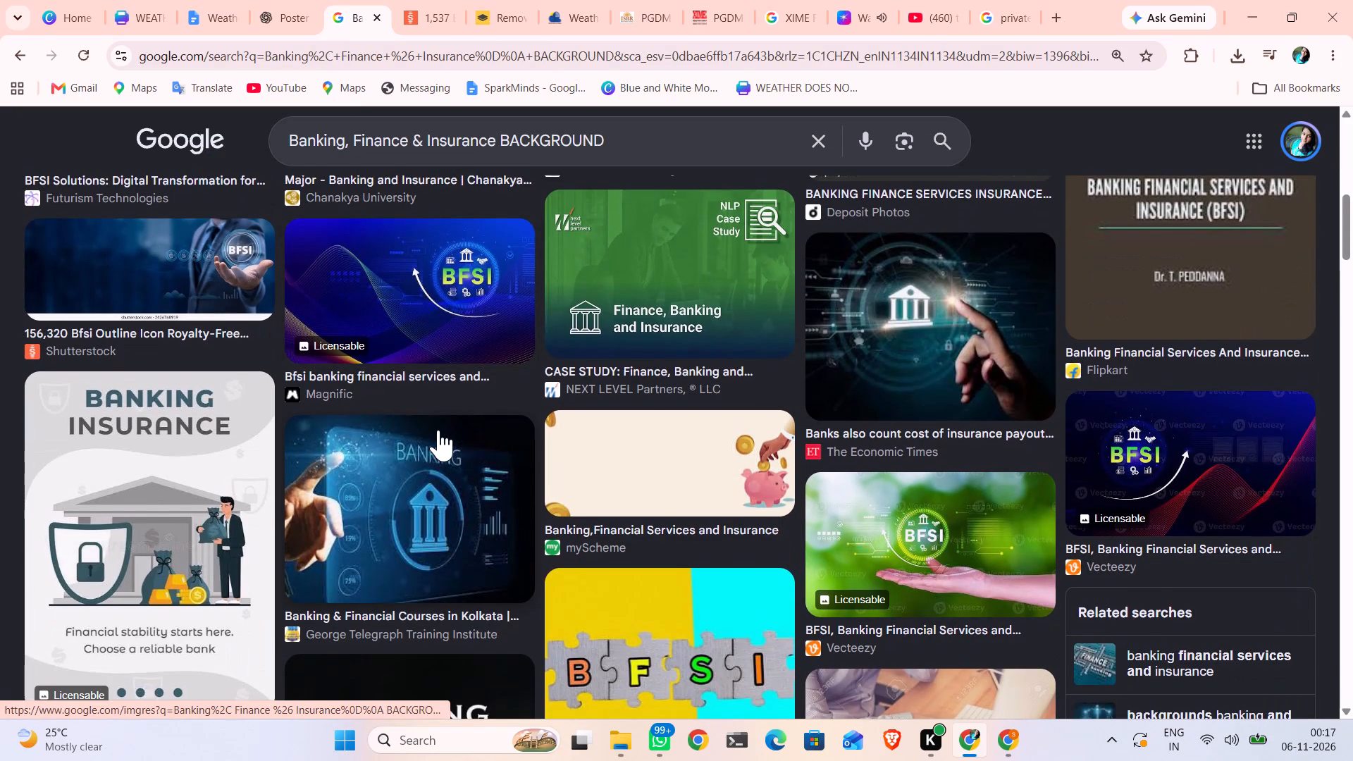
pyautogui.scroll(-1, 438, 430)
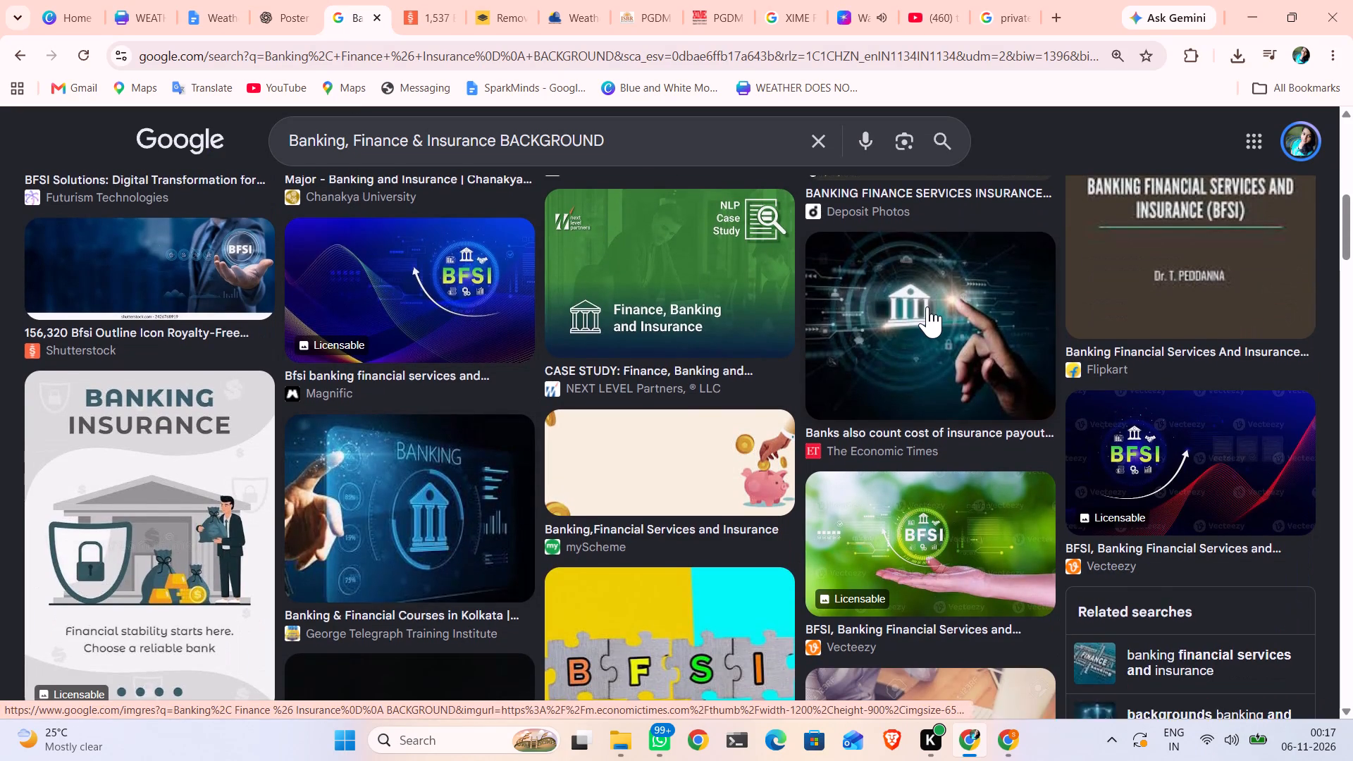
pyautogui.scroll(-6, 929, 307)
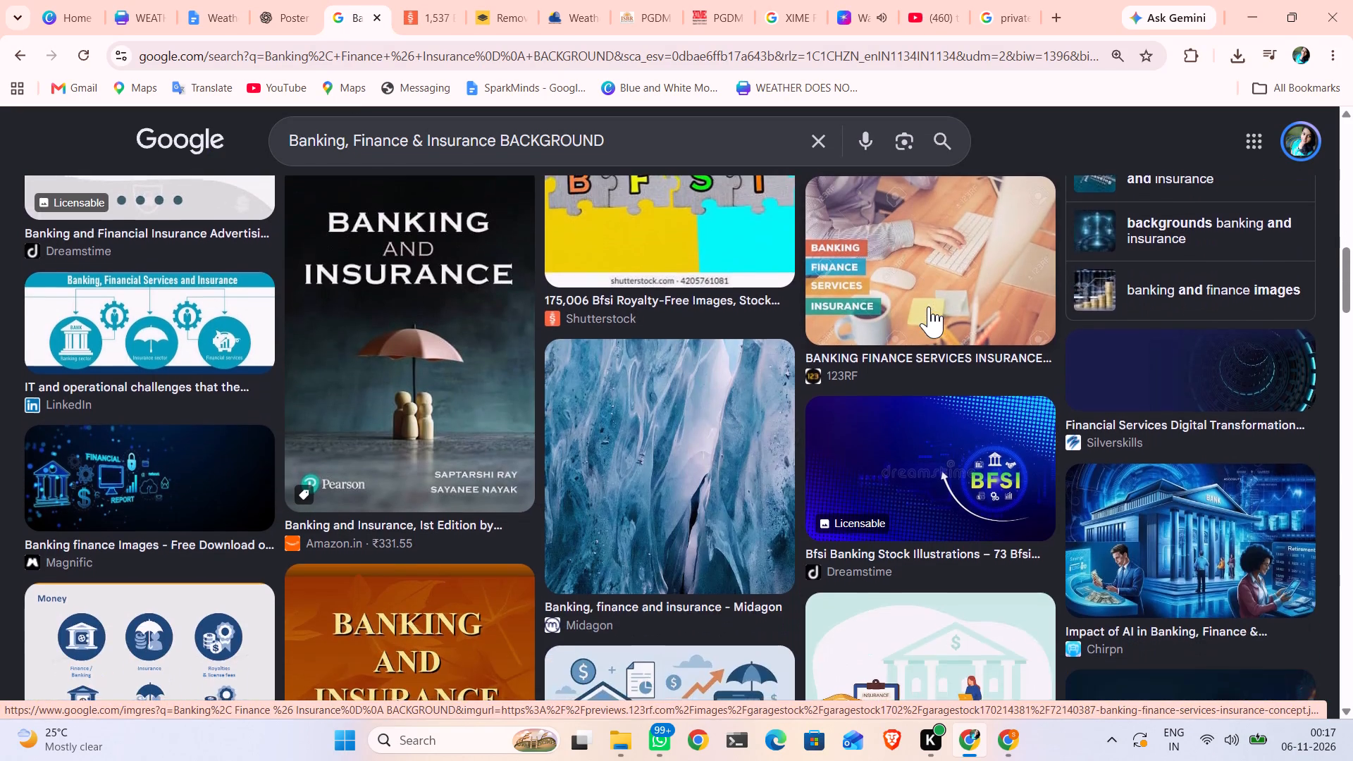
pyautogui.scroll(-5, 929, 307)
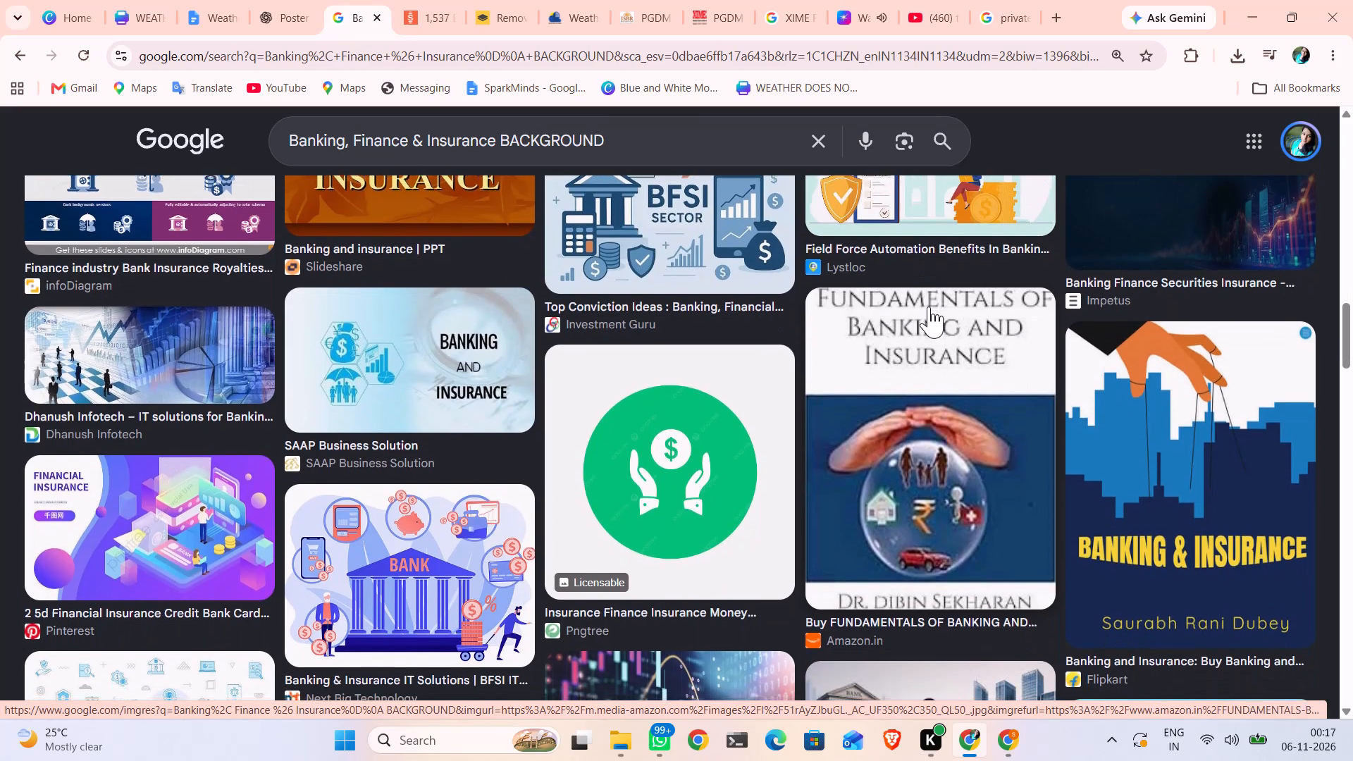
pyautogui.scroll(-3, 930, 300)
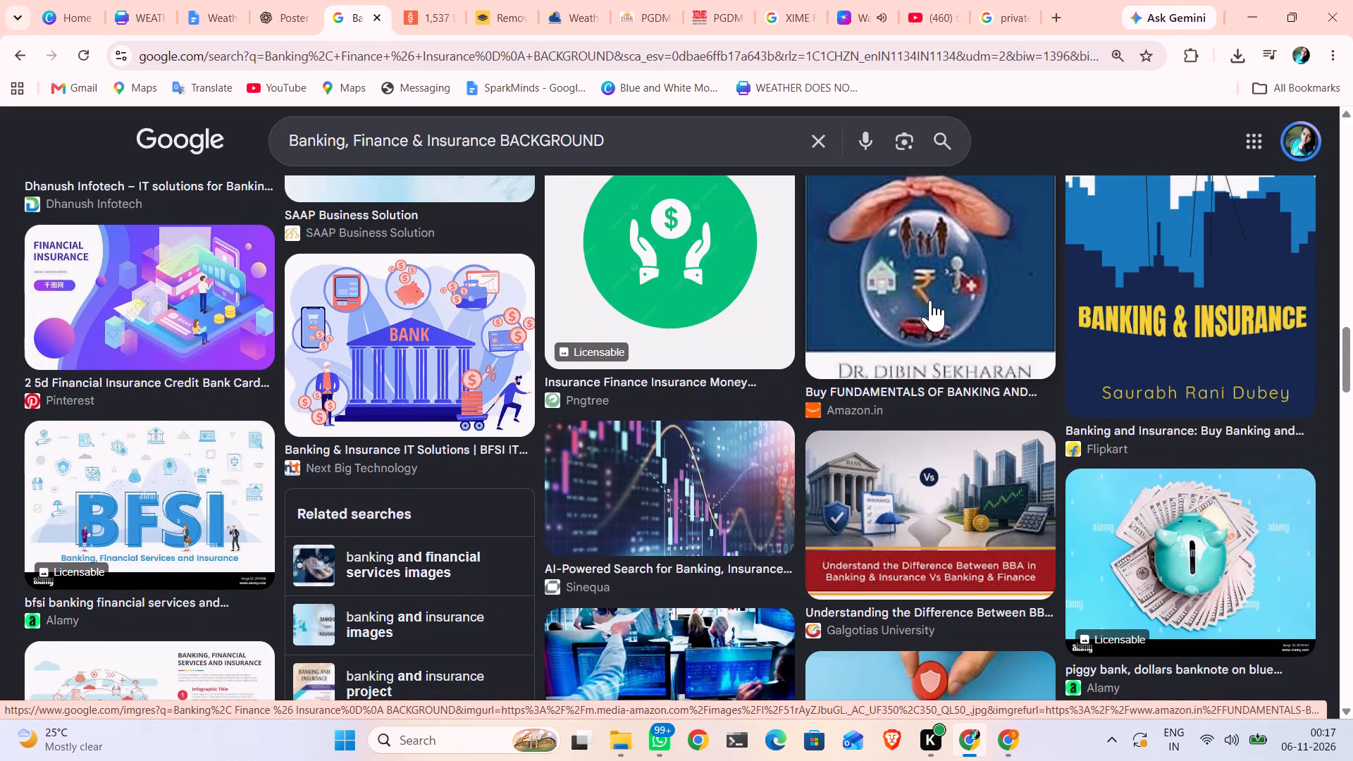
pyautogui.rightClick(670, 471)
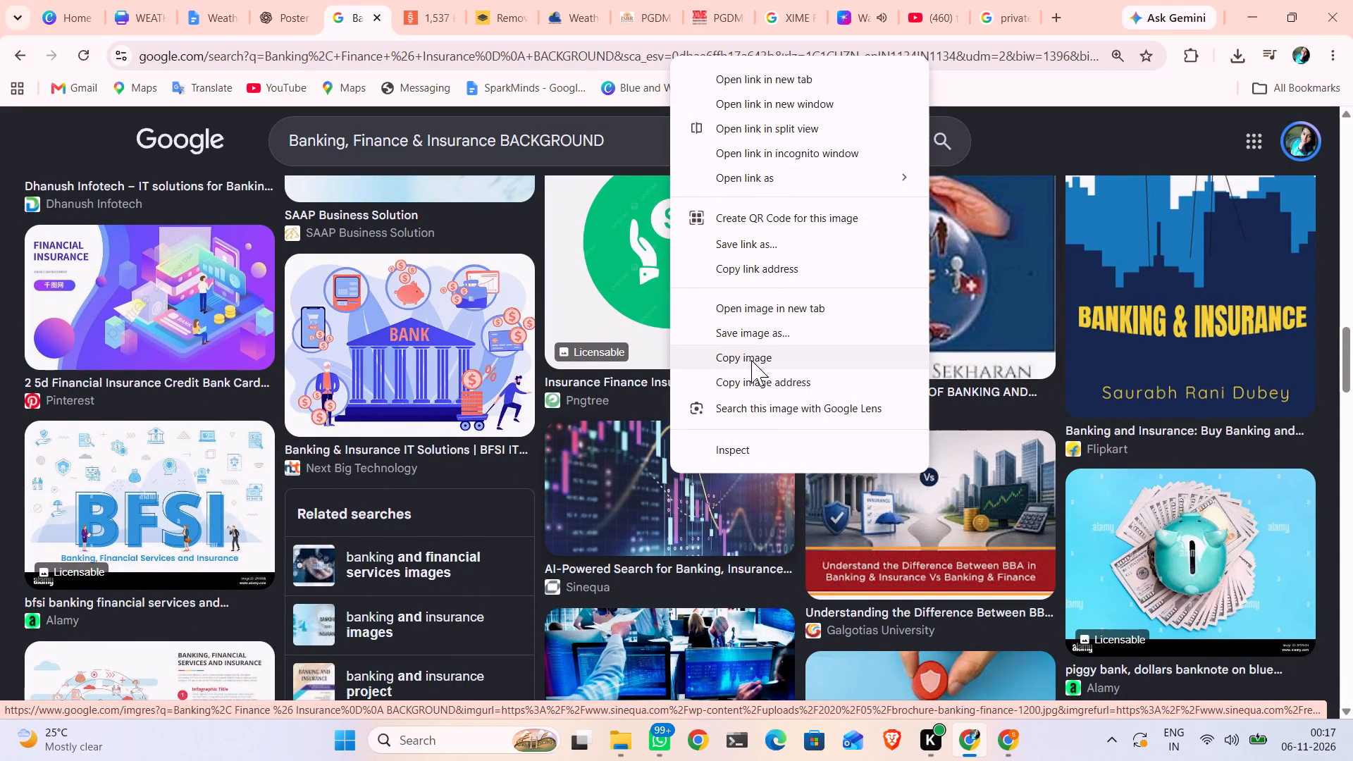
pyautogui.click(751, 360)
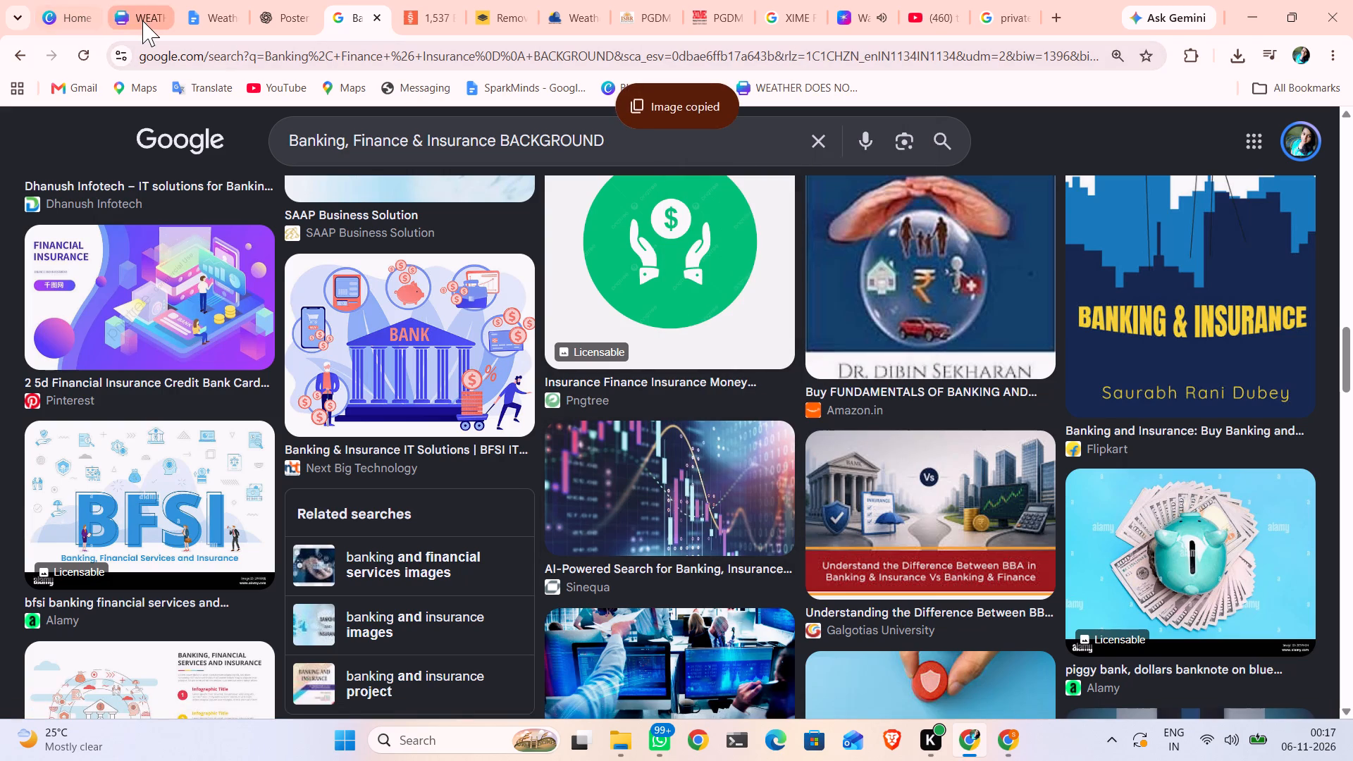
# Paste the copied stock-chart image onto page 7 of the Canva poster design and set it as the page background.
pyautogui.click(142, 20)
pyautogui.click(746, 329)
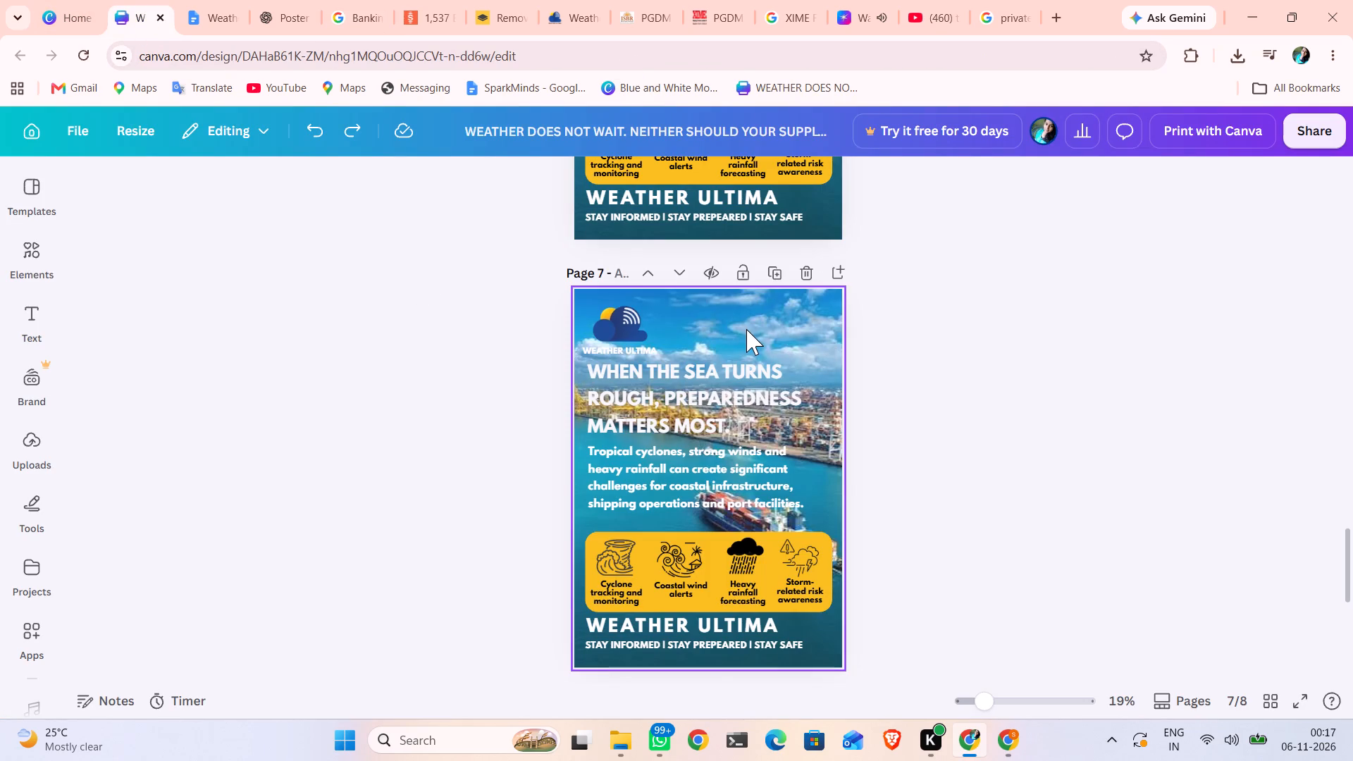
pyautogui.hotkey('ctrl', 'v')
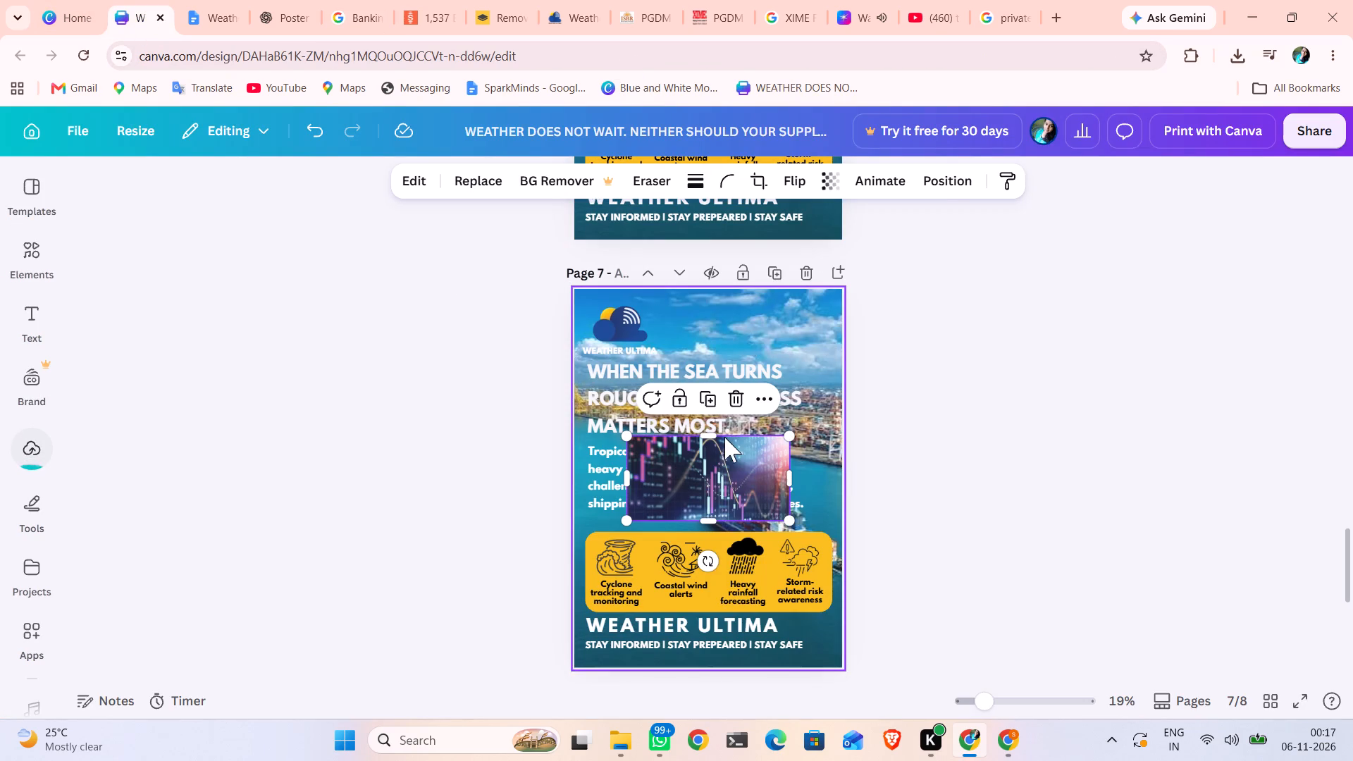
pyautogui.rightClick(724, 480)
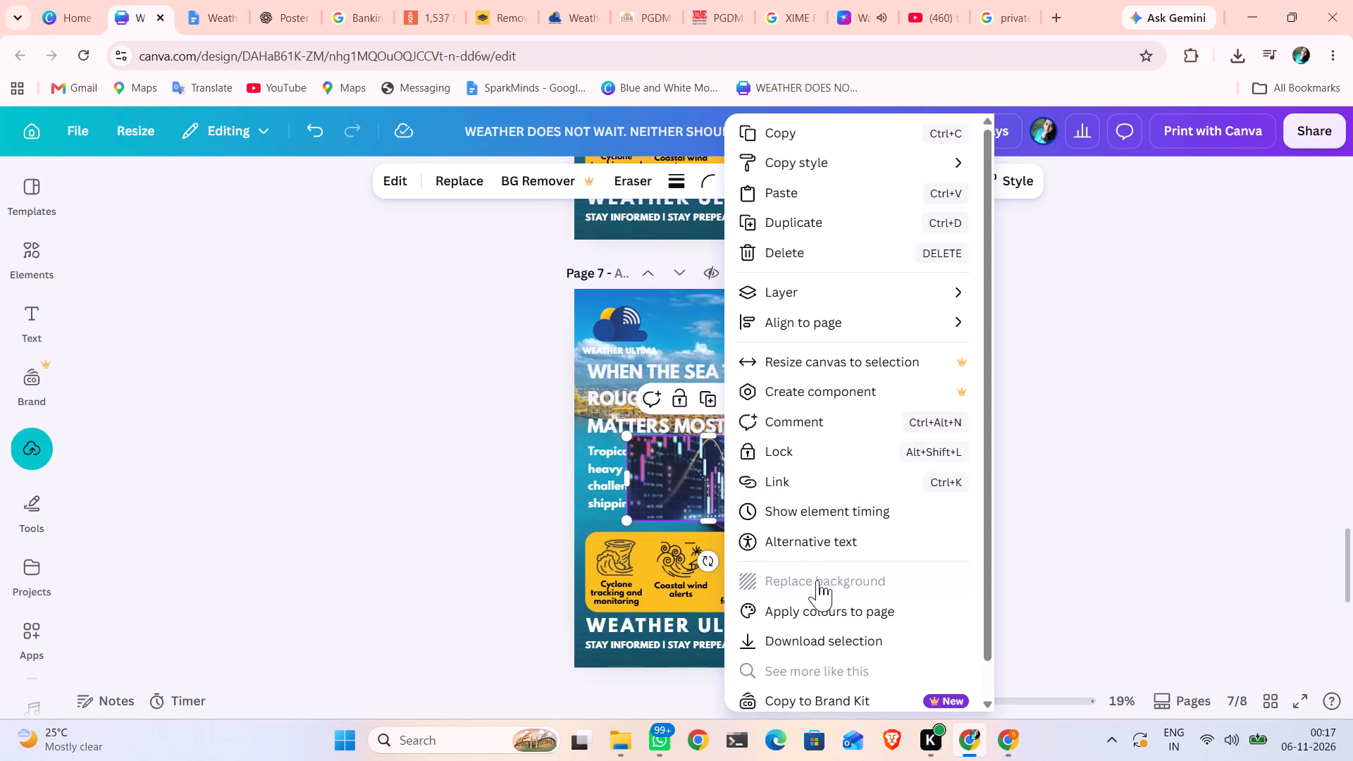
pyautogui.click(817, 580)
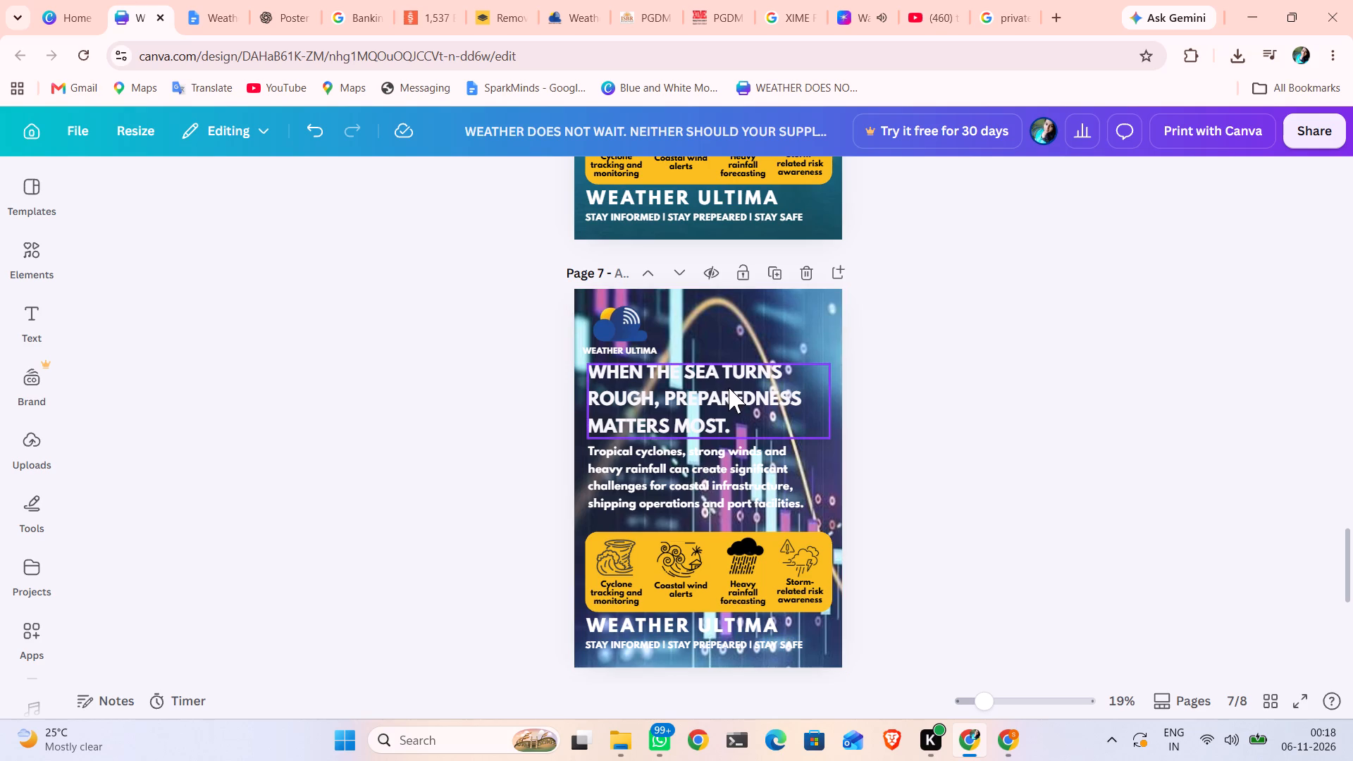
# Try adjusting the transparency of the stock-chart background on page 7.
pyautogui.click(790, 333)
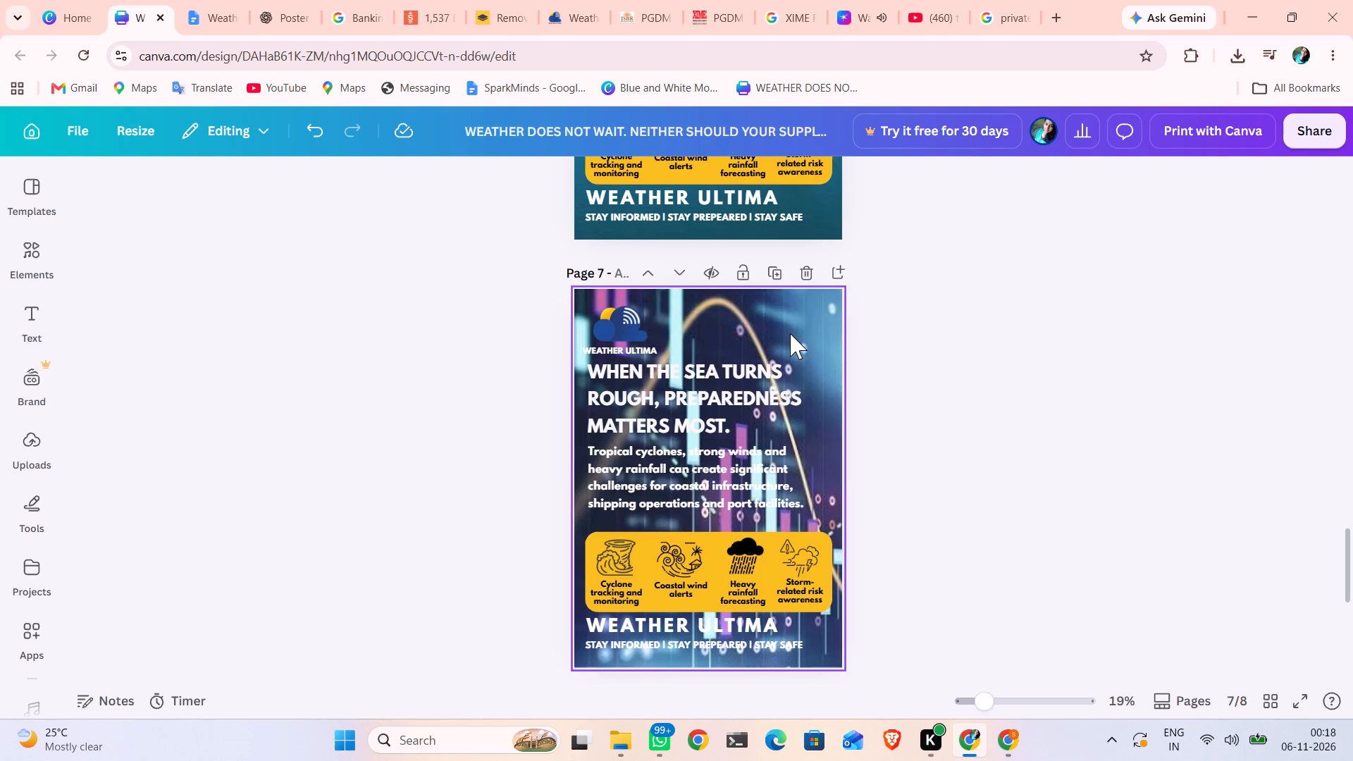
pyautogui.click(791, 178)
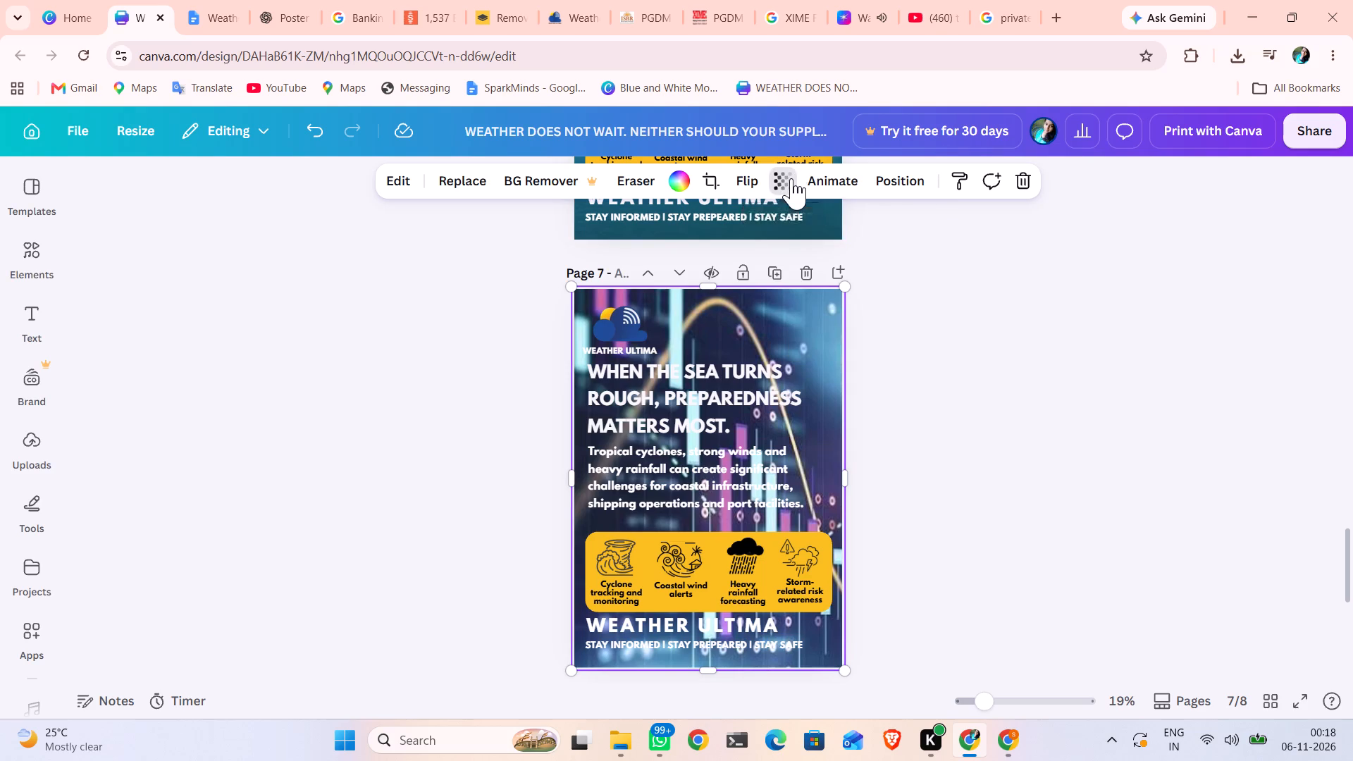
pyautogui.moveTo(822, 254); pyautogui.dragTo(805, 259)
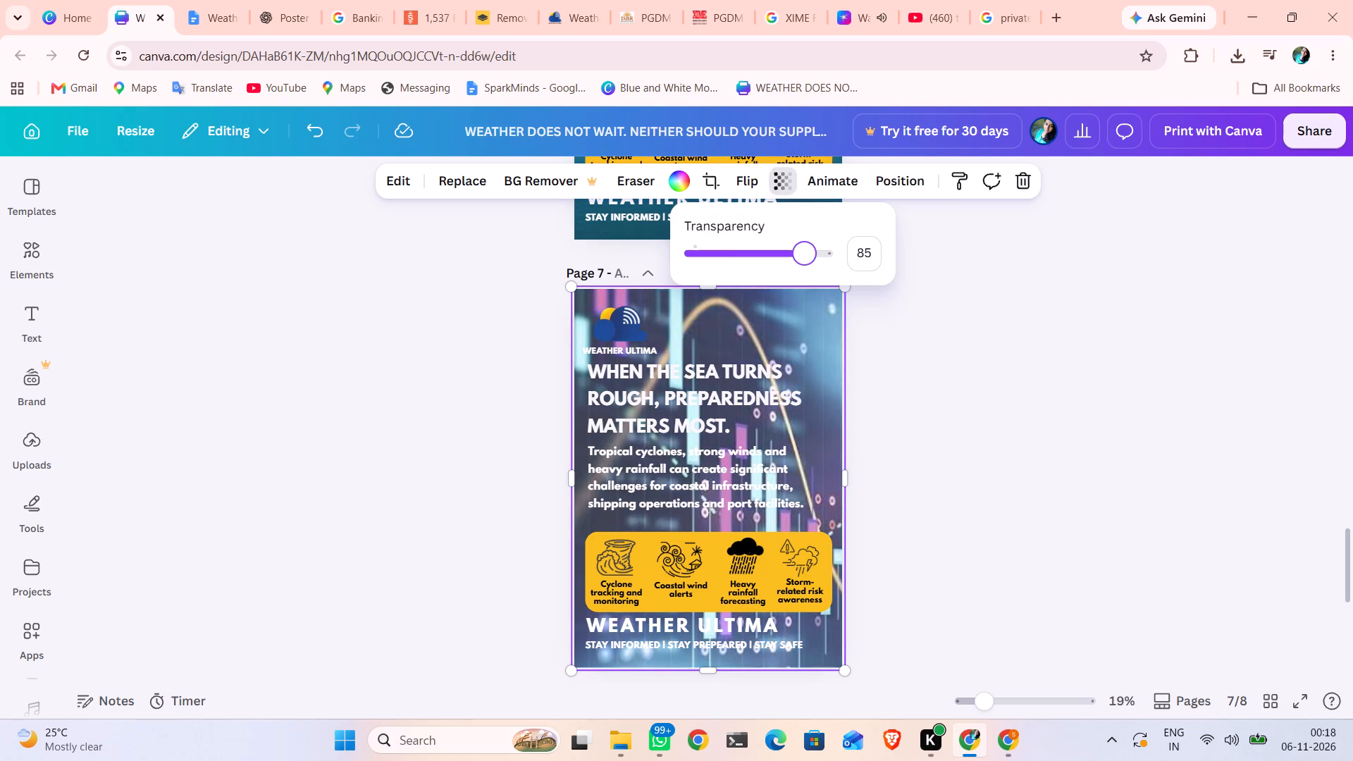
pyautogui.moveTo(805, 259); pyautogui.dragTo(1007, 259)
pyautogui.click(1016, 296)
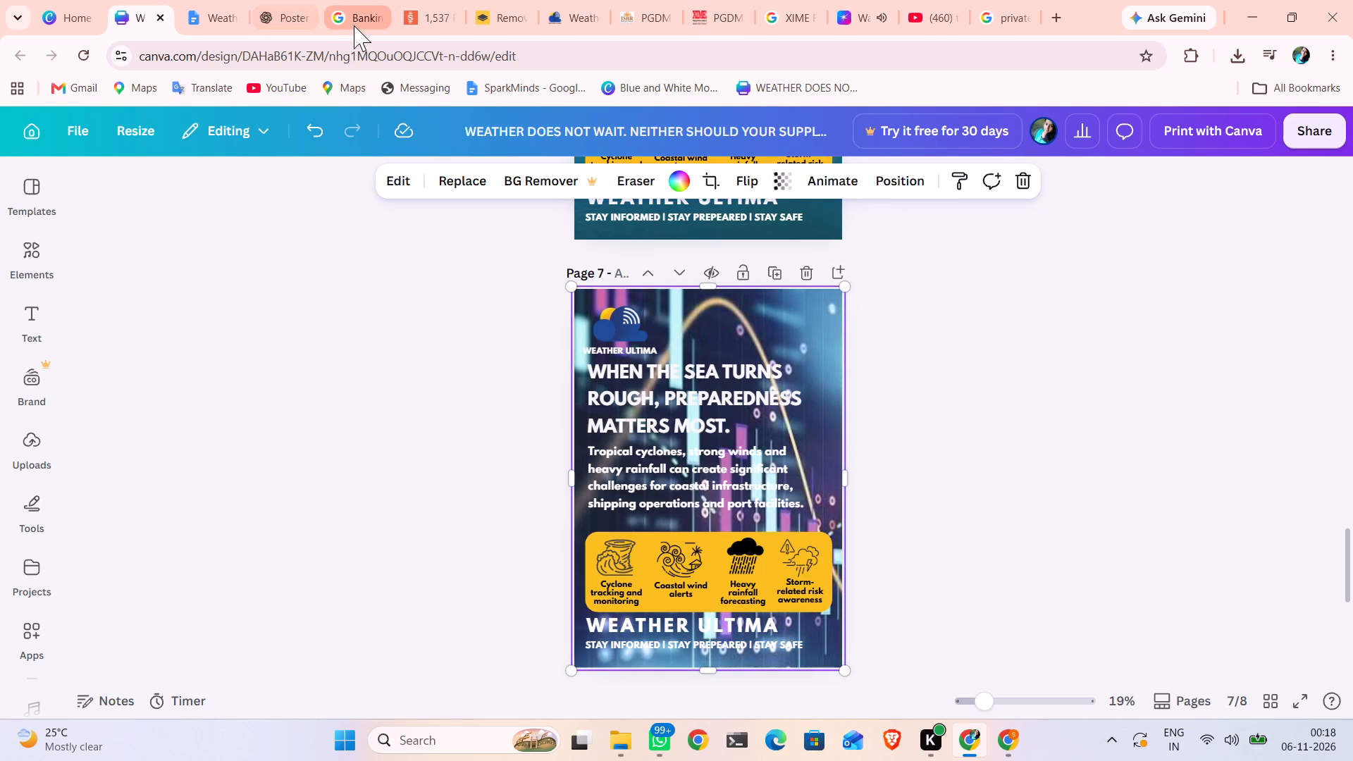
pyautogui.click(354, 25)
pyautogui.scroll(-4, 480, 537)
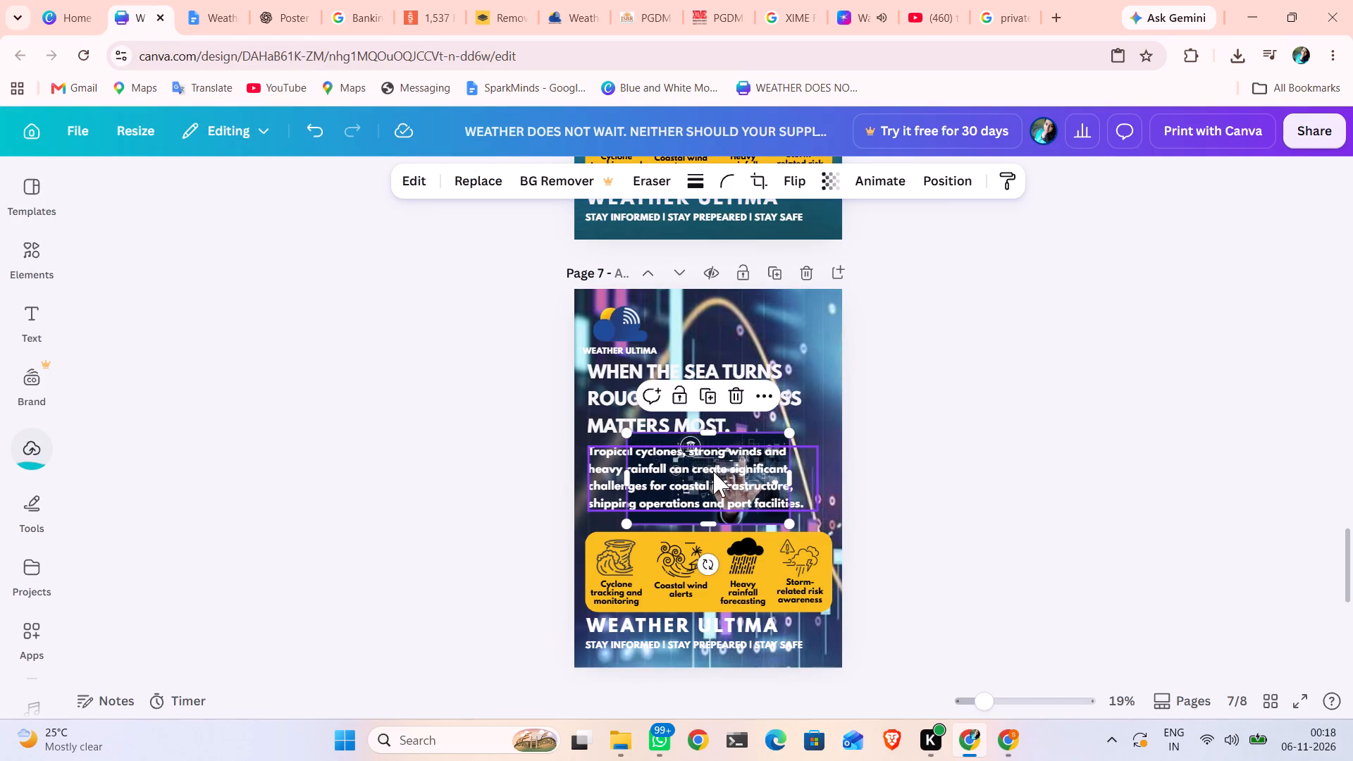
pyautogui.click(753, 442)
pyautogui.rightClick(753, 442)
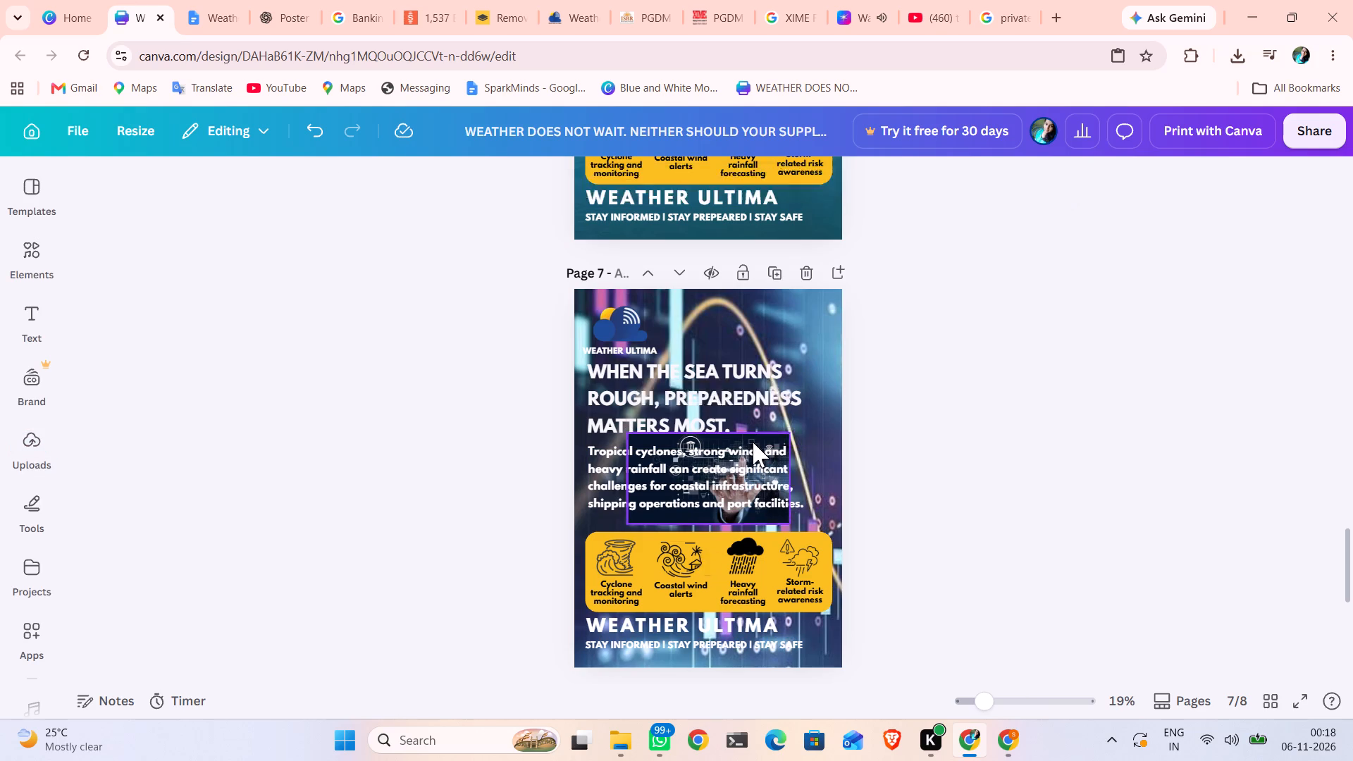
pyautogui.click(843, 583)
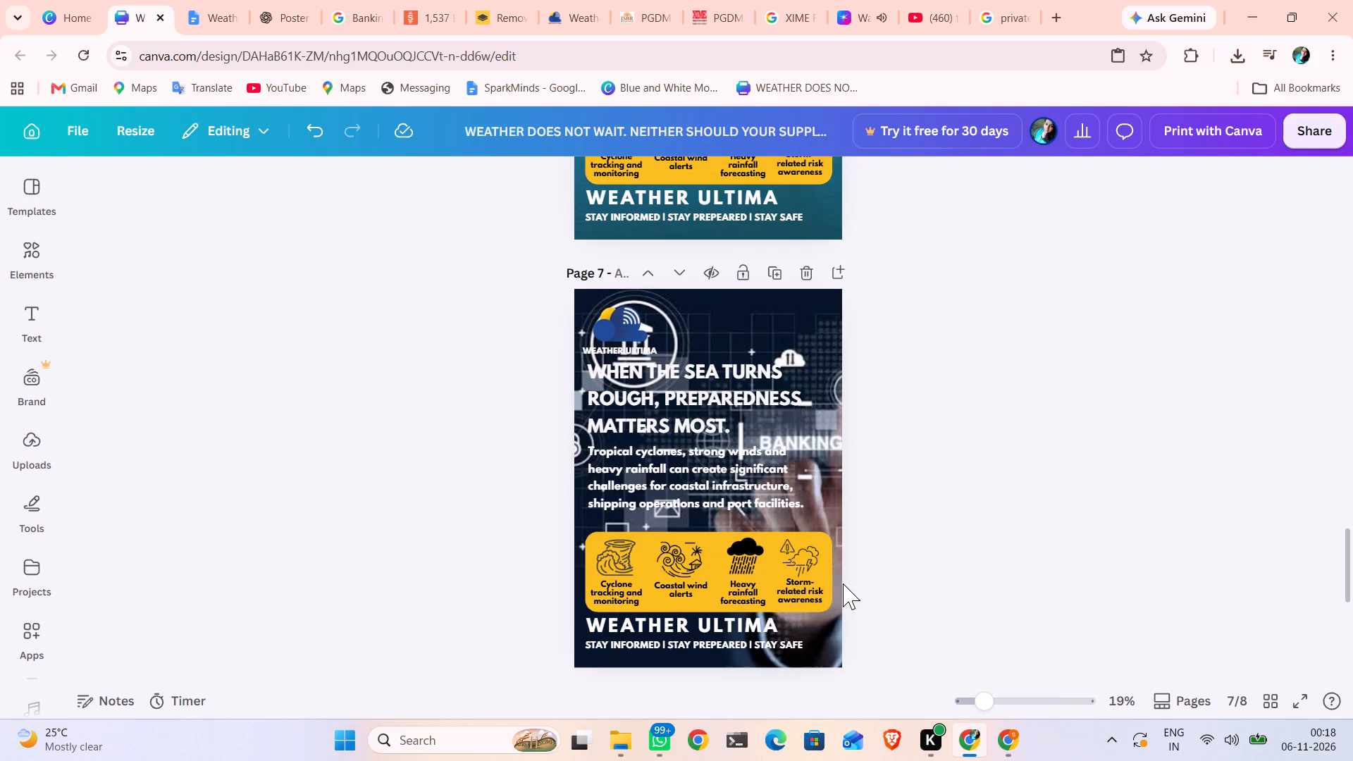
# Move the Weather Ultima logo on page 7 to the poster's upper-right corner, clear of the bank emblem.
pyautogui.click(774, 336)
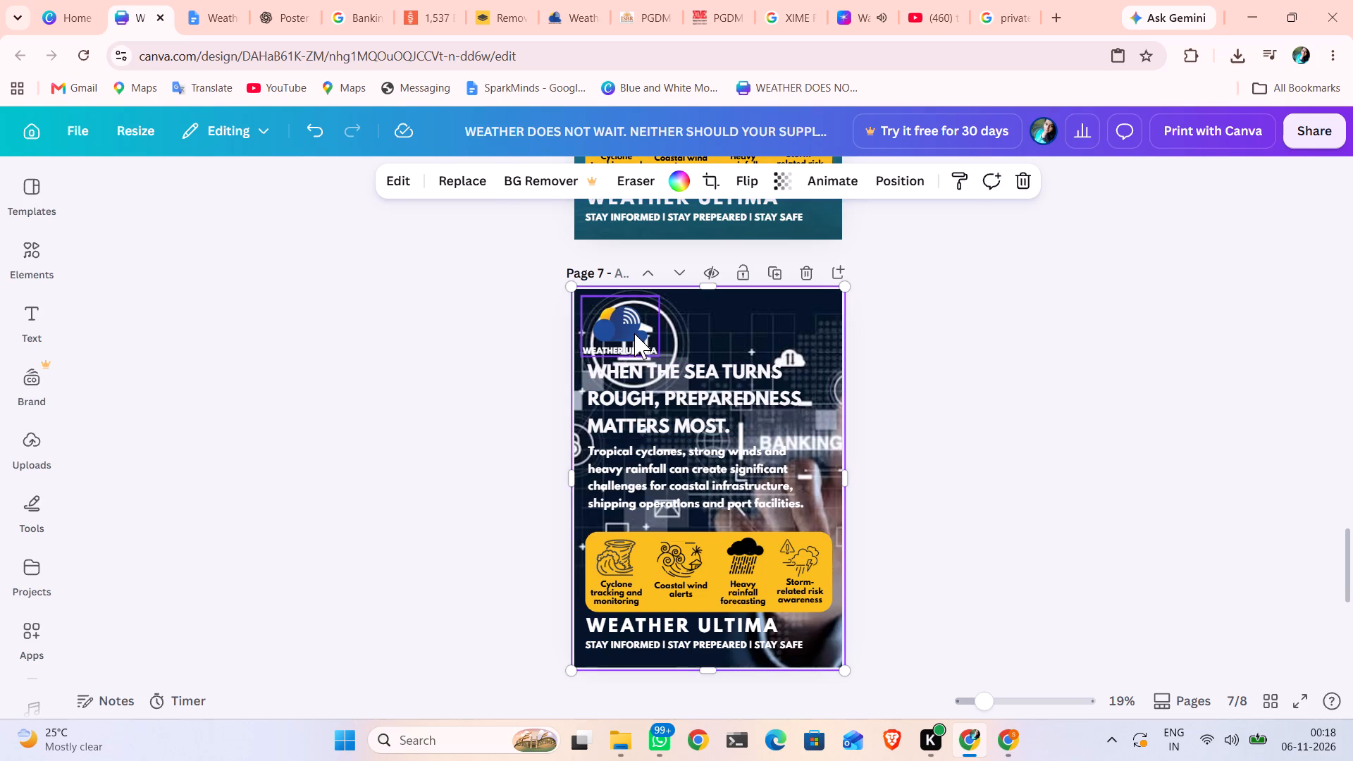
pyautogui.moveTo(634, 333); pyautogui.dragTo(801, 328)
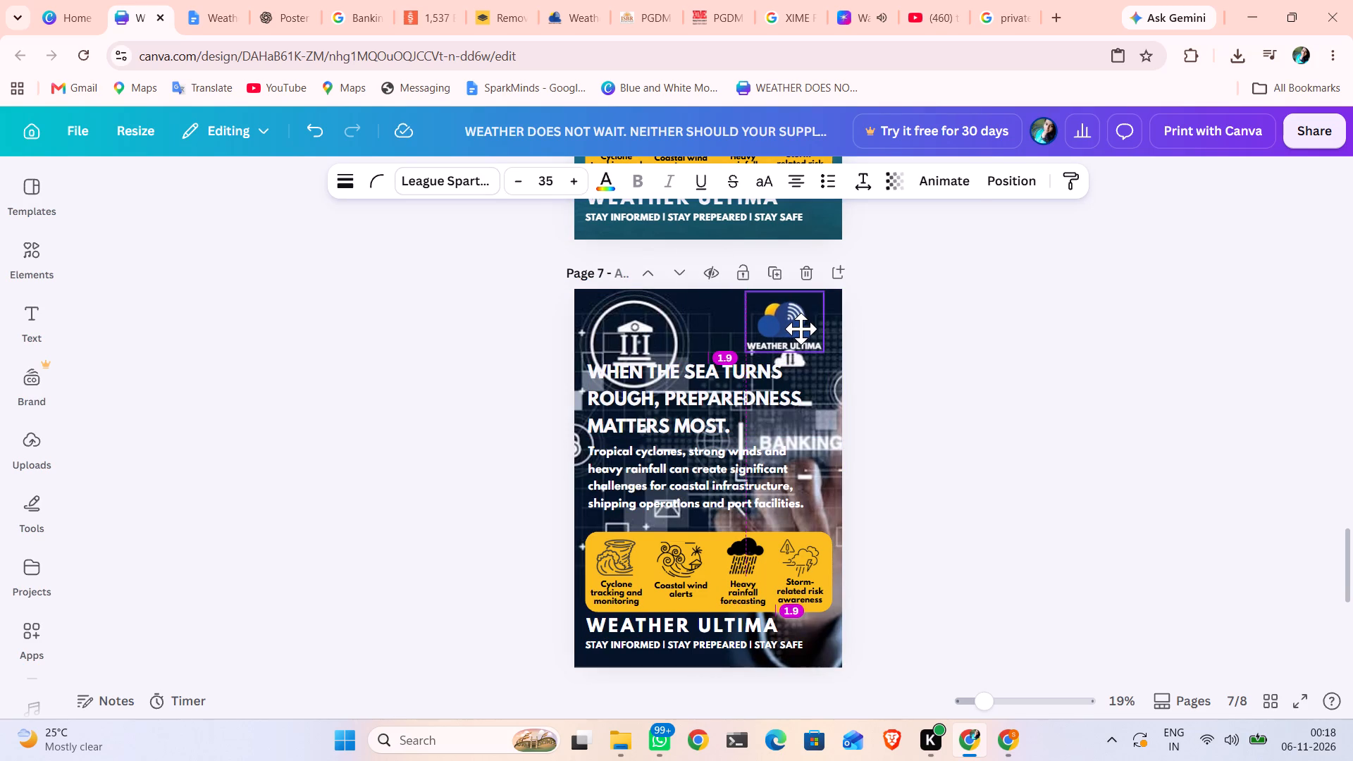
pyautogui.moveTo(801, 328); pyautogui.dragTo(806, 327)
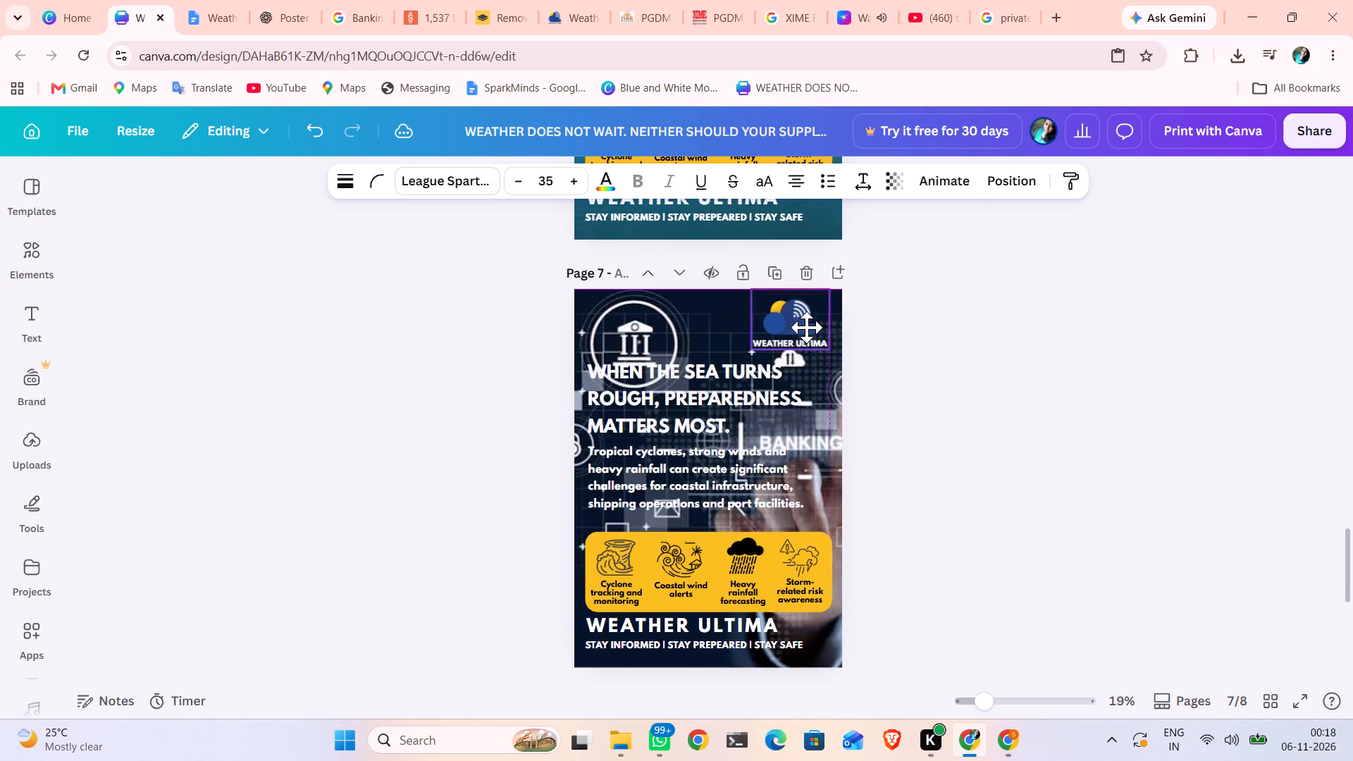
pyautogui.moveTo(806, 327); pyautogui.dragTo(813, 326)
pyautogui.click(962, 311)
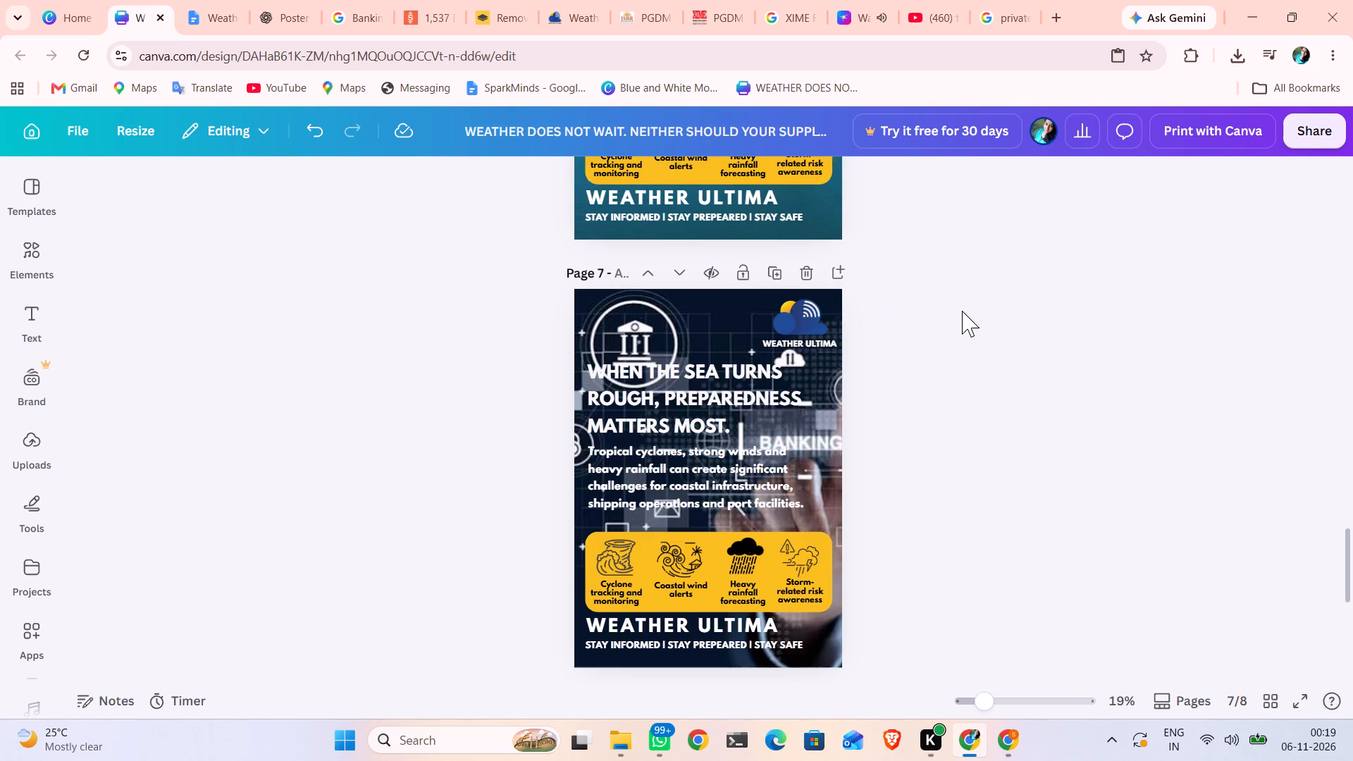
# Change the text colour of the "WHEN THE SEA TURNS ROUGH" heading on page 7 to yellow.
pyautogui.doubleClick(719, 374)
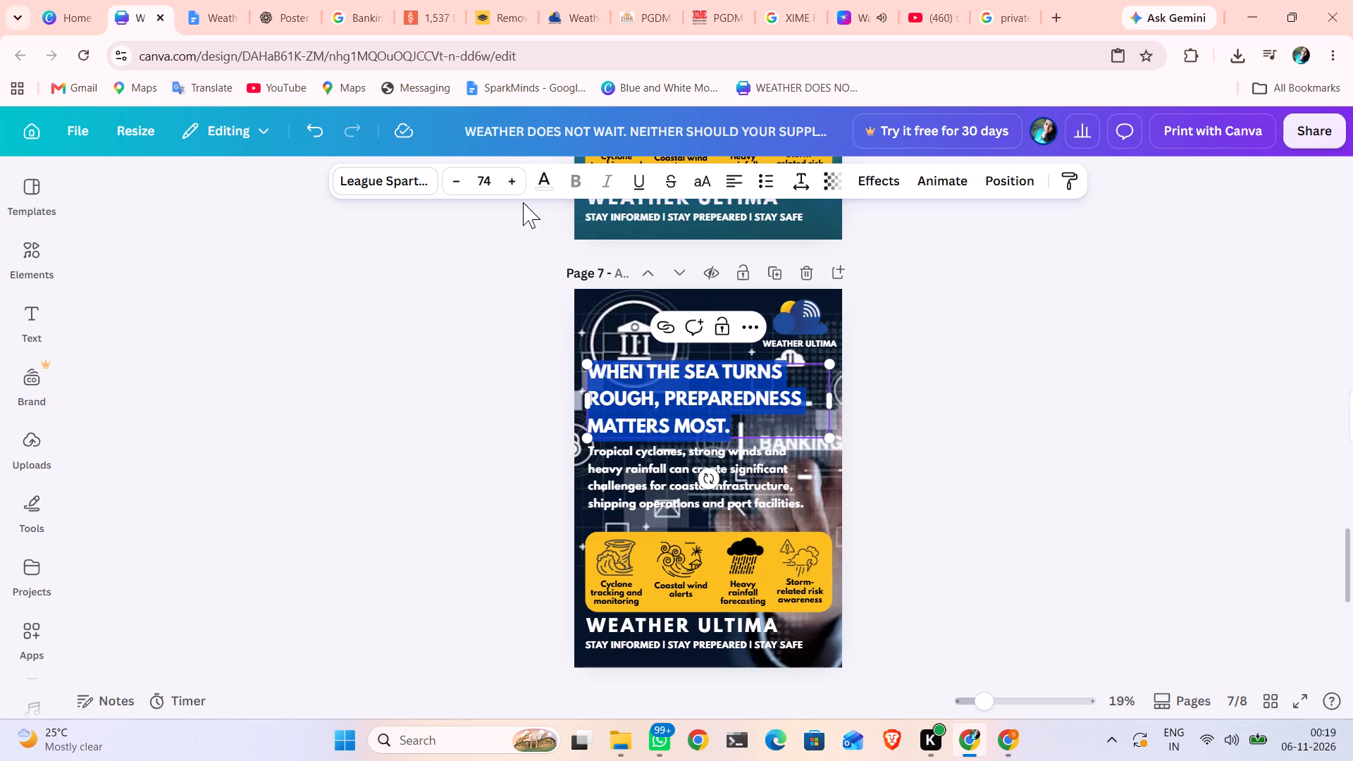
pyautogui.click(545, 180)
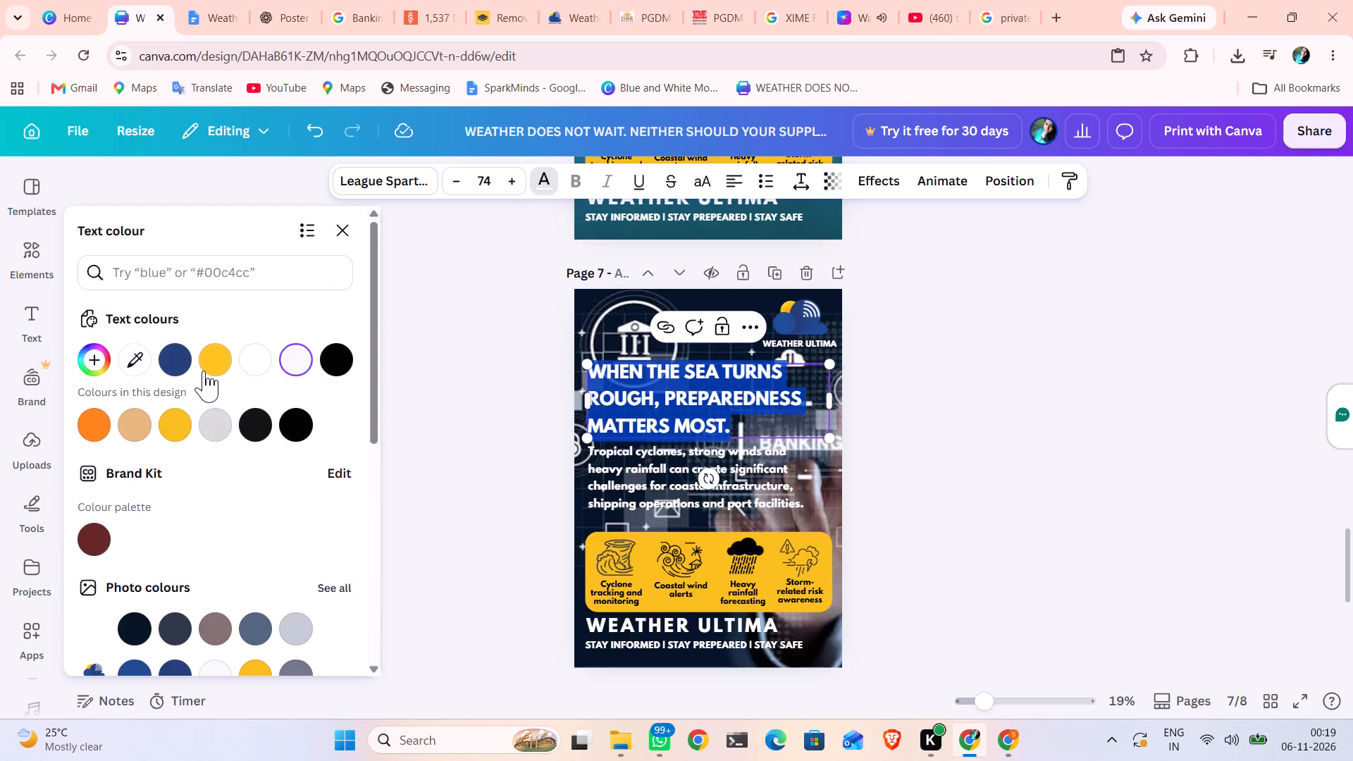
pyautogui.click(209, 369)
pyautogui.doubleClick(493, 388)
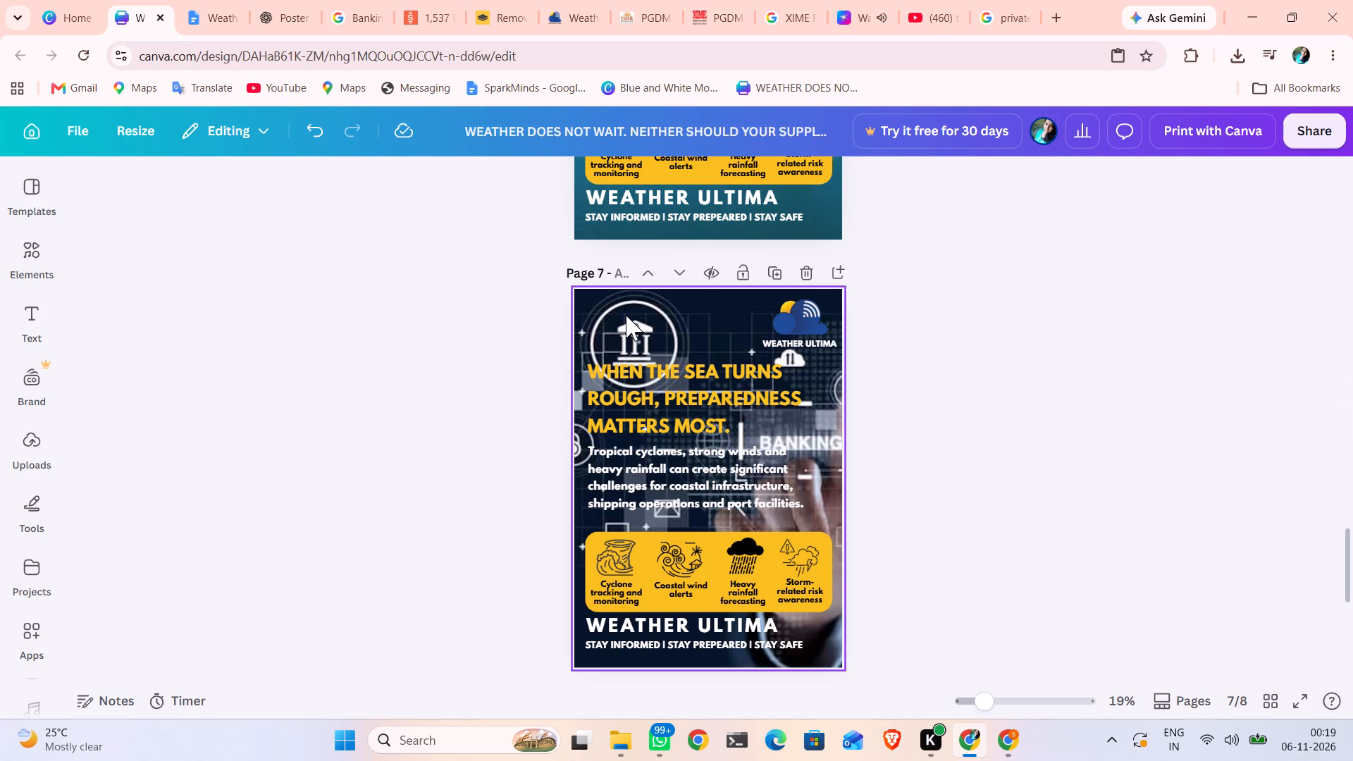
# Set the transparency of page 7's banking background image to 81.
pyautogui.click(638, 337)
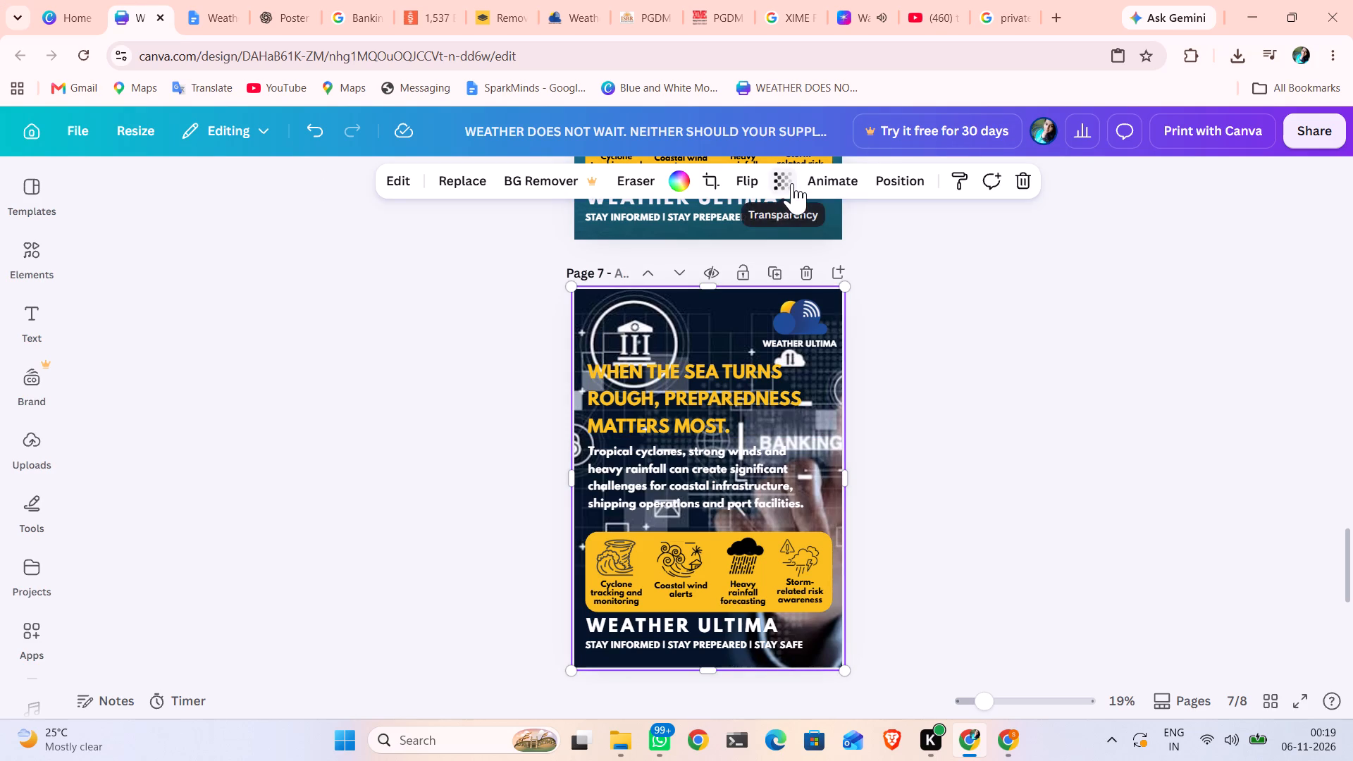
pyautogui.click(792, 183)
pyautogui.moveTo(822, 258); pyautogui.dragTo(801, 261)
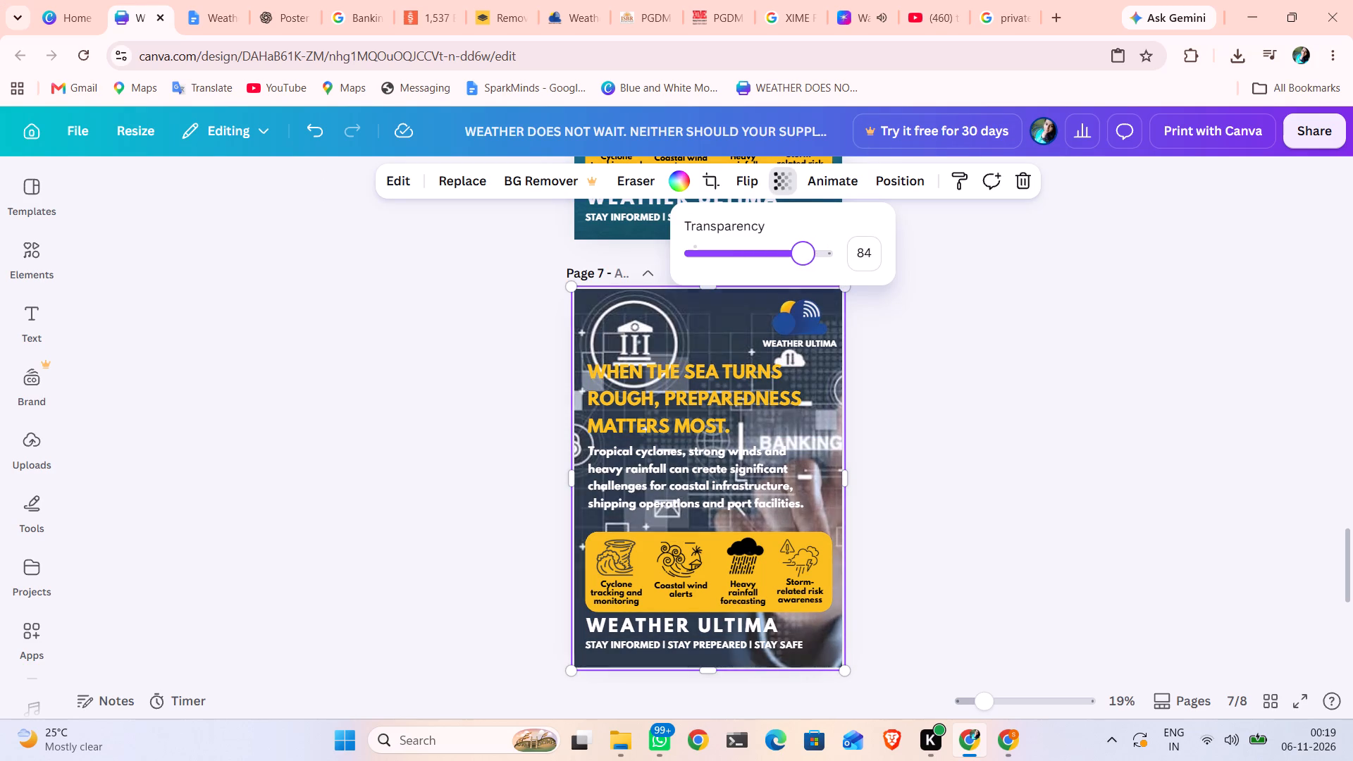
pyautogui.moveTo(801, 261); pyautogui.dragTo(801, 258)
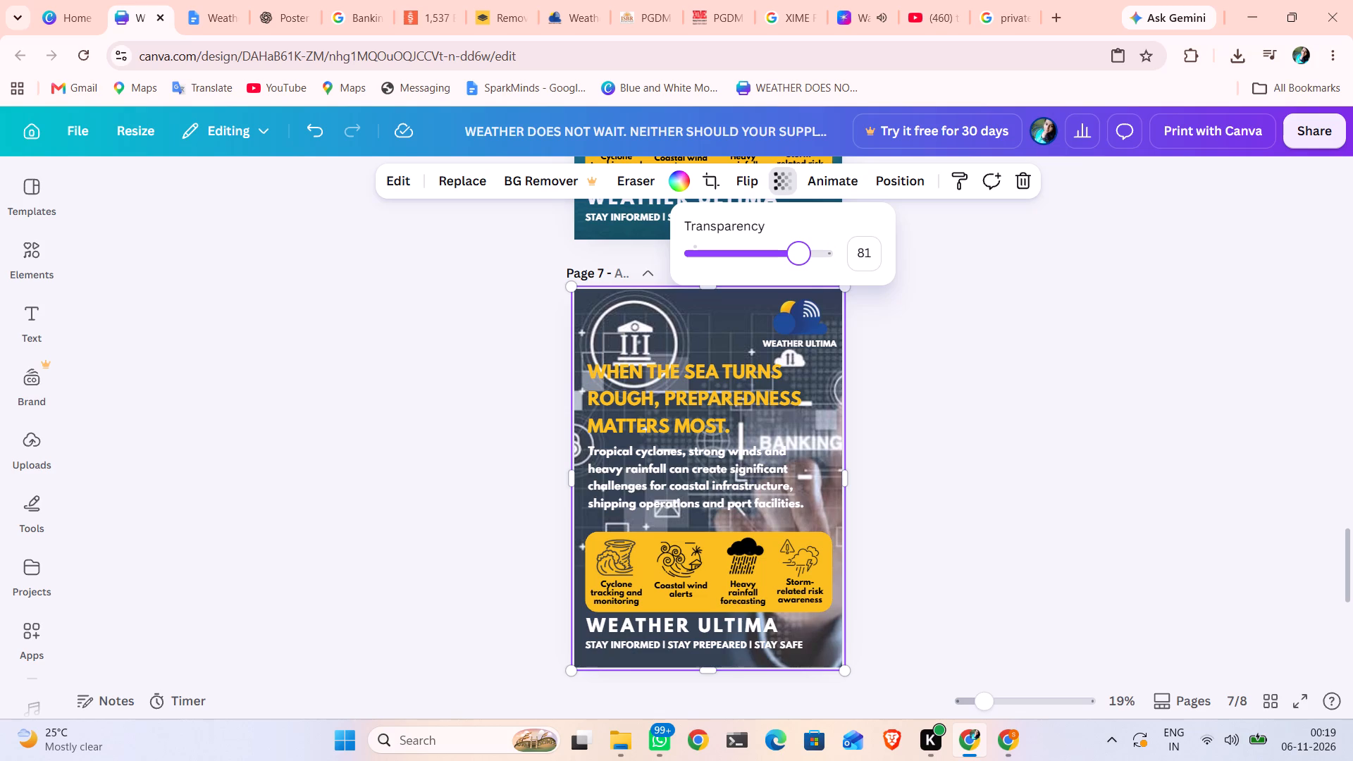
pyautogui.click(507, 442)
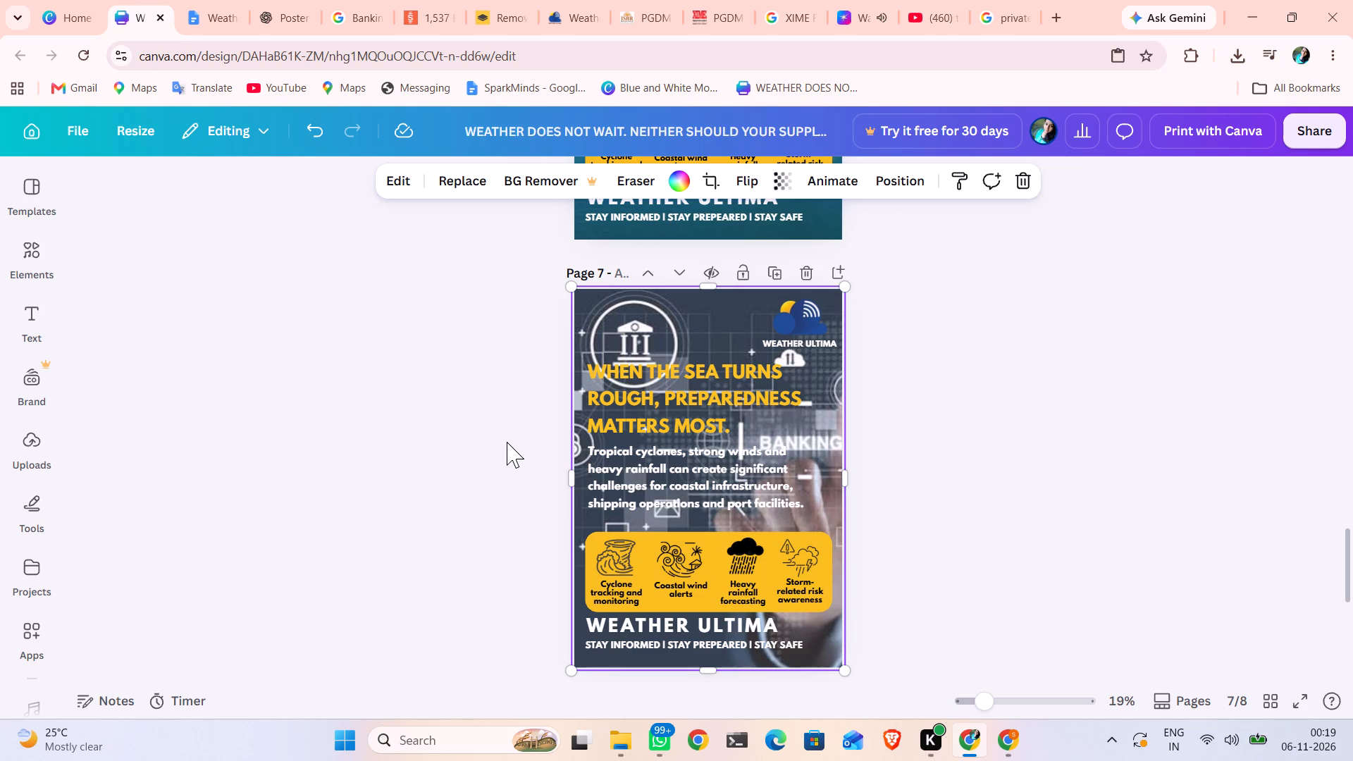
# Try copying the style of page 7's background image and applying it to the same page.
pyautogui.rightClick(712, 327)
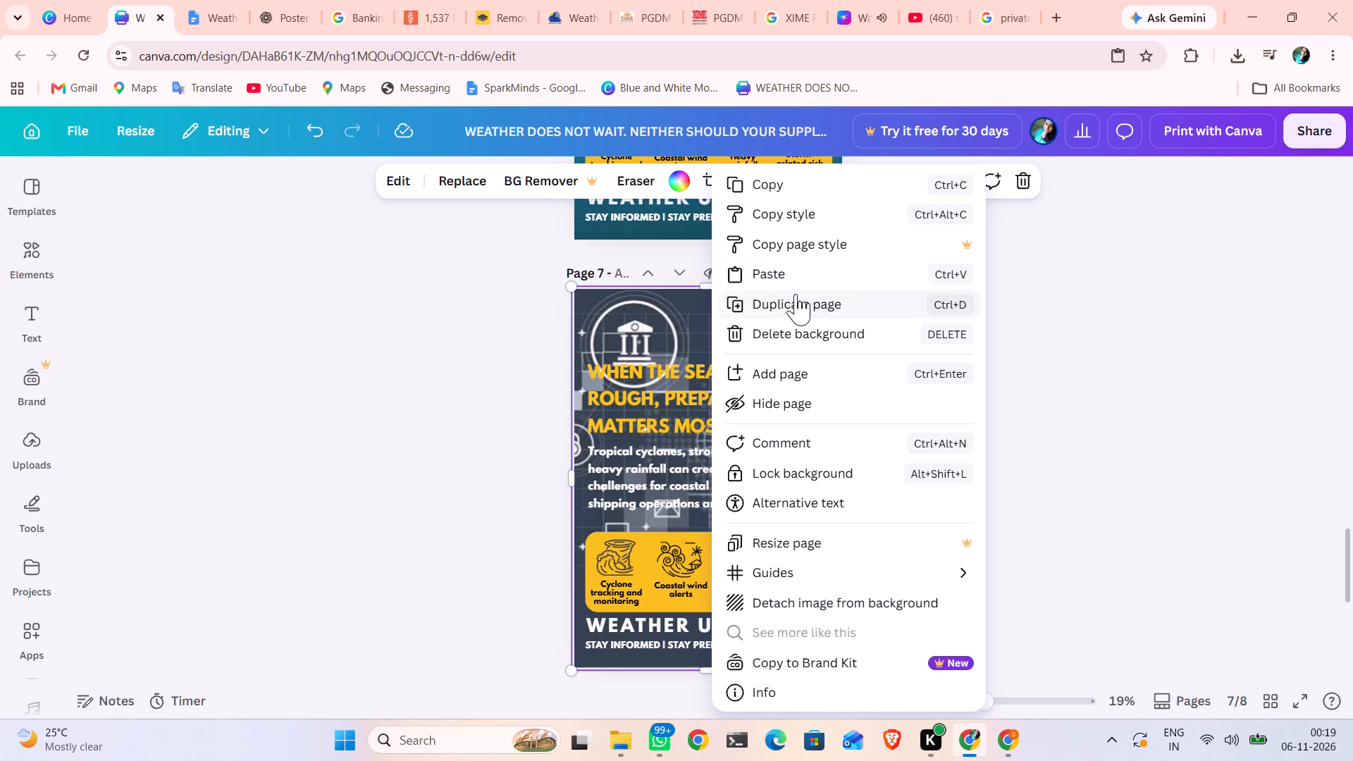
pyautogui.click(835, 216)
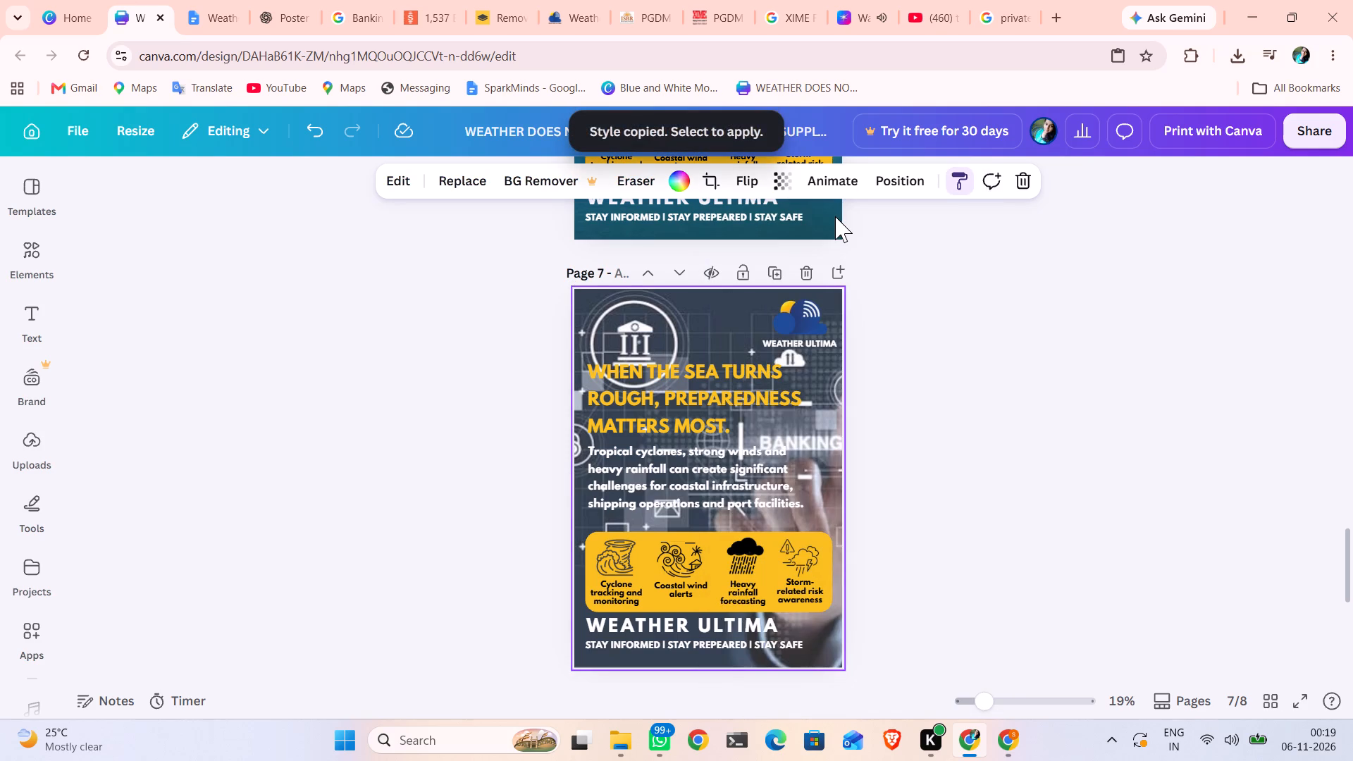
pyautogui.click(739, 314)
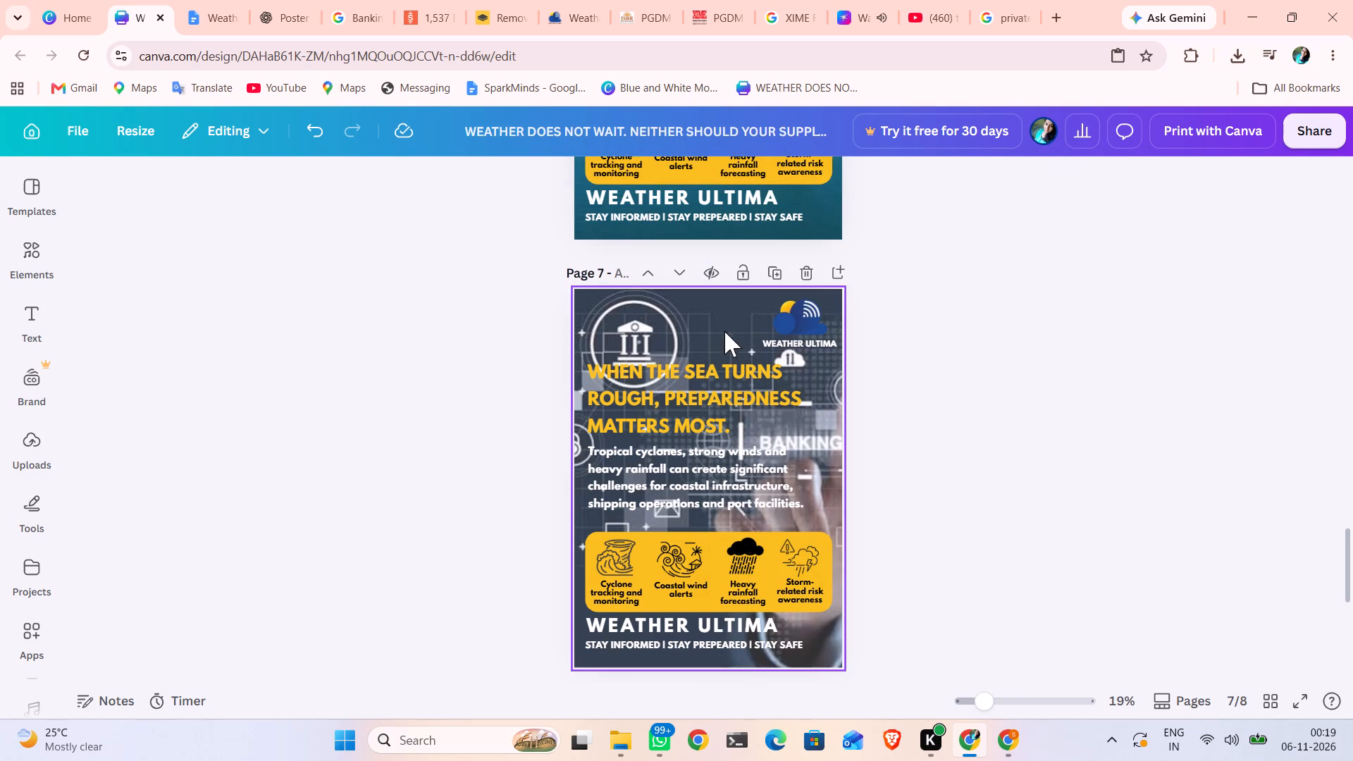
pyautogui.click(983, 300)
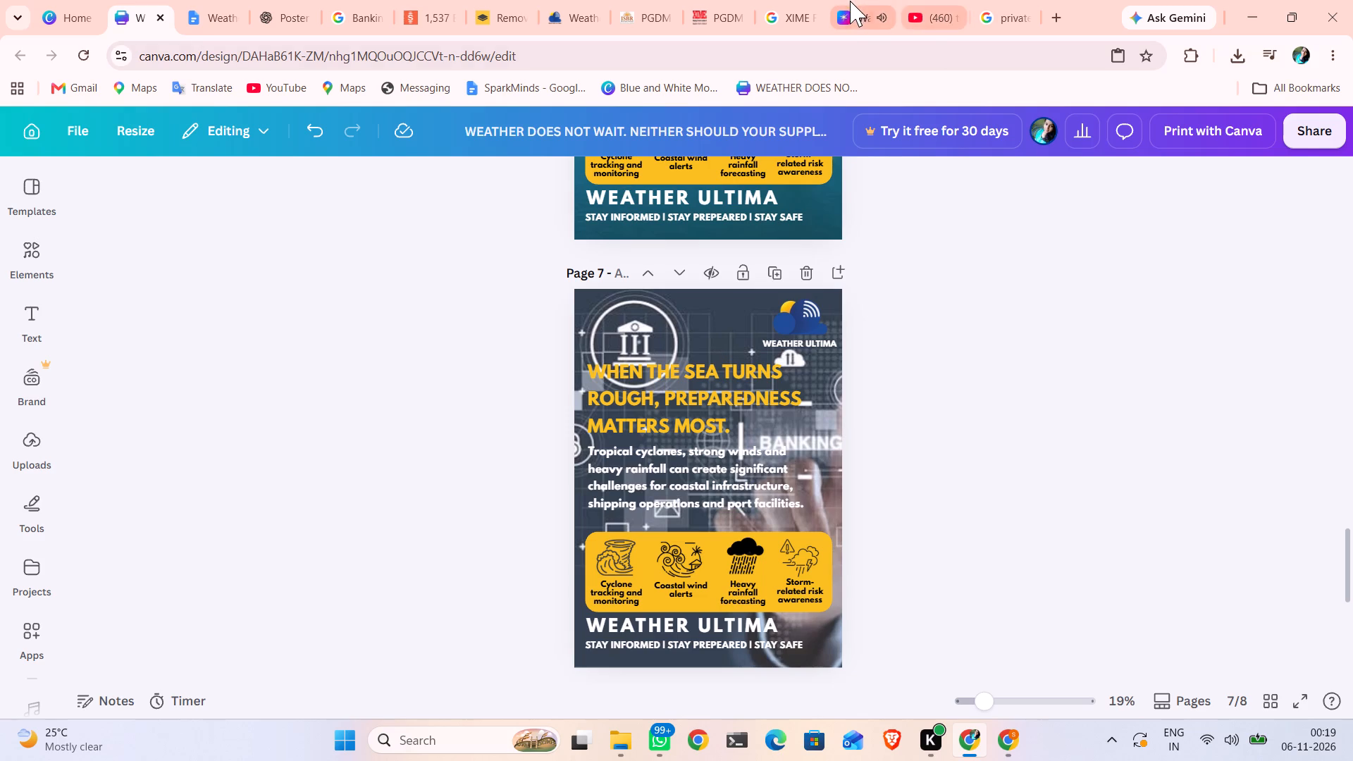
# Switch to the Hotstar tab playing the Bigg Boss episode.
pyautogui.click(853, 4)
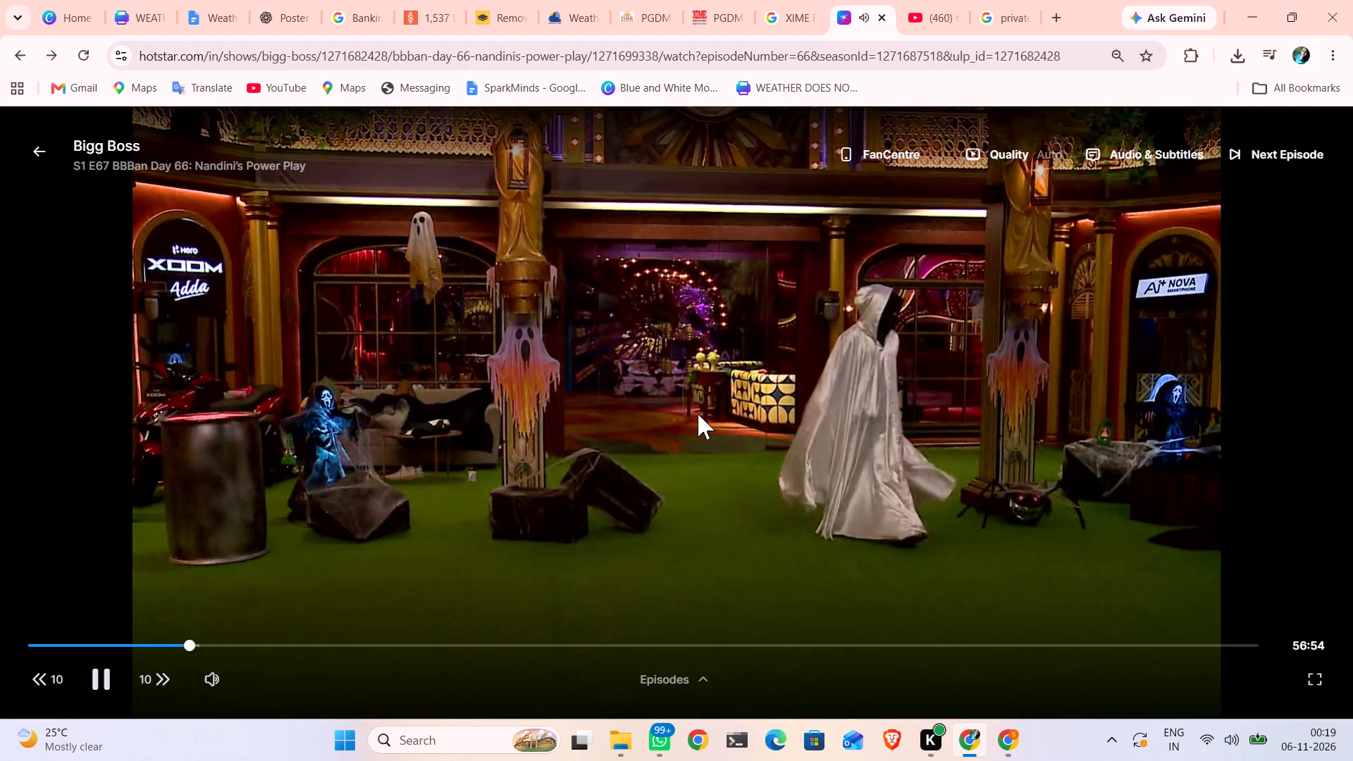
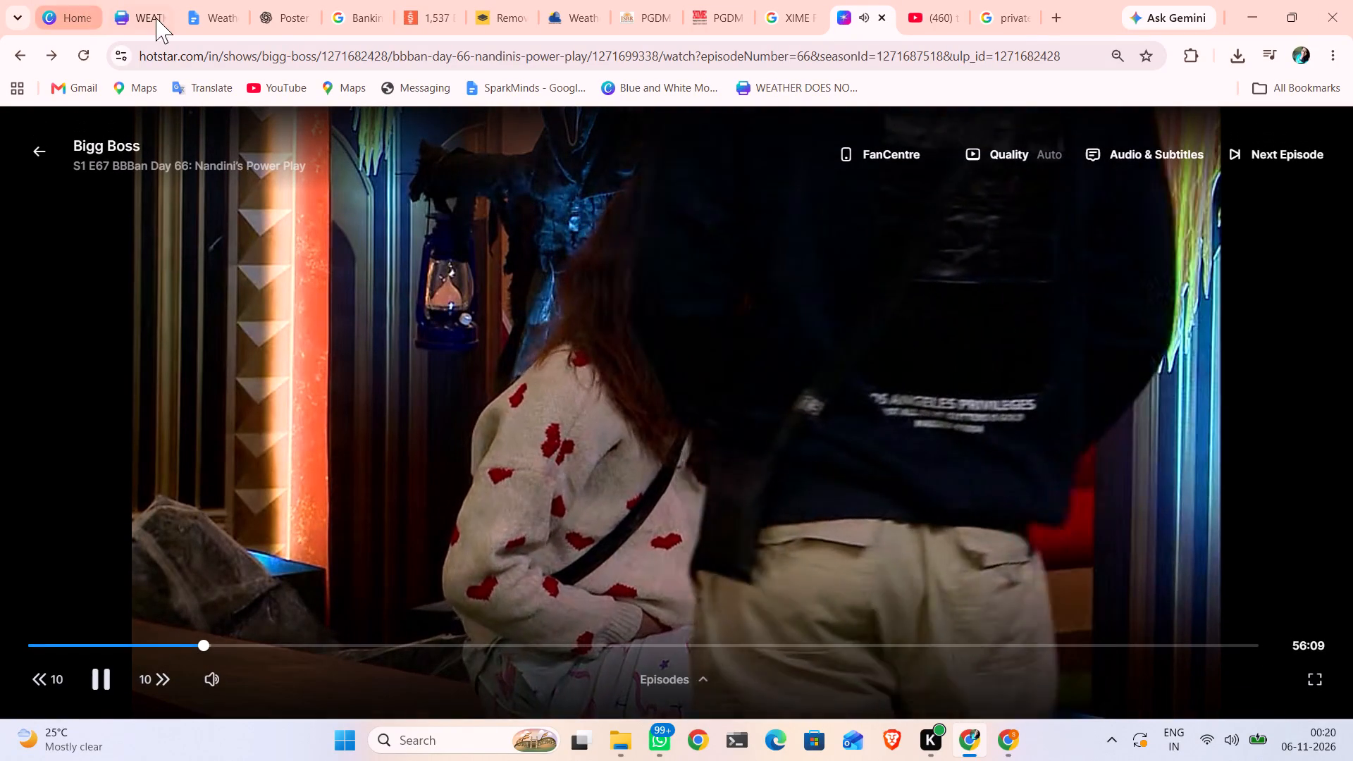
# In the ChatGPT poster concepts, copy the full-size stormy city skyline image with the financial chart overlay from the "CLIMATE RISK IS FINANCIAL RISK" concept.
pyautogui.click(203, 21)
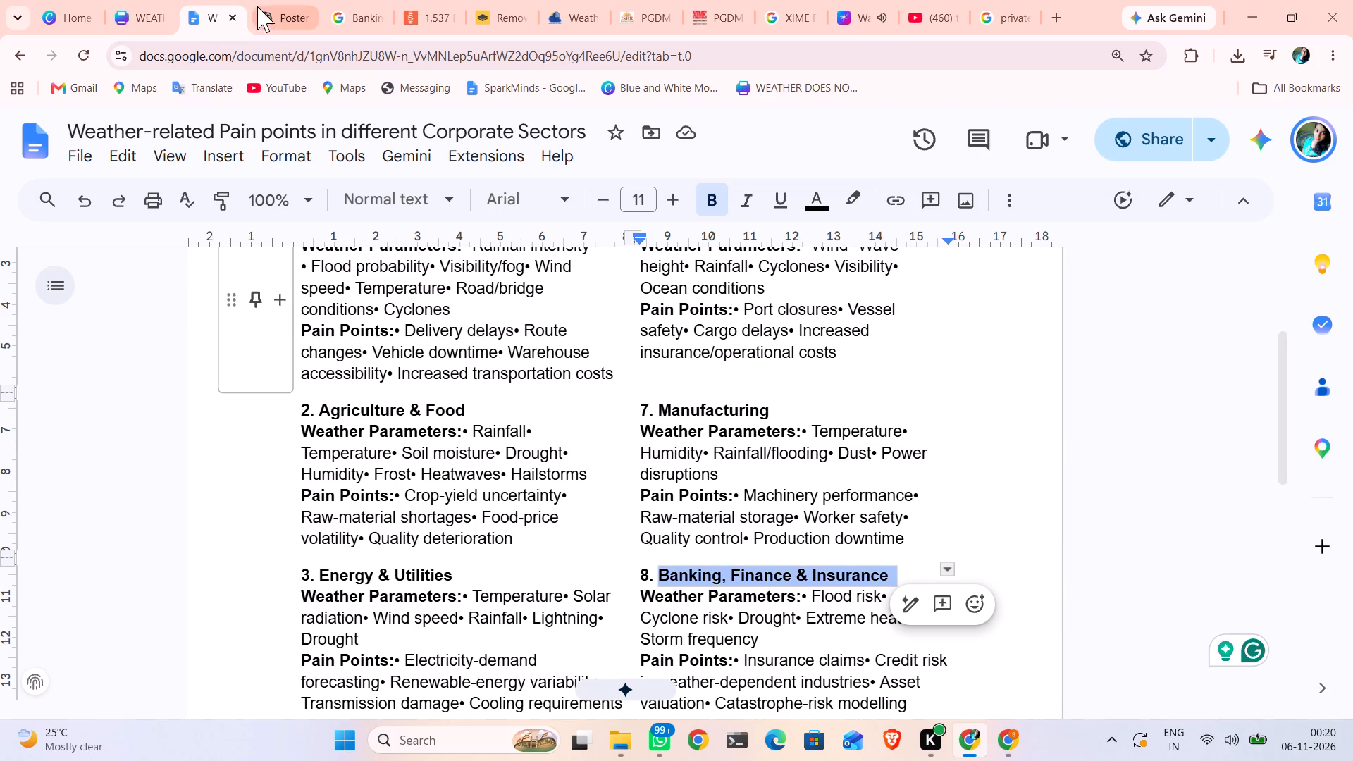
pyautogui.click(269, 15)
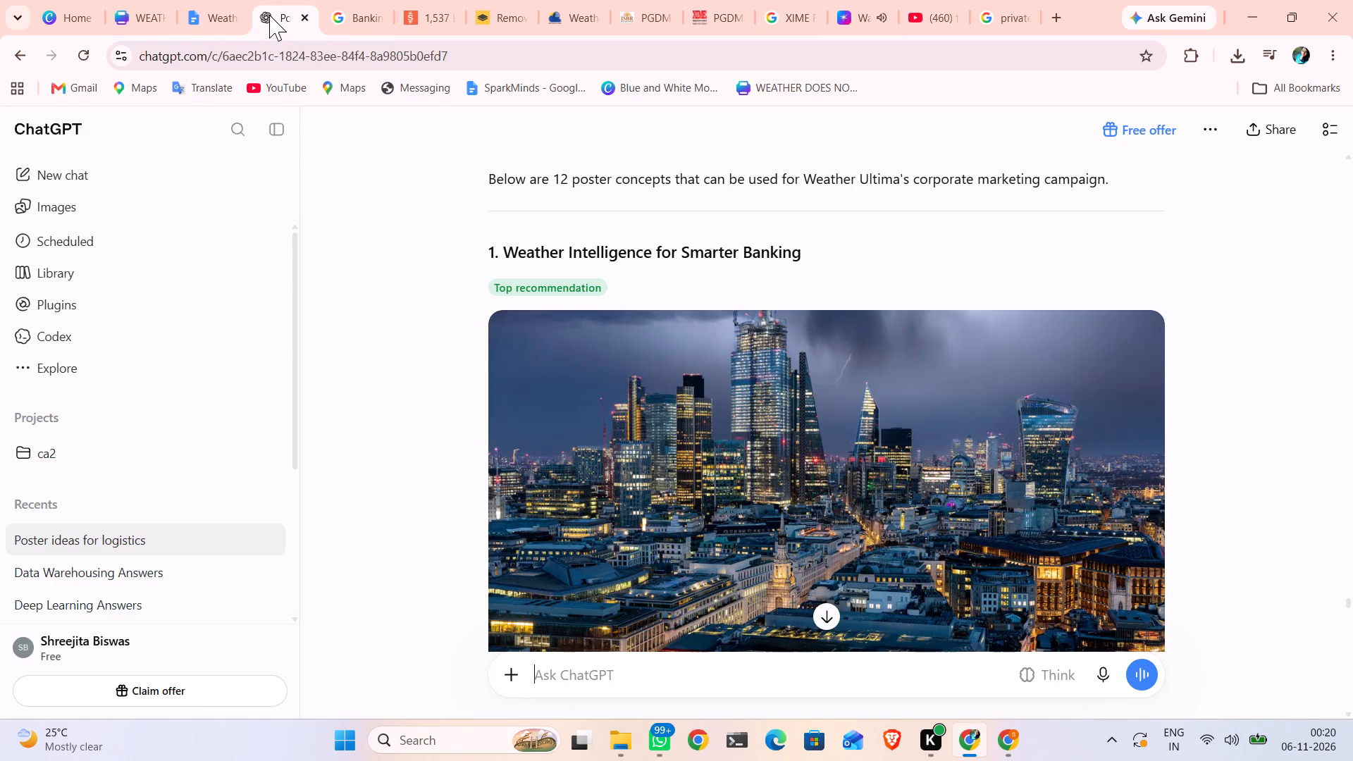
pyautogui.scroll(-11, 424, 330)
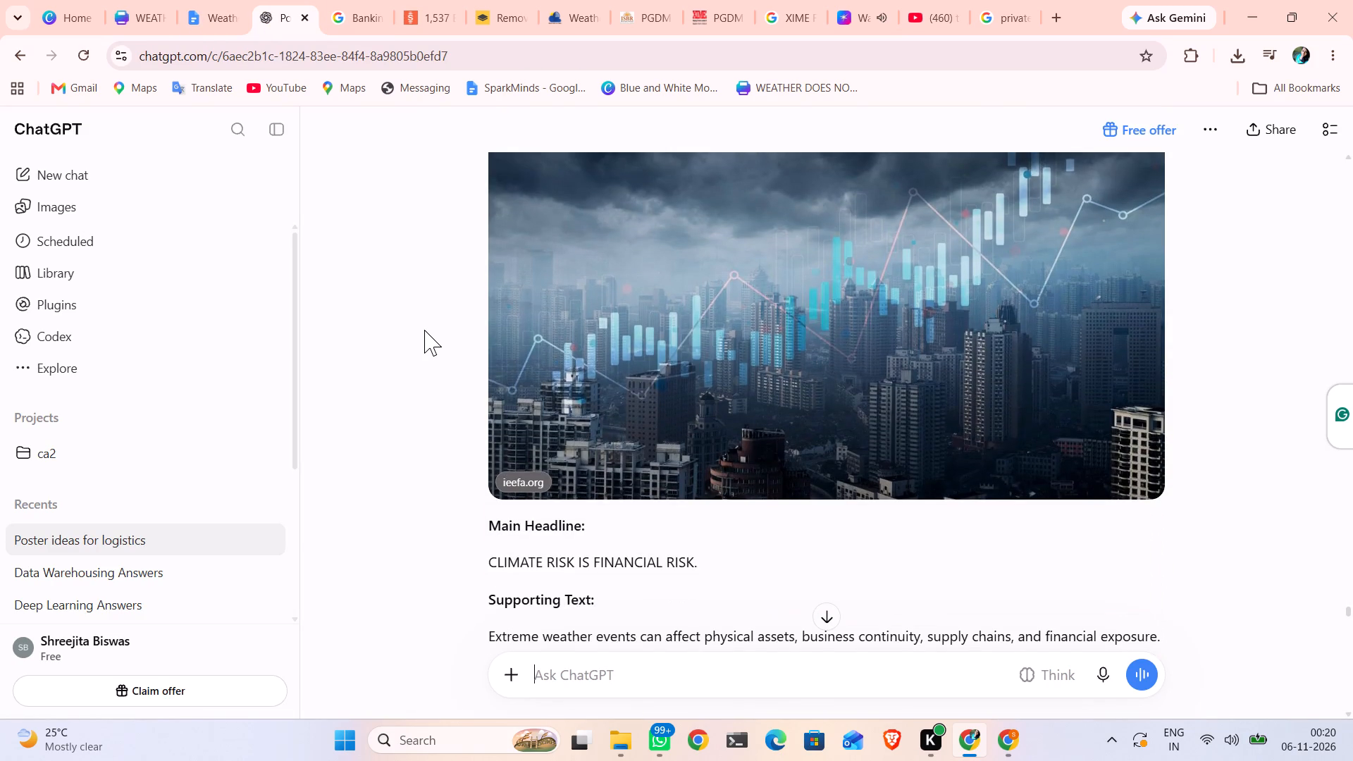
pyautogui.rightClick(624, 300)
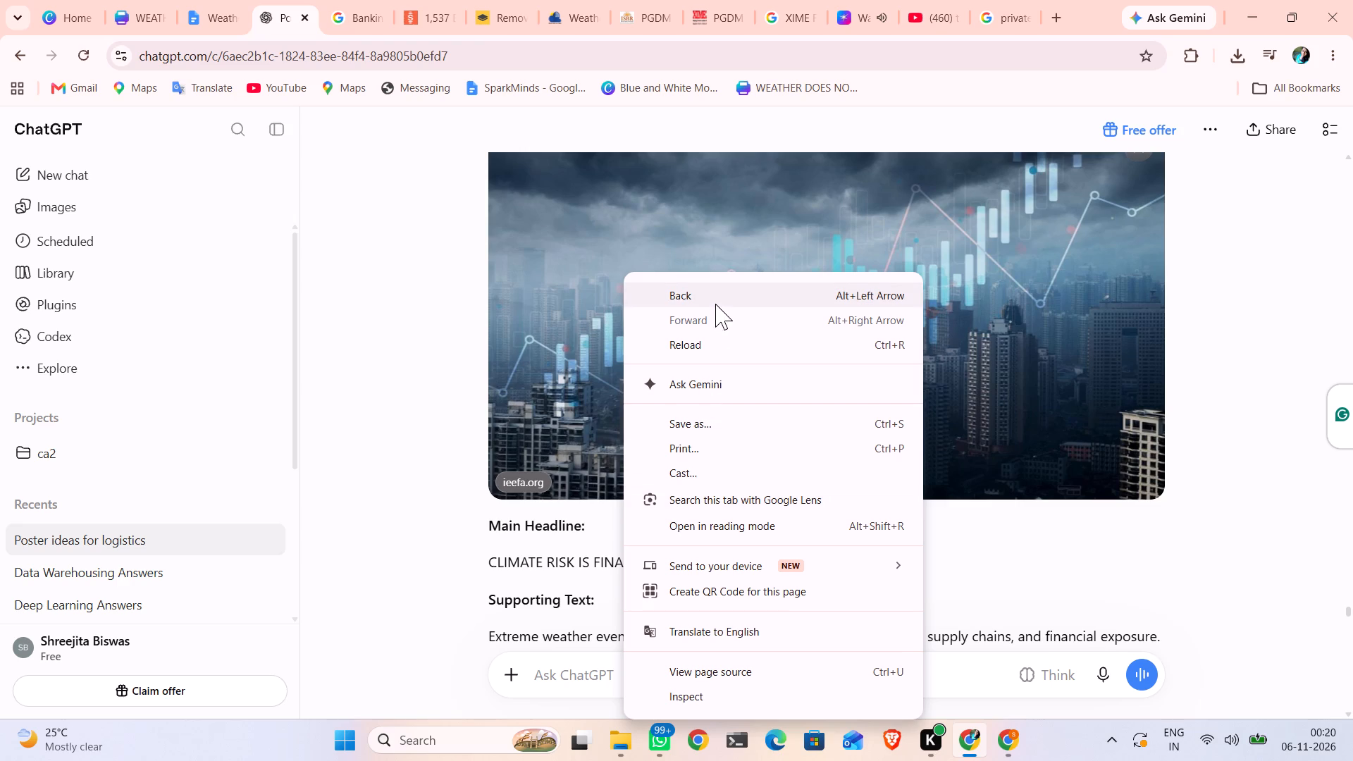
pyautogui.click(901, 188)
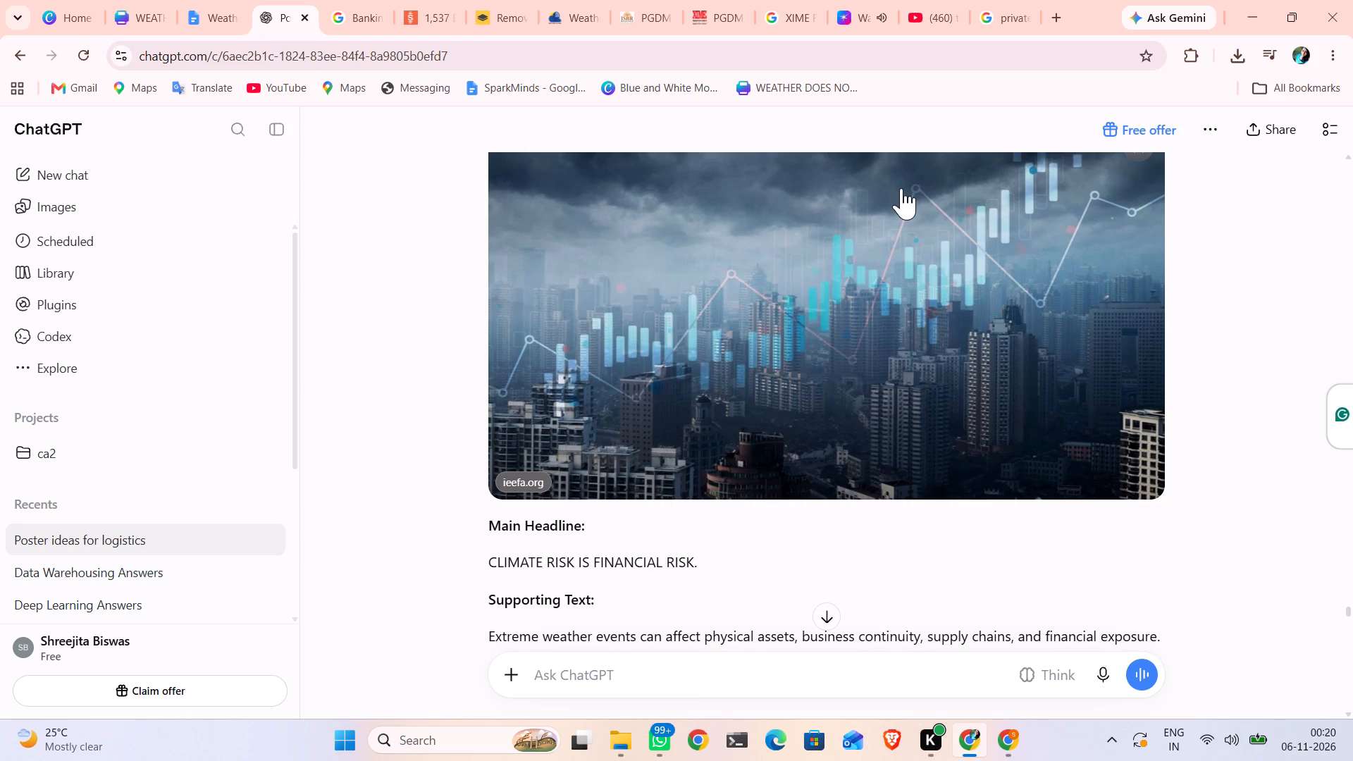
pyautogui.click(901, 188)
pyautogui.rightClick(724, 378)
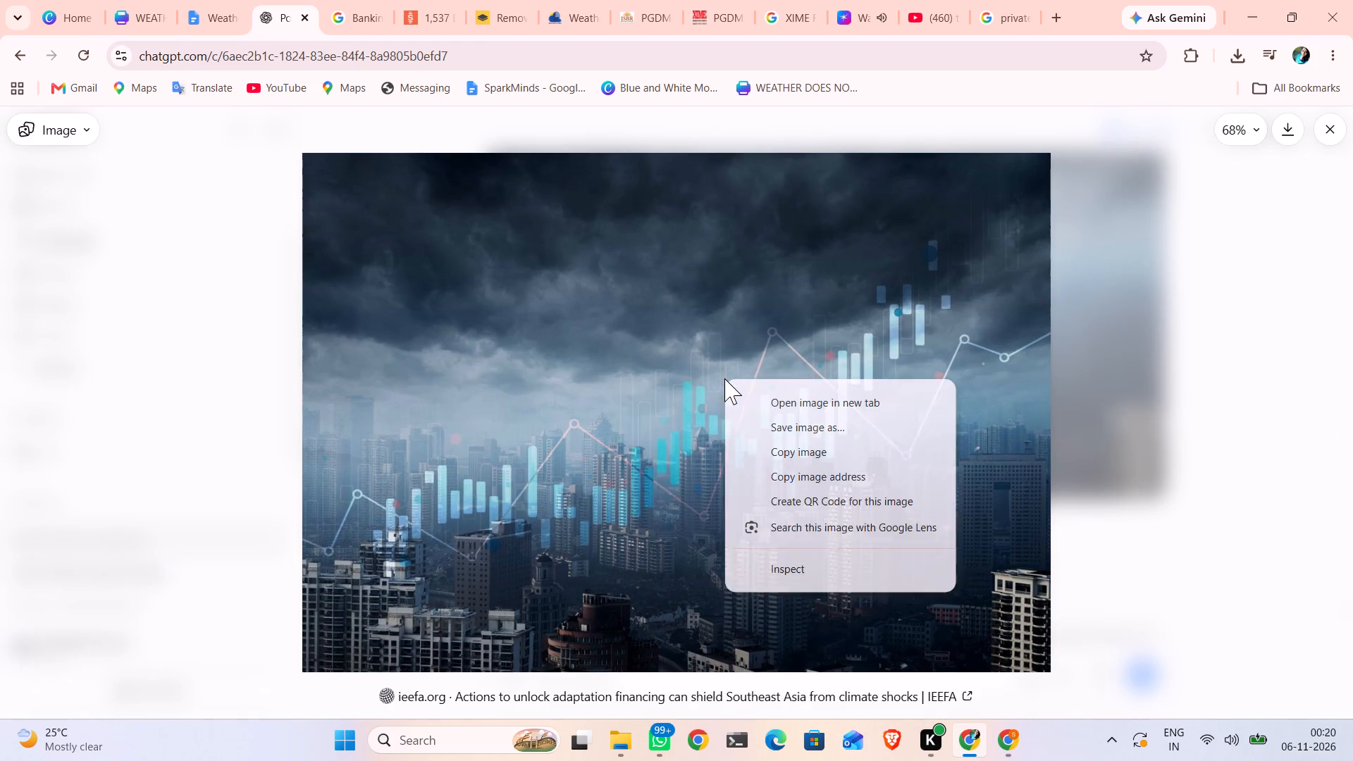
pyautogui.click(758, 459)
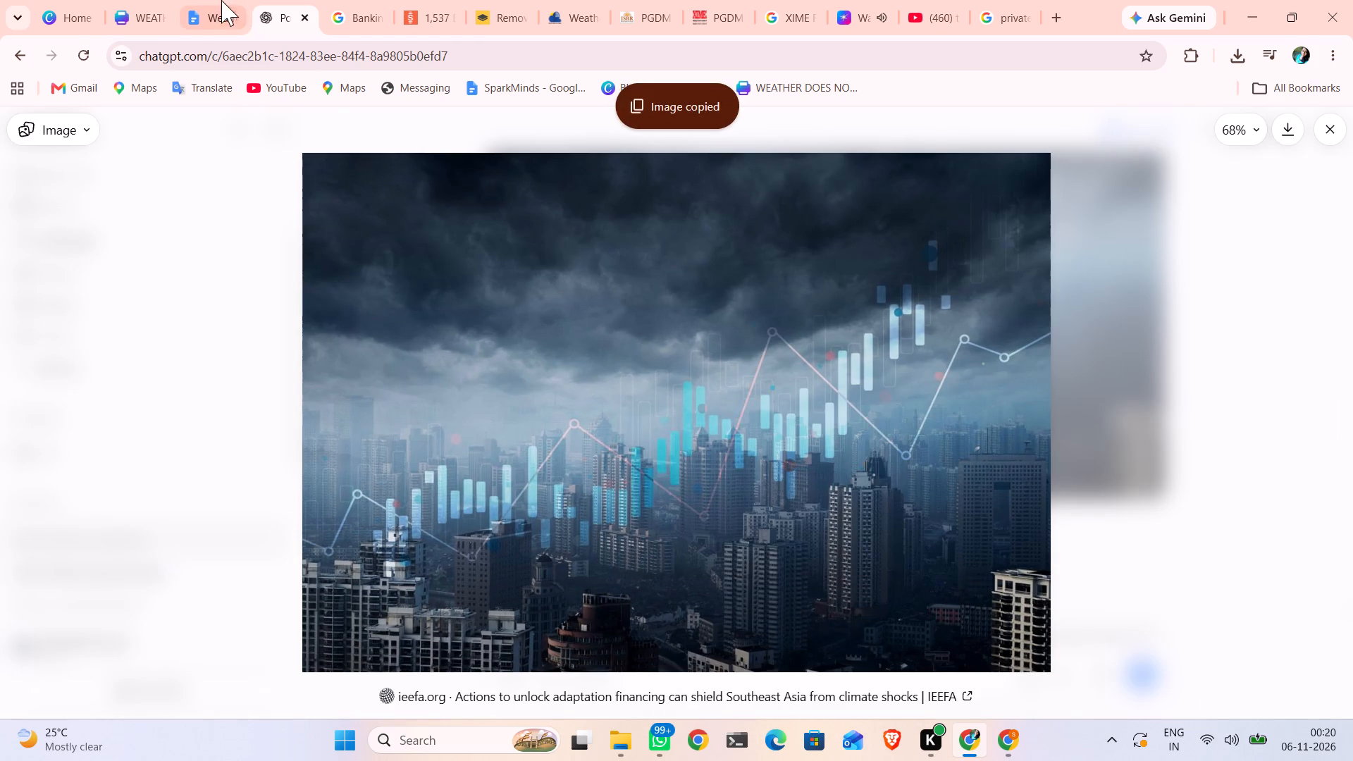
# Switch to the Canva design, paste the copied skyline image on page 7 and make it the page's background in place of the banking image.
pyautogui.click(147, 16)
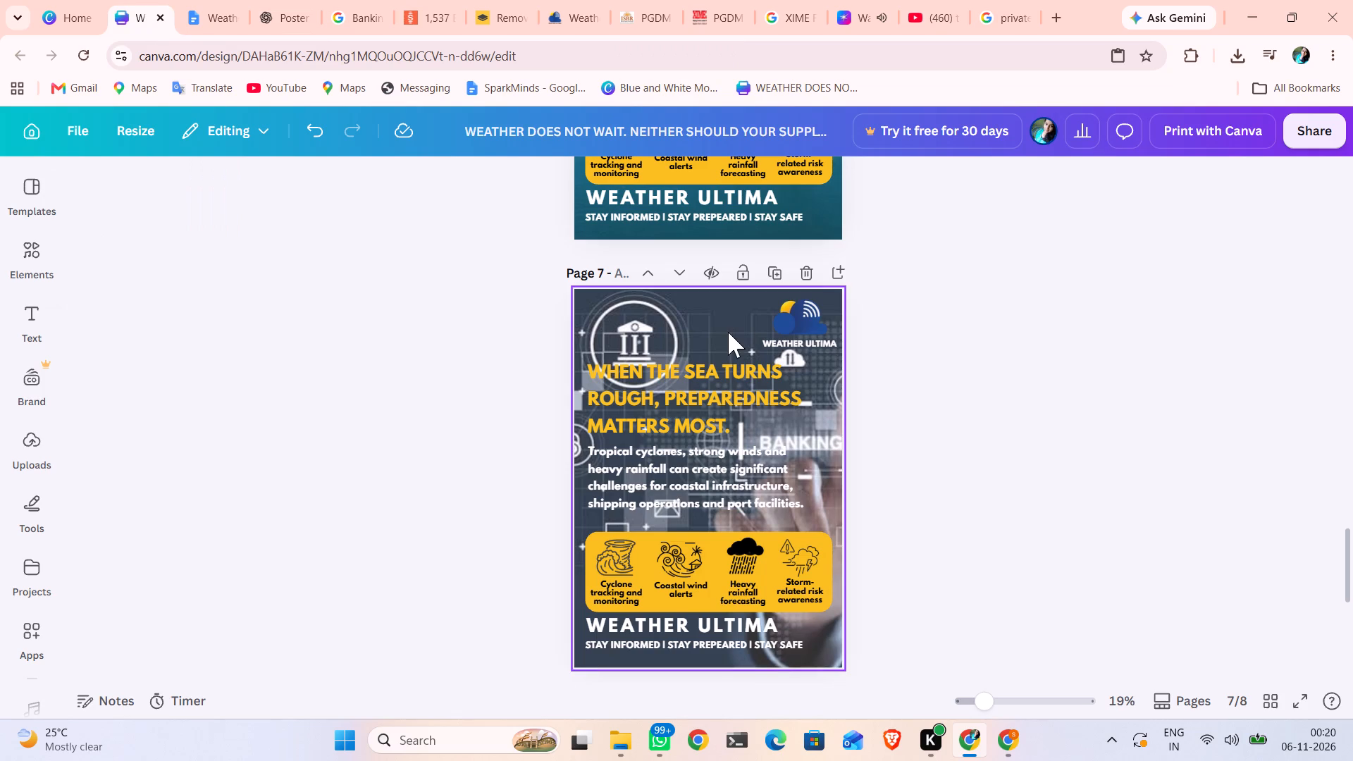
pyautogui.click(725, 330)
pyautogui.rightClick(725, 330)
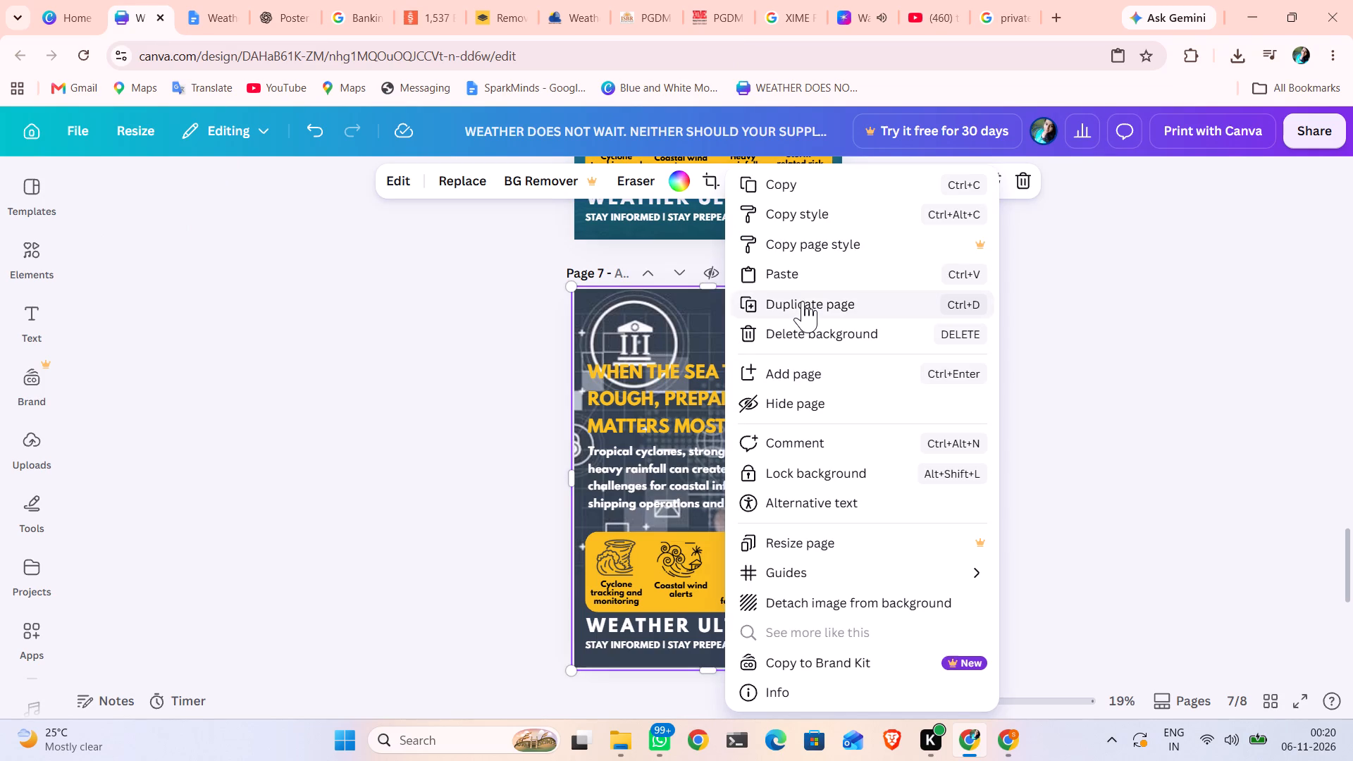
pyautogui.click(794, 268)
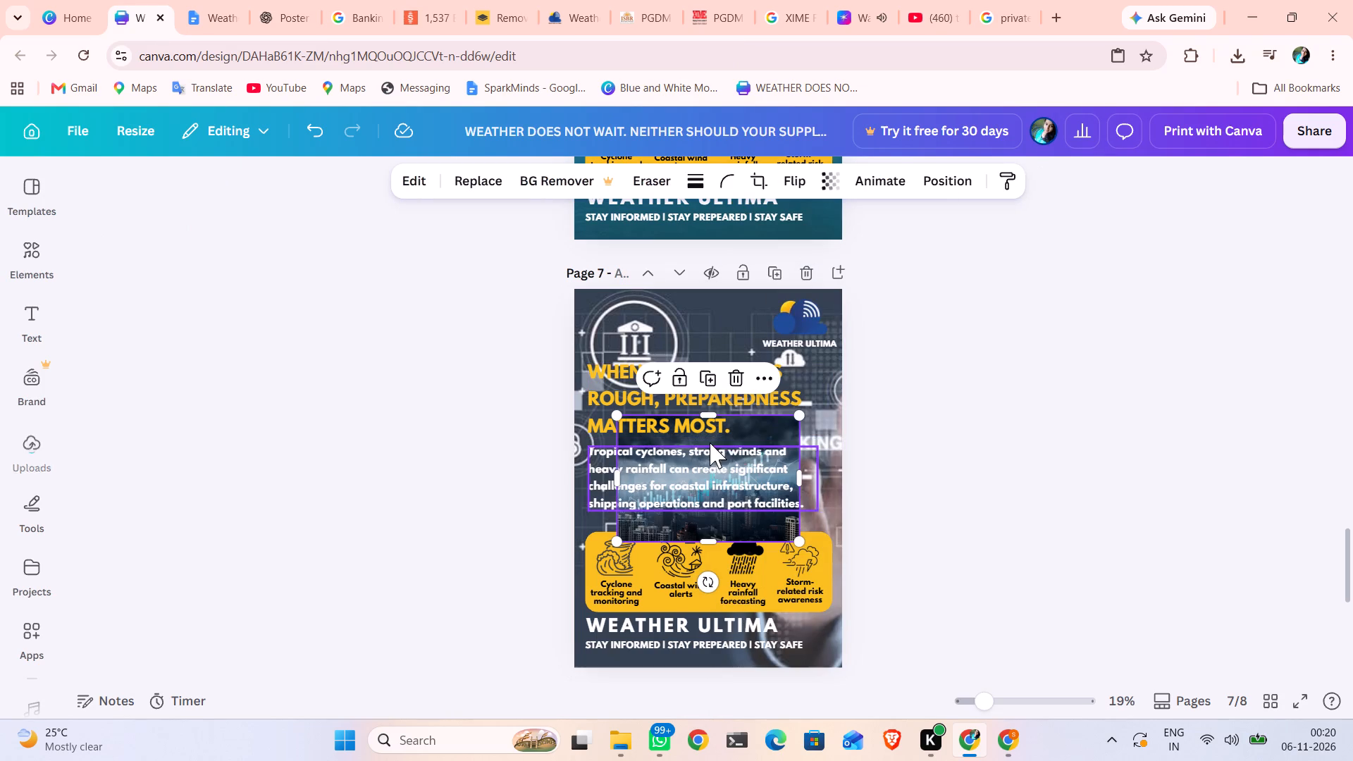
pyautogui.click(702, 529)
pyautogui.rightClick(702, 529)
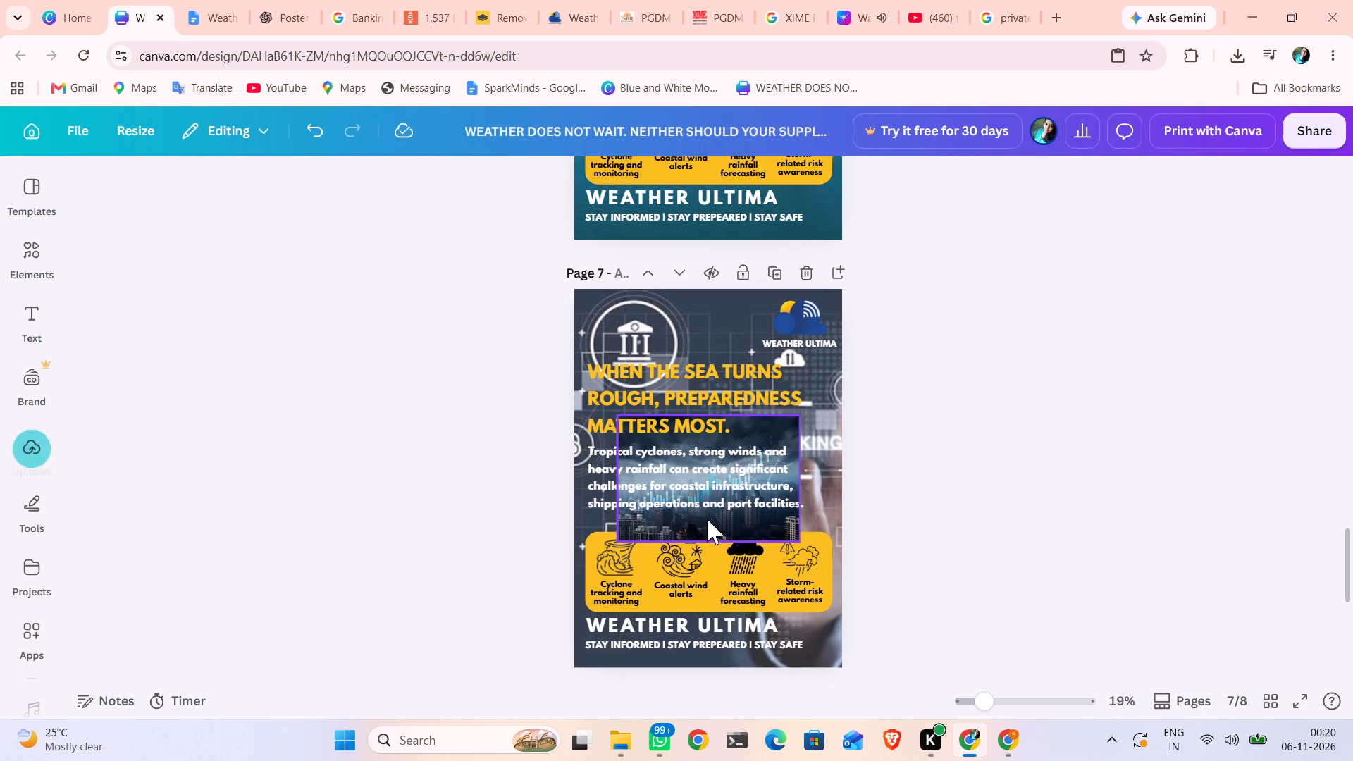
pyautogui.click(707, 519)
pyautogui.rightClick(707, 519)
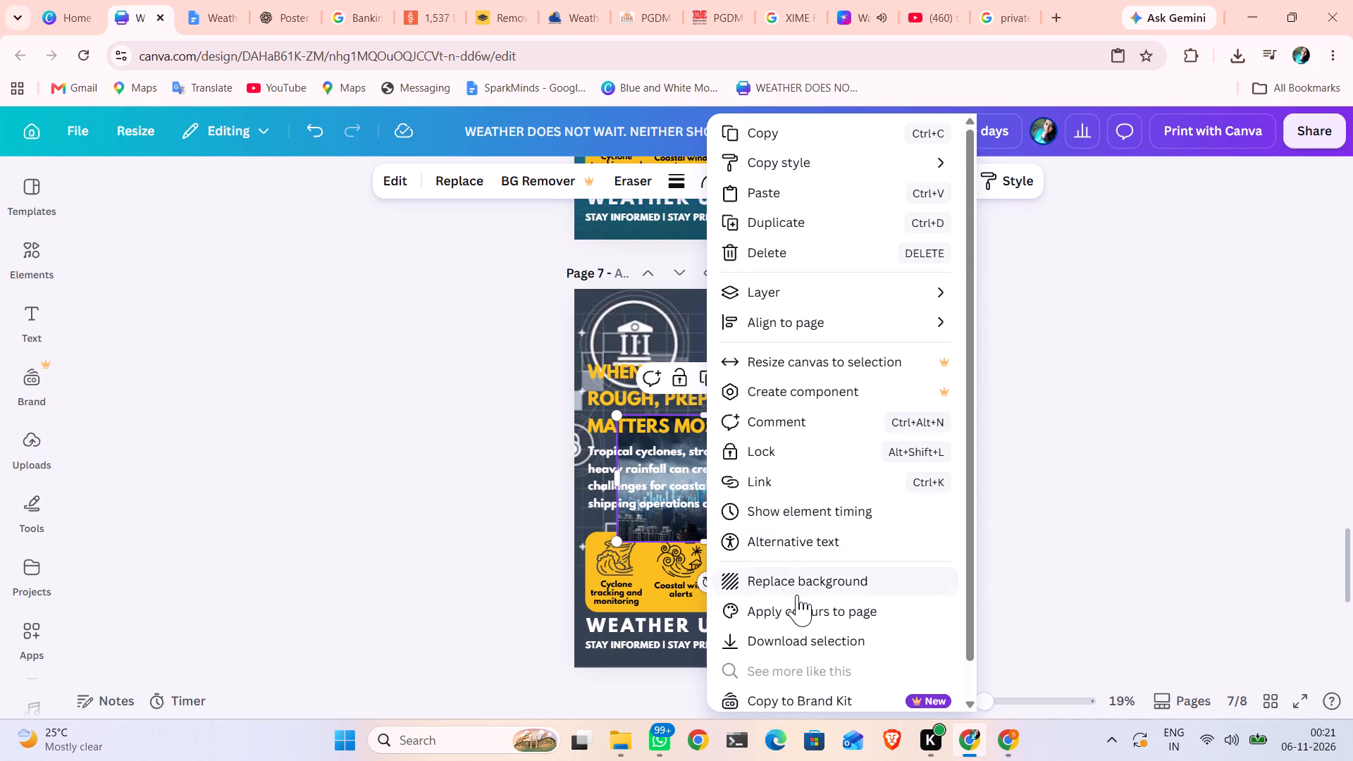
pyautogui.click(792, 586)
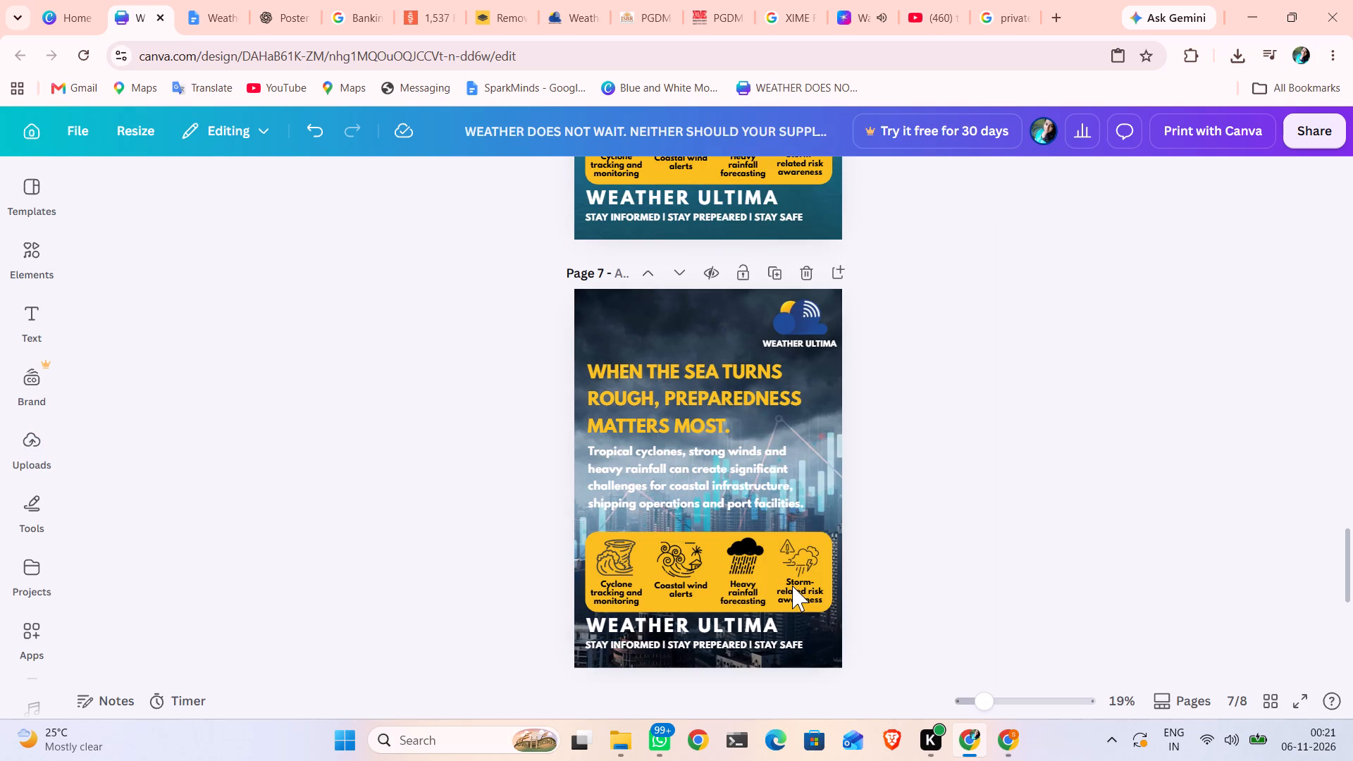
pyautogui.moveTo(790, 326); pyautogui.dragTo(620, 328)
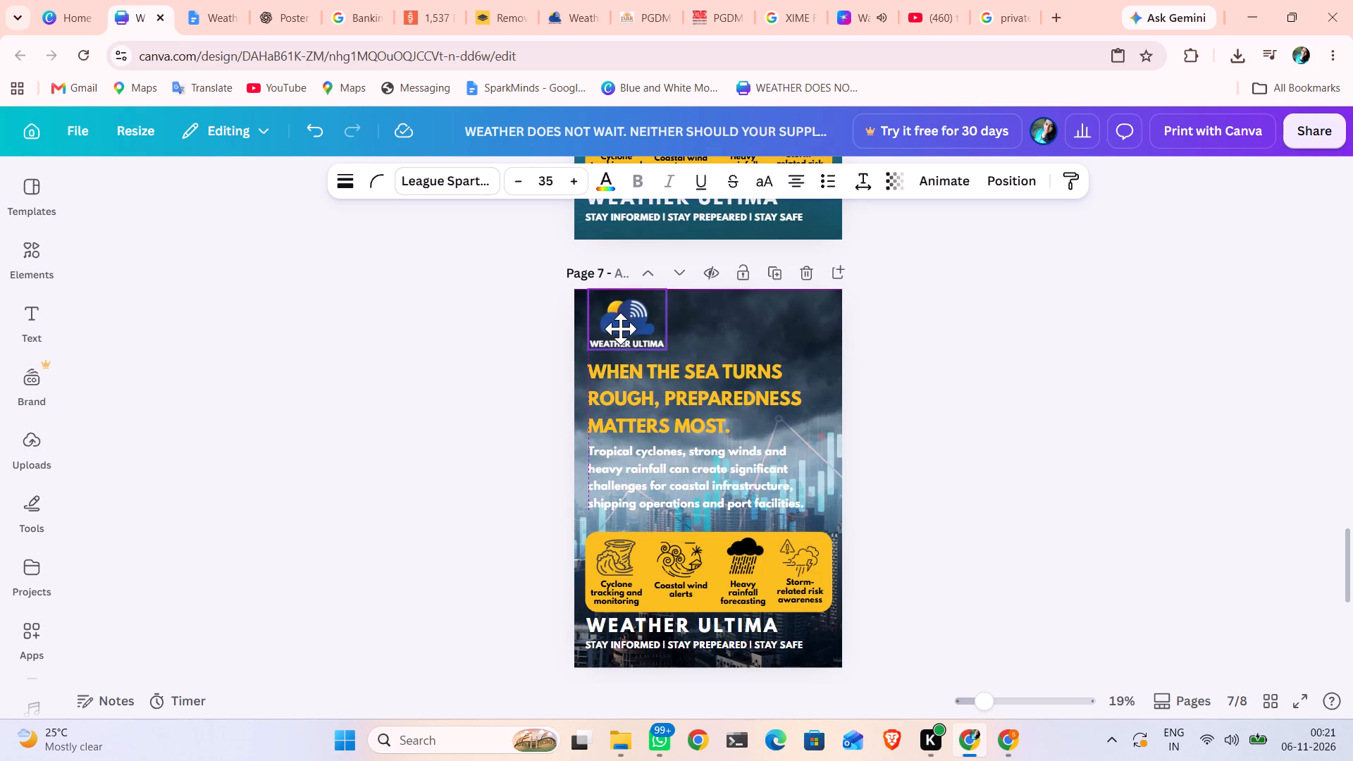
pyautogui.moveTo(620, 328); pyautogui.dragTo(614, 333)
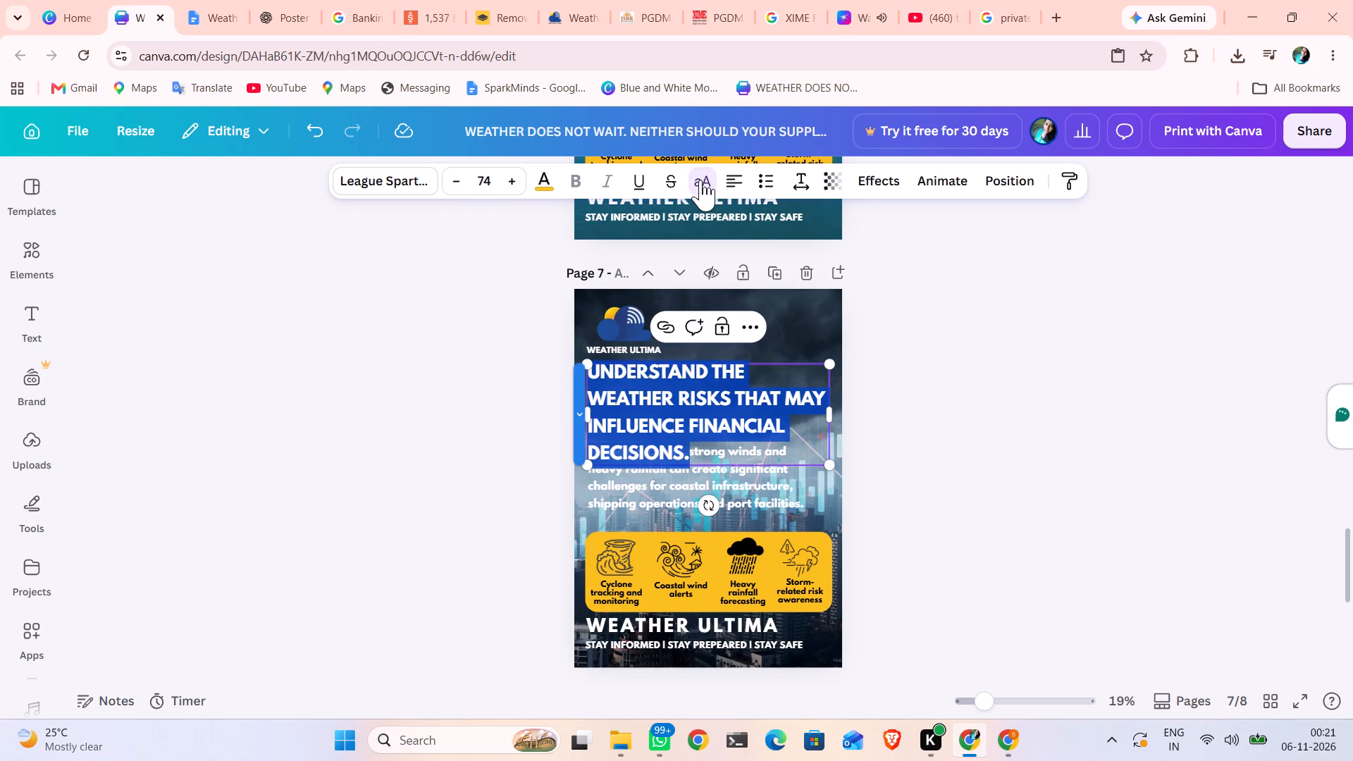
pyautogui.click(331, 416)
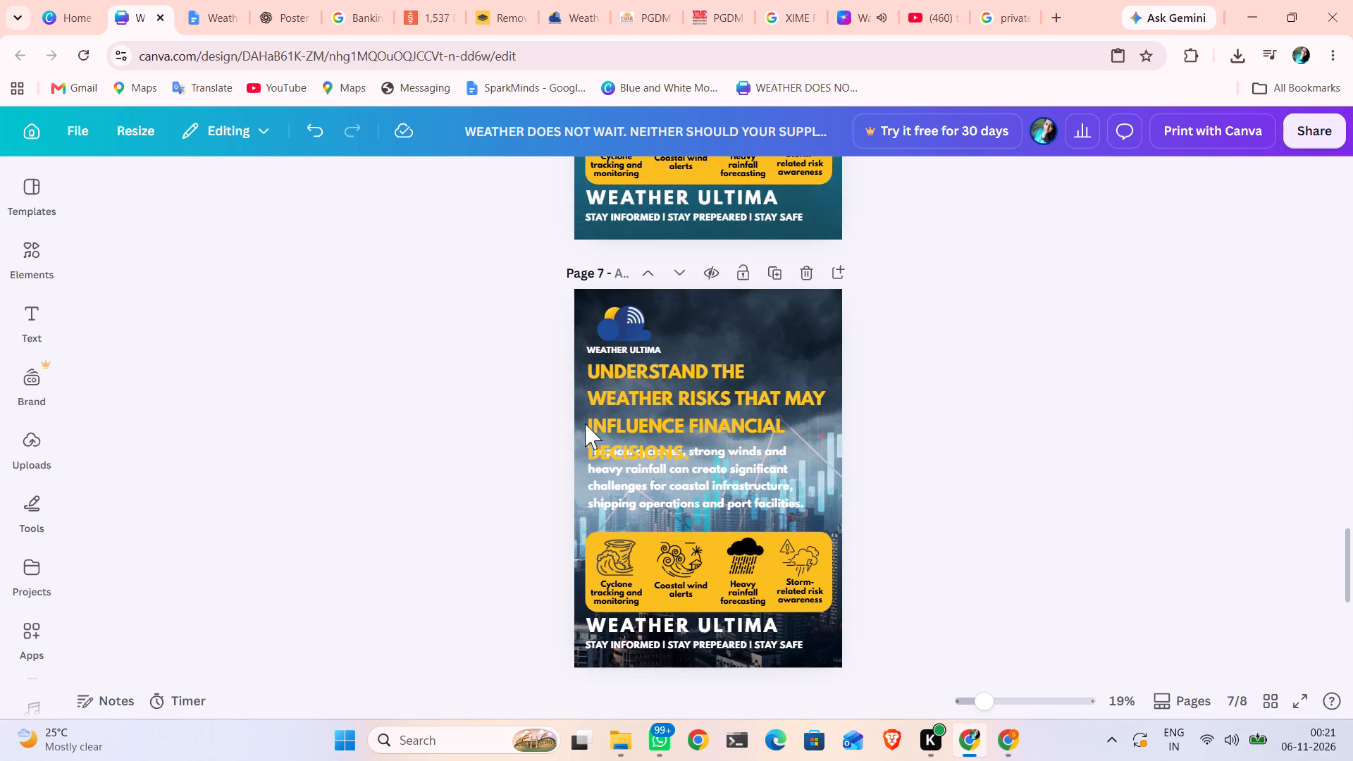
# Widen page 7's heading text box on both sides to a width of about 40, fitting the heading on three lines.
pyautogui.click(661, 431)
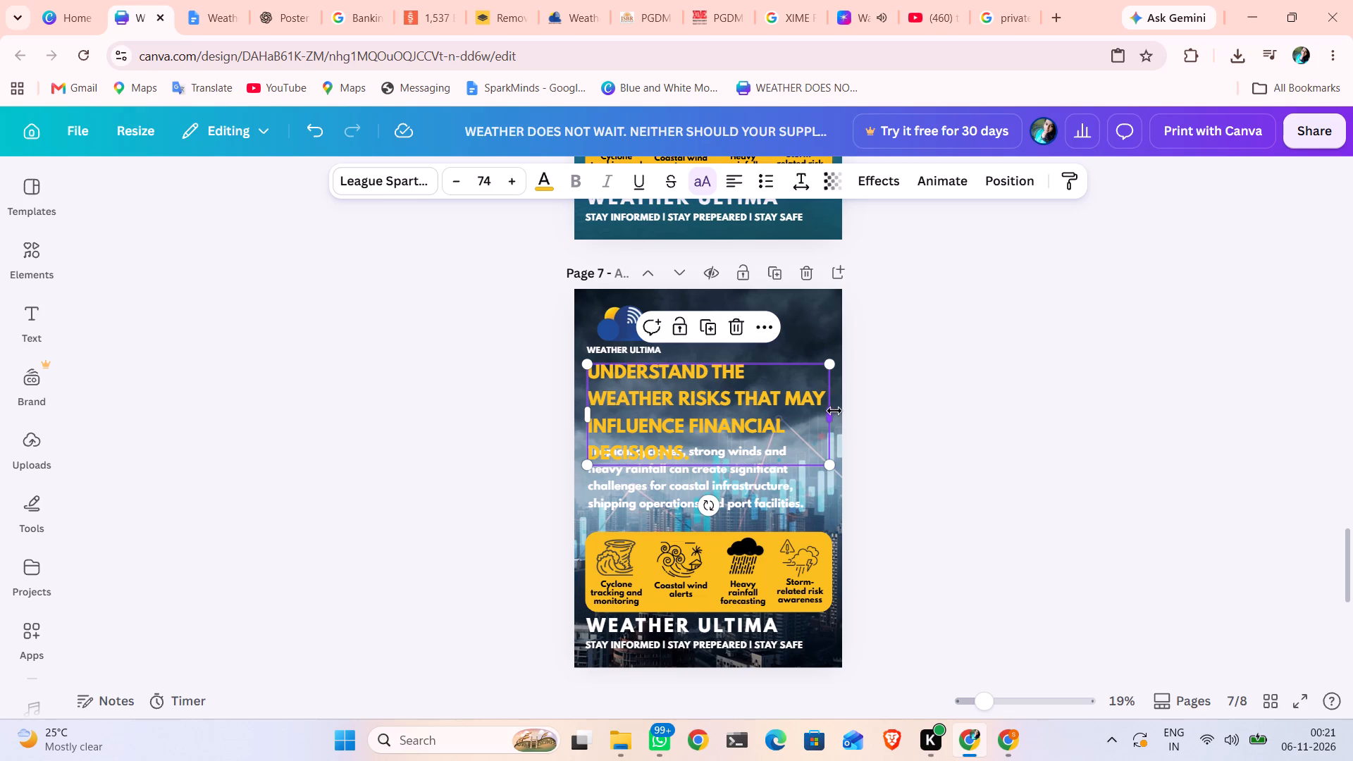
pyautogui.moveTo(834, 411); pyautogui.dragTo(842, 409)
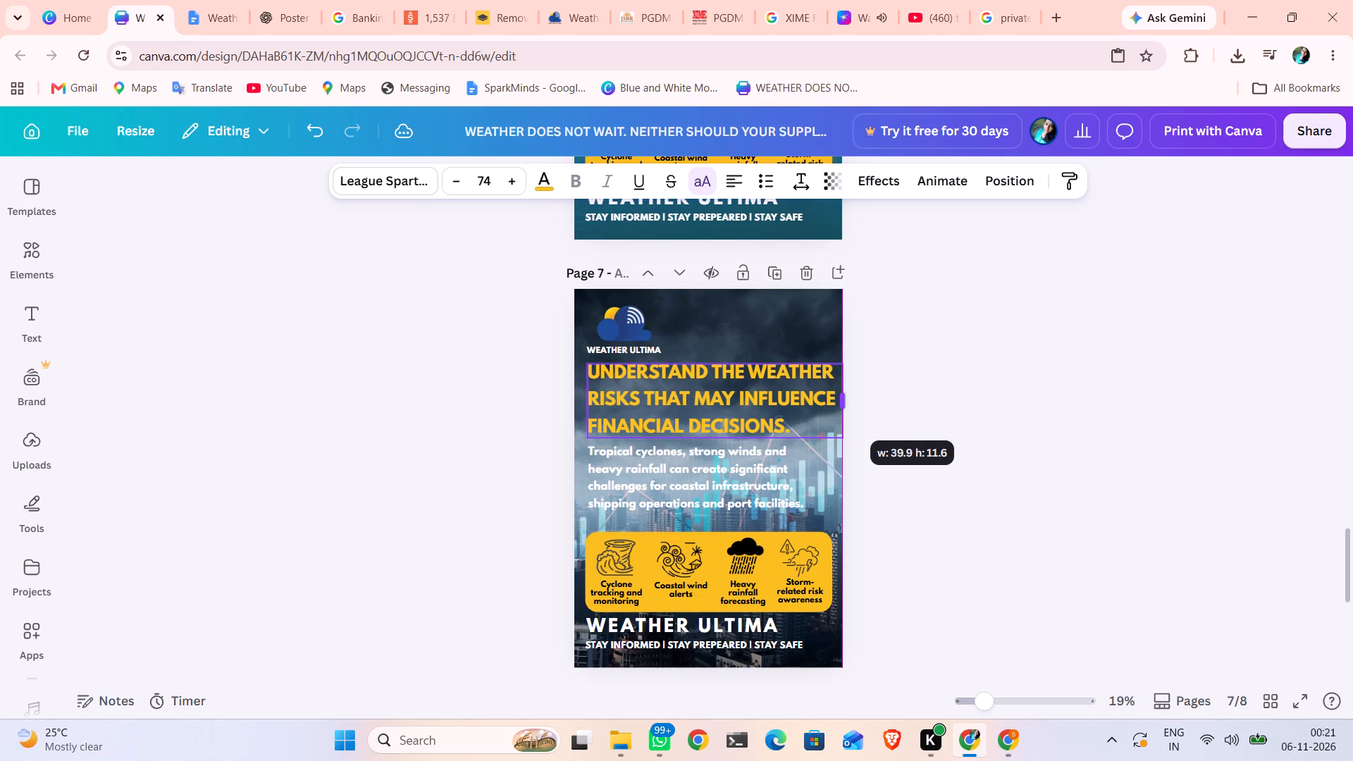
pyautogui.moveTo(842, 409); pyautogui.dragTo(842, 410)
pyautogui.click(996, 307)
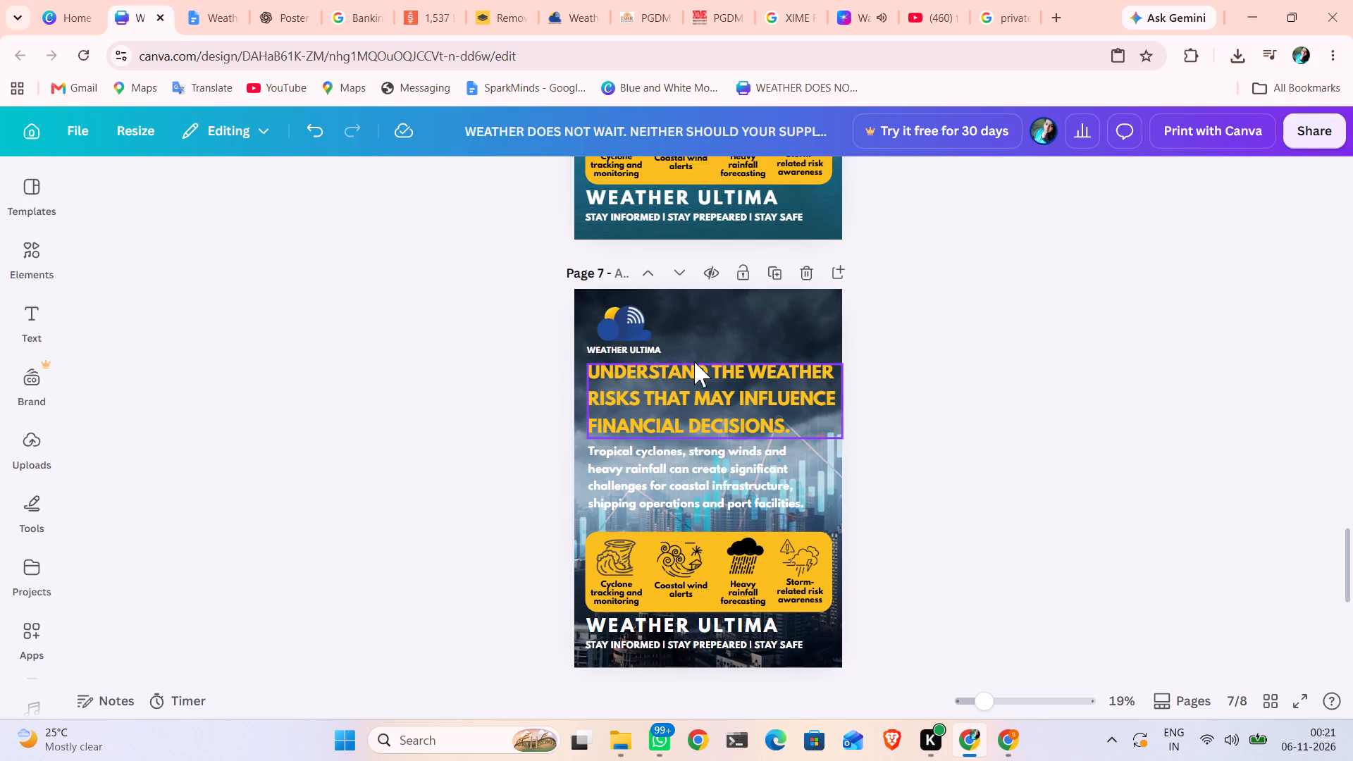
pyautogui.click(697, 366)
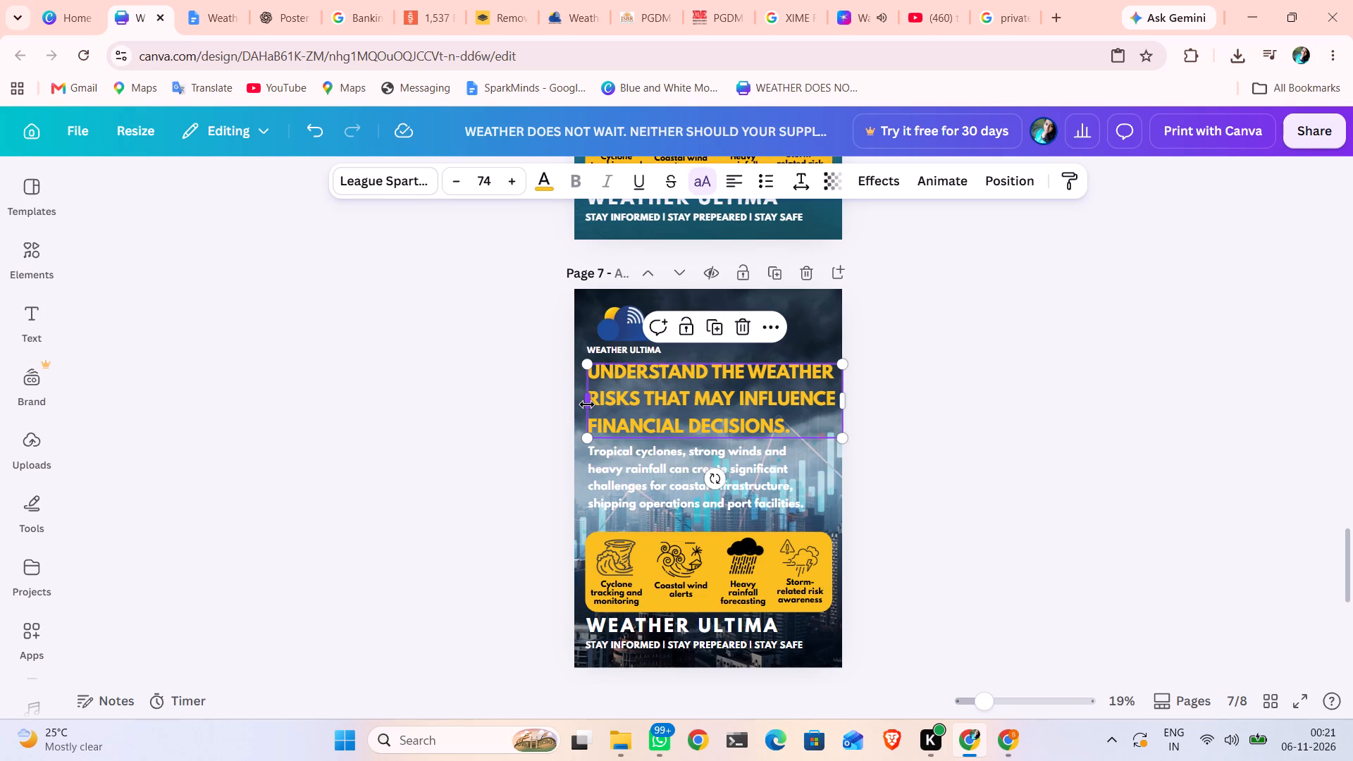
pyautogui.click(587, 404)
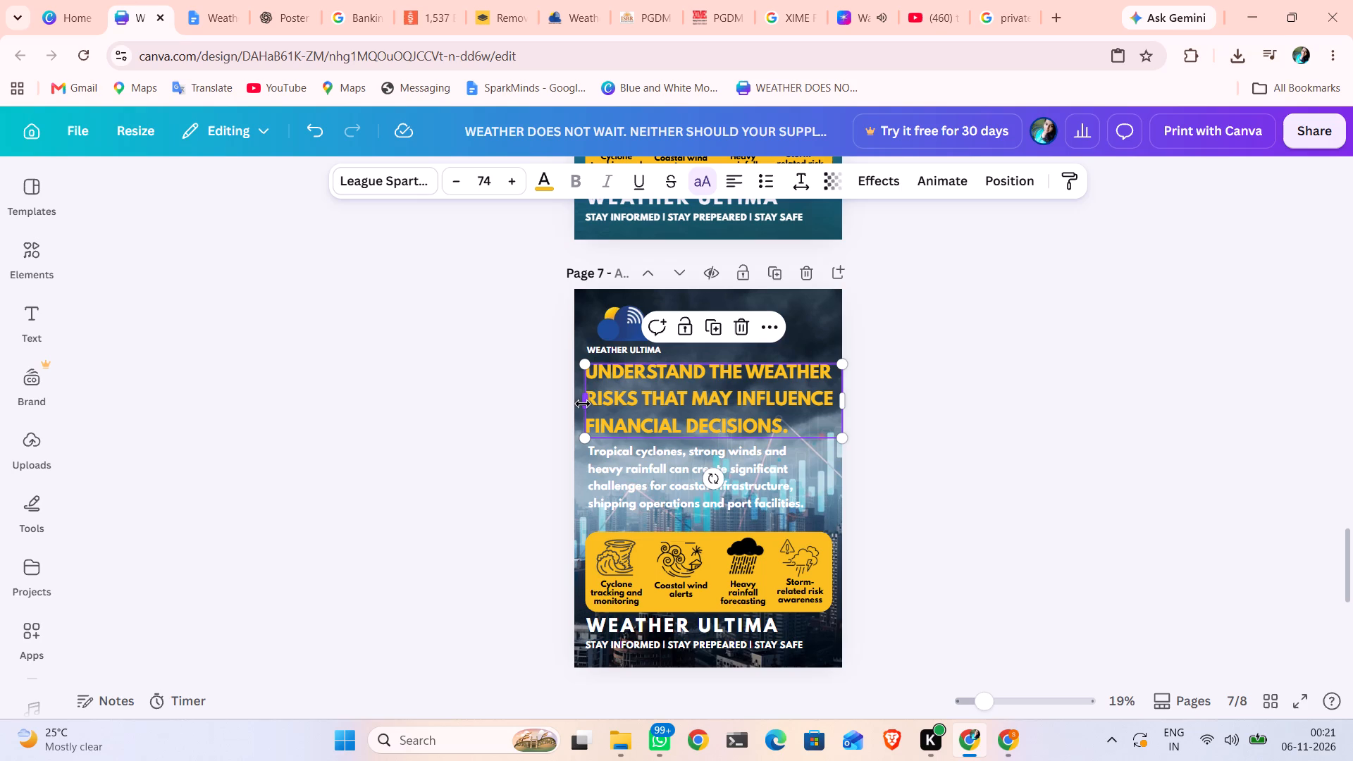
pyautogui.click(478, 393)
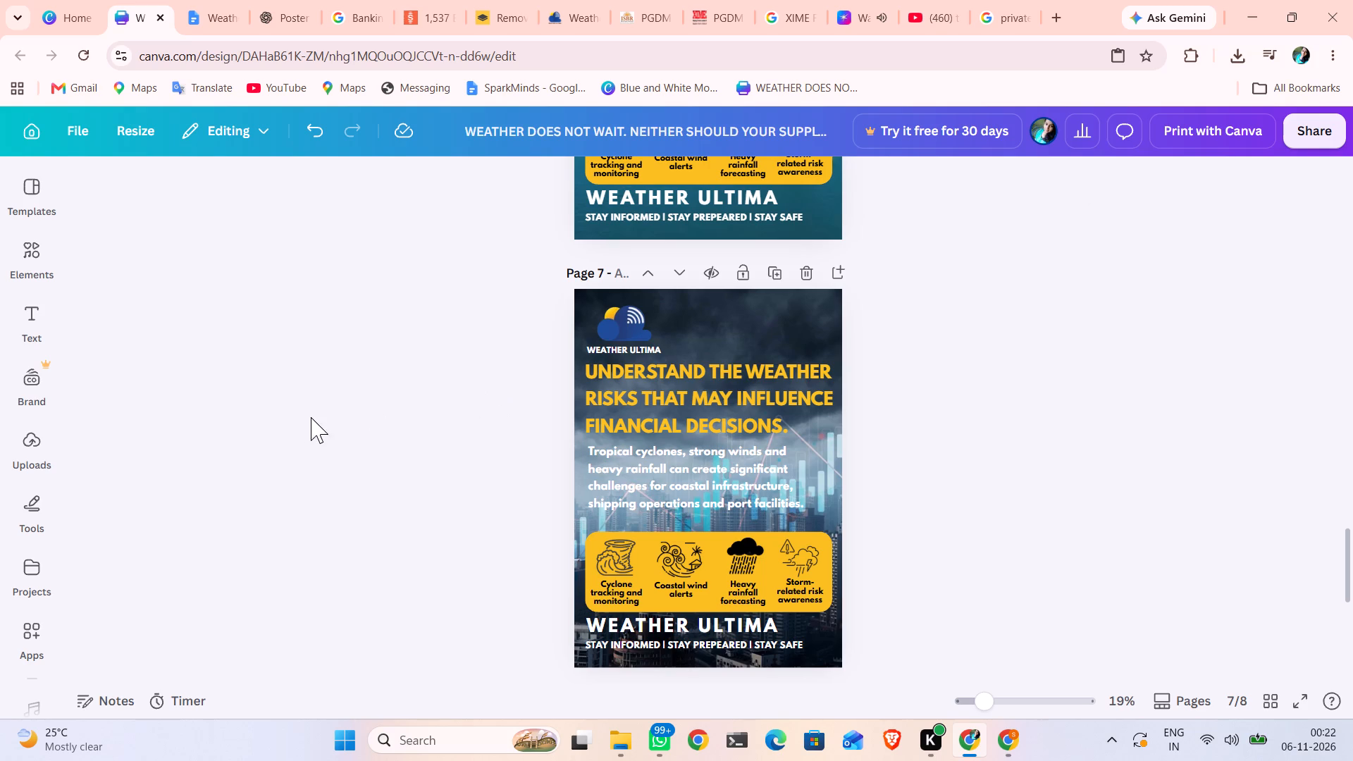
# Search the graphic elements for "shadow" and add the free blurred grey square shadow to page 7.
pyautogui.click(25, 258)
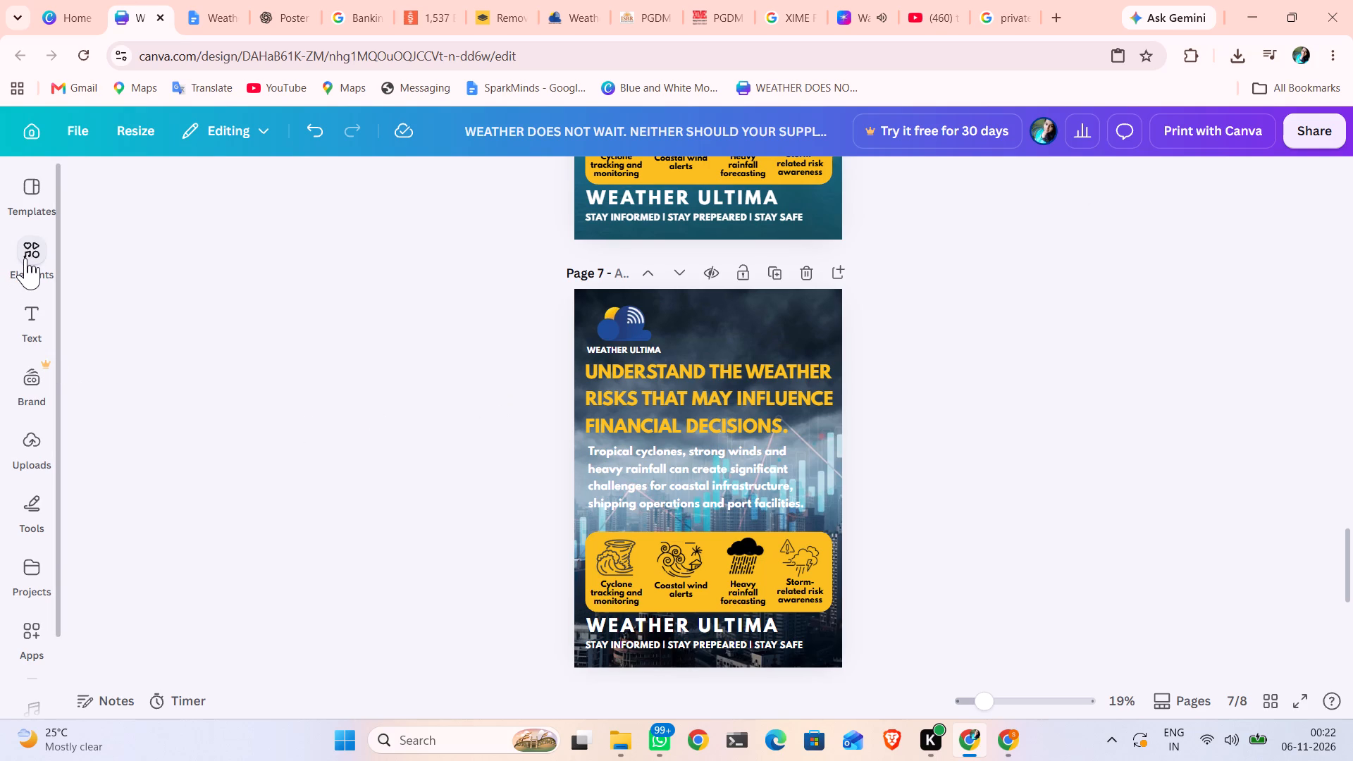
pyautogui.click(192, 193)
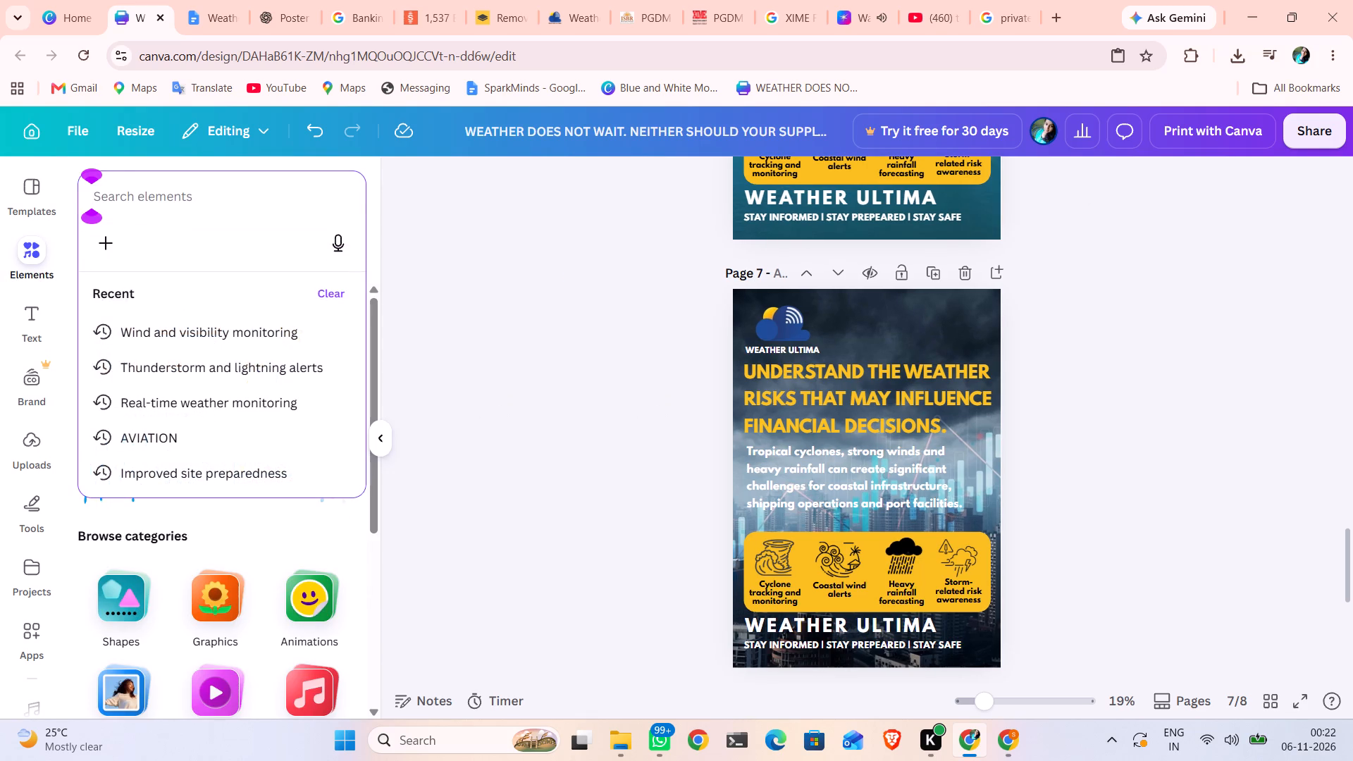
pyautogui.write('shadow')
pyautogui.press('Return')
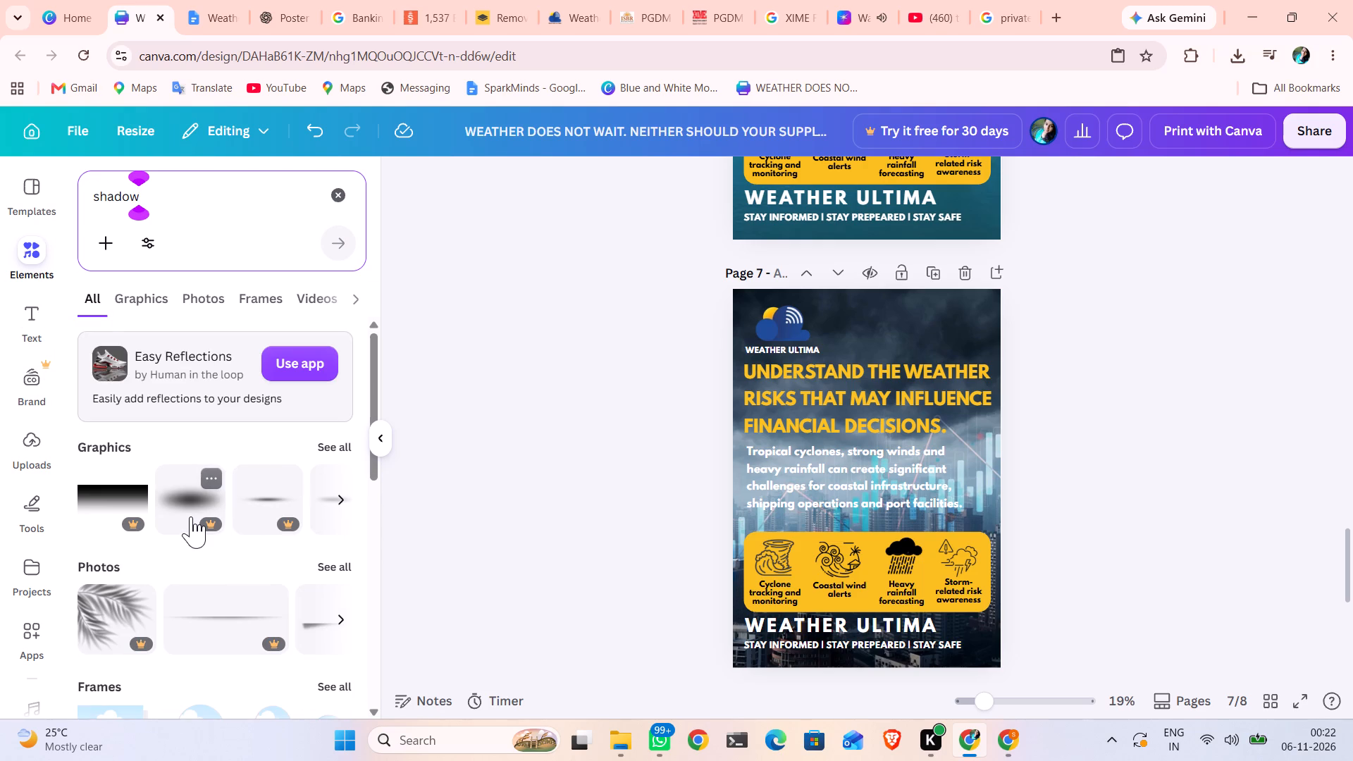
pyautogui.click(344, 446)
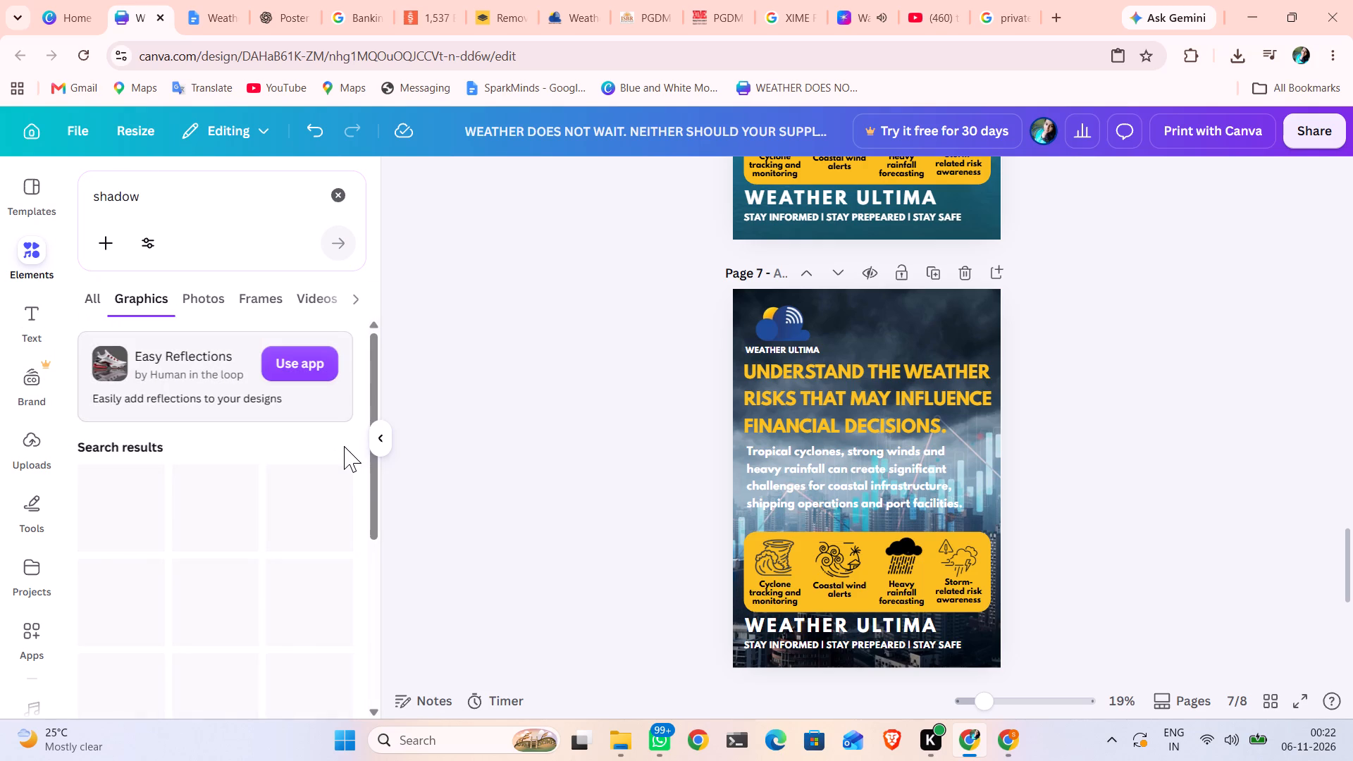
pyautogui.scroll(-1, 257, 567)
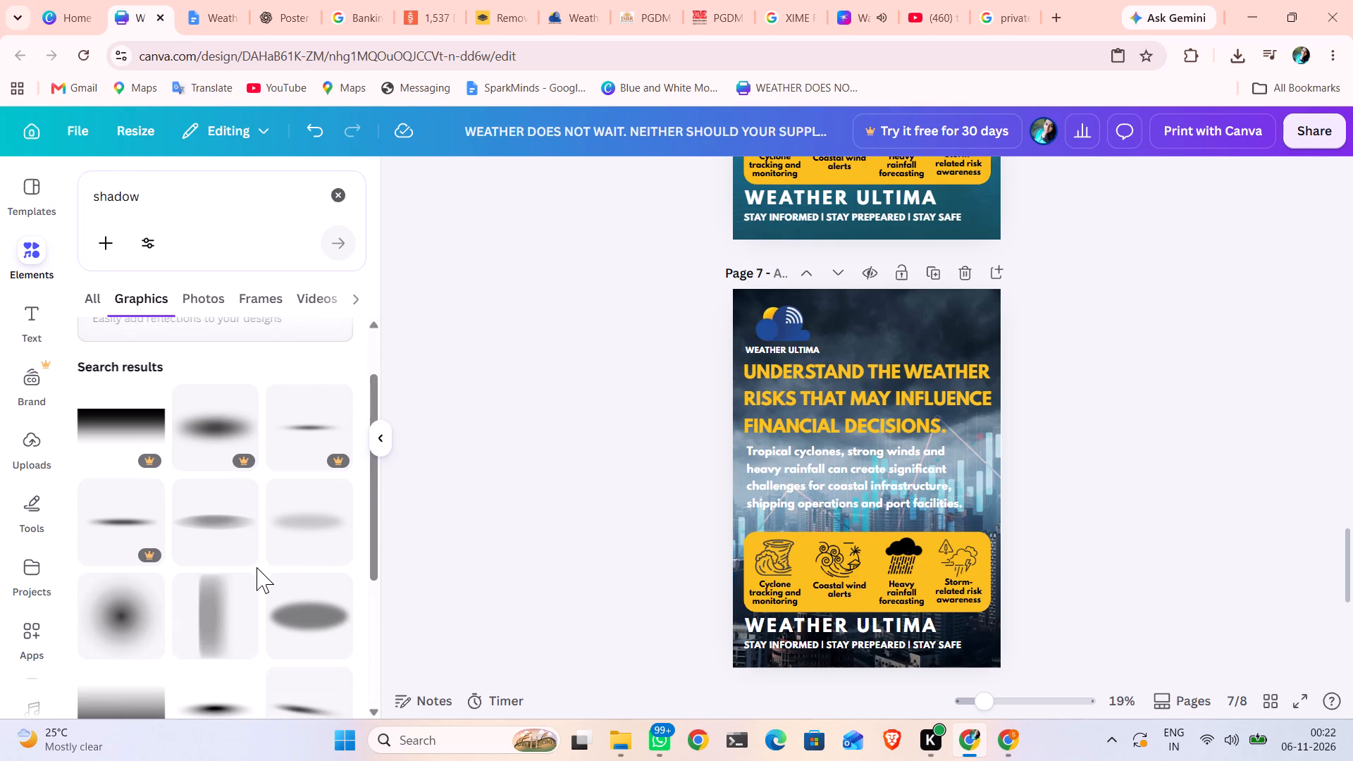
pyautogui.click(307, 538)
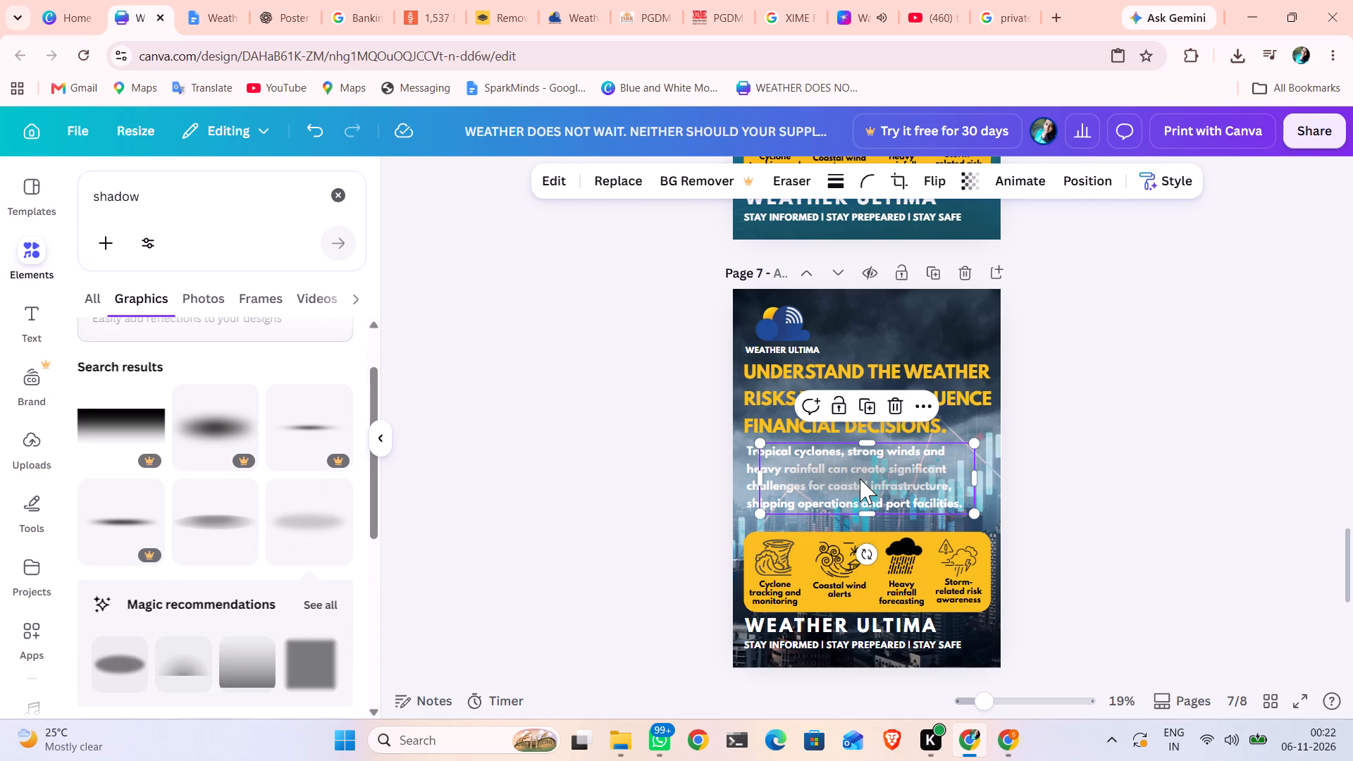
pyautogui.press('BackSpace')
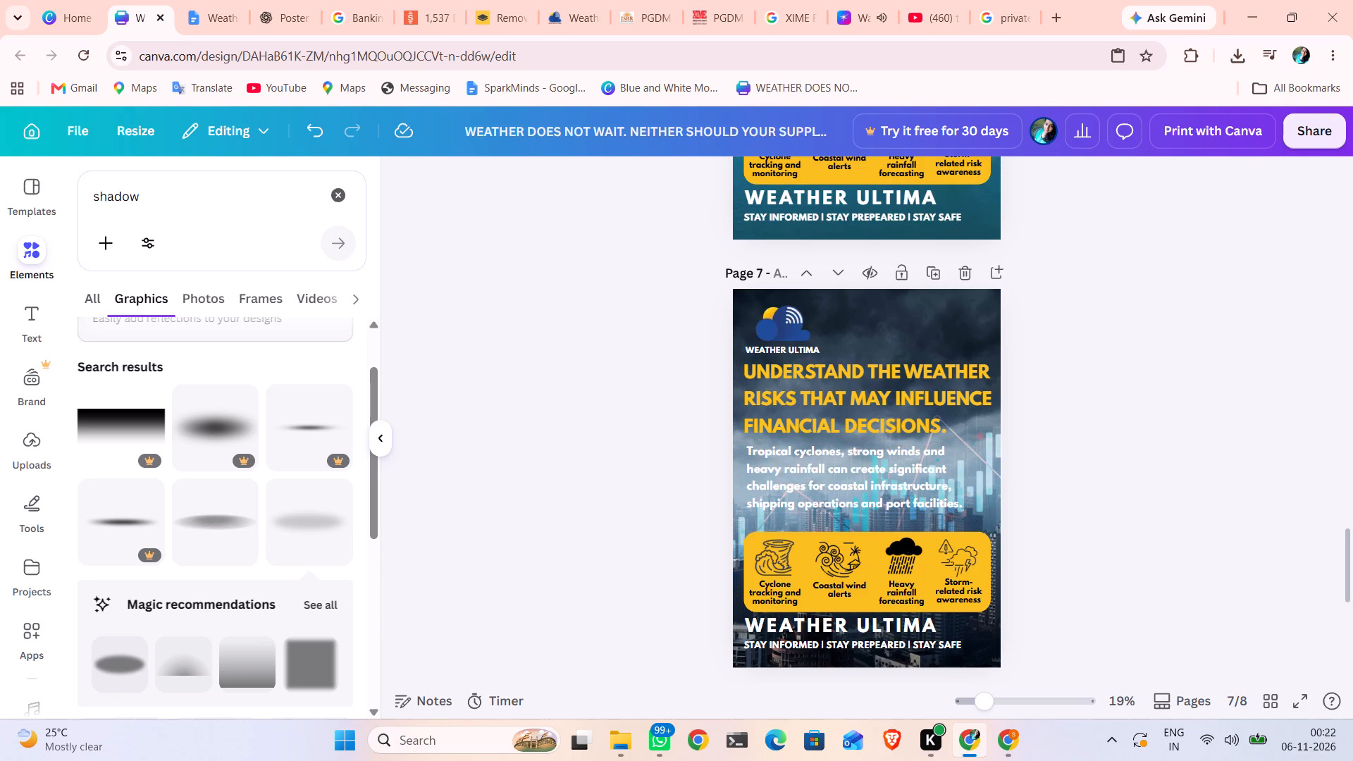
pyautogui.scroll(-4, 211, 551)
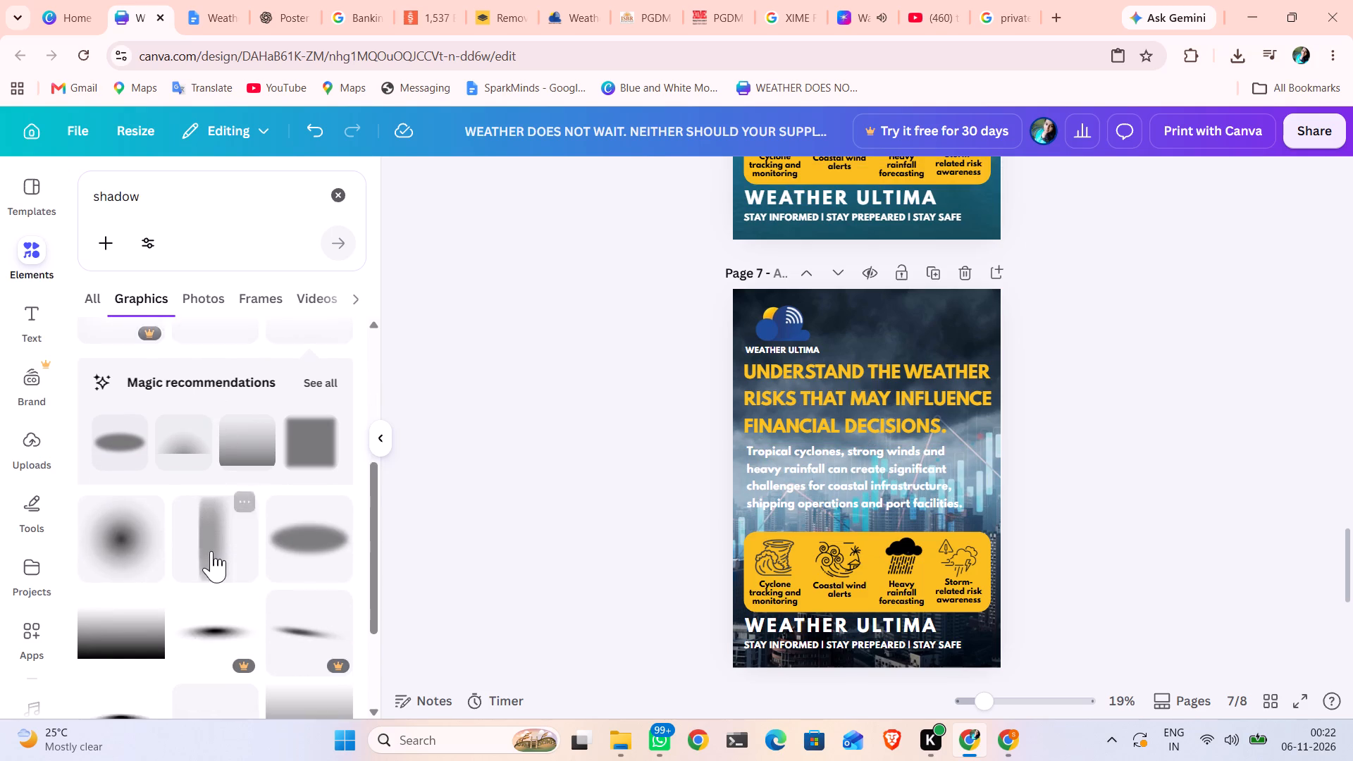
pyautogui.scroll(-4, 211, 551)
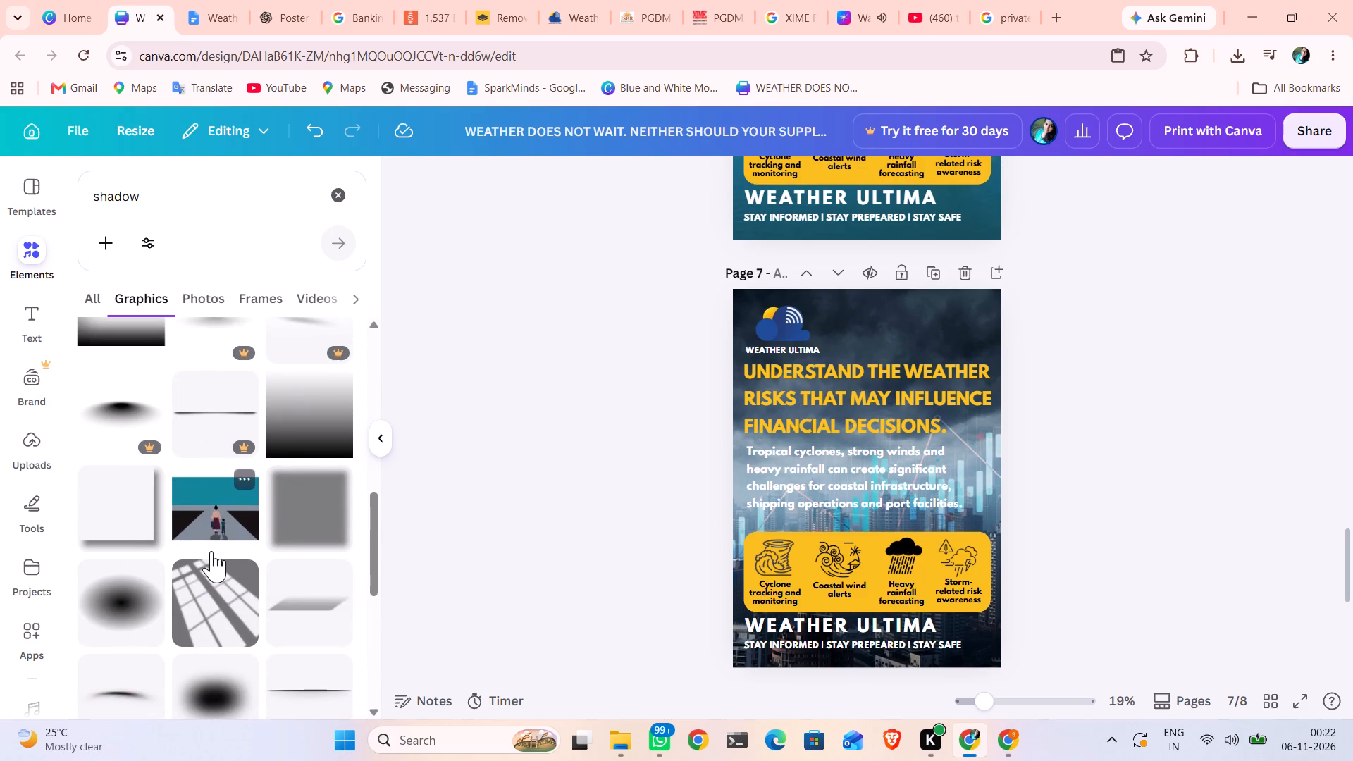
pyautogui.scroll(-1, 211, 551)
pyautogui.click(311, 412)
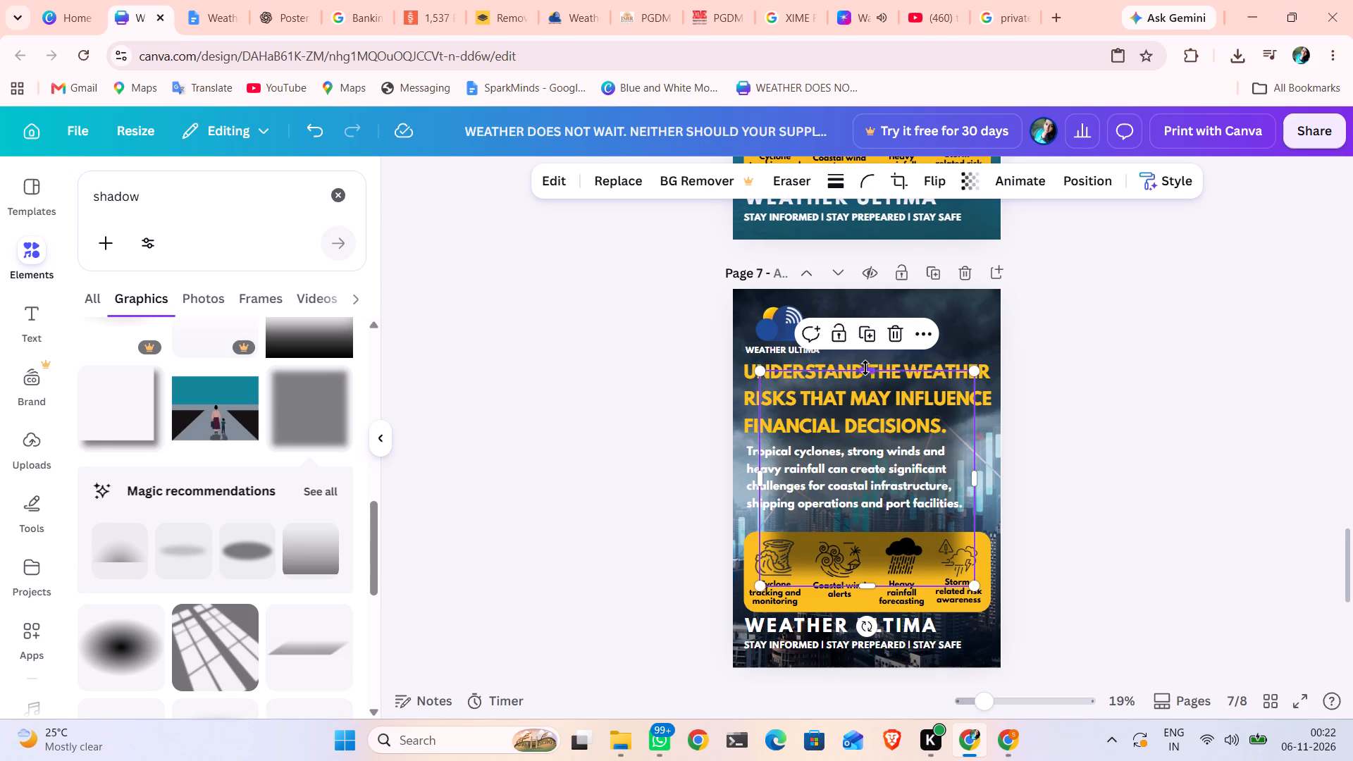
# Shrink the shadow's height from its top and bottom edges into a wide strip over page 7's body paragraph.
pyautogui.moveTo(868, 371); pyautogui.dragTo(867, 459)
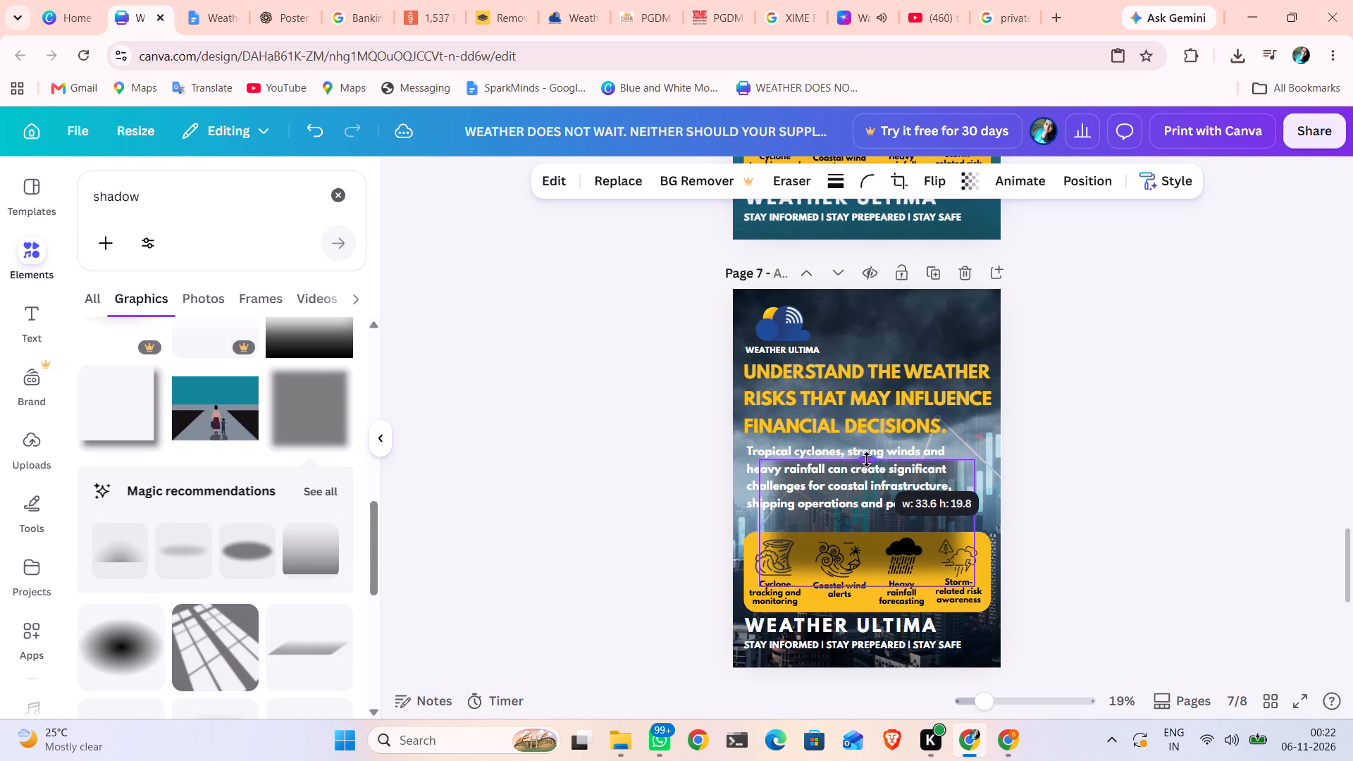
pyautogui.moveTo(867, 459); pyautogui.dragTo(875, 464)
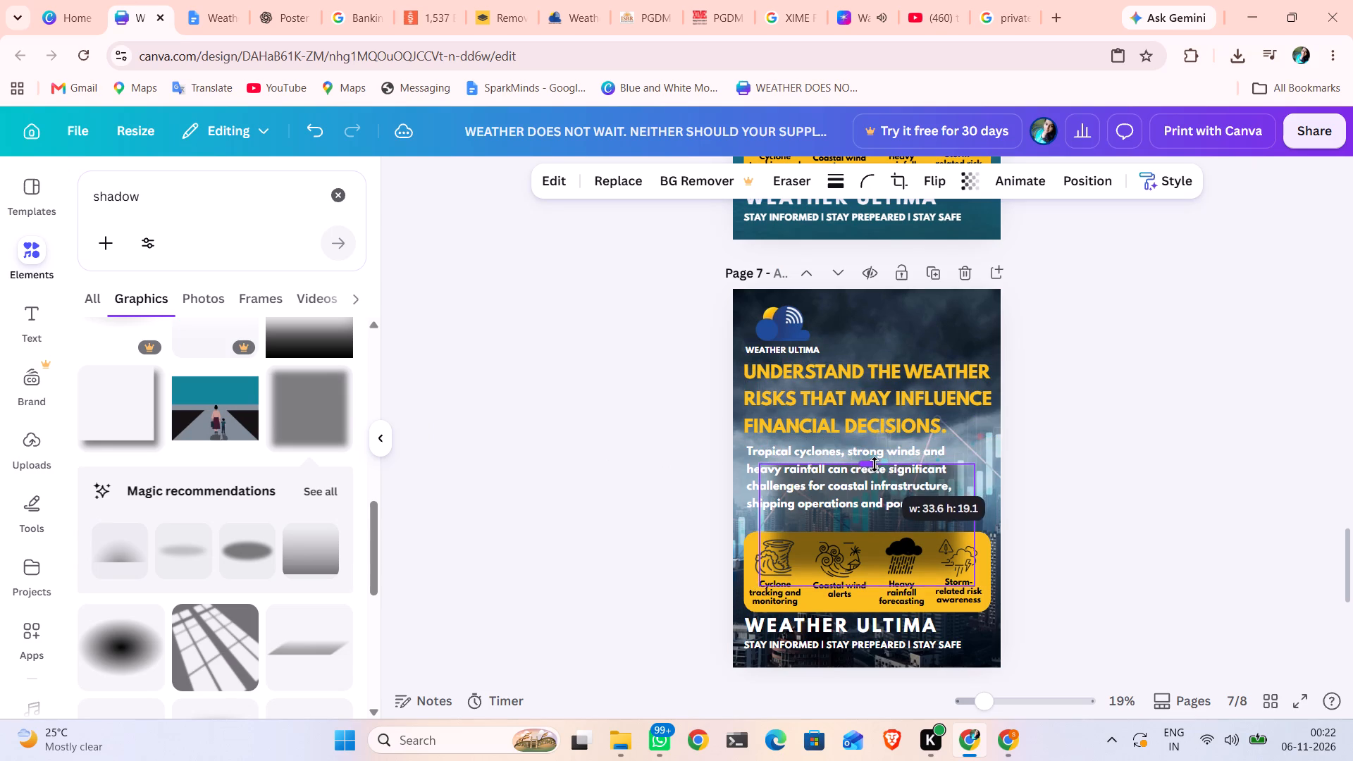
pyautogui.moveTo(875, 464); pyautogui.dragTo(875, 465)
pyautogui.moveTo(870, 587); pyautogui.dragTo(893, 532)
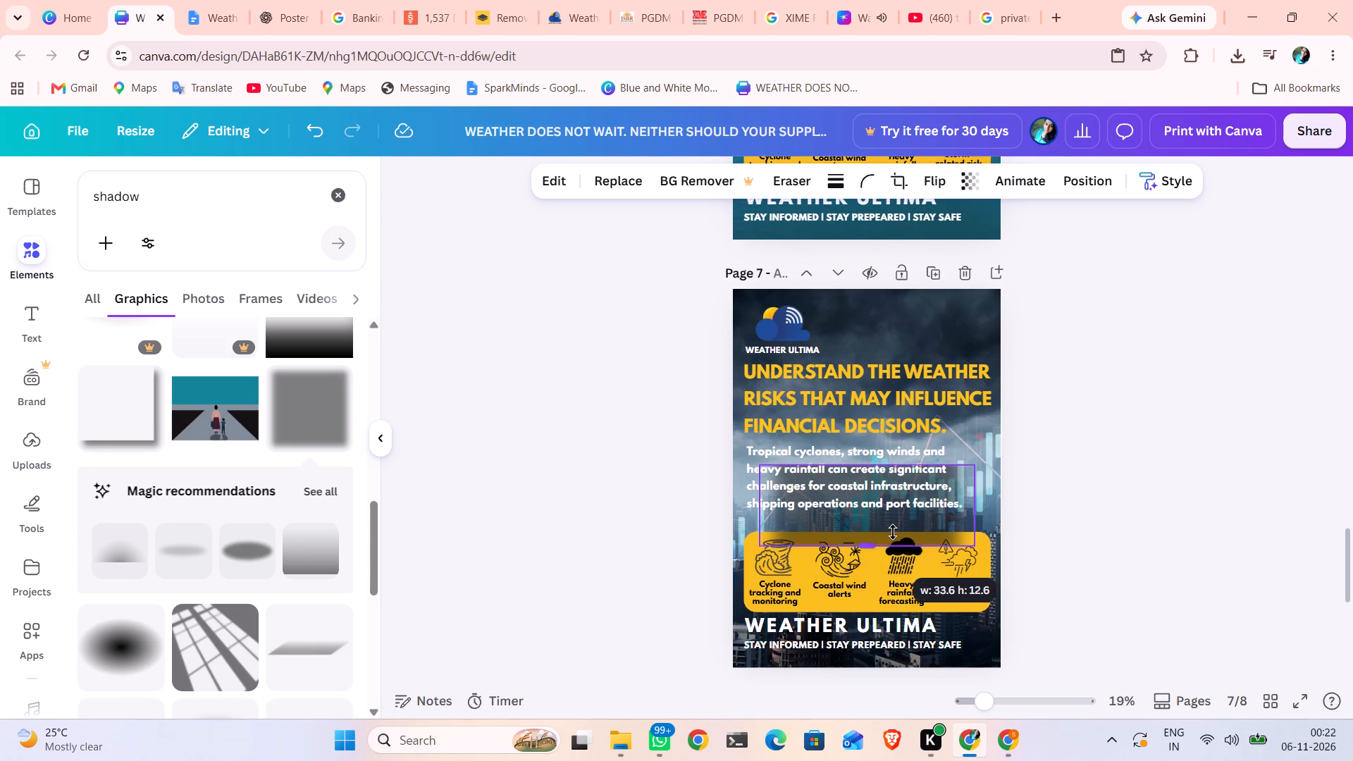
pyautogui.moveTo(893, 532); pyautogui.dragTo(892, 526)
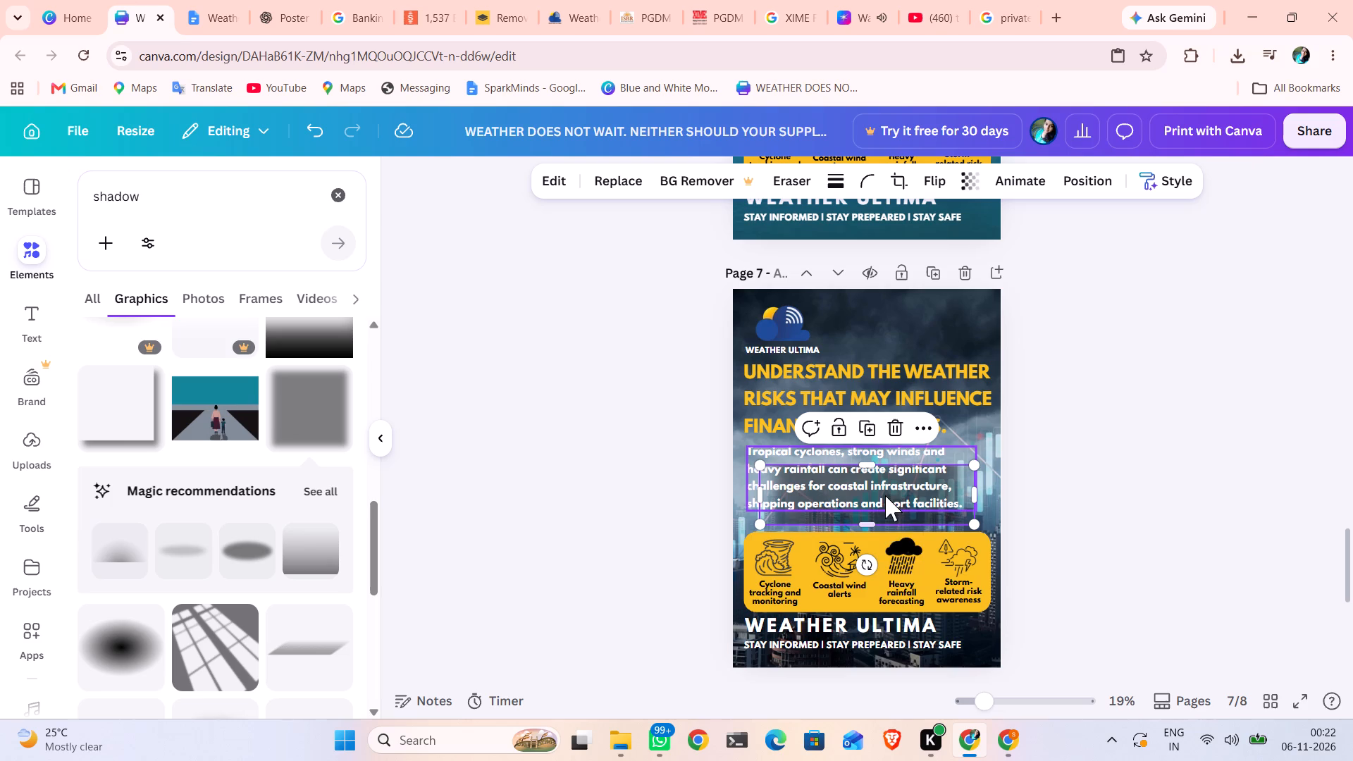
pyautogui.click(1116, 422)
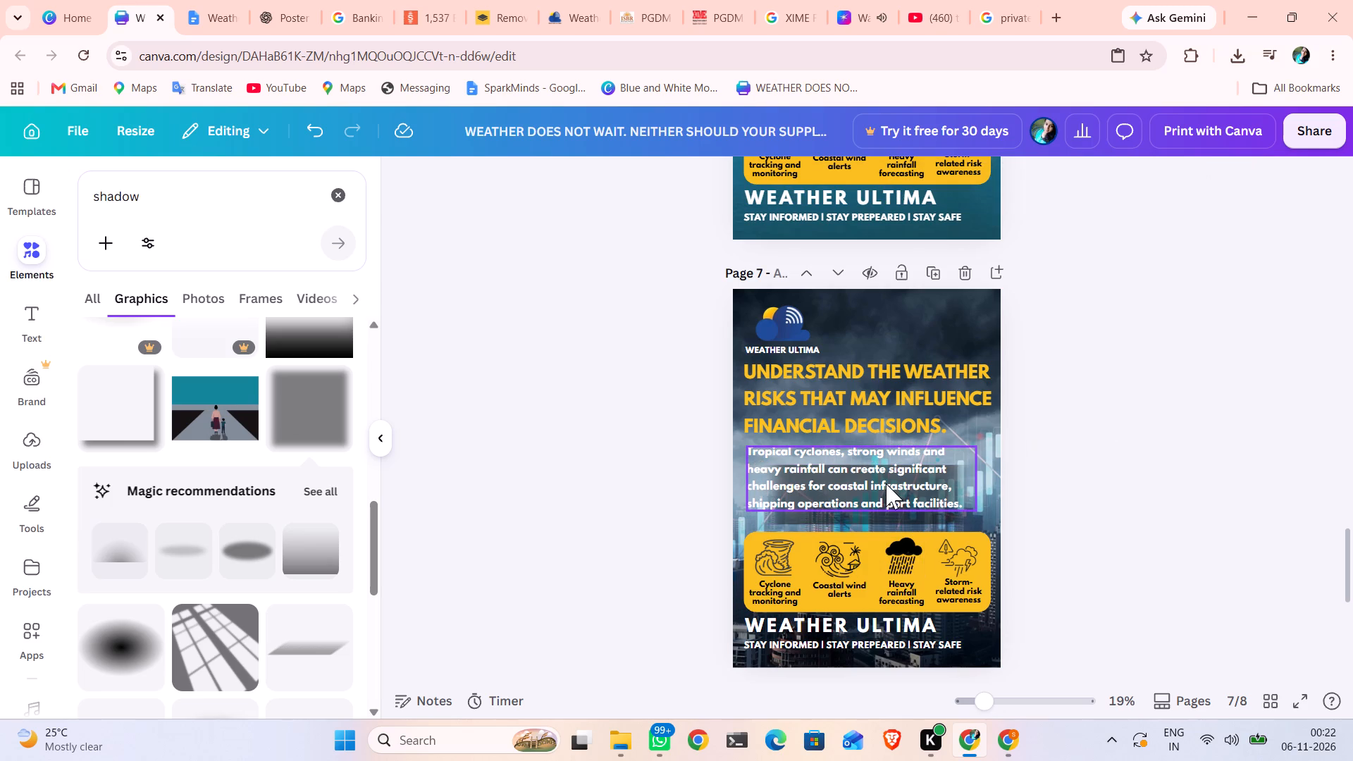
# Pull the body paragraph off the shadow, set the shadow flush with page 7's left edge, and widen it to about 37.7.
pyautogui.moveTo(896, 516); pyautogui.dragTo(877, 500)
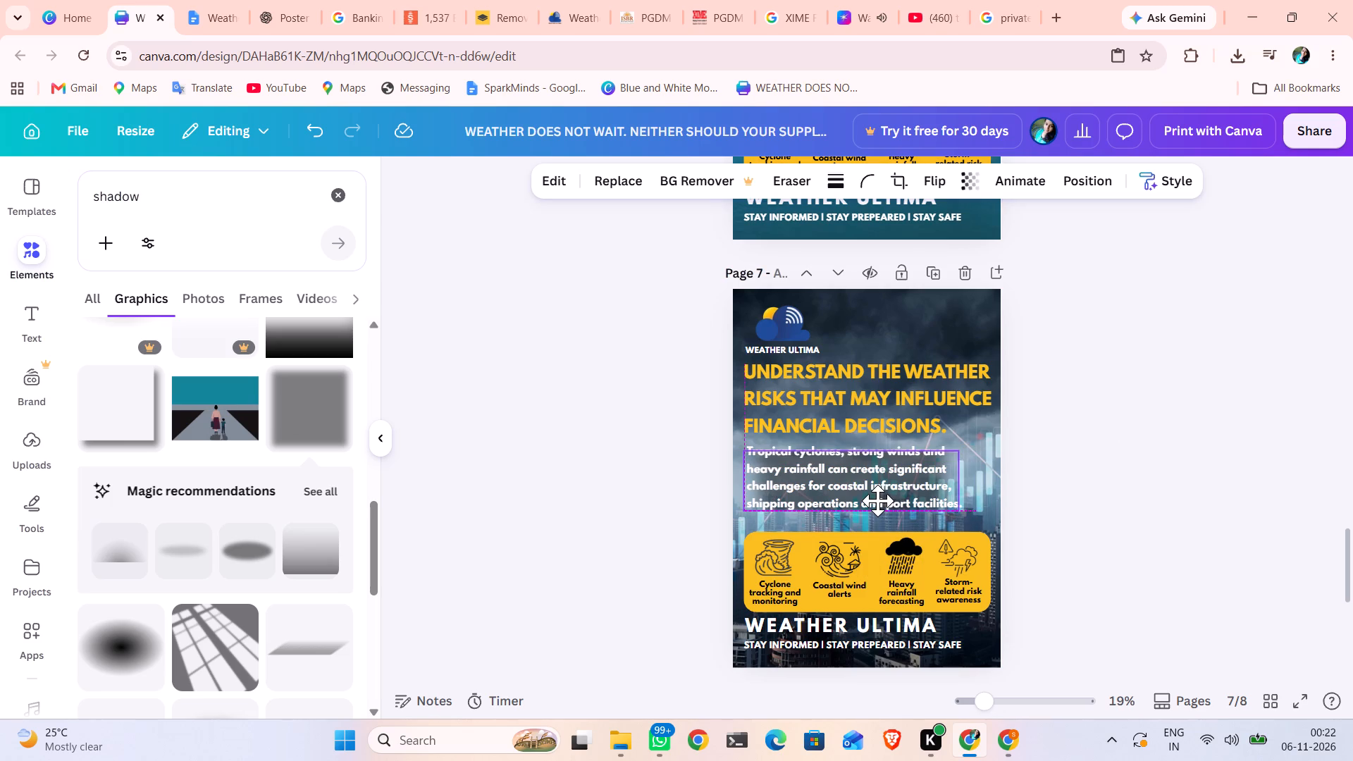
pyautogui.moveTo(877, 500); pyautogui.dragTo(873, 495)
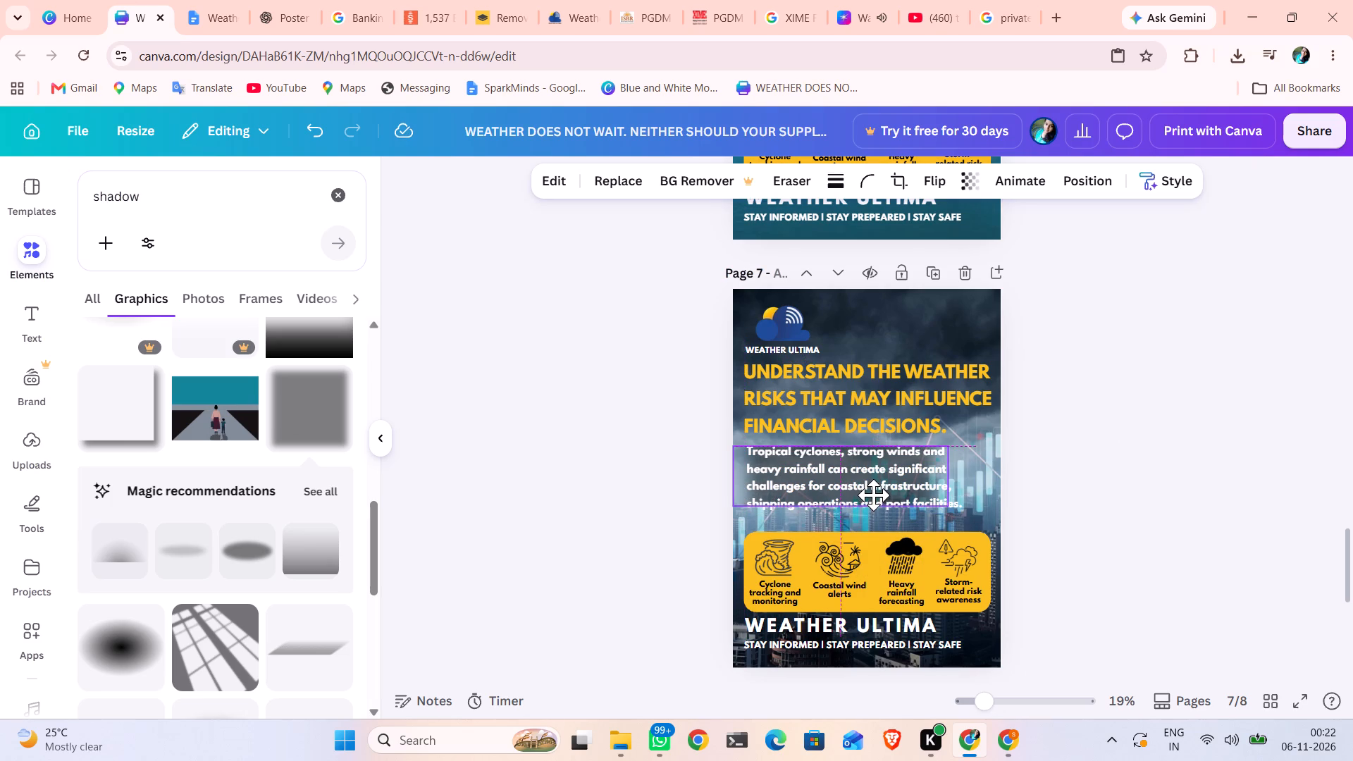
pyautogui.moveTo(873, 495); pyautogui.dragTo(874, 495)
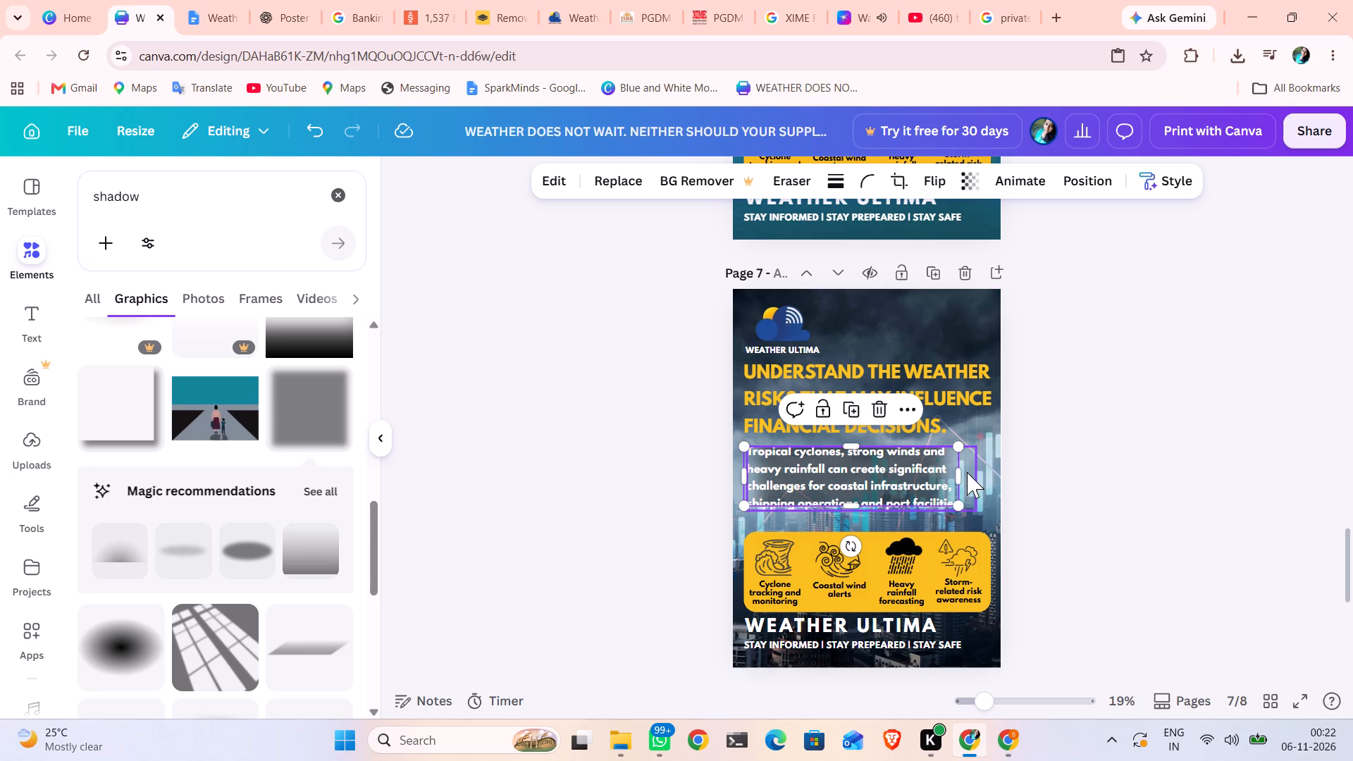
pyautogui.click(967, 471)
pyautogui.moveTo(974, 474); pyautogui.dragTo(992, 471)
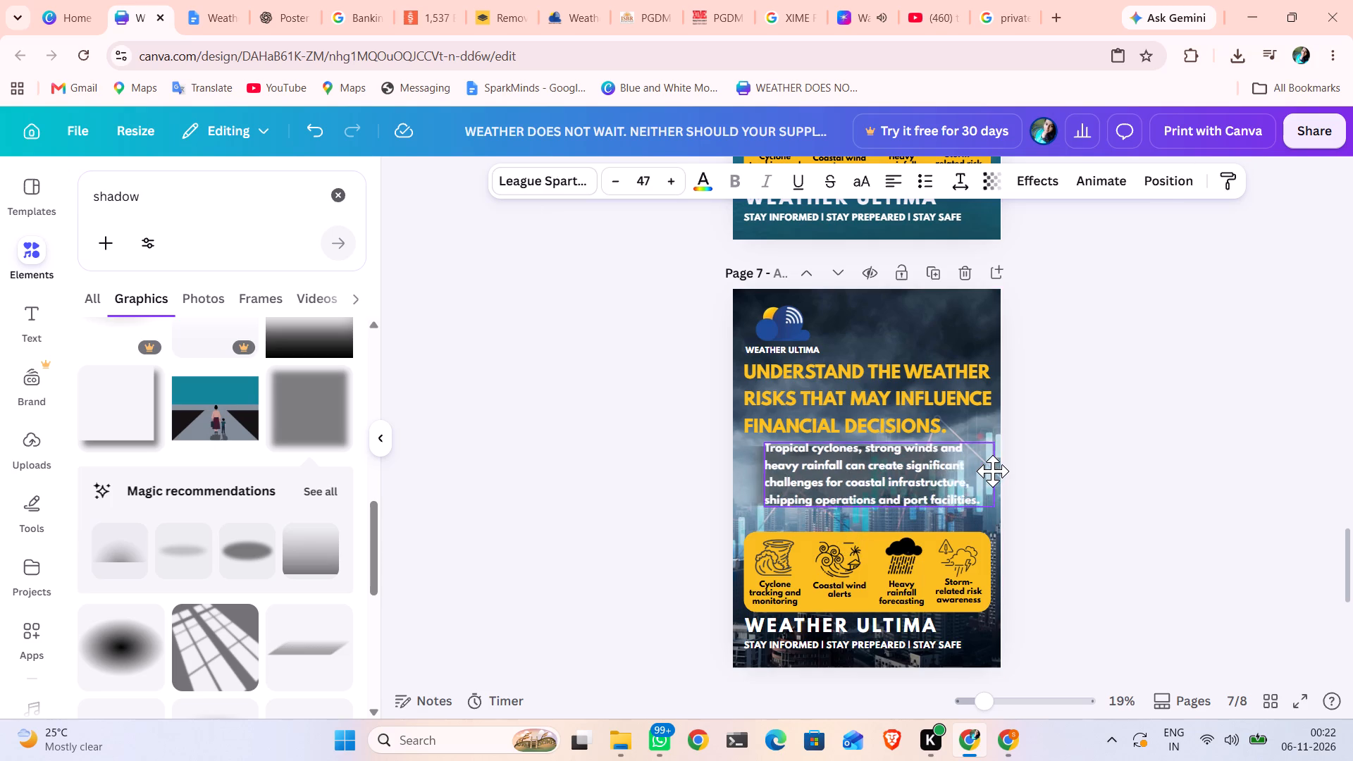
pyautogui.moveTo(992, 471); pyautogui.dragTo(975, 476)
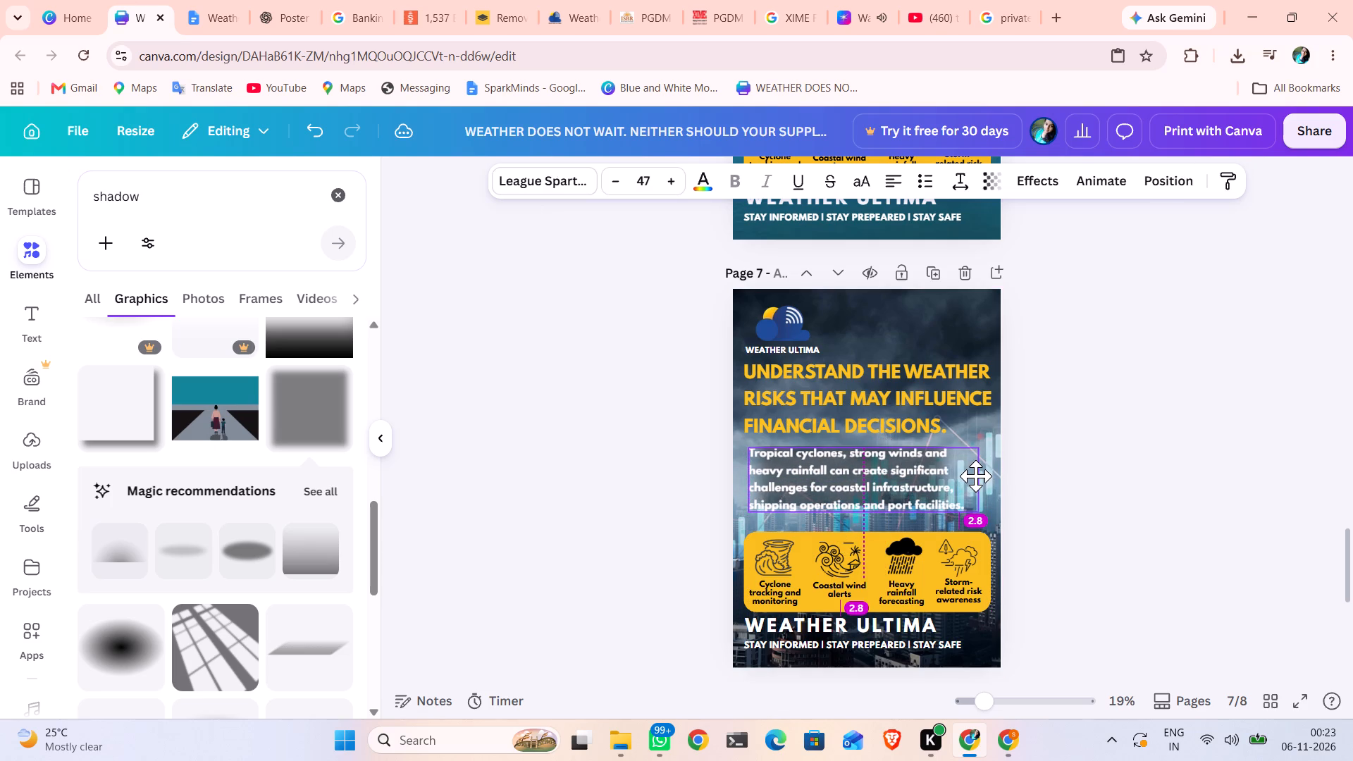
pyautogui.moveTo(975, 476); pyautogui.dragTo(1207, 464)
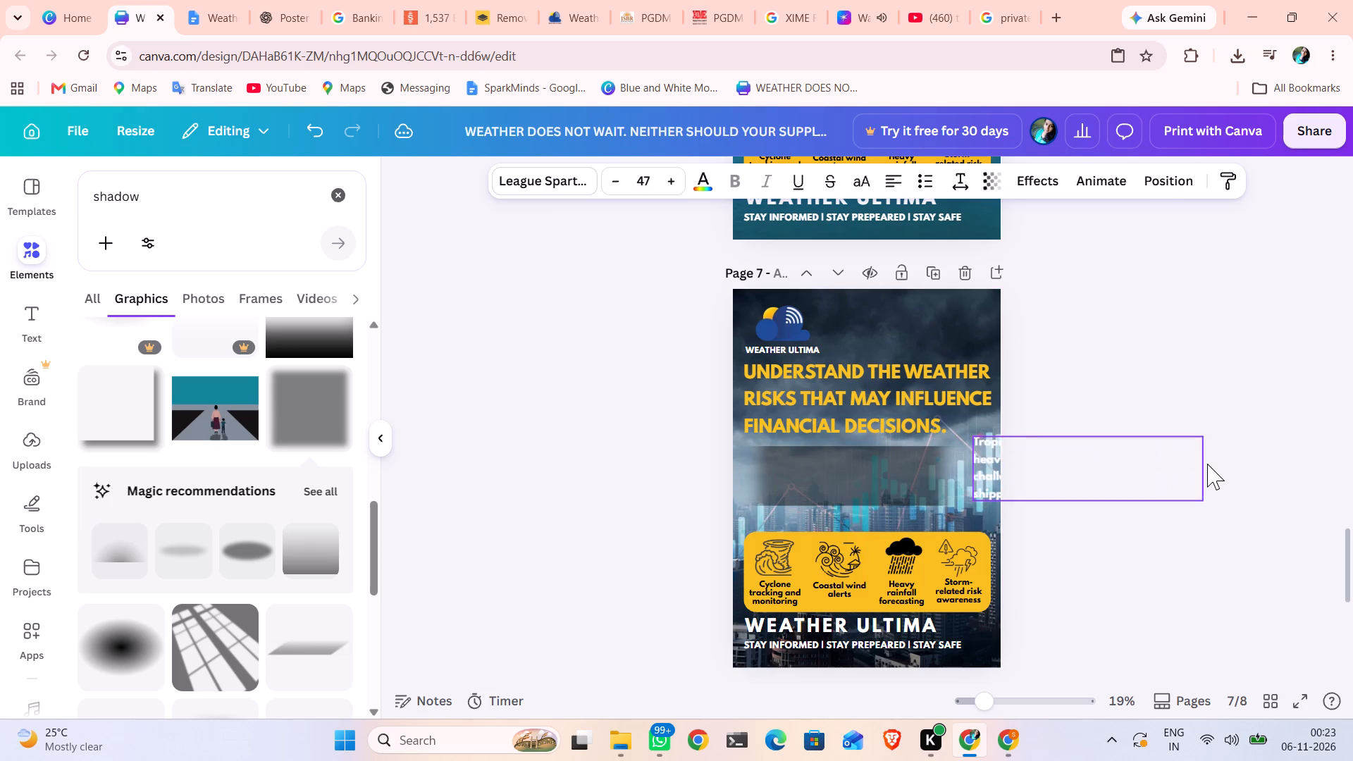
pyautogui.moveTo(834, 465); pyautogui.dragTo(827, 465)
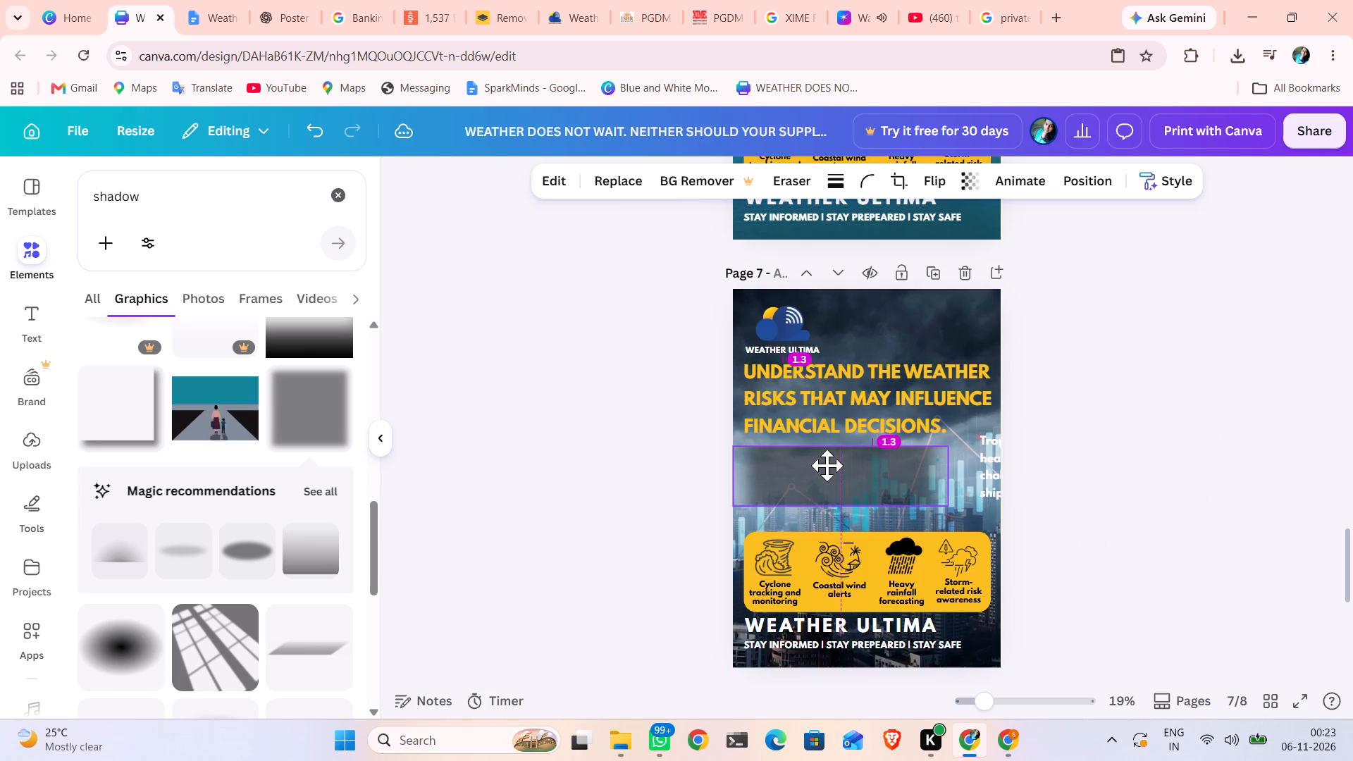
pyautogui.moveTo(827, 465); pyautogui.dragTo(827, 464)
pyautogui.moveTo(947, 474); pyautogui.dragTo(972, 474)
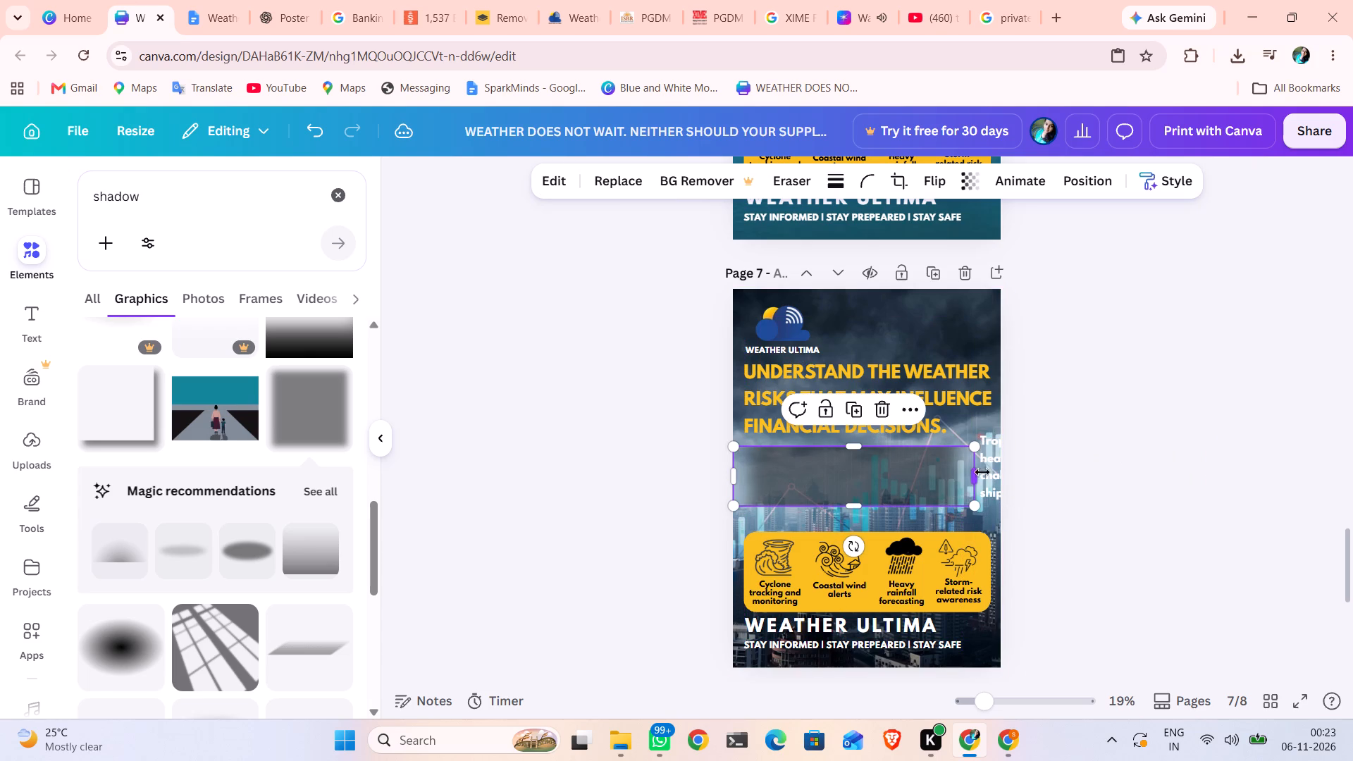
# Move the body paragraph back onto the shadow and extend the shadow's top edge to a height of about 10.6.
pyautogui.moveTo(997, 474); pyautogui.dragTo(774, 474)
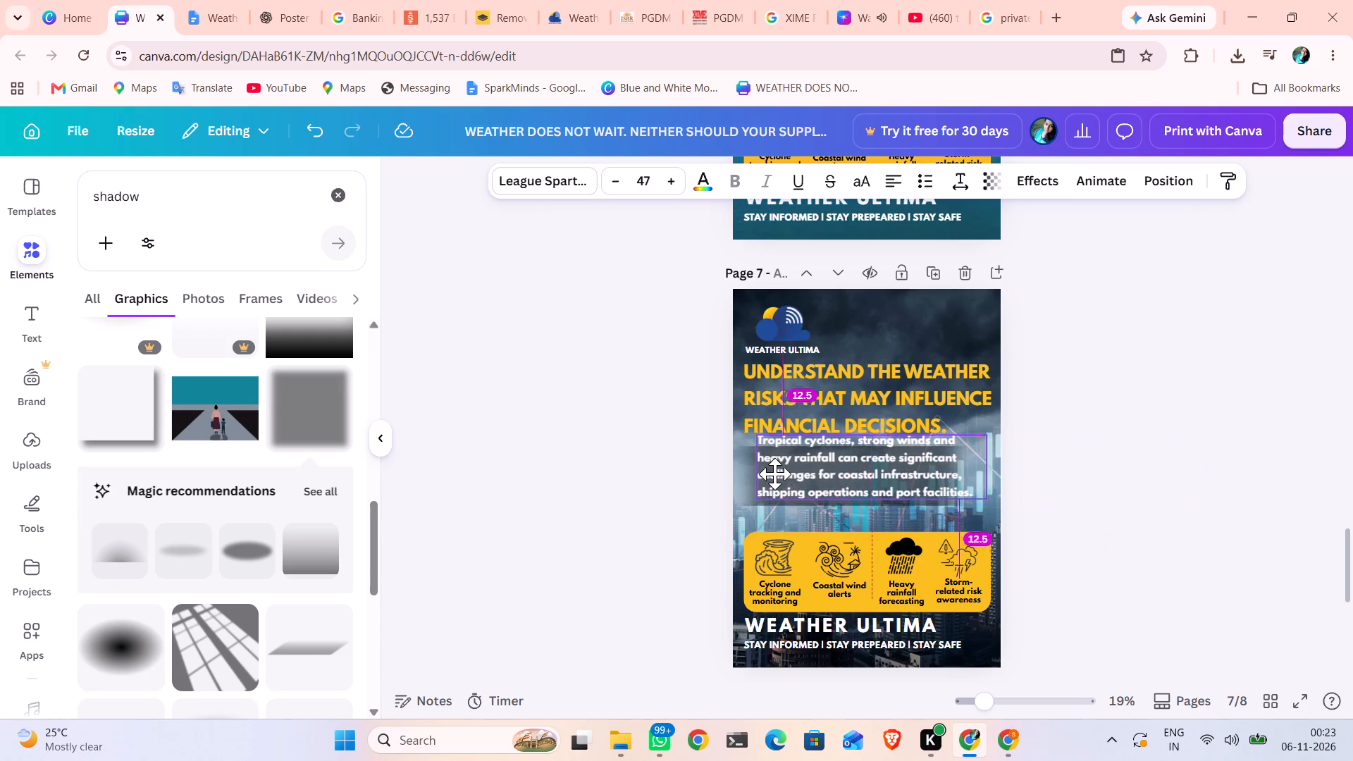
pyautogui.moveTo(774, 474); pyautogui.dragTo(771, 480)
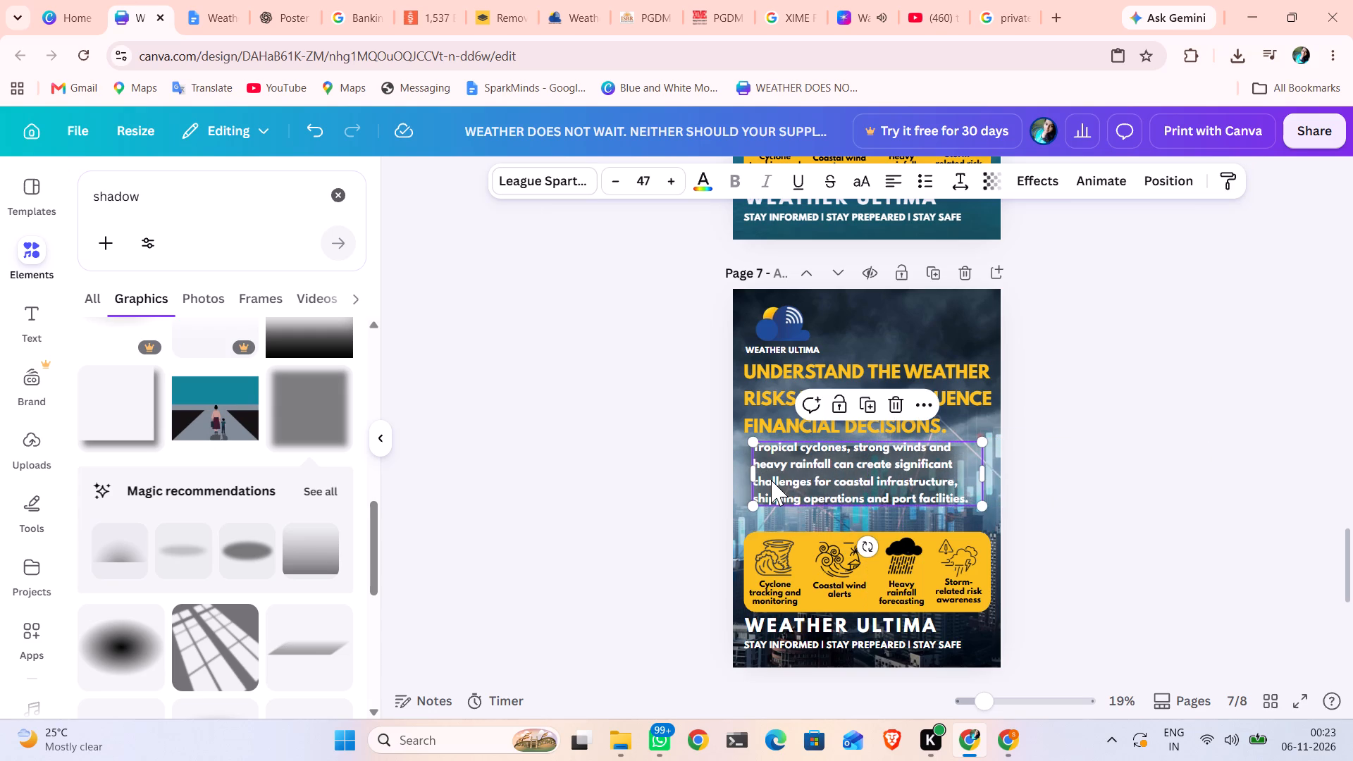
pyautogui.click(735, 462)
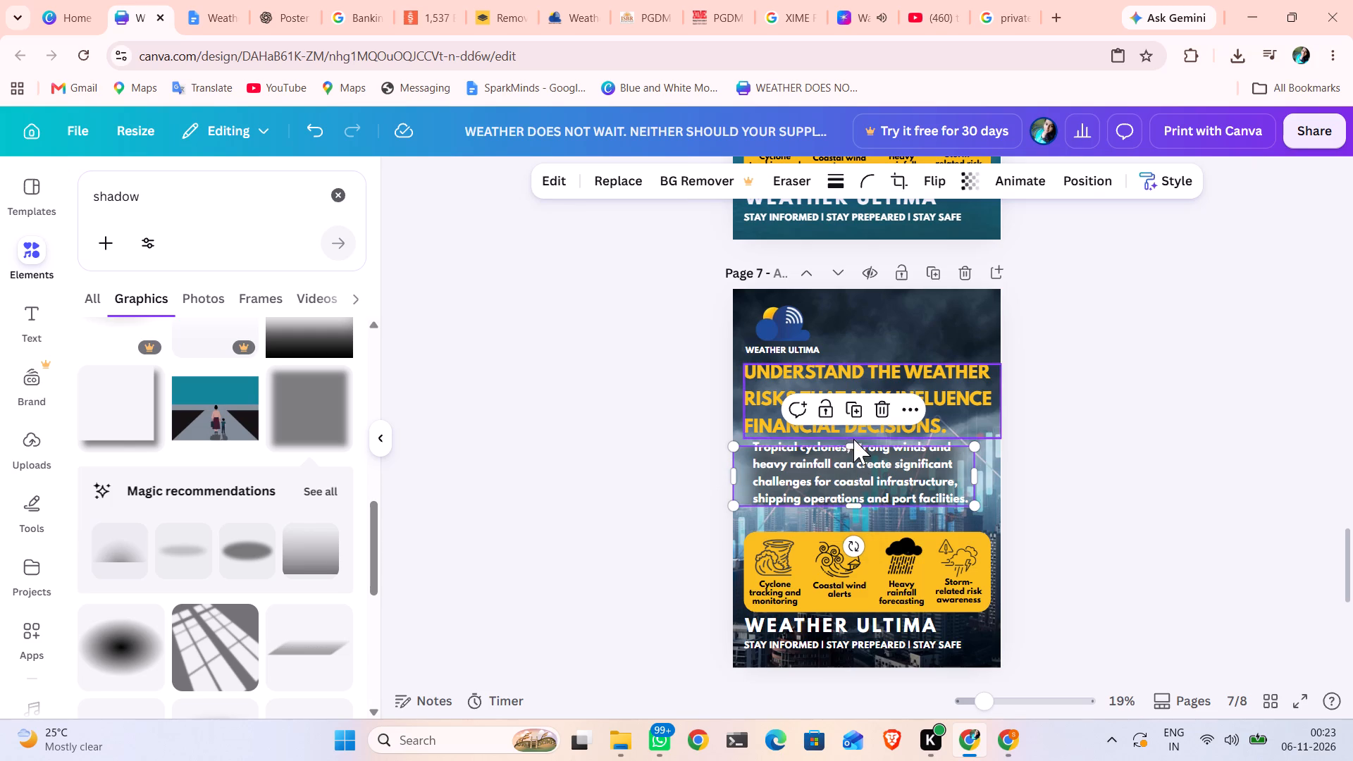
pyautogui.moveTo(854, 446); pyautogui.dragTo(855, 438)
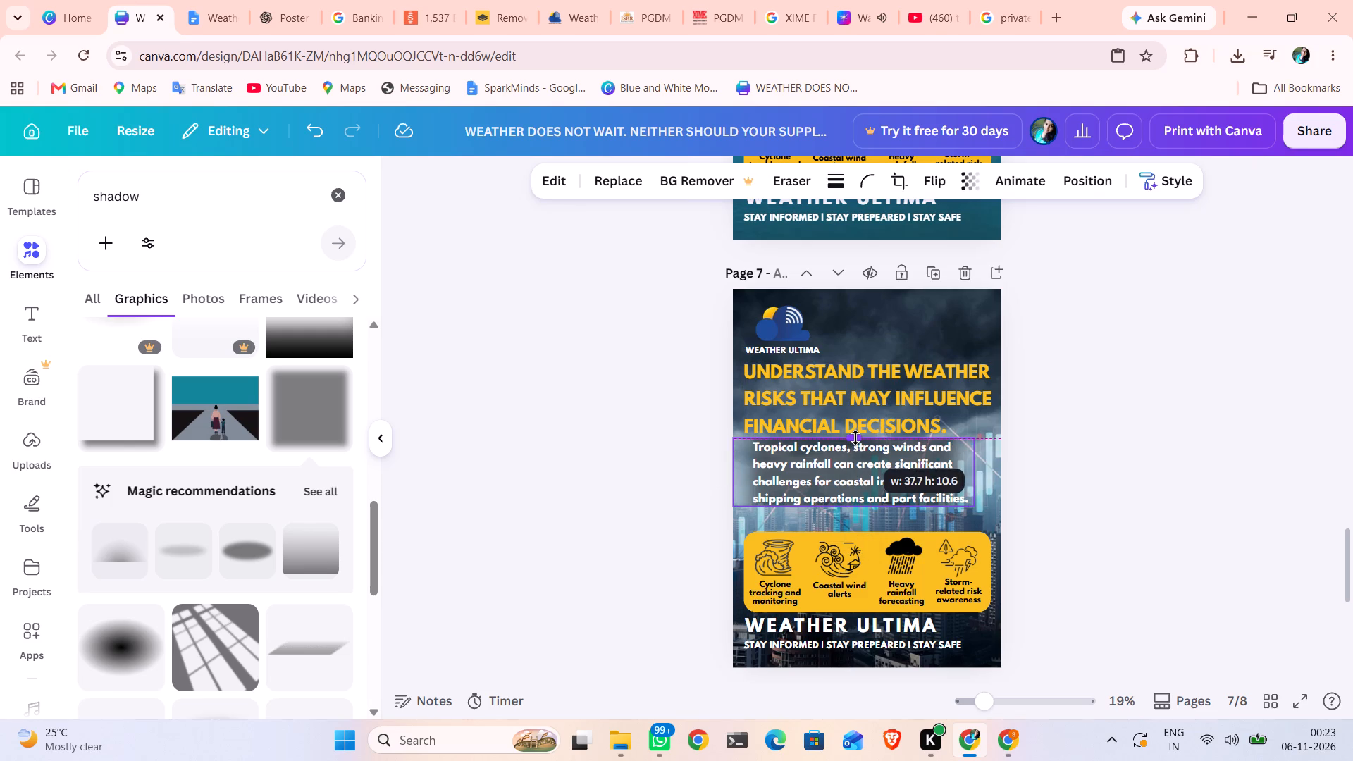
pyautogui.moveTo(855, 438); pyautogui.dragTo(855, 438)
pyautogui.click(610, 454)
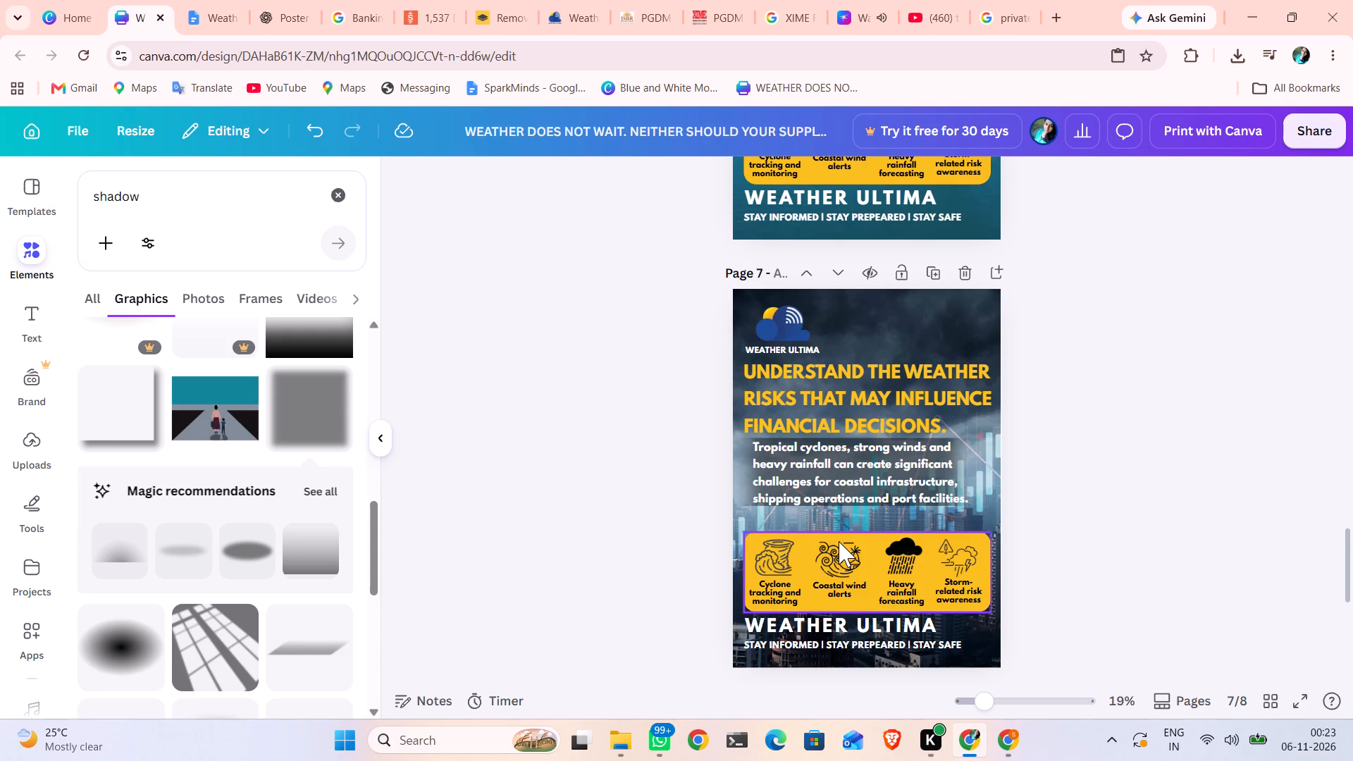
# Nudge the body paragraph left until it aligns with the left edge of page 7's yellow heading.
pyautogui.click(844, 497)
pyautogui.press('Left')
pyautogui.press('Left')
pyautogui.press('Left')
pyautogui.press('Left')
pyautogui.press('Left')
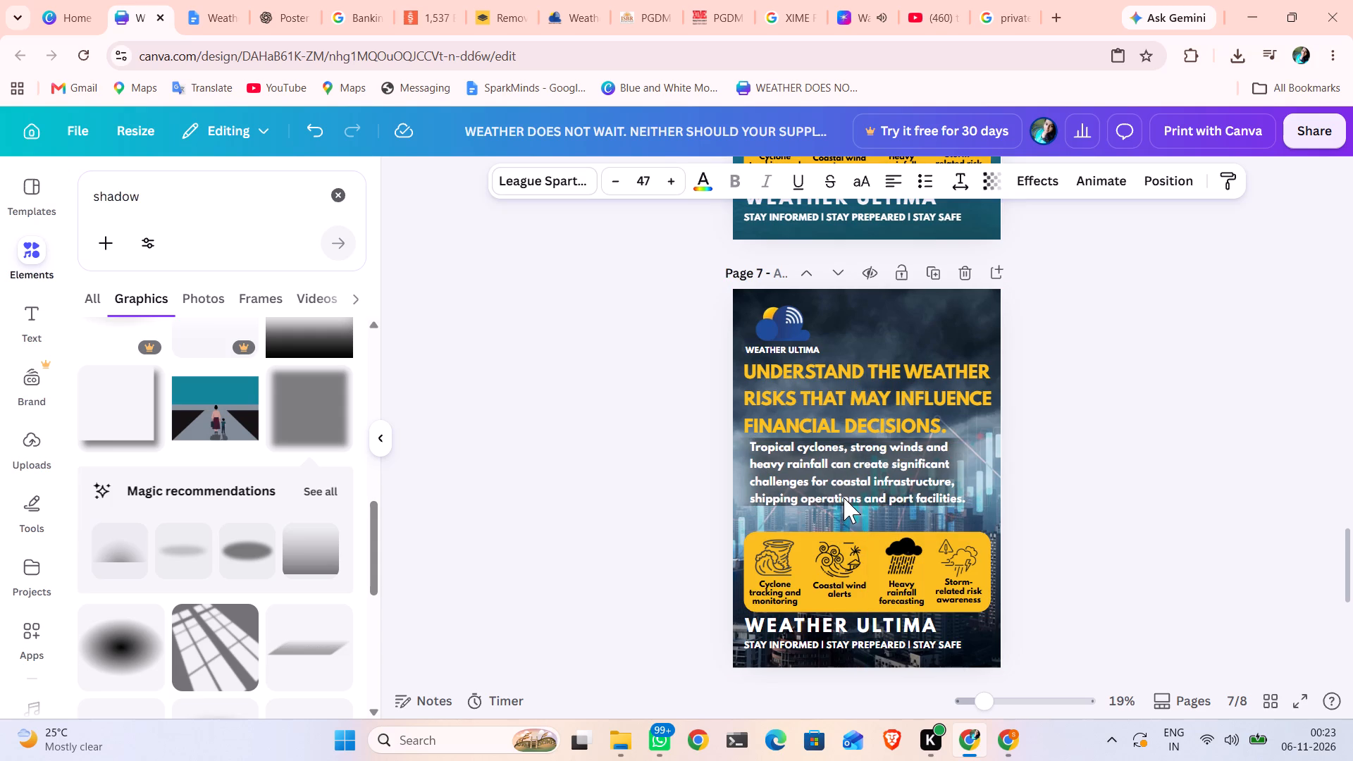
pyautogui.press('Left')
pyautogui.press('Left')
pyautogui.press('Left')
pyautogui.press('Left')
pyautogui.press('Left')
pyautogui.press('Left')
pyautogui.press('Left')
pyautogui.press('Left')
pyautogui.press('Left')
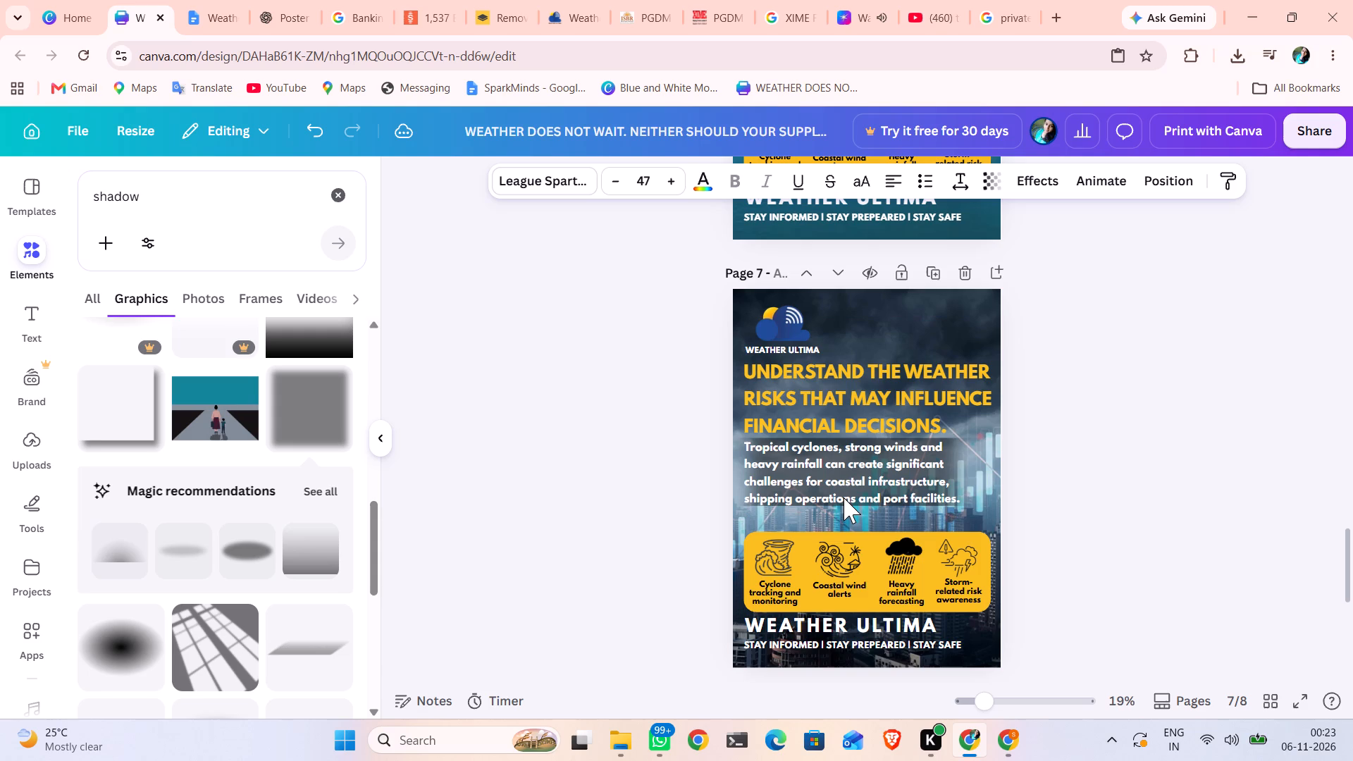
pyautogui.click(571, 450)
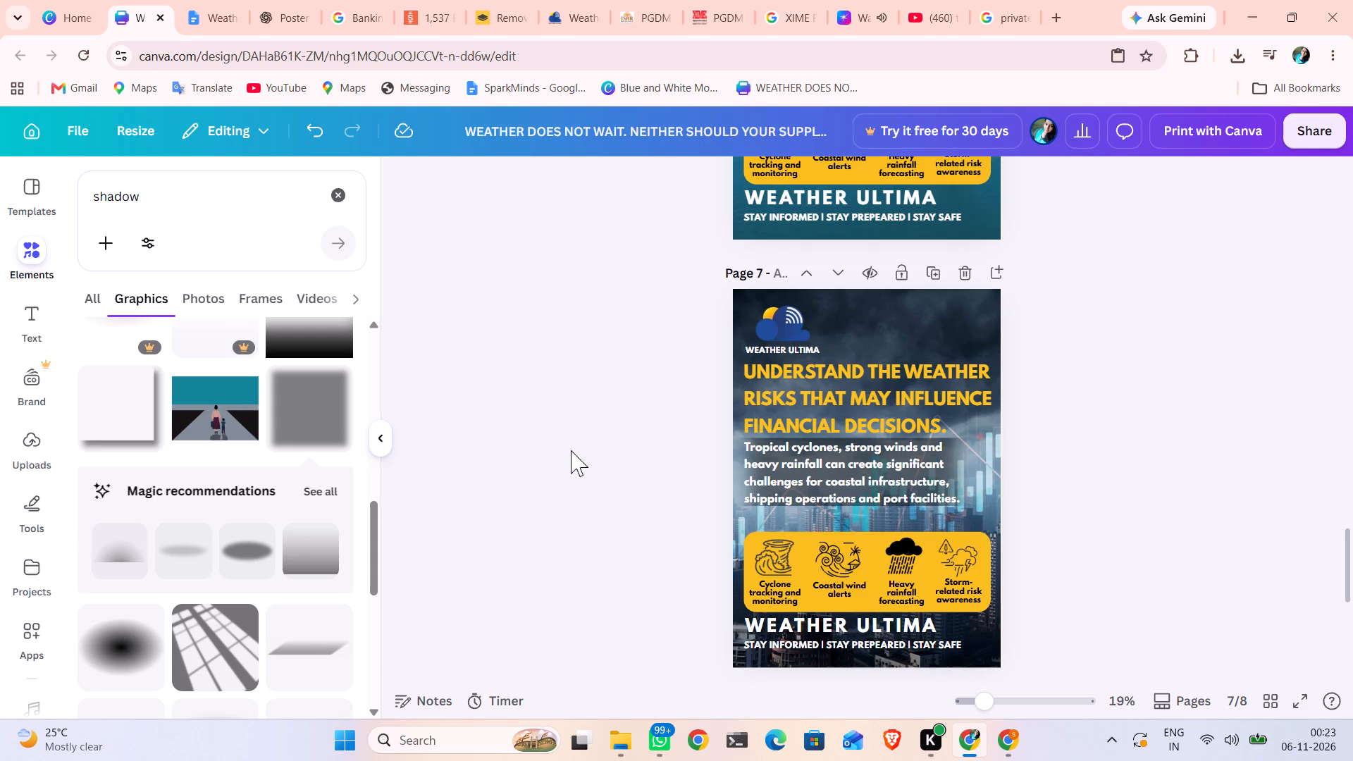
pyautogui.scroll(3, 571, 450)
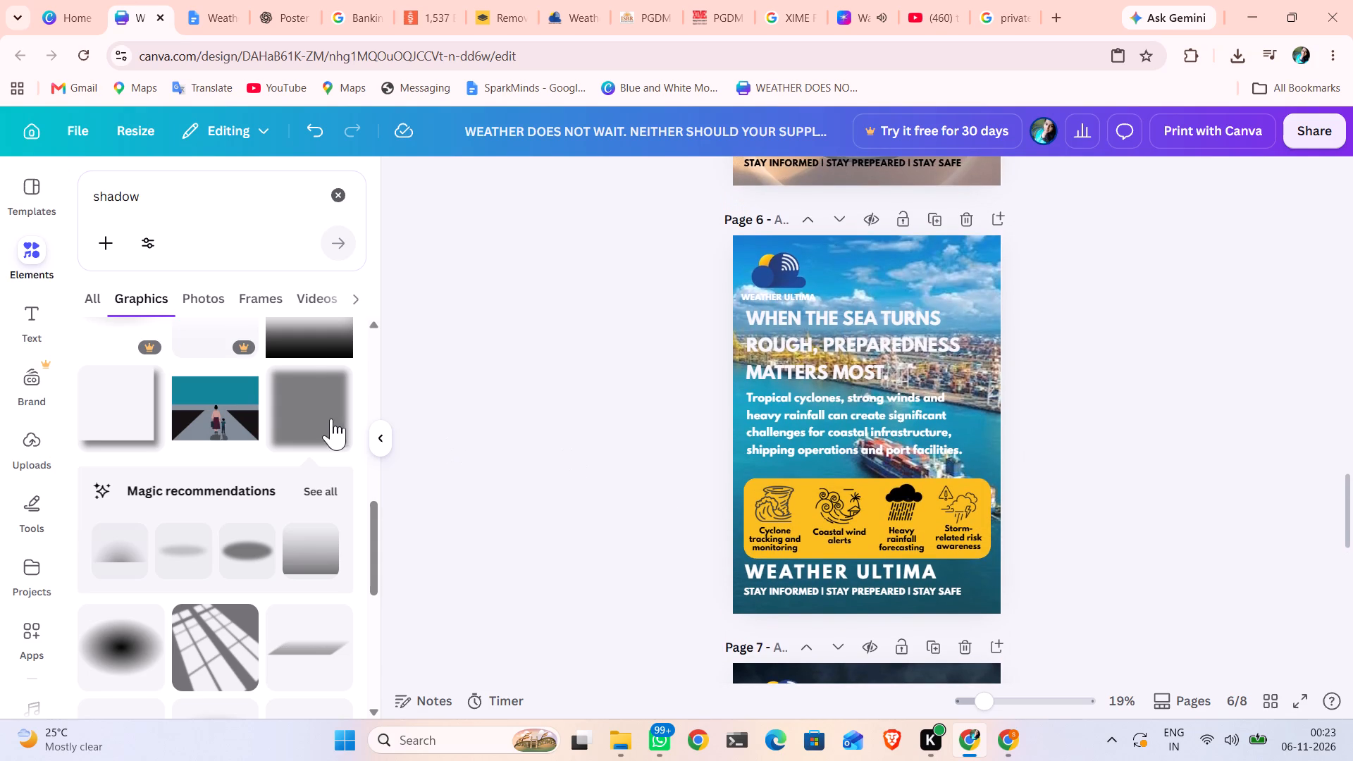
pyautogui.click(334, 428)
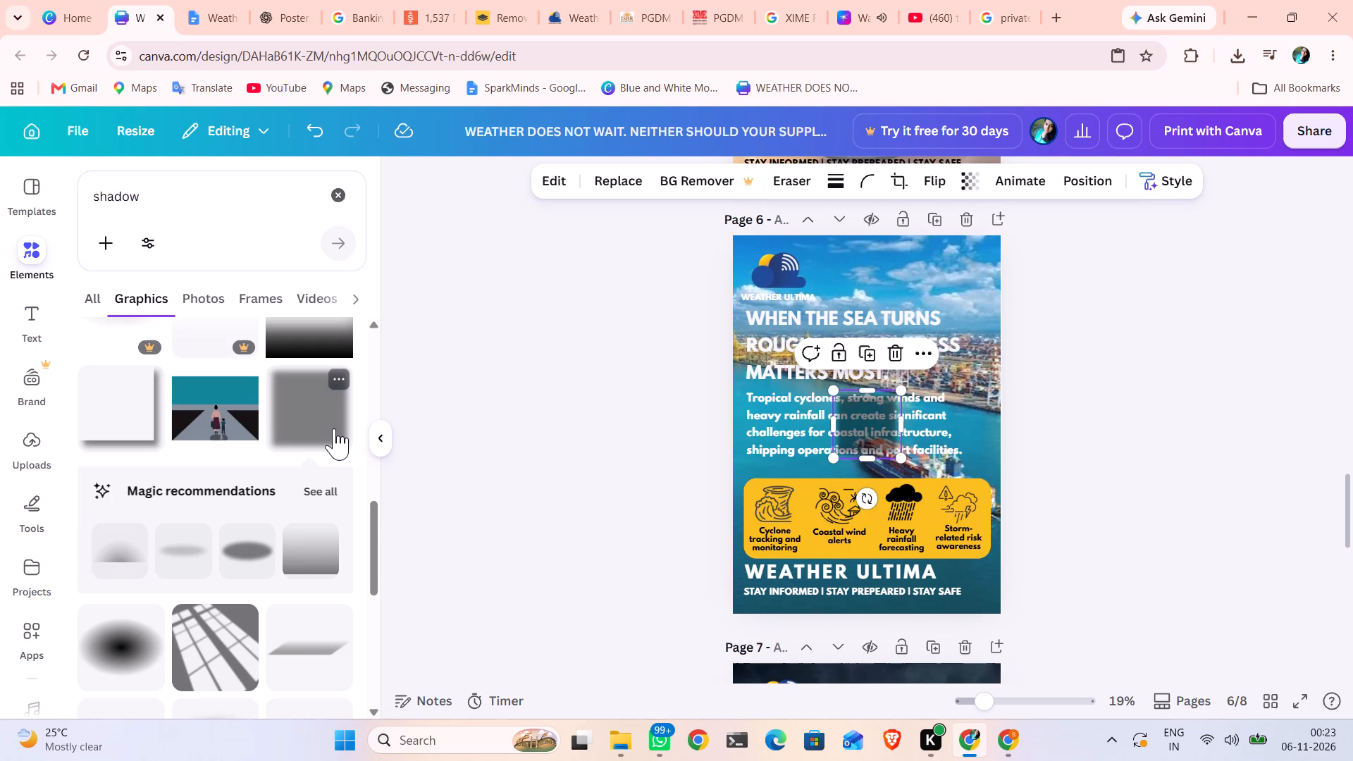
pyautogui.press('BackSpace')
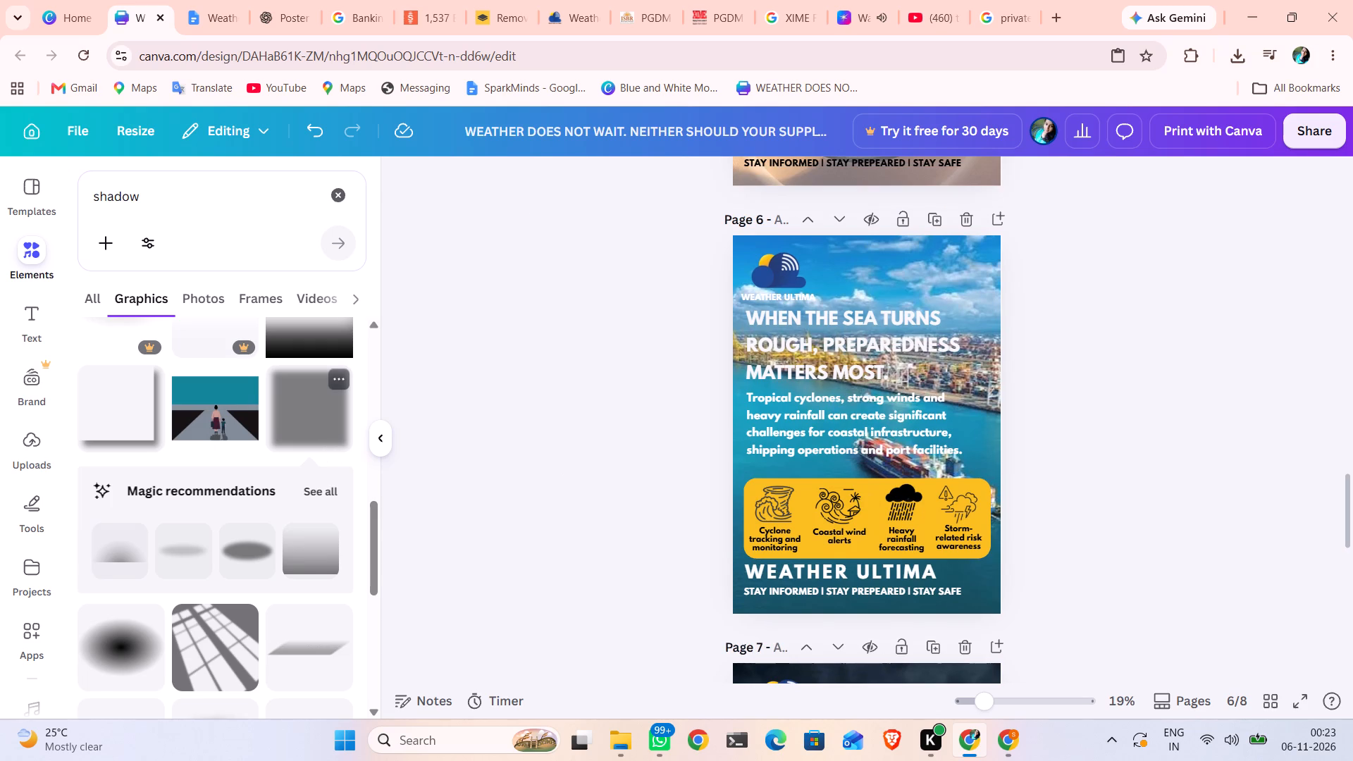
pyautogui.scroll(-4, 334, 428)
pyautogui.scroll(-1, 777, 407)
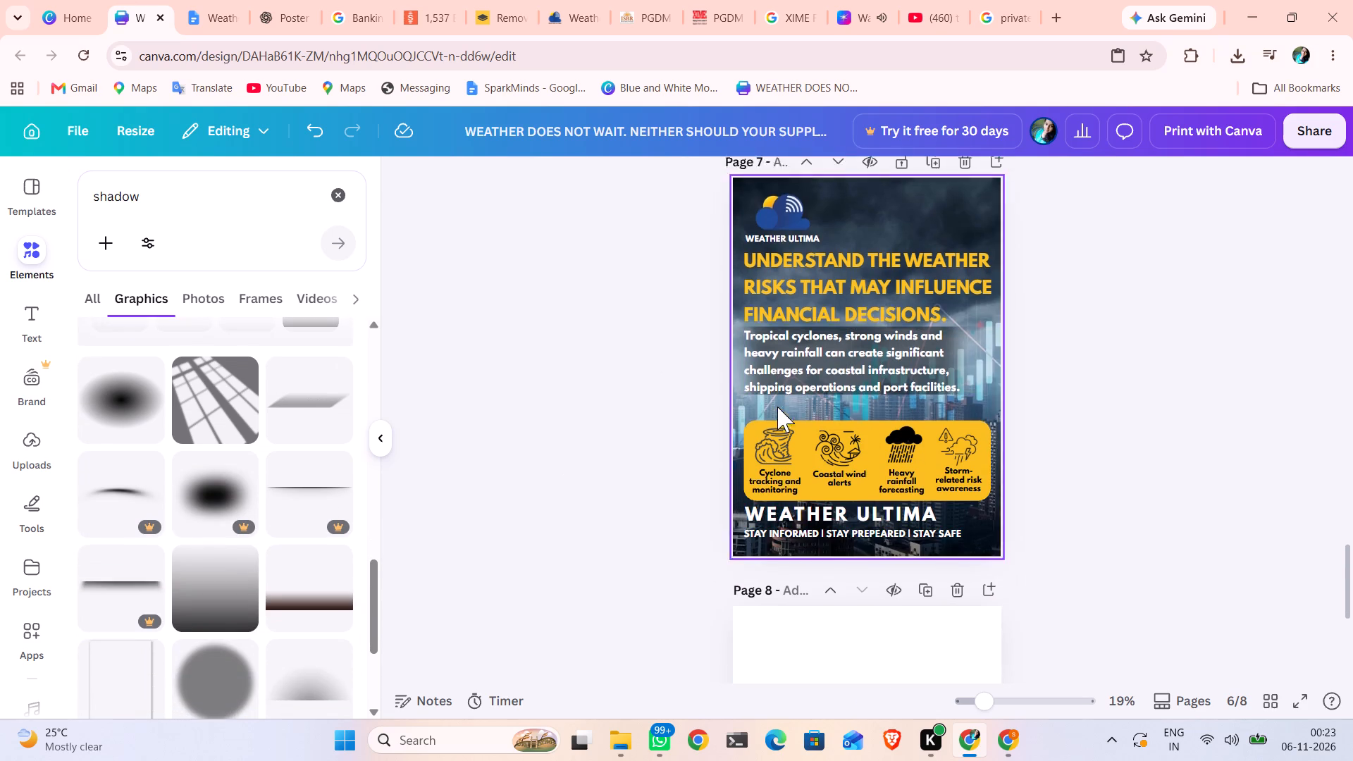
# Duplicate the shadow behind page 7's body text and place the copy over page 6's body paragraph.
pyautogui.scroll(-1, 777, 407)
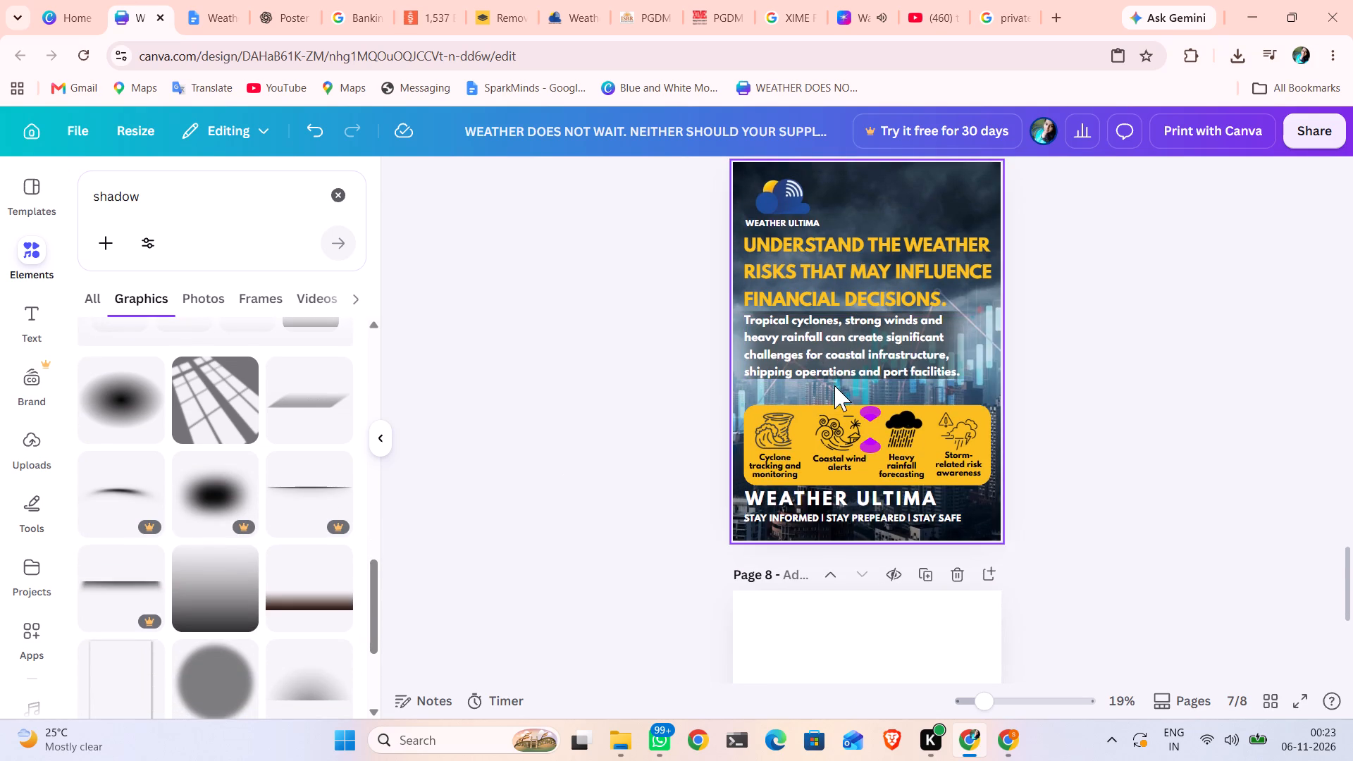
pyautogui.click(739, 349)
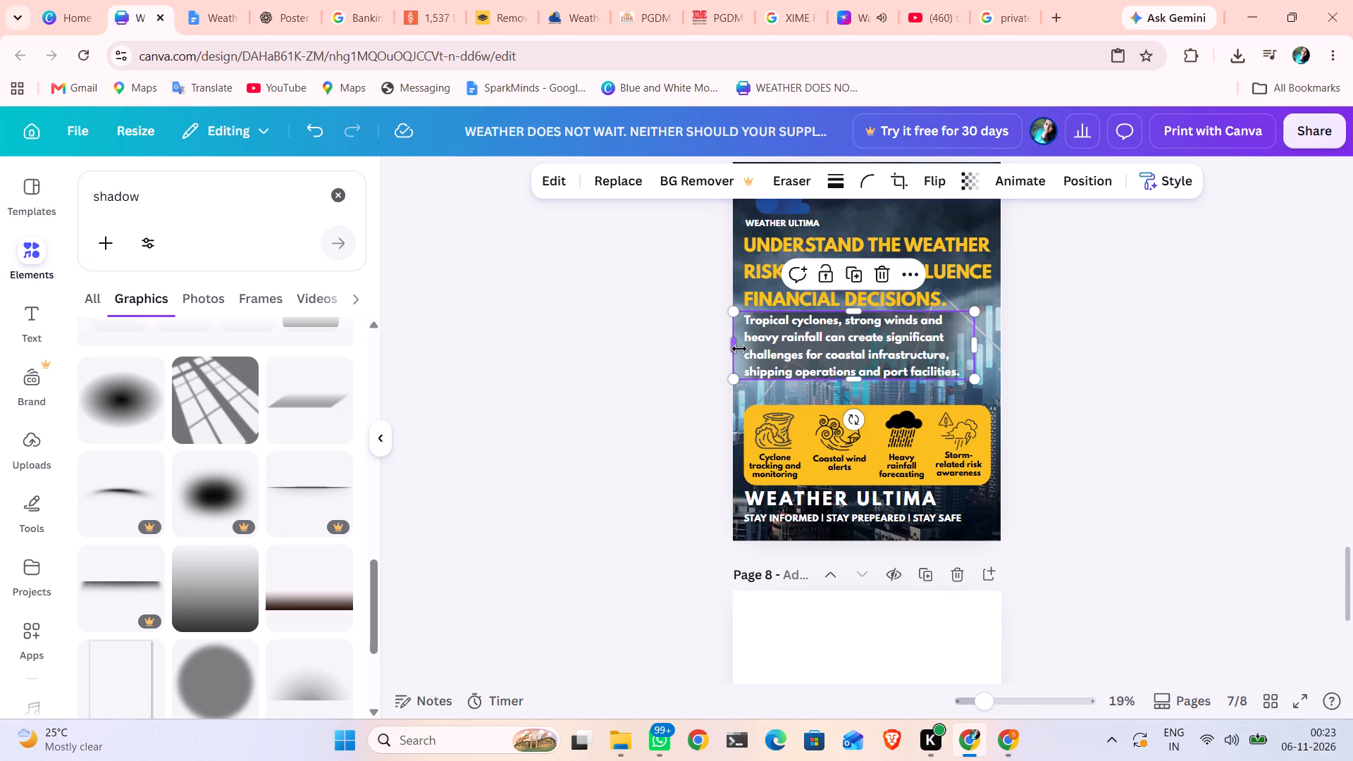
pyautogui.hotkey('ctrl', 'd')
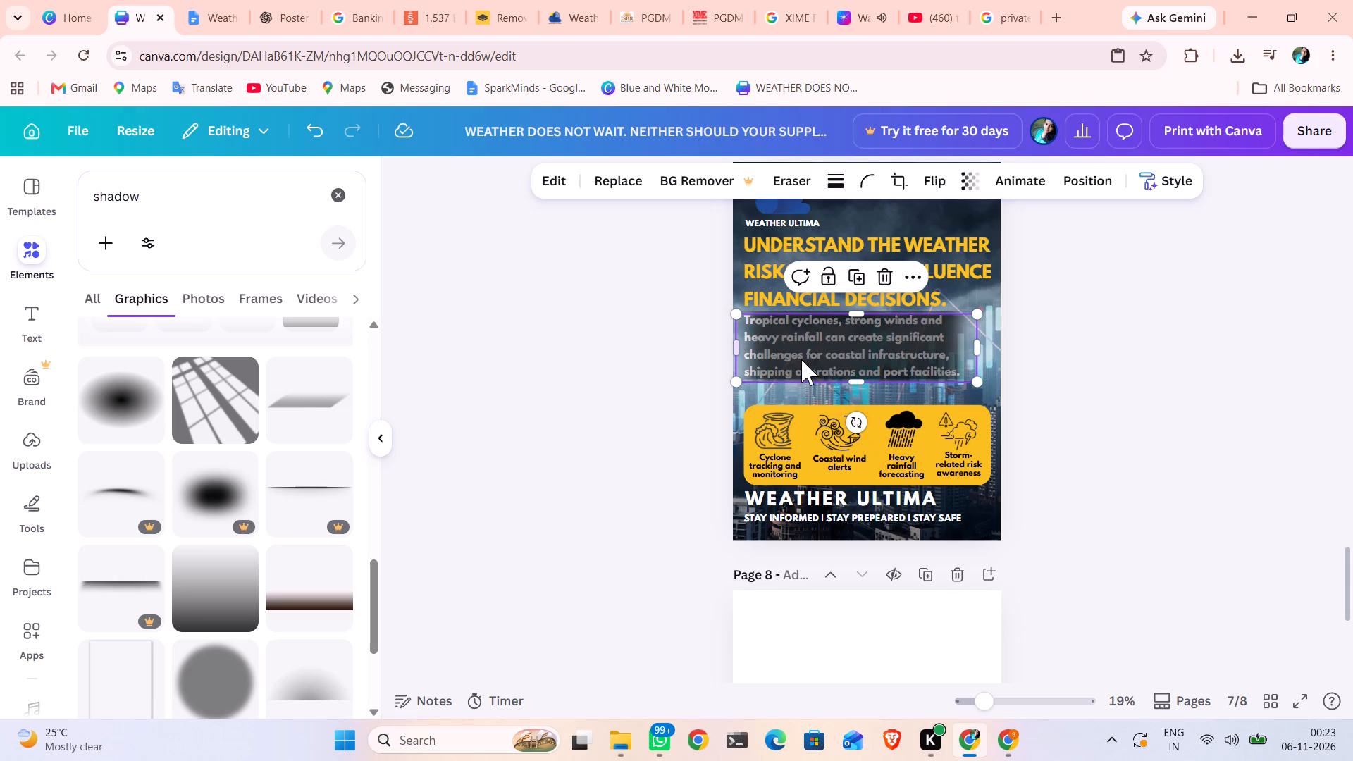
pyautogui.moveTo(804, 361); pyautogui.dragTo(792, 55)
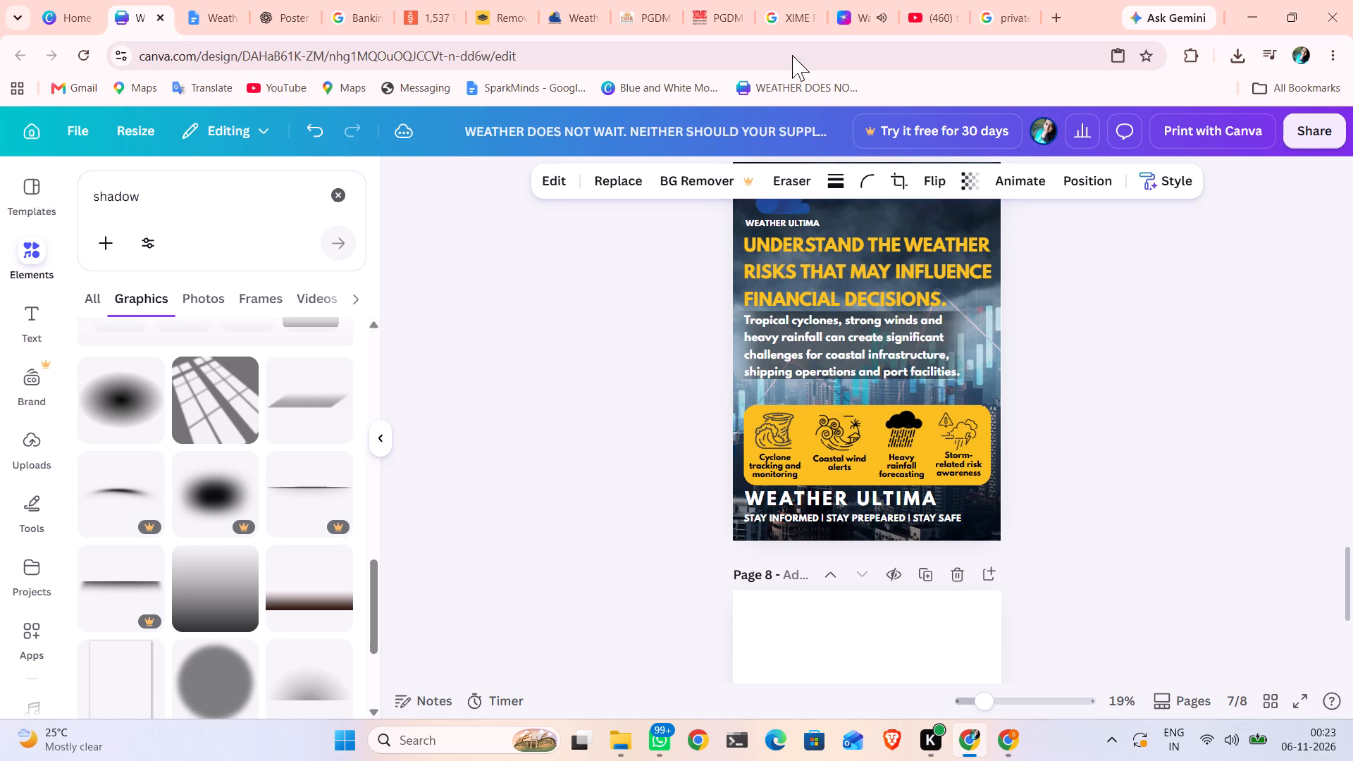
pyautogui.moveTo(792, 55); pyautogui.dragTo(793, 32)
pyautogui.scroll(3, 738, 300)
pyautogui.click(738, 300)
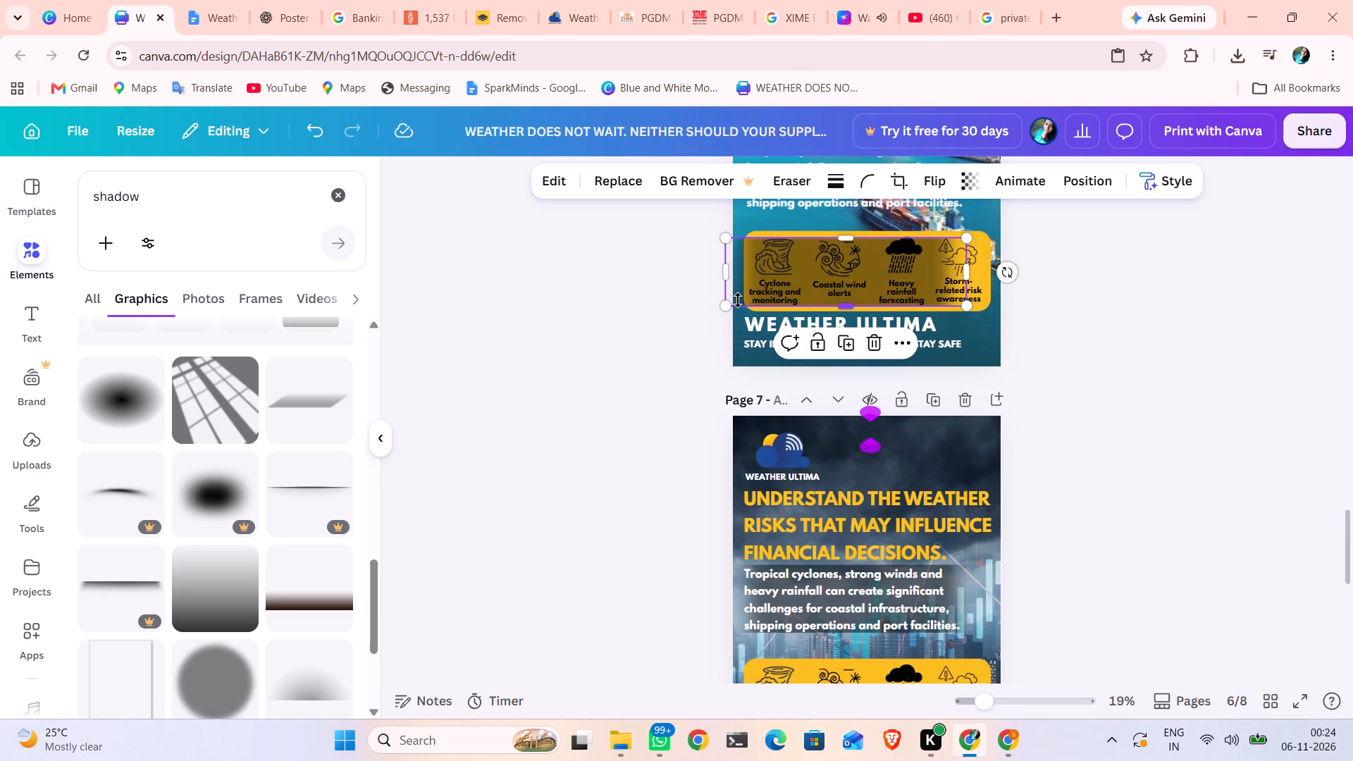
pyautogui.scroll(2, 738, 300)
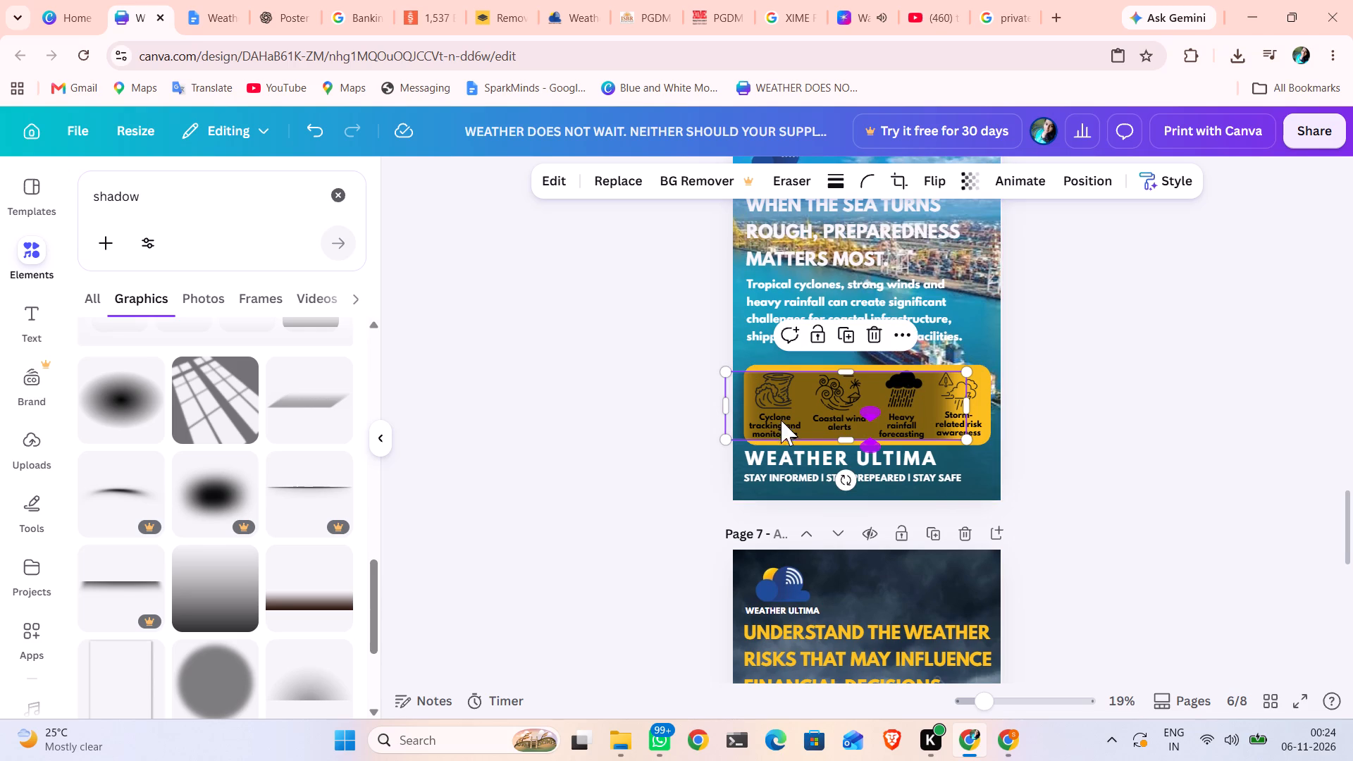
pyautogui.moveTo(805, 403); pyautogui.dragTo(812, 309)
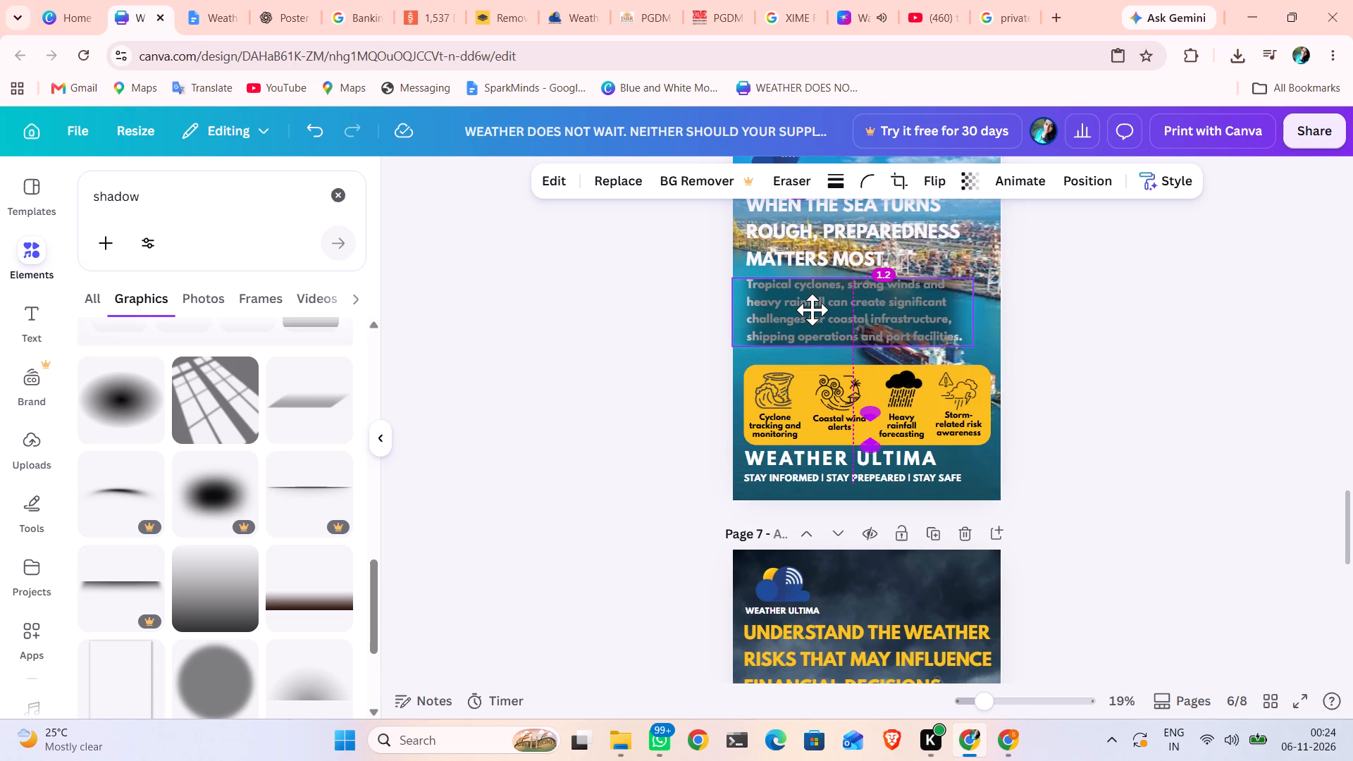
pyautogui.moveTo(812, 309); pyautogui.dragTo(804, 308)
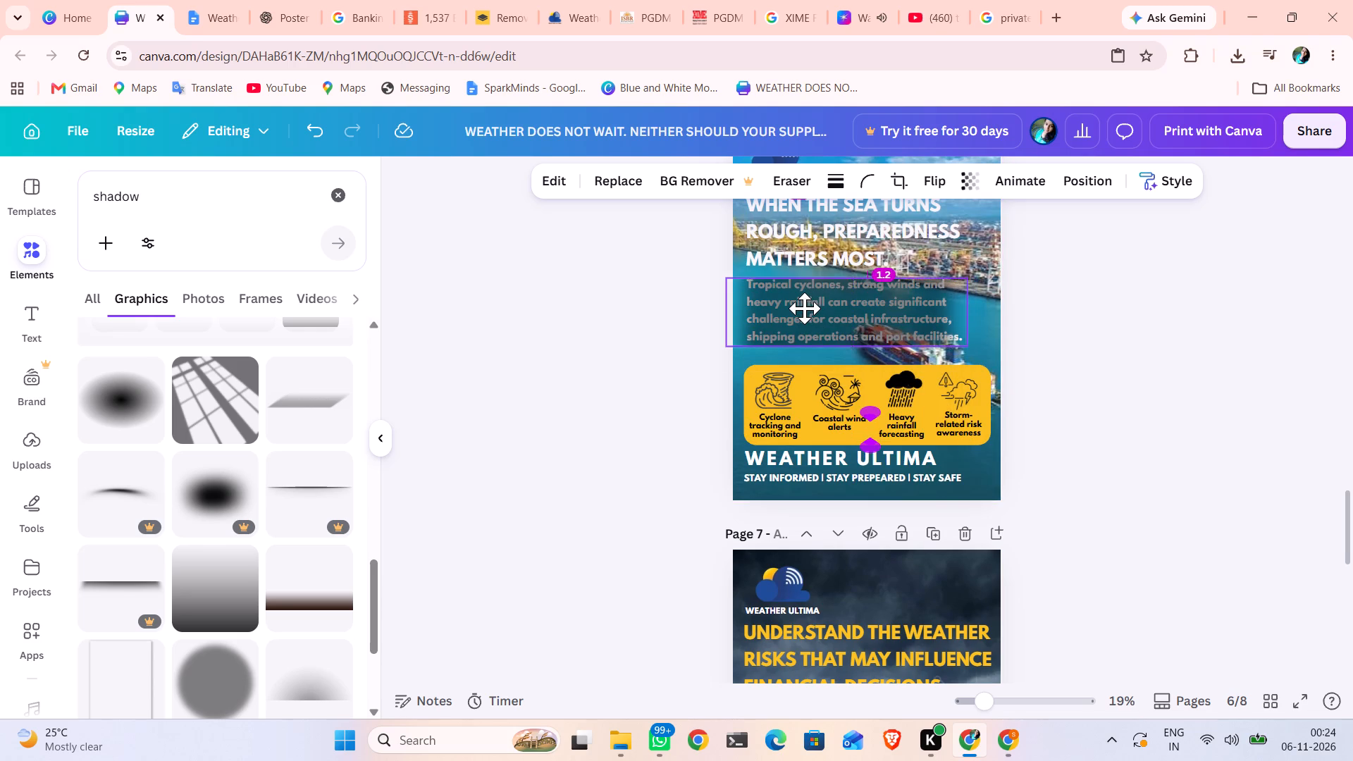
pyautogui.moveTo(804, 308); pyautogui.dragTo(806, 307)
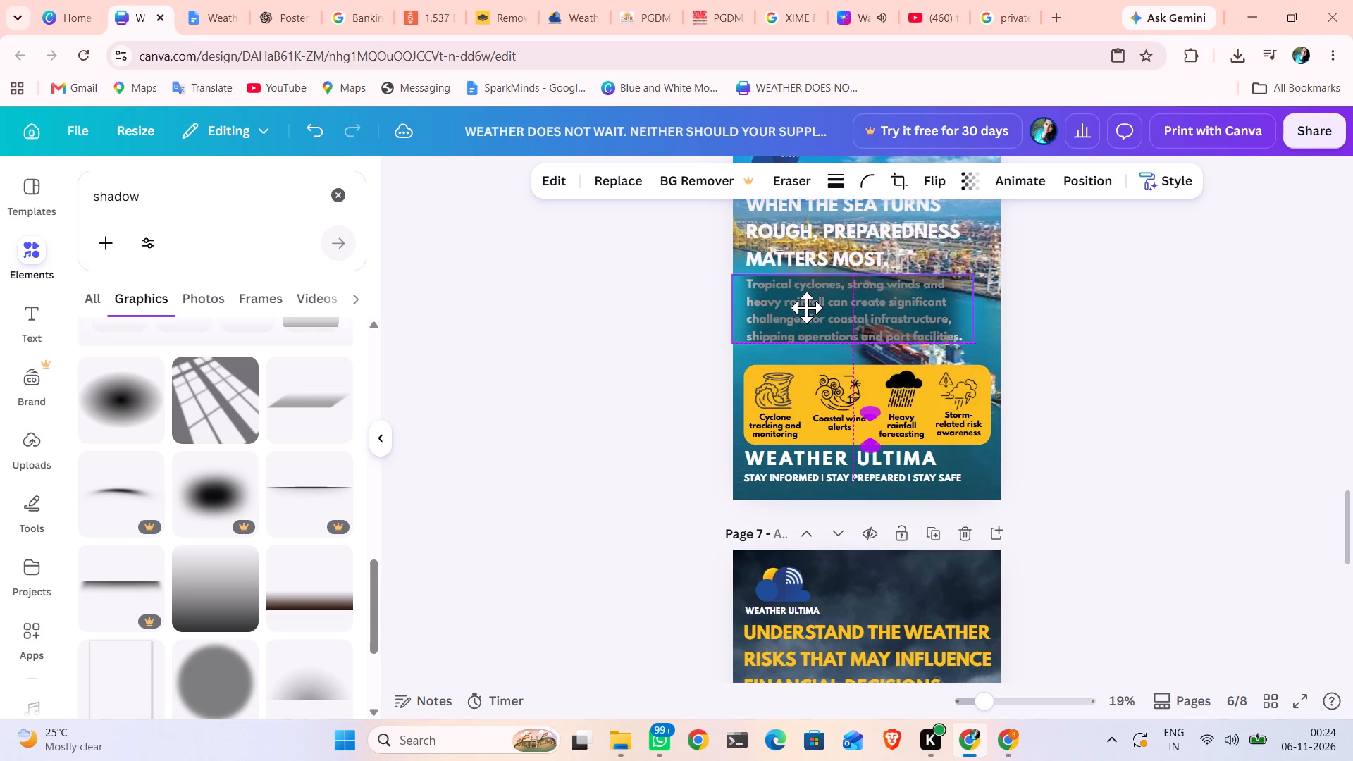
pyautogui.moveTo(806, 307); pyautogui.dragTo(806, 308)
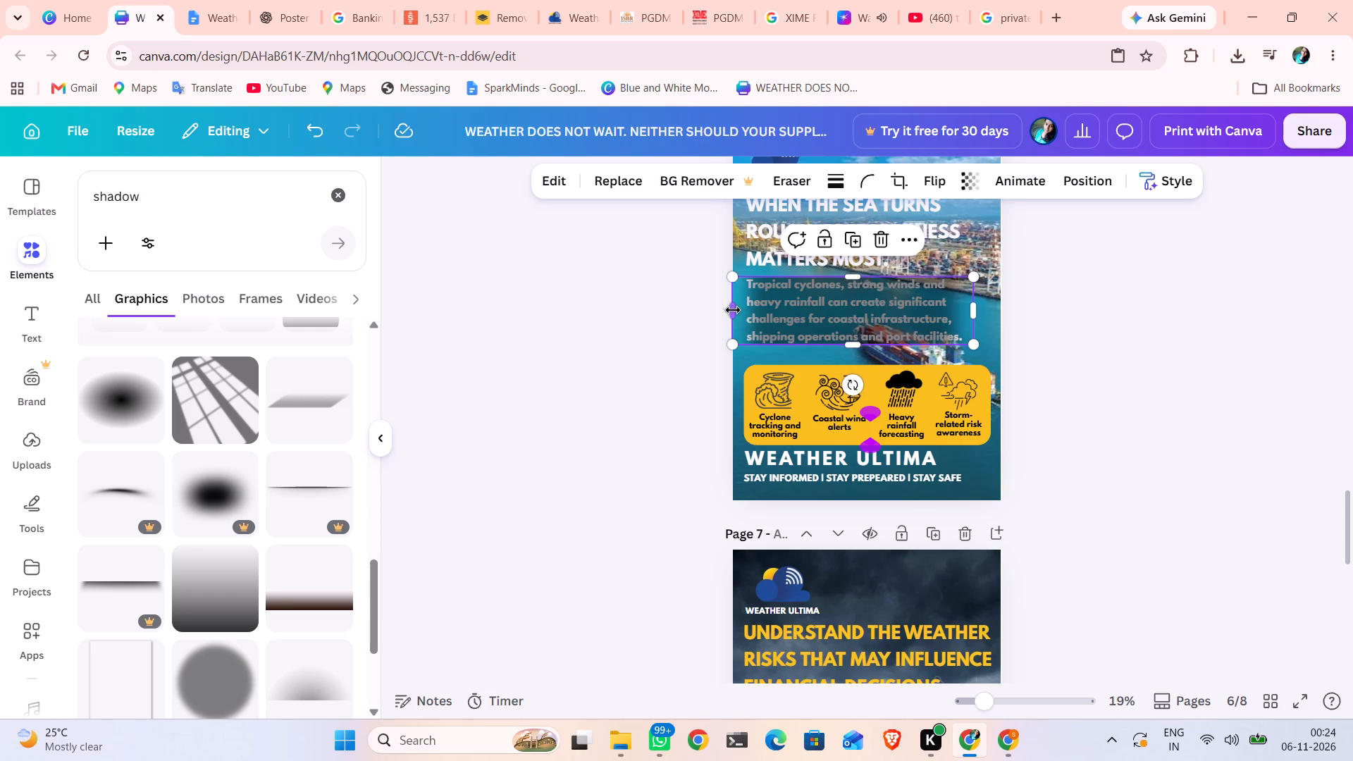
# Extend the page 6 shadow past the page's left edge to a width of about 38.5 cm and send it behind the body paragraph.
pyautogui.click(733, 310)
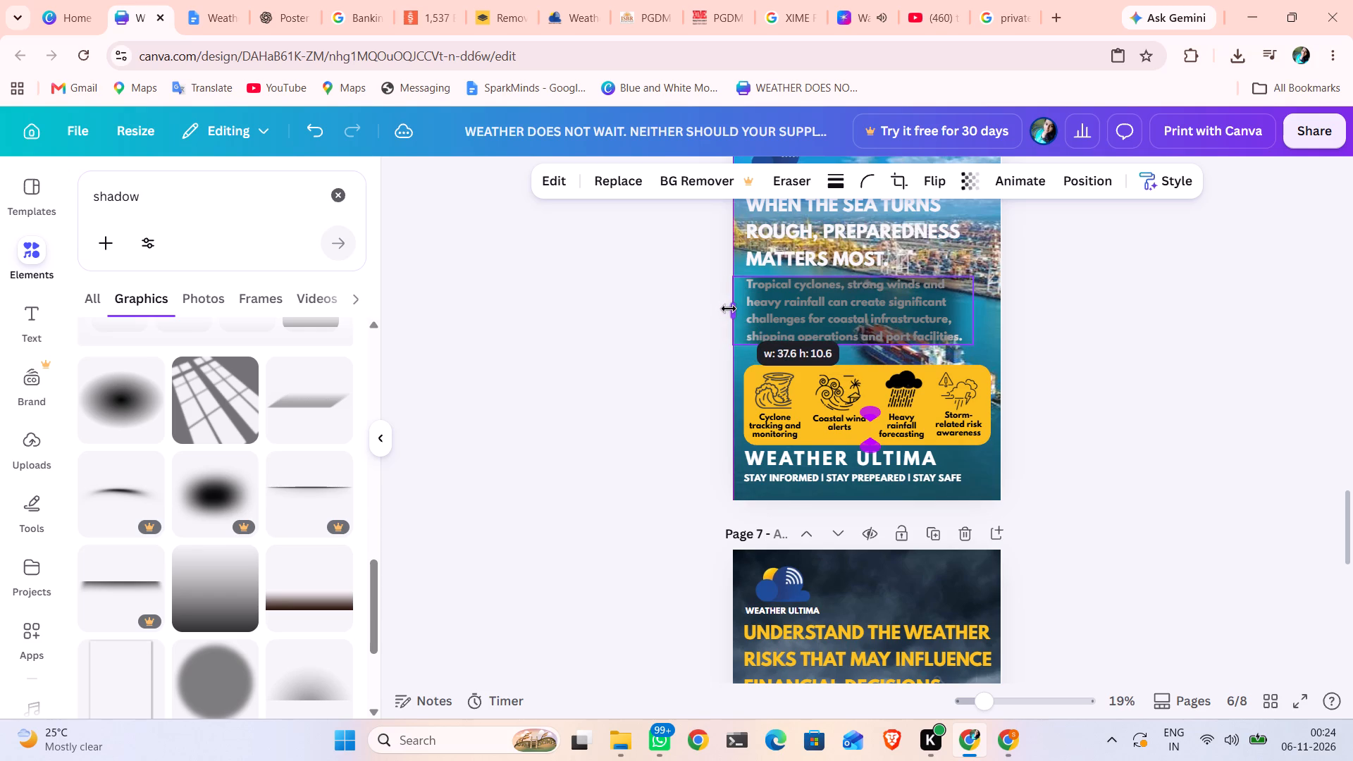
pyautogui.click(729, 309)
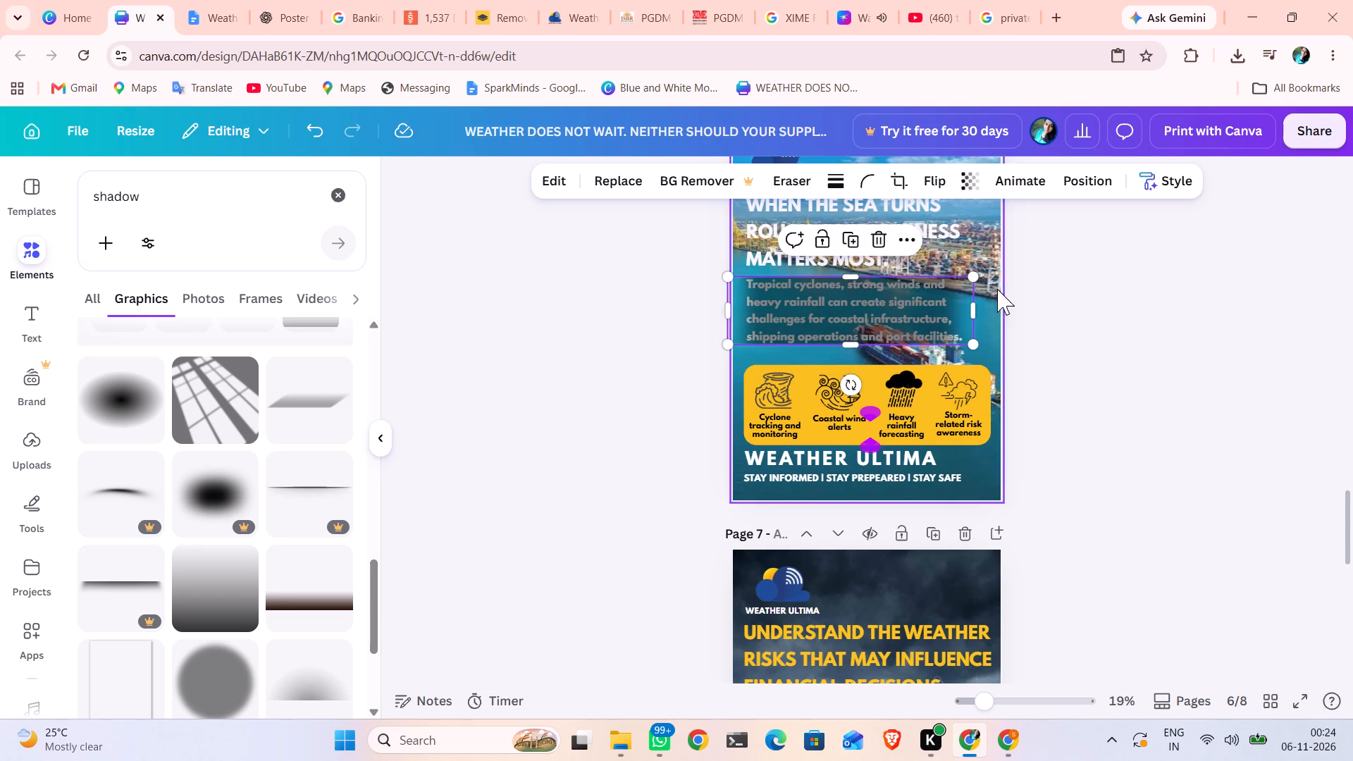
pyautogui.click(1077, 180)
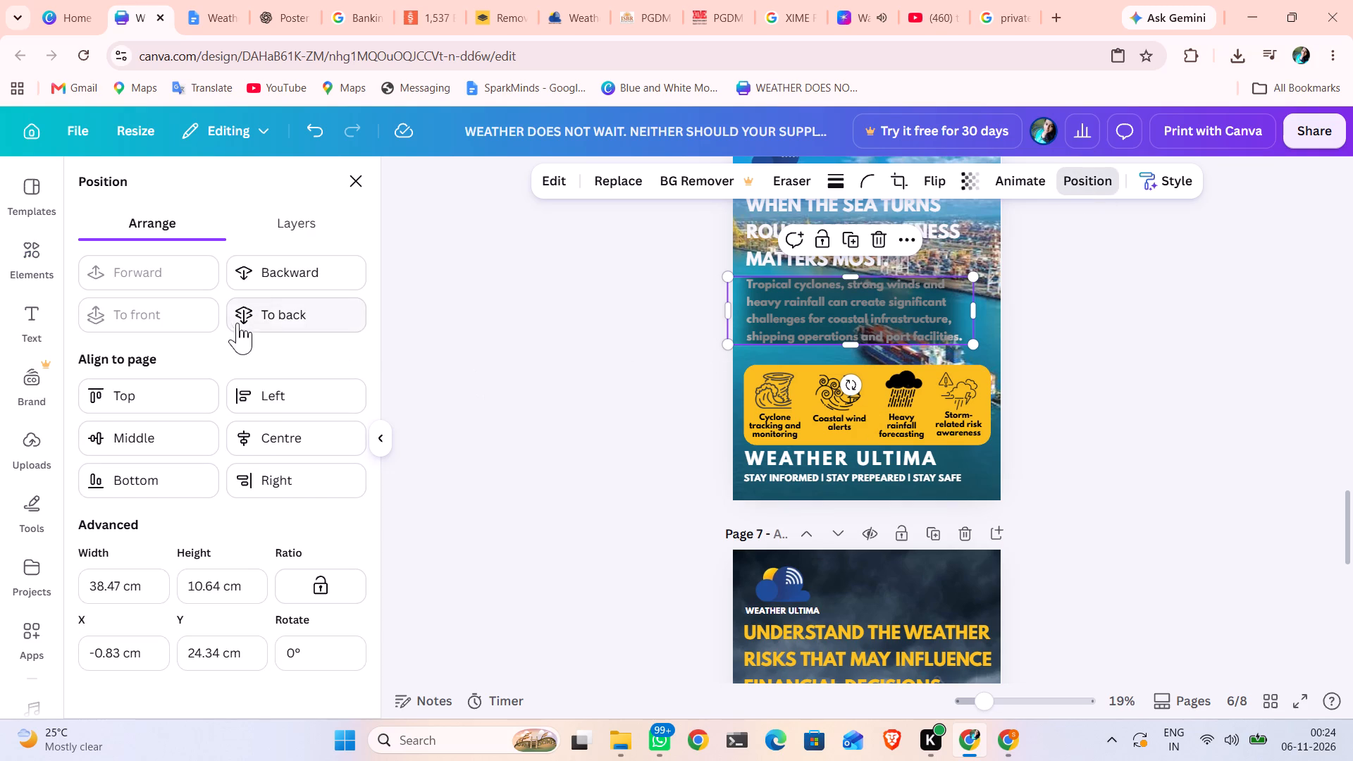
pyautogui.click(332, 268)
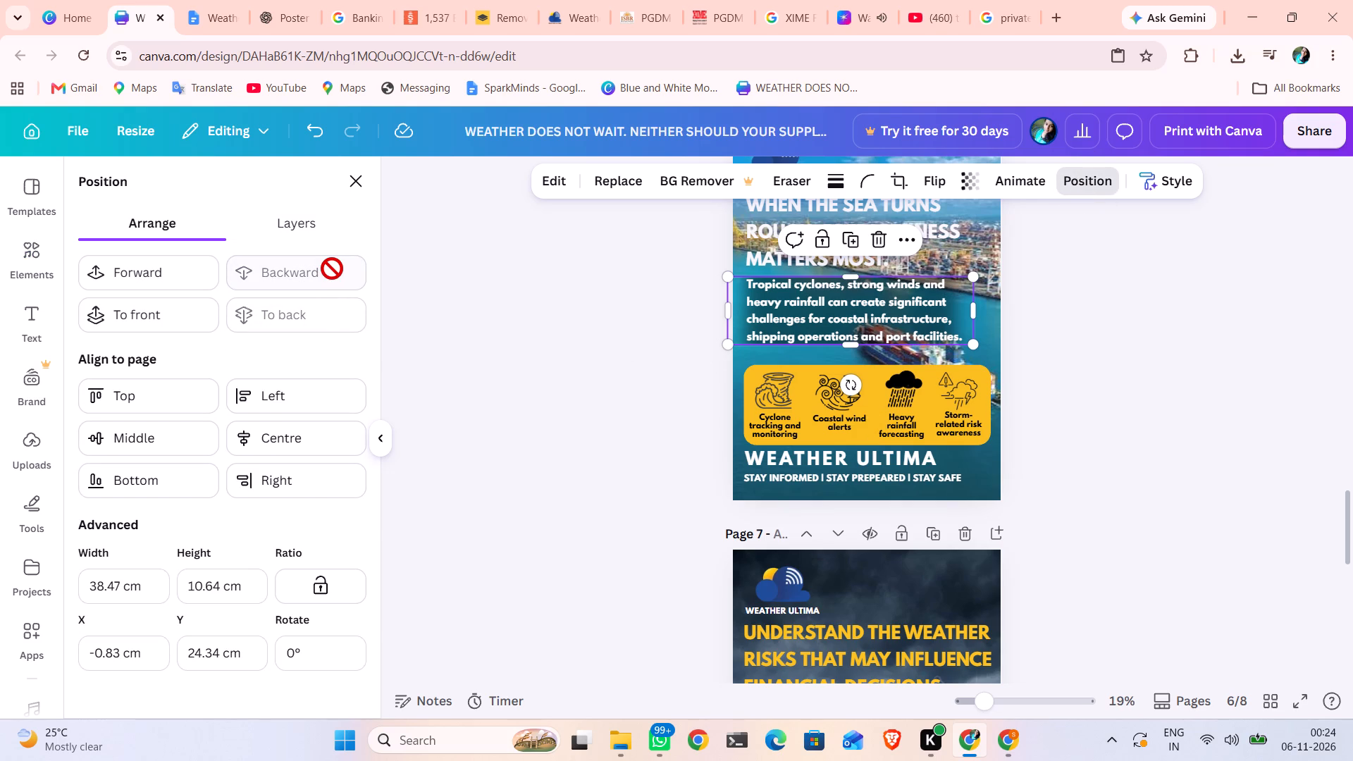
pyautogui.click(559, 428)
pyautogui.scroll(1, 559, 428)
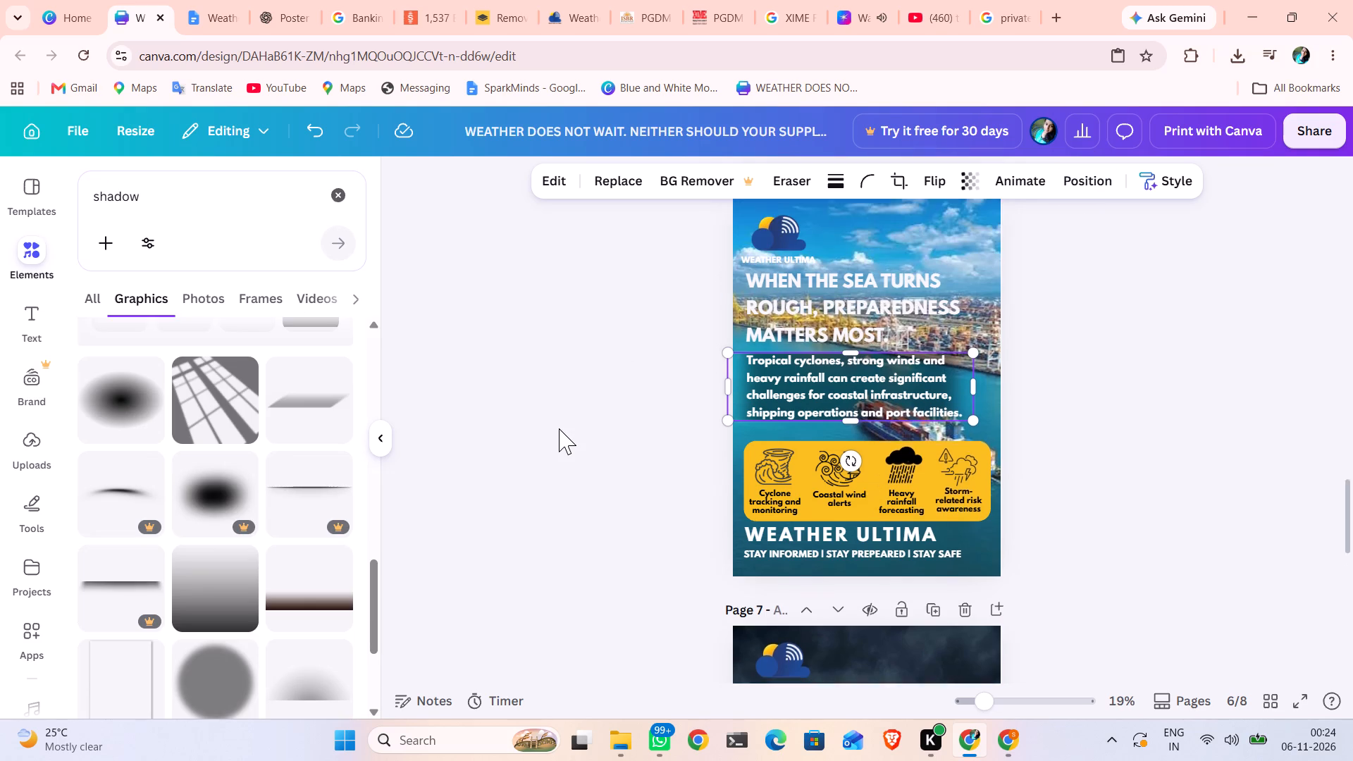
pyautogui.scroll(1, 559, 428)
pyautogui.click(559, 428)
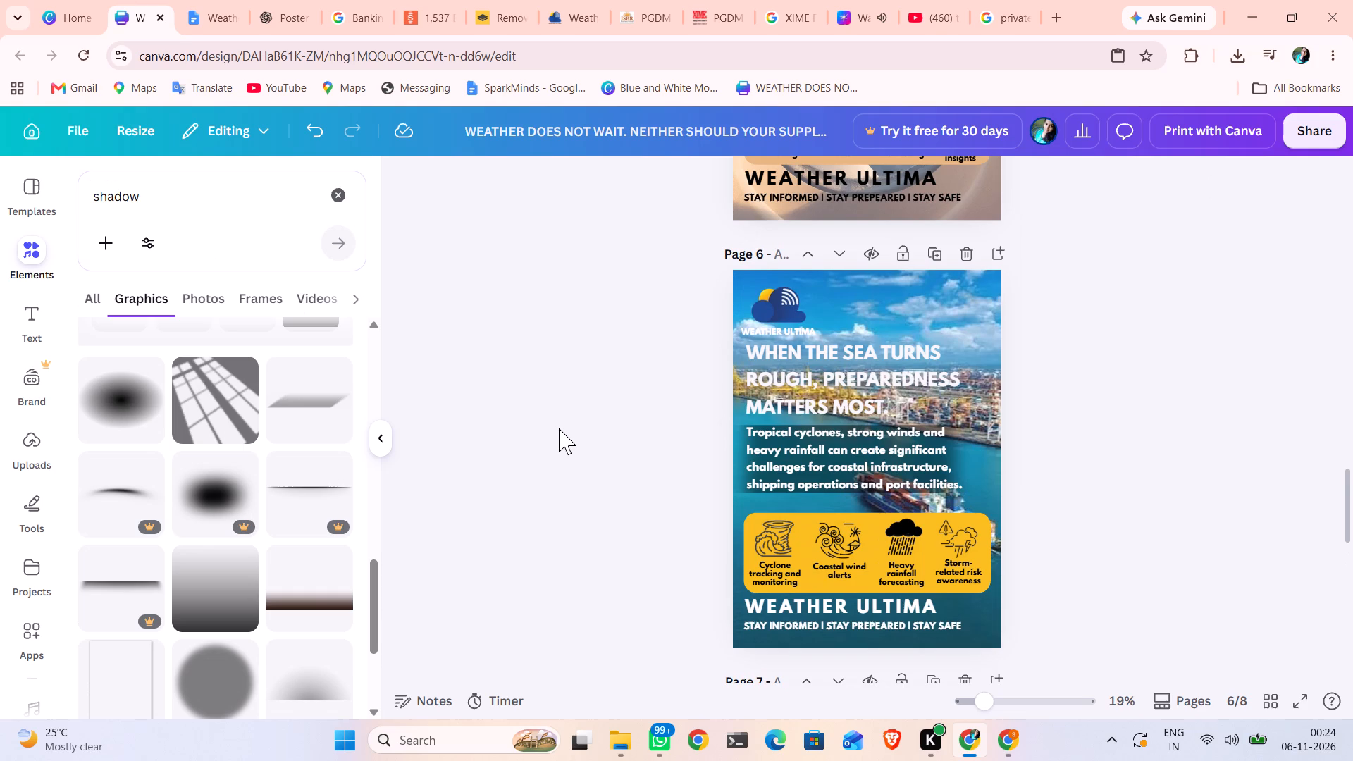
# Go back to page 3's construction poster and search the graphics for "white shadow".
pyautogui.scroll(3, 559, 428)
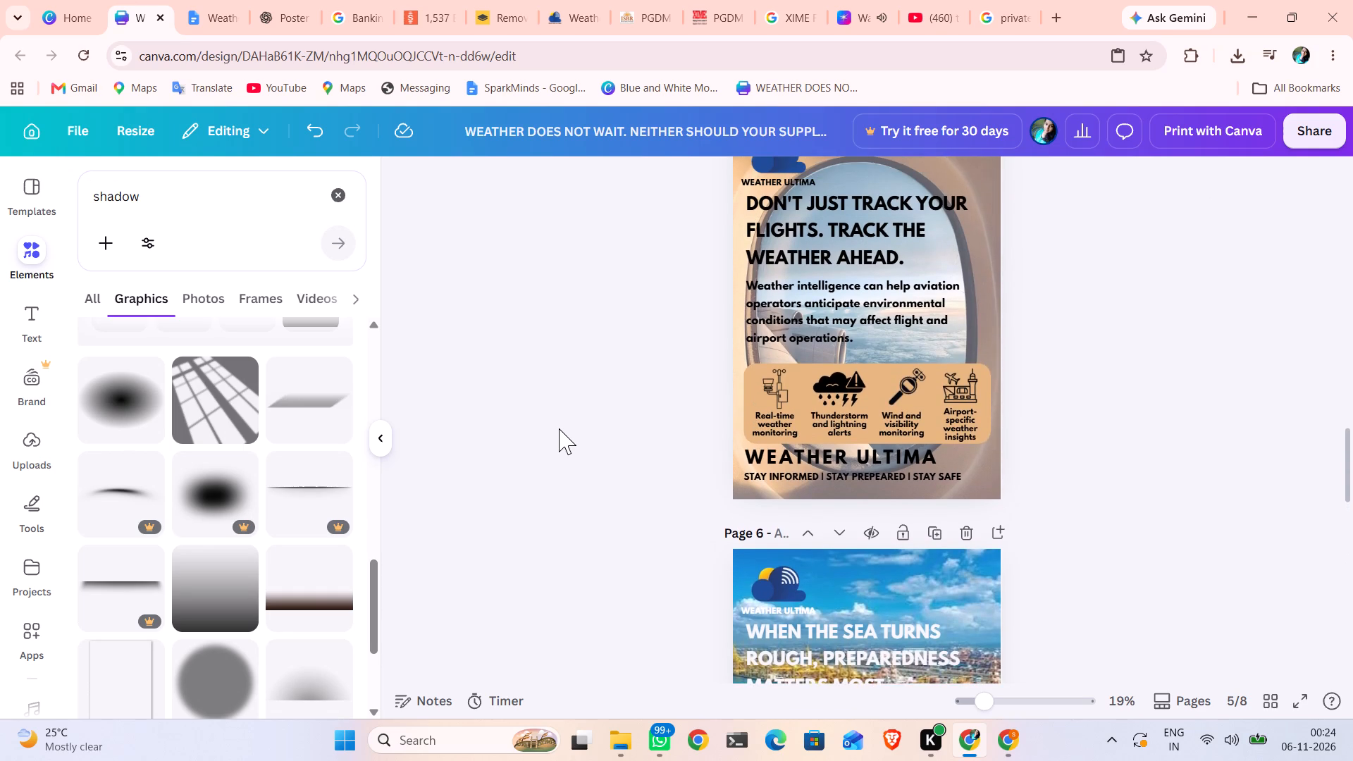
pyautogui.scroll(11, 559, 428)
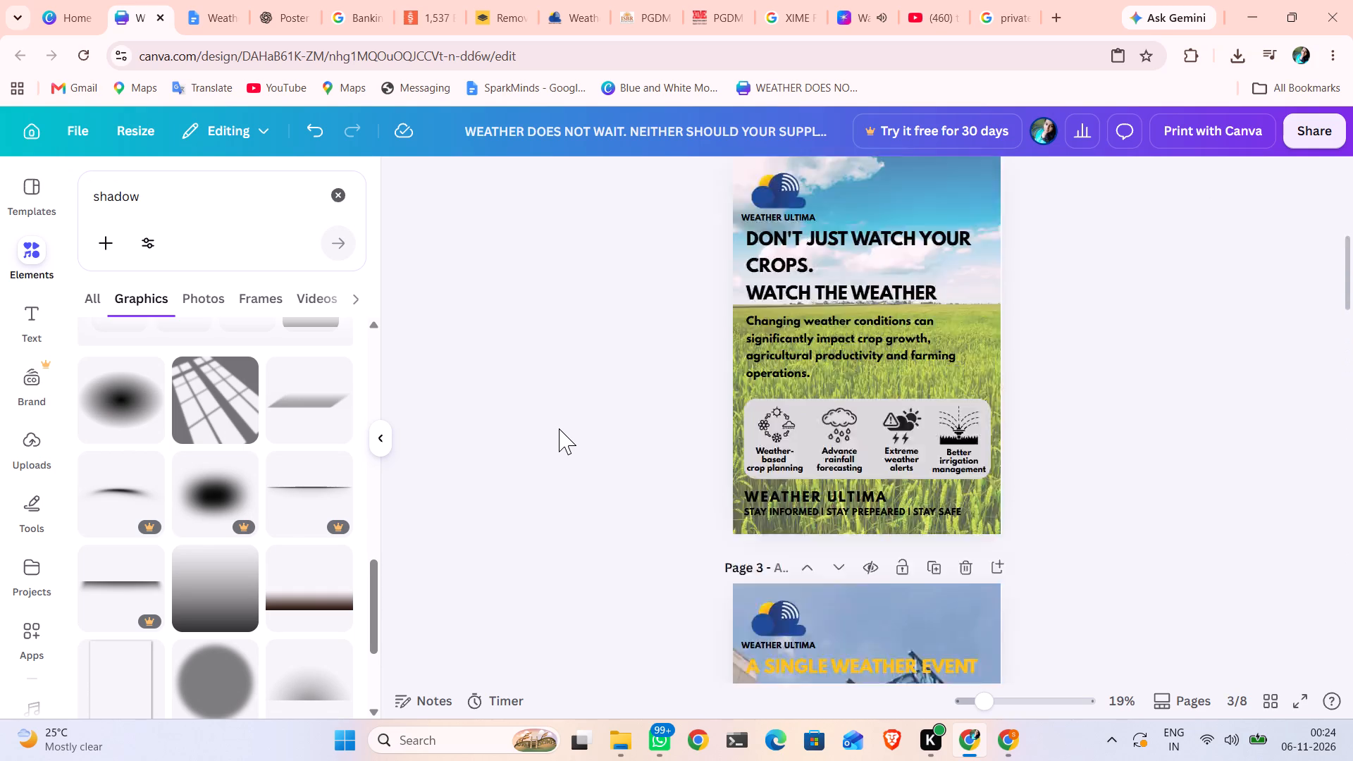
pyautogui.scroll(-4, 559, 428)
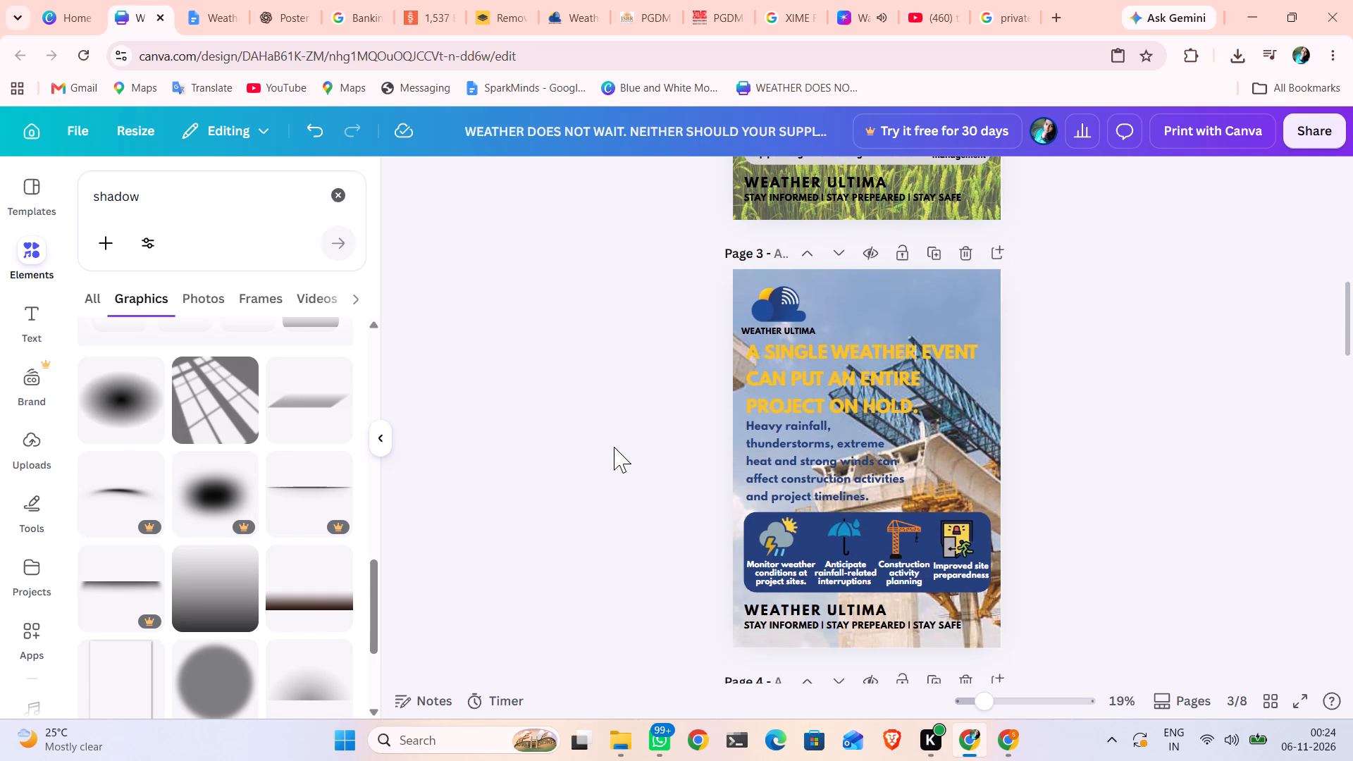
pyautogui.click(92, 200)
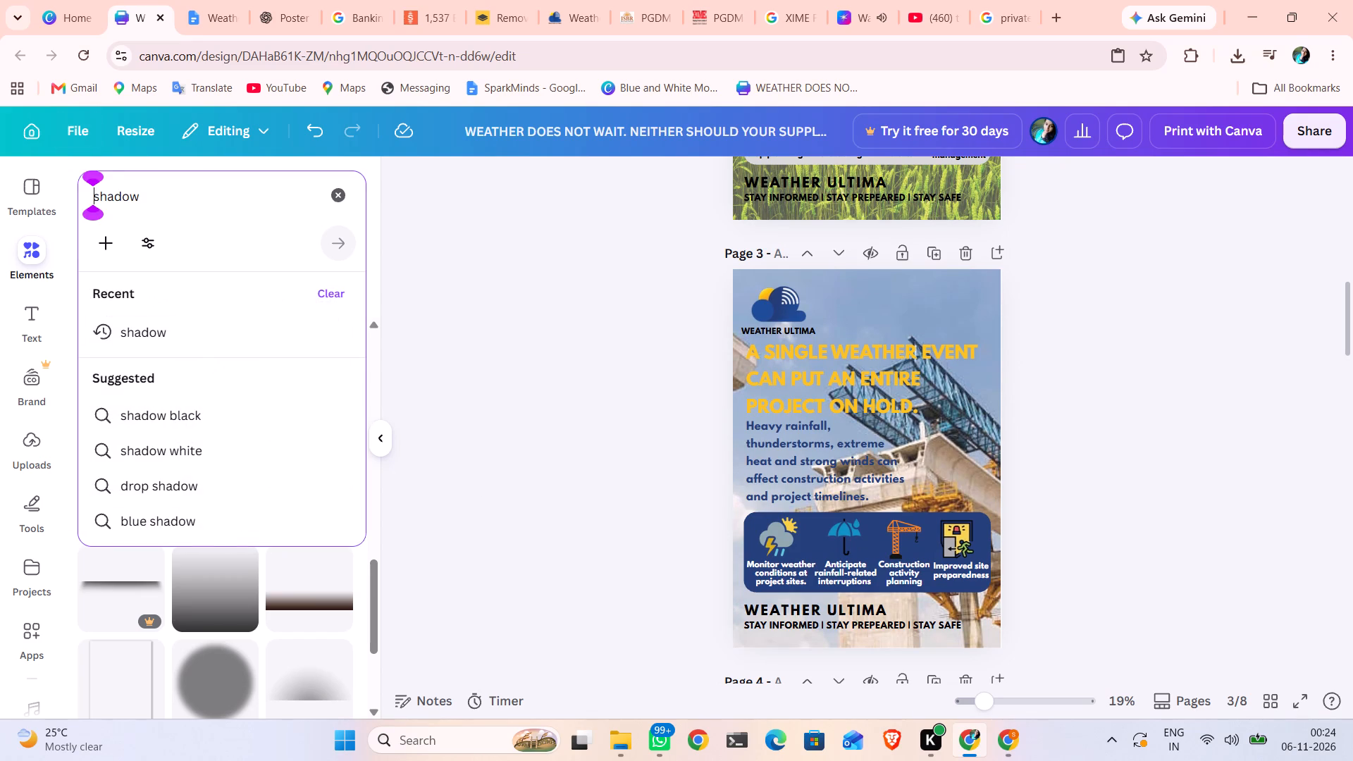
pyautogui.write('white')
pyautogui.press('space')
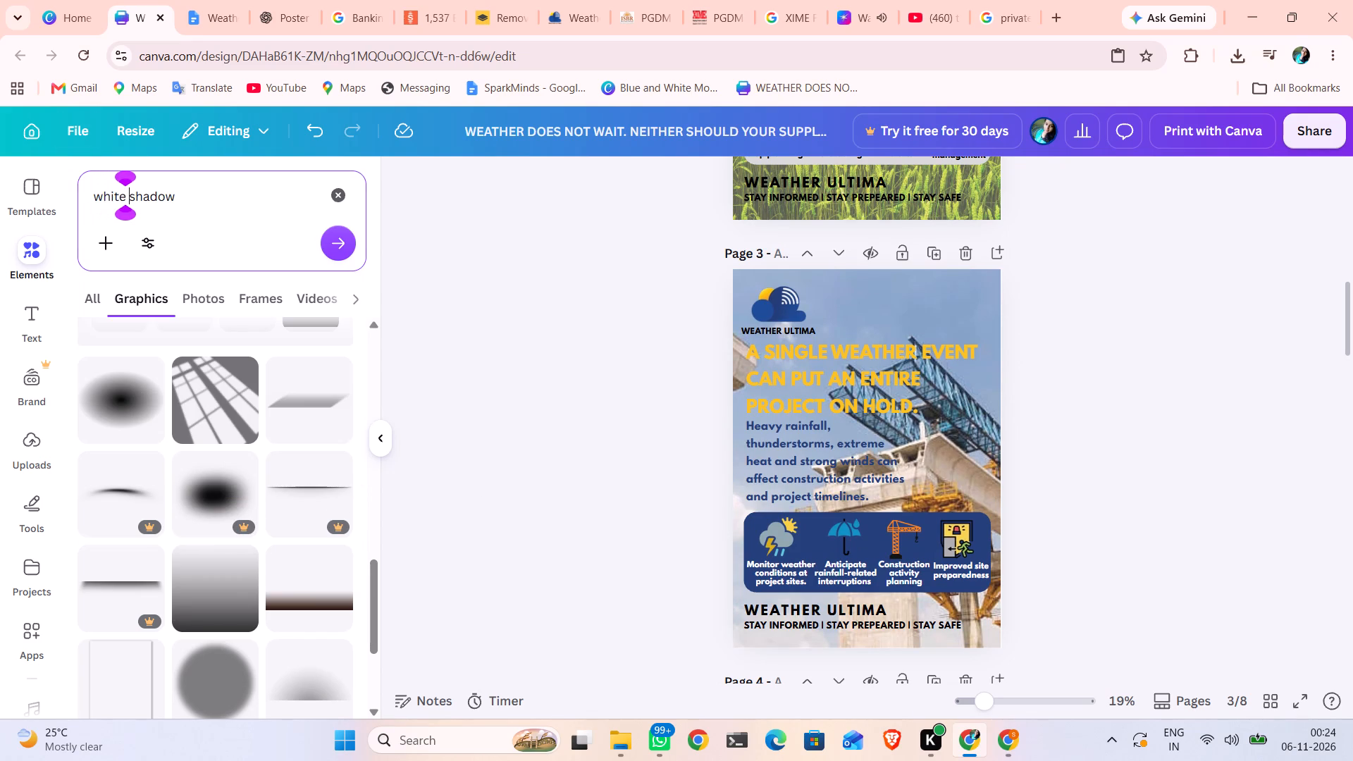
pyautogui.press('Return')
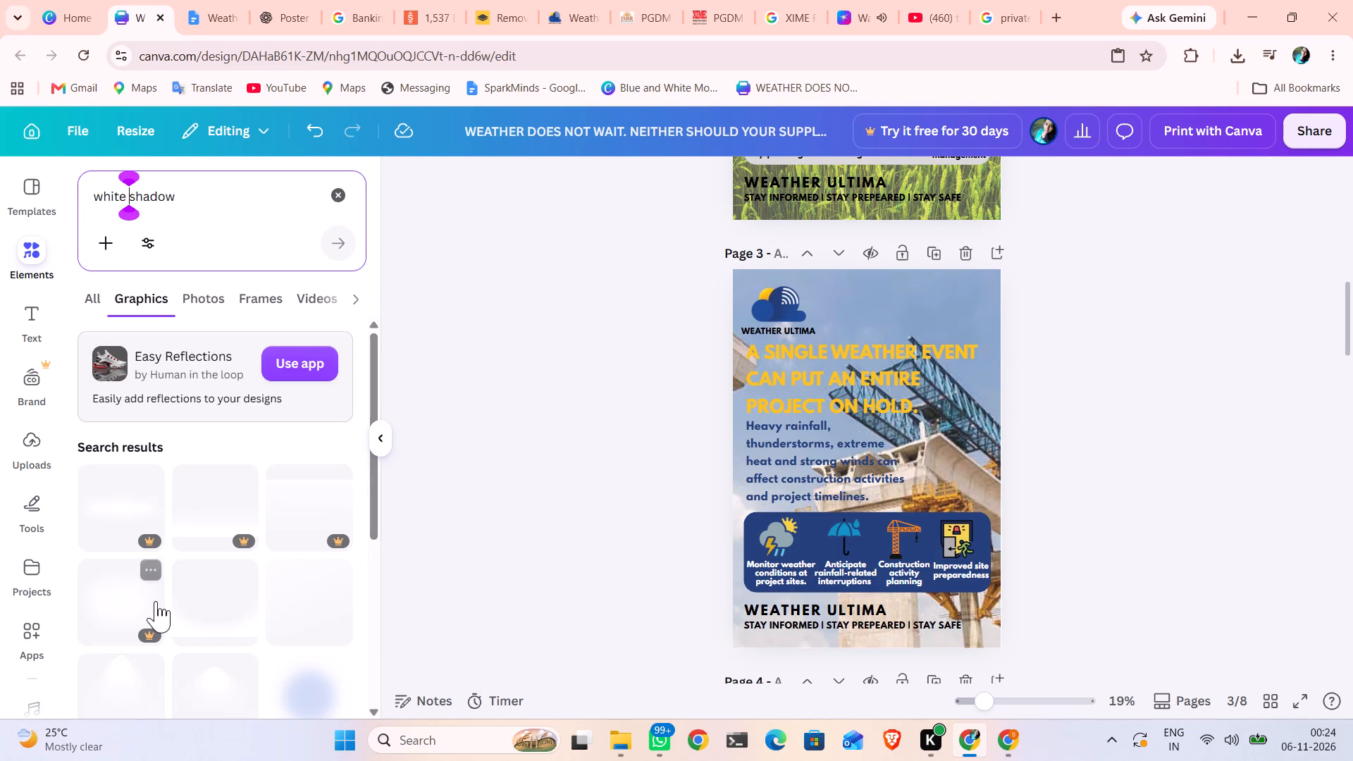
# Add a free white shadow graphic that fades upward to page 3 and place its solid white edge over the lower lines of the body paragraph.
pyautogui.scroll(-1, 226, 640)
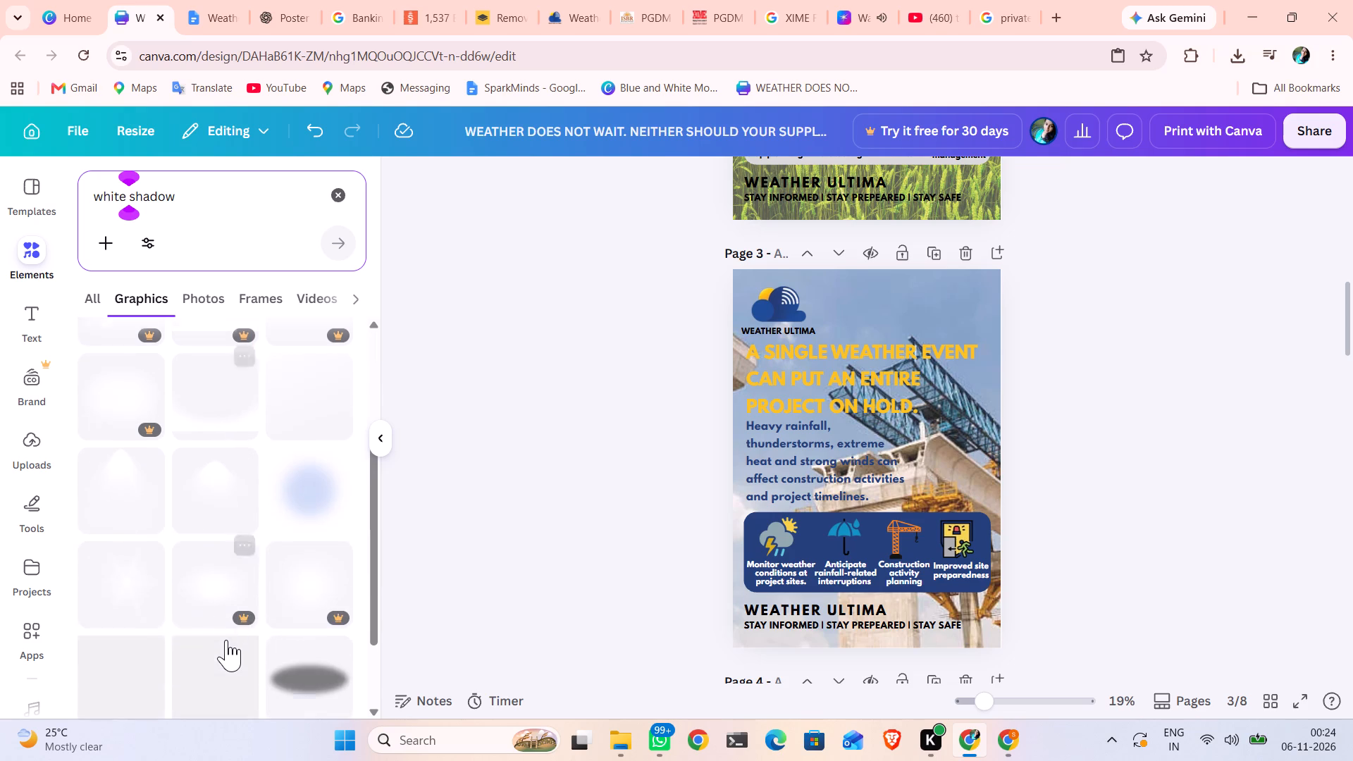
pyautogui.scroll(-2, 226, 640)
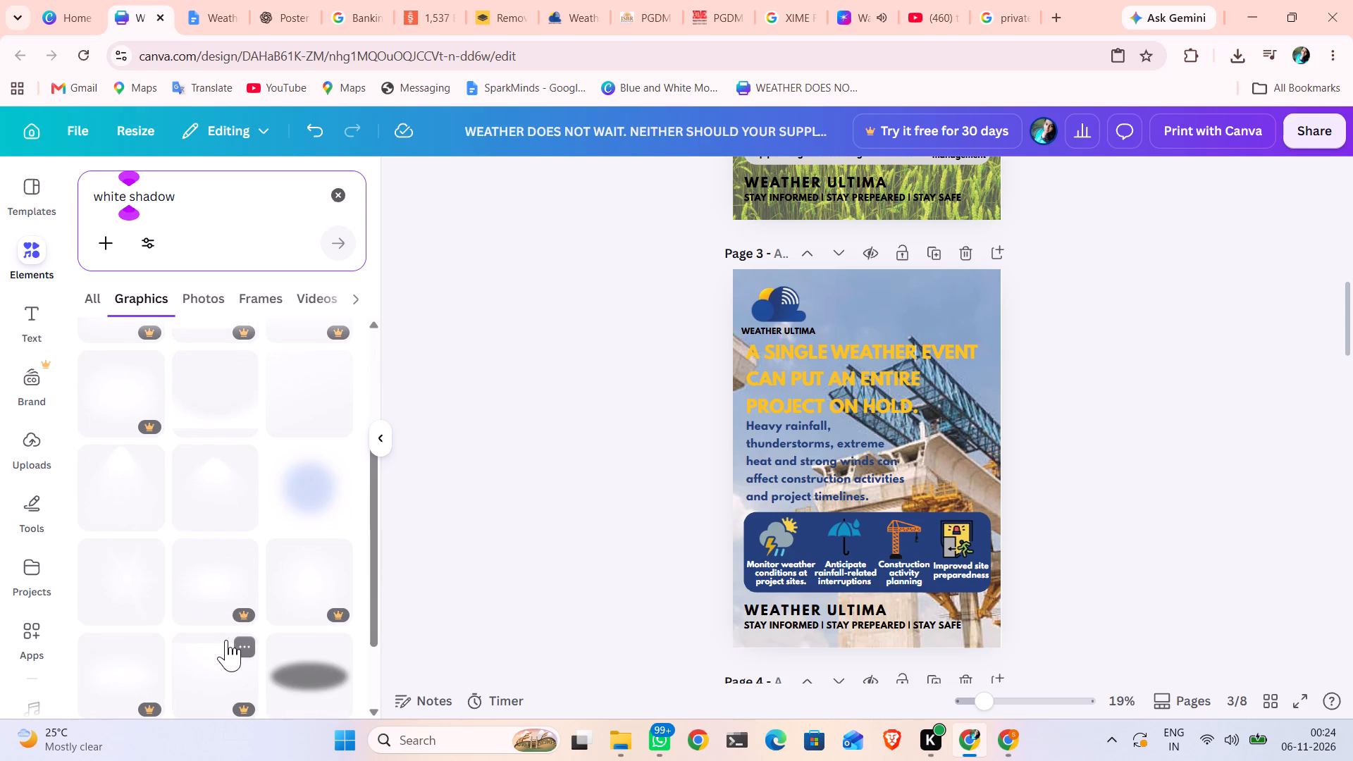
pyautogui.scroll(-2, 226, 640)
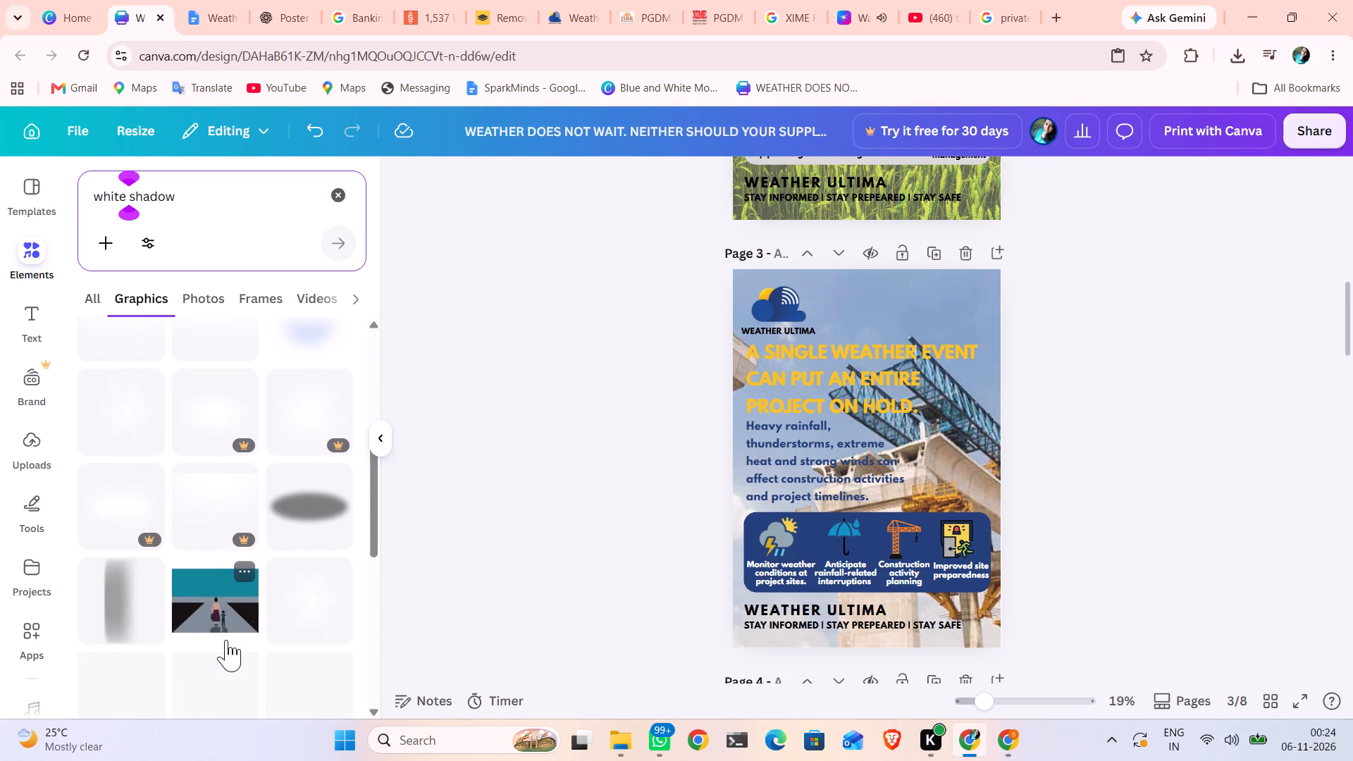
pyautogui.hscroll(1, 226, 640)
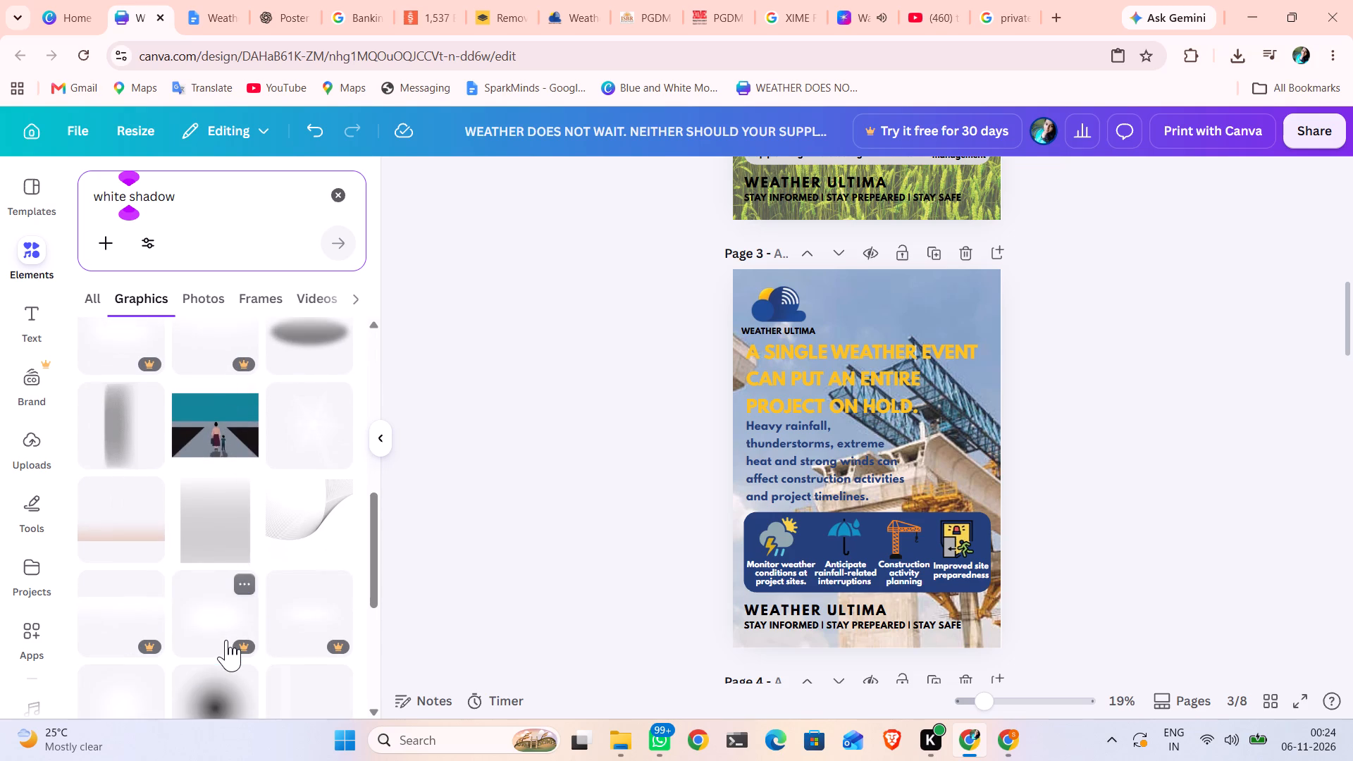
pyautogui.hscroll(1, 226, 640)
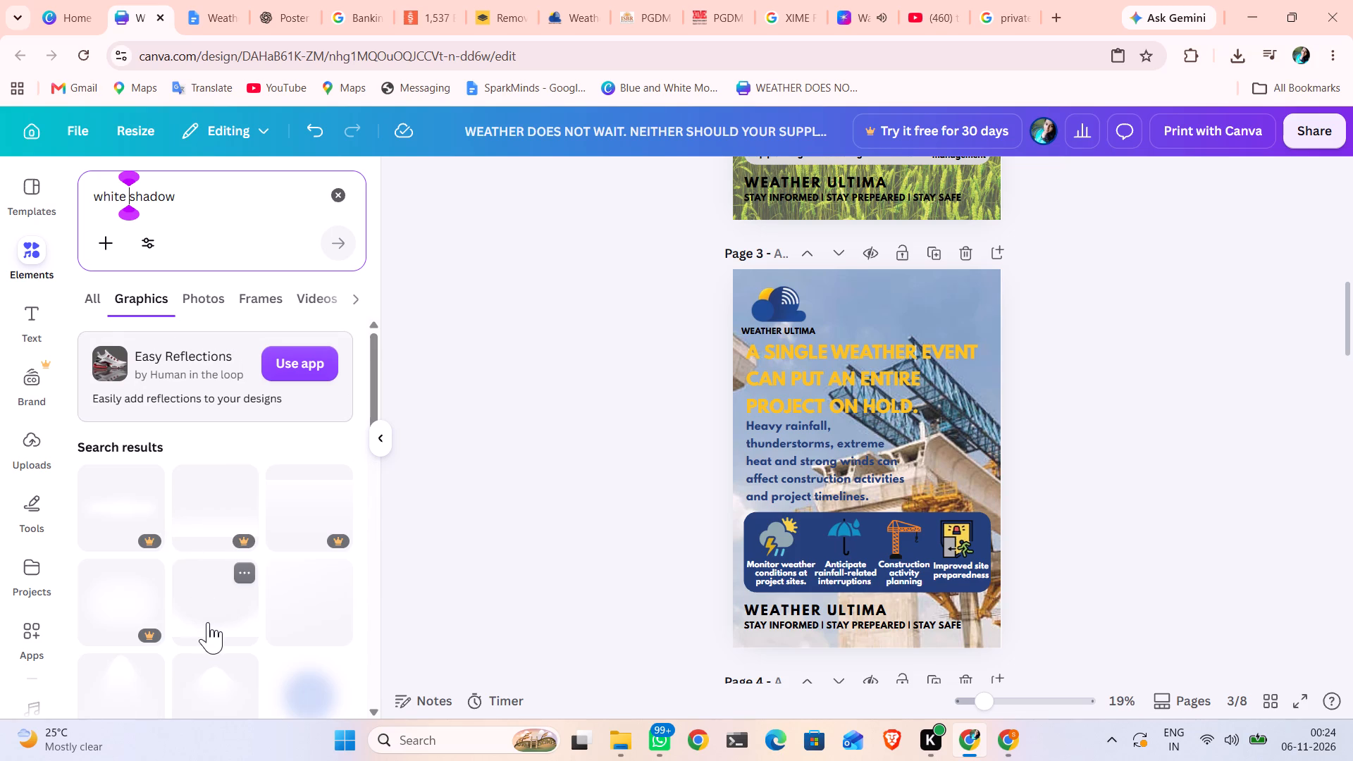
pyautogui.click(241, 593)
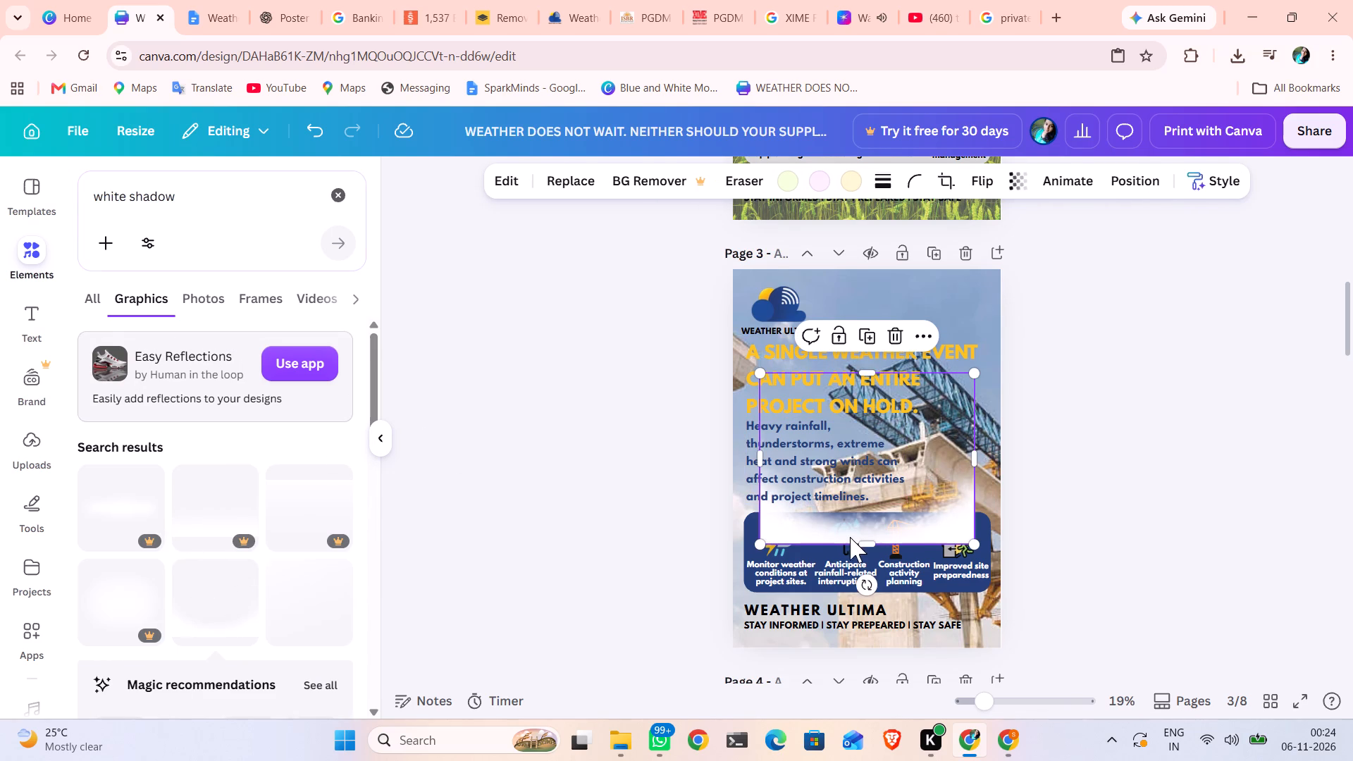
pyautogui.moveTo(853, 531); pyautogui.dragTo(846, 474)
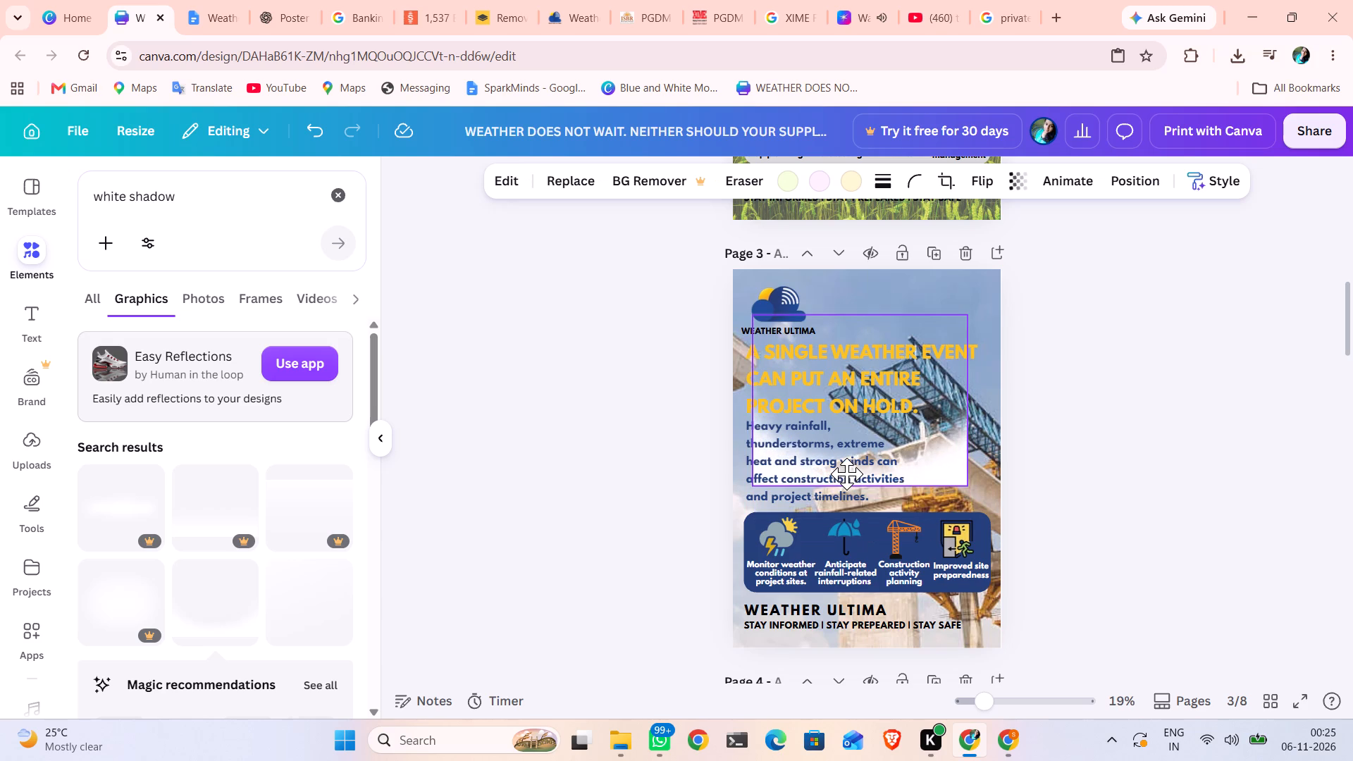
pyautogui.moveTo(846, 474); pyautogui.dragTo(838, 495)
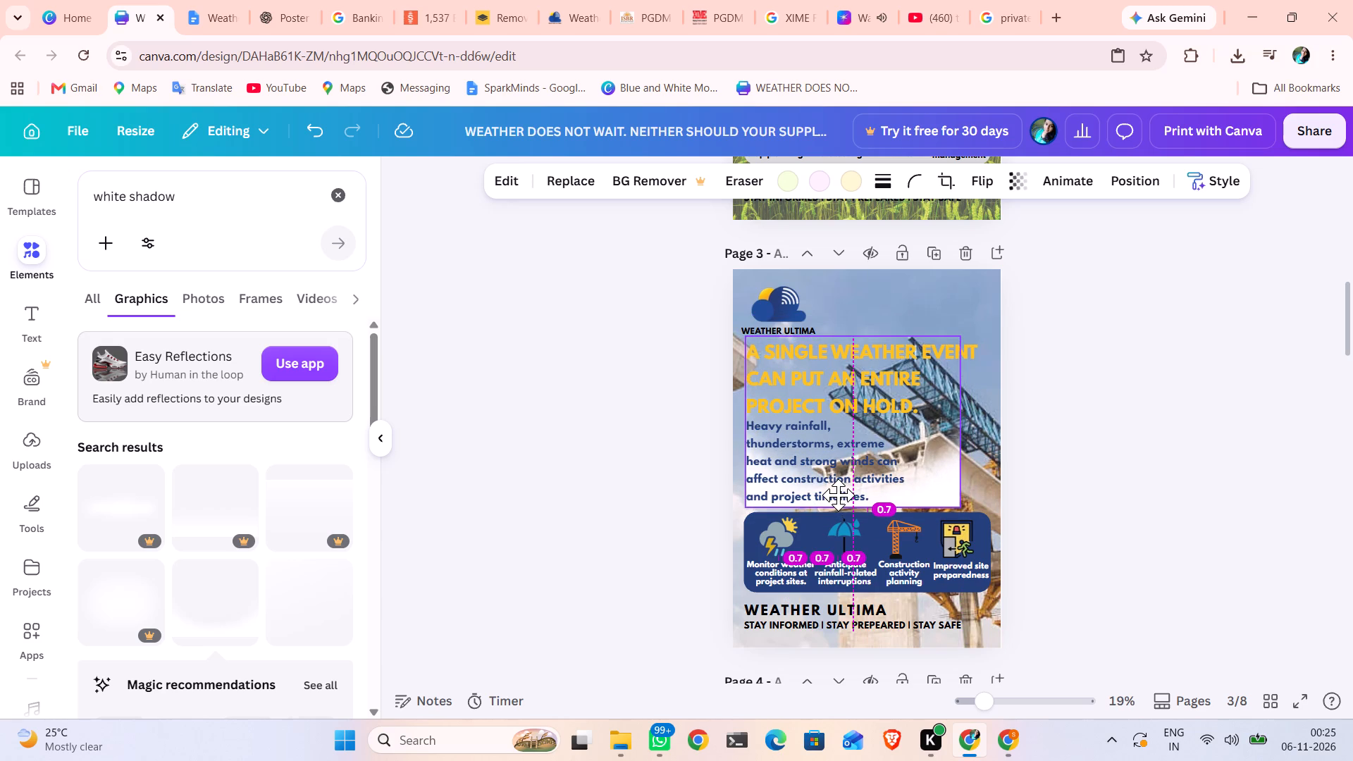
pyautogui.moveTo(838, 495); pyautogui.dragTo(837, 495)
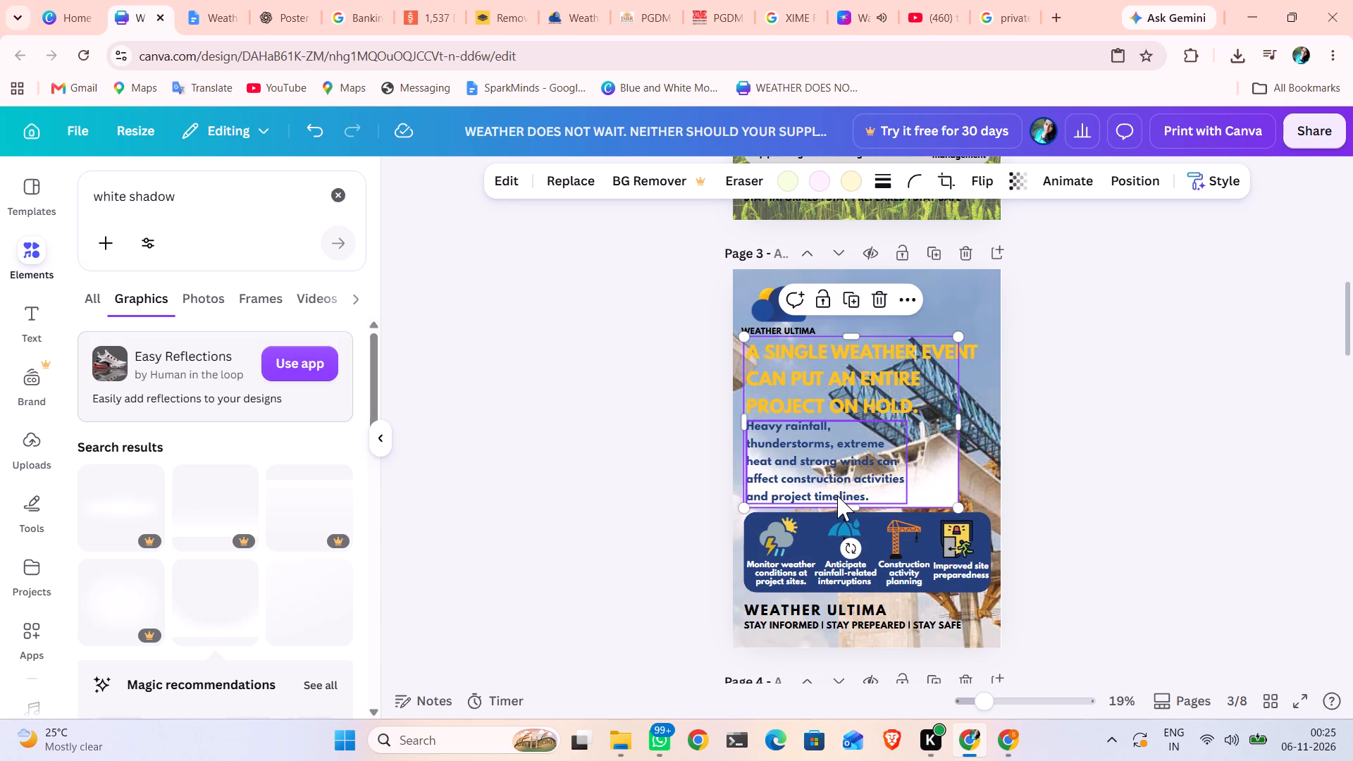
pyautogui.click(435, 451)
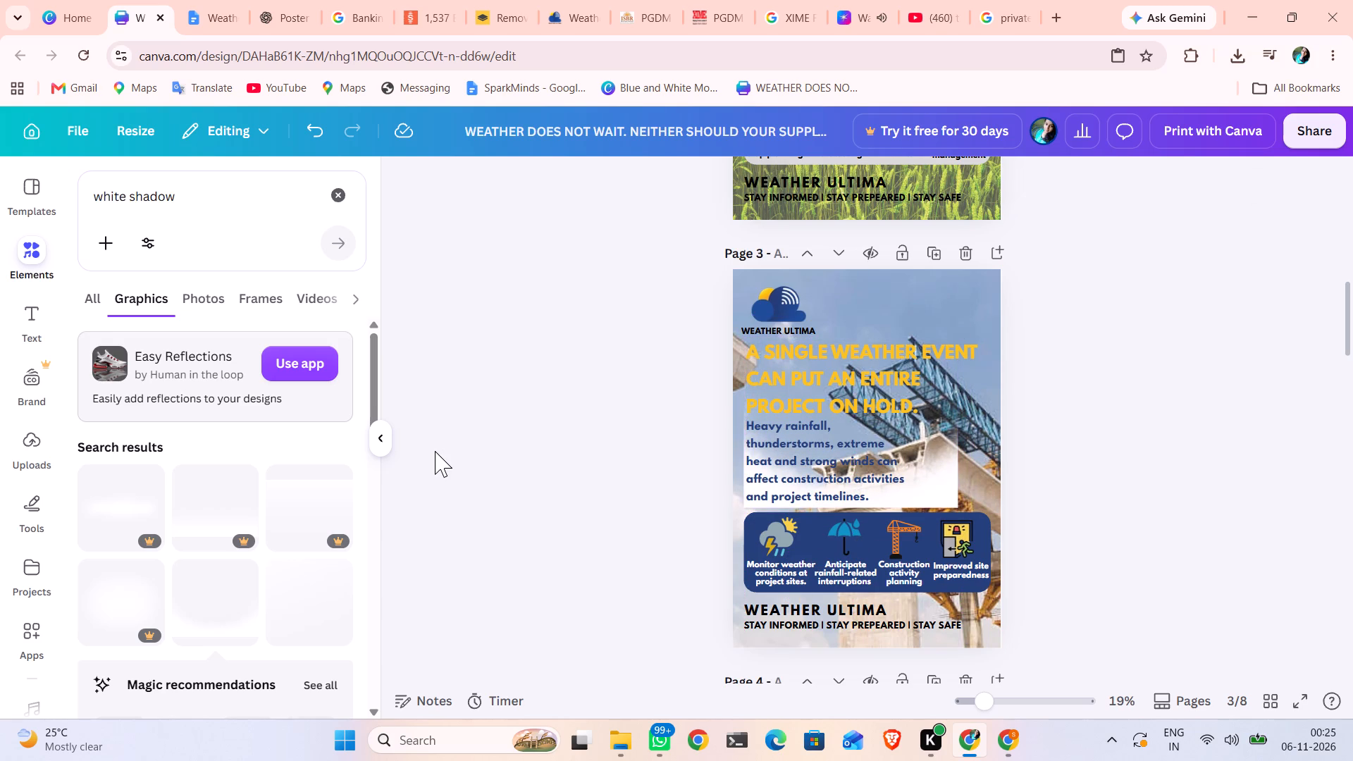
# Rotate page 3's white shadow a quarter turn clockwise so its solid white edge is on the left.
pyautogui.click(942, 489)
pyautogui.moveTo(854, 547); pyautogui.dragTo(725, 434)
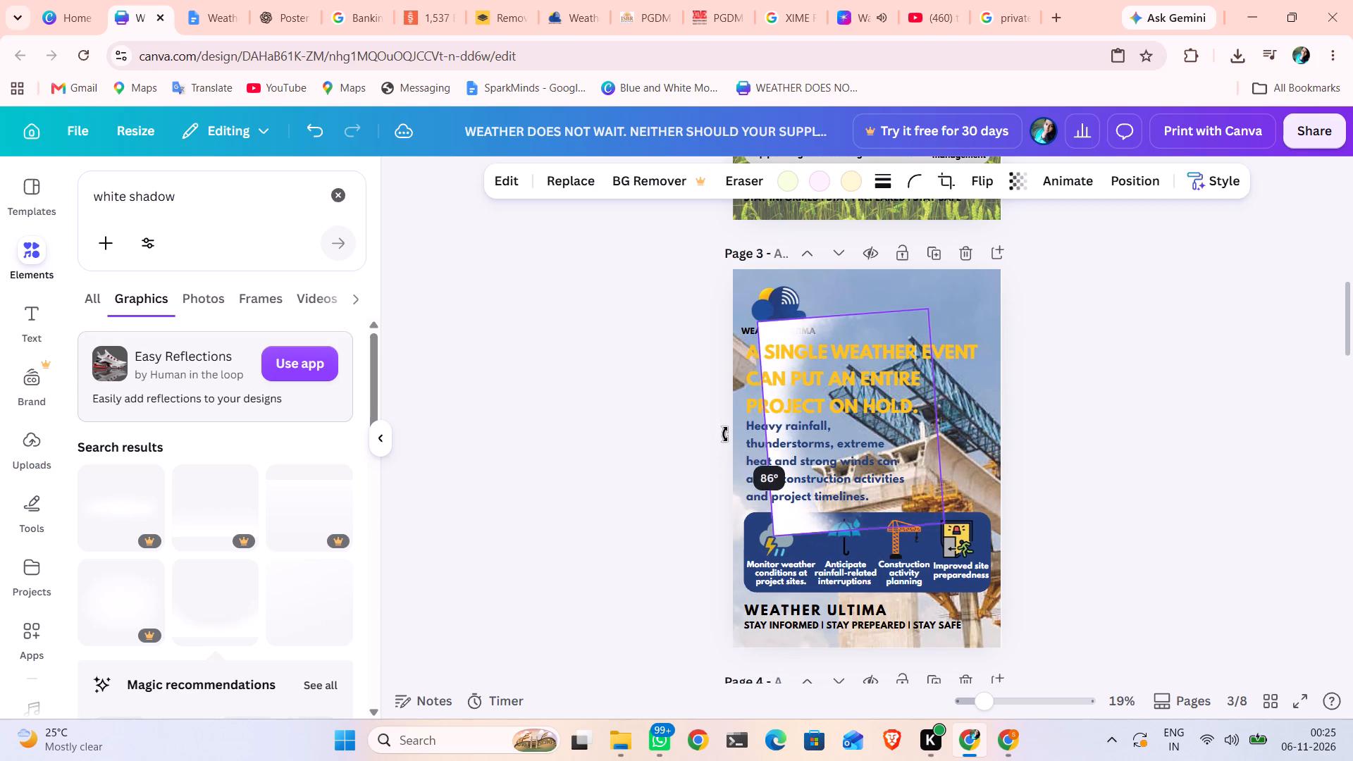
pyautogui.moveTo(725, 434); pyautogui.dragTo(718, 423)
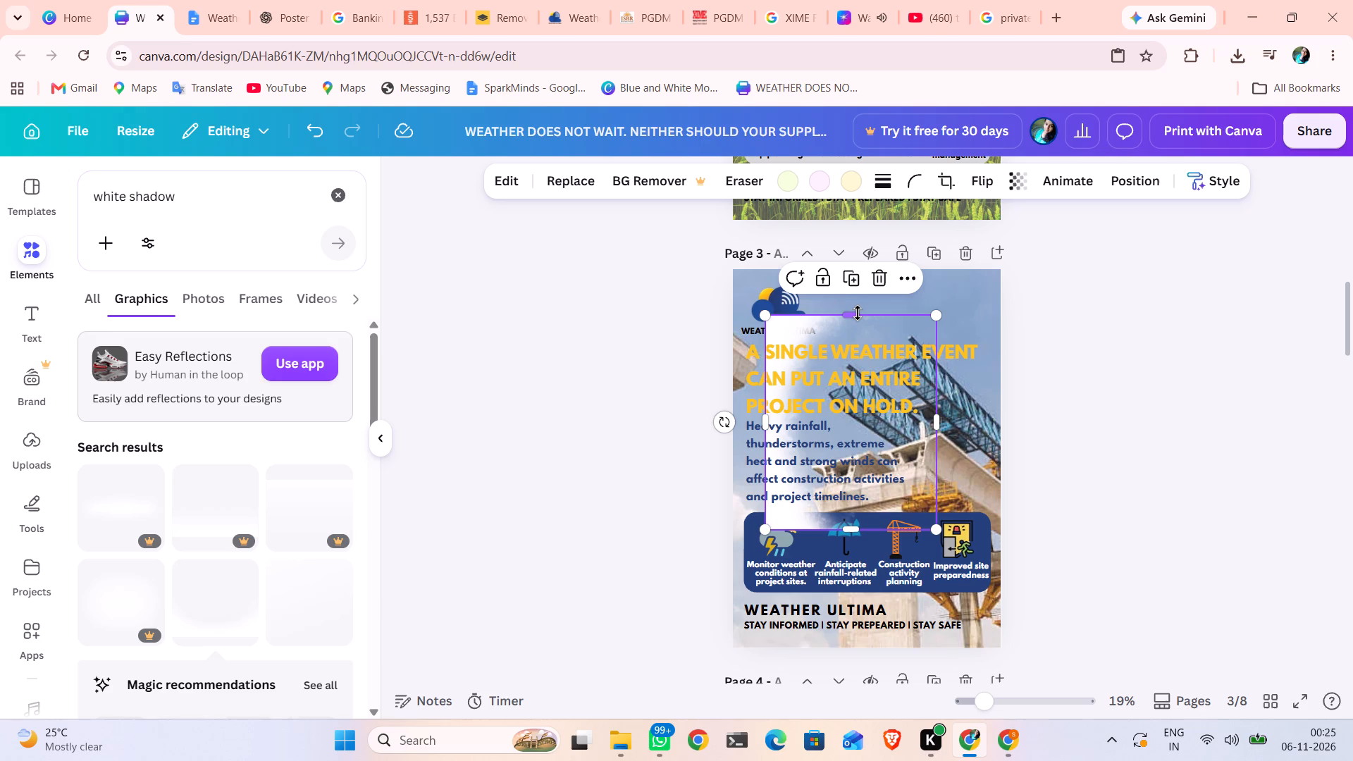
# Shrink the white shadow from top and bottom to the height of page 3's body paragraph, and extend its left edge to the paragraph's left edge.
pyautogui.moveTo(856, 314); pyautogui.dragTo(871, 419)
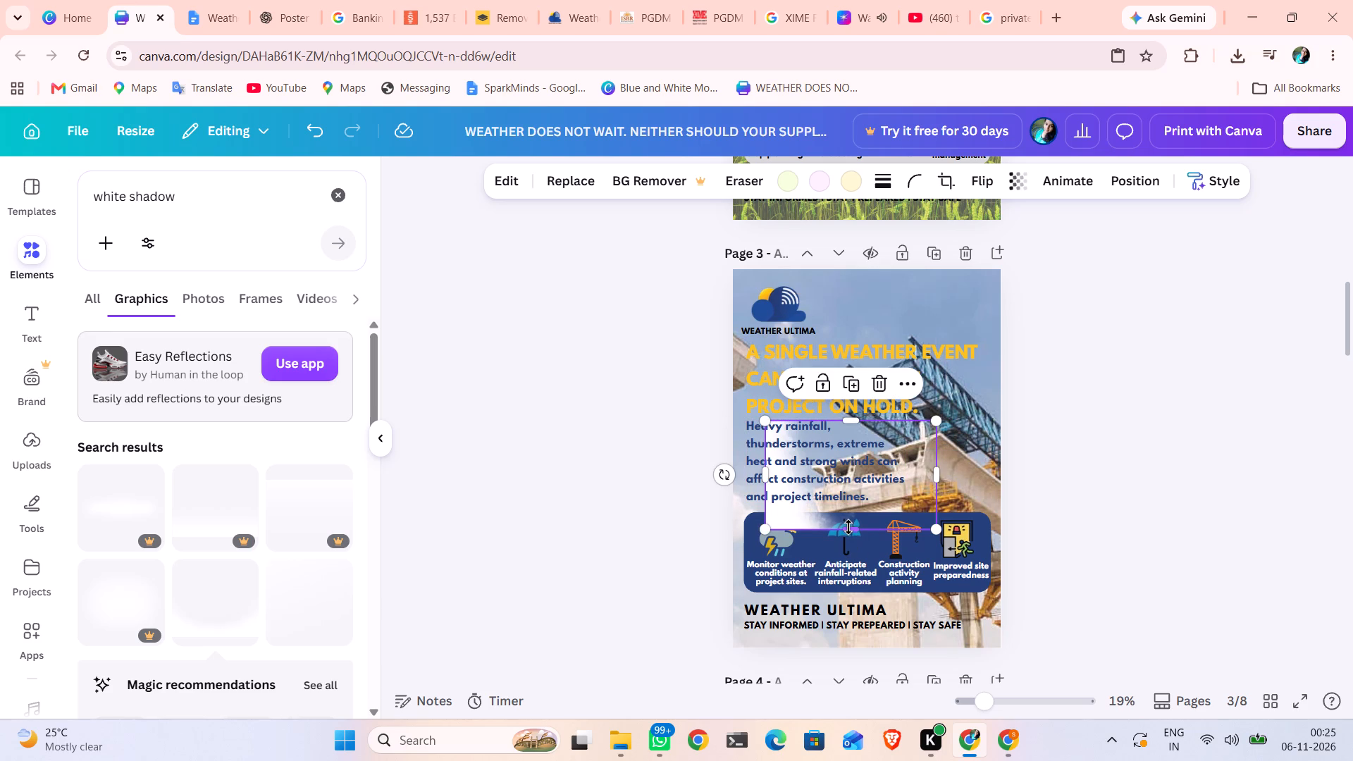
pyautogui.moveTo(848, 527); pyautogui.dragTo(841, 505)
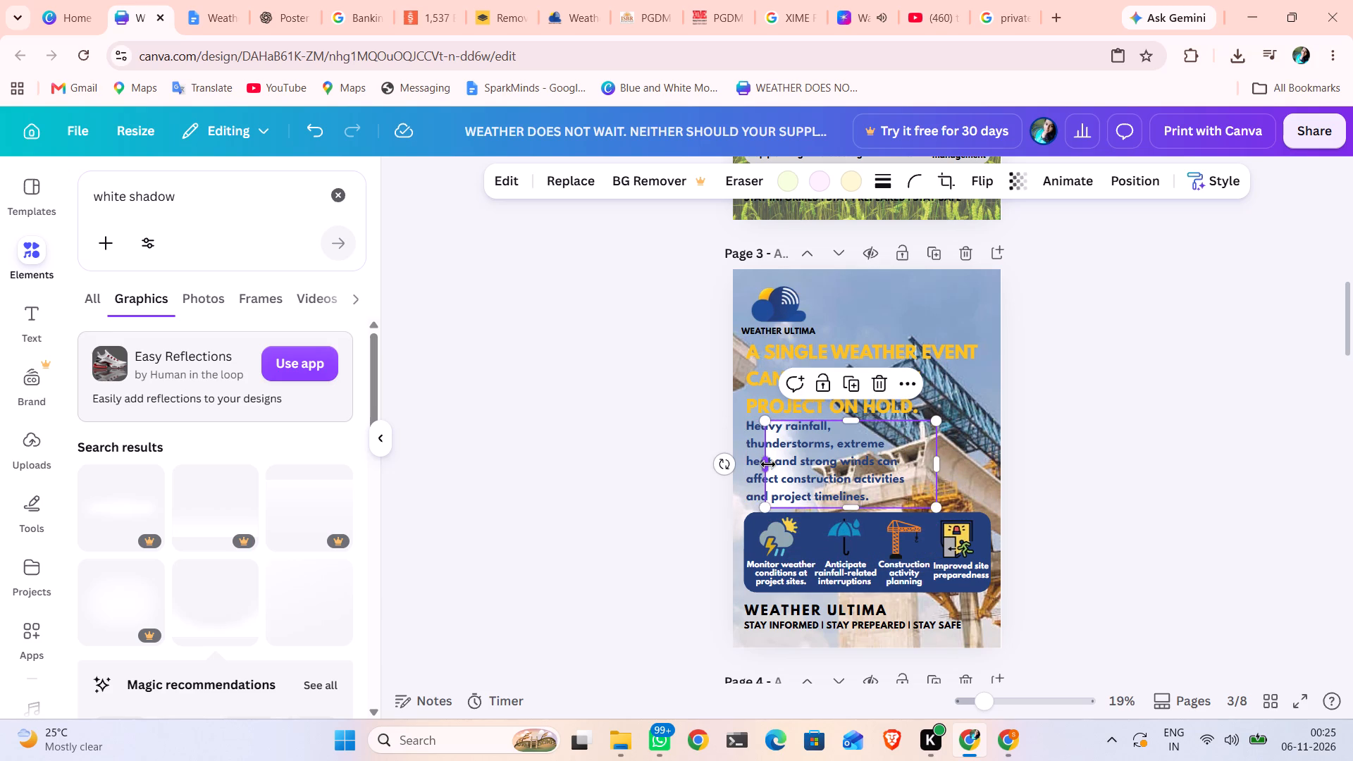
pyautogui.moveTo(768, 464); pyautogui.dragTo(749, 460)
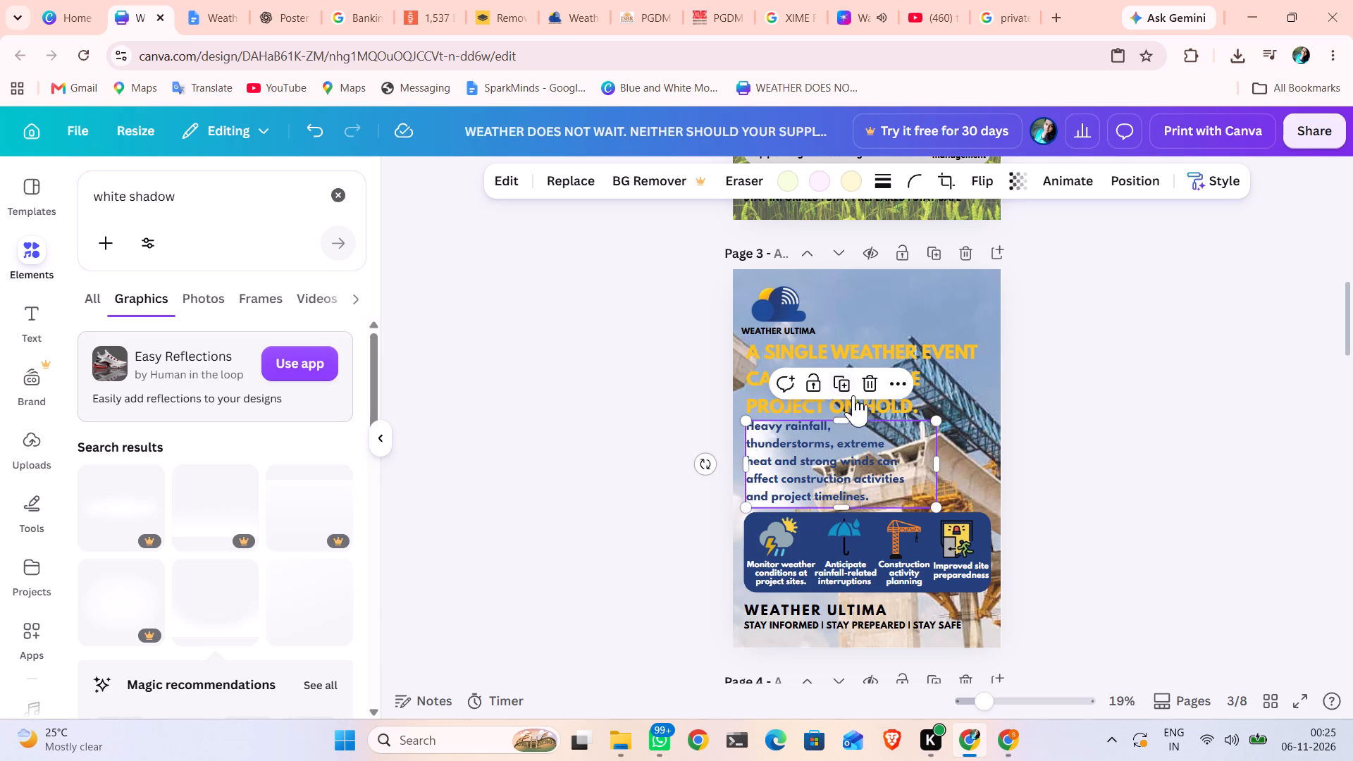
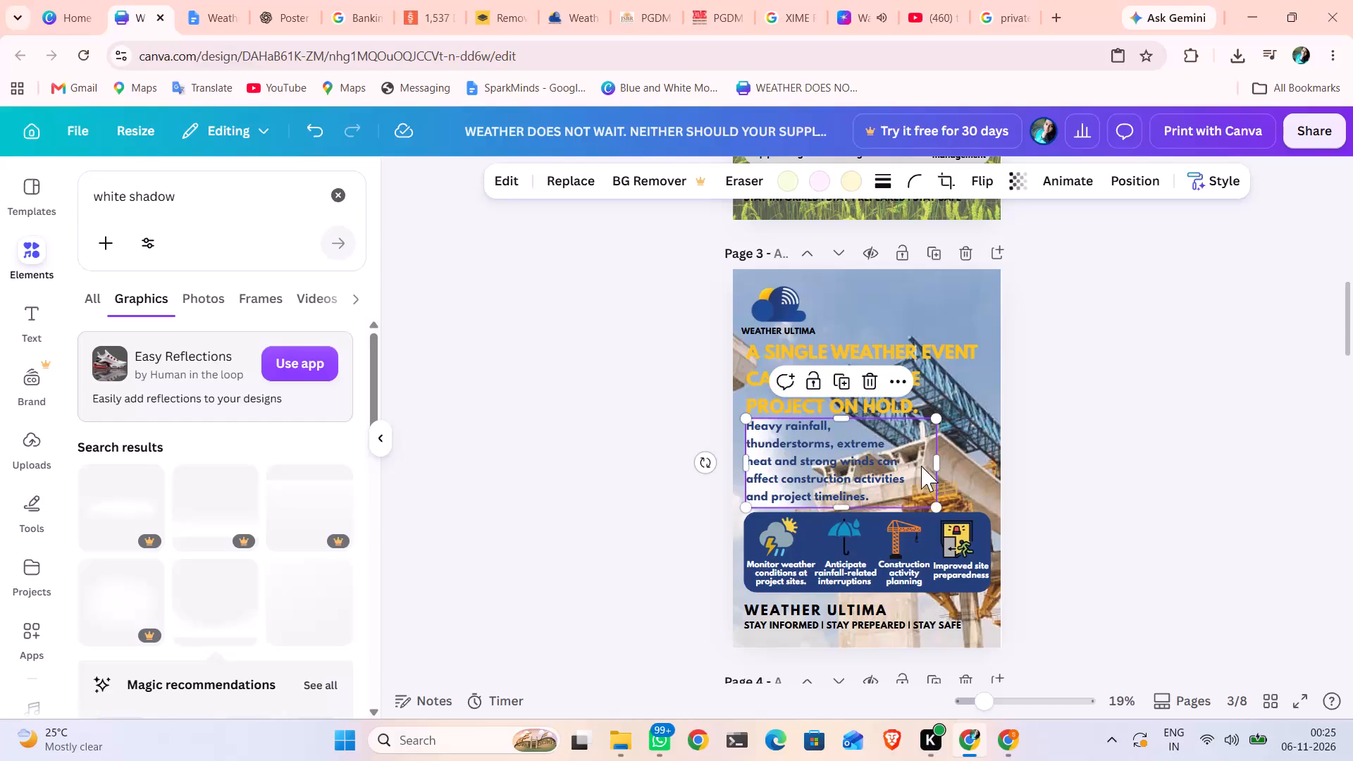
# Stretch the free end of page 3's white shadow far beyond the poster's right edge, to a length of about 95.
pyautogui.moveTo(939, 461); pyautogui.dragTo(991, 467)
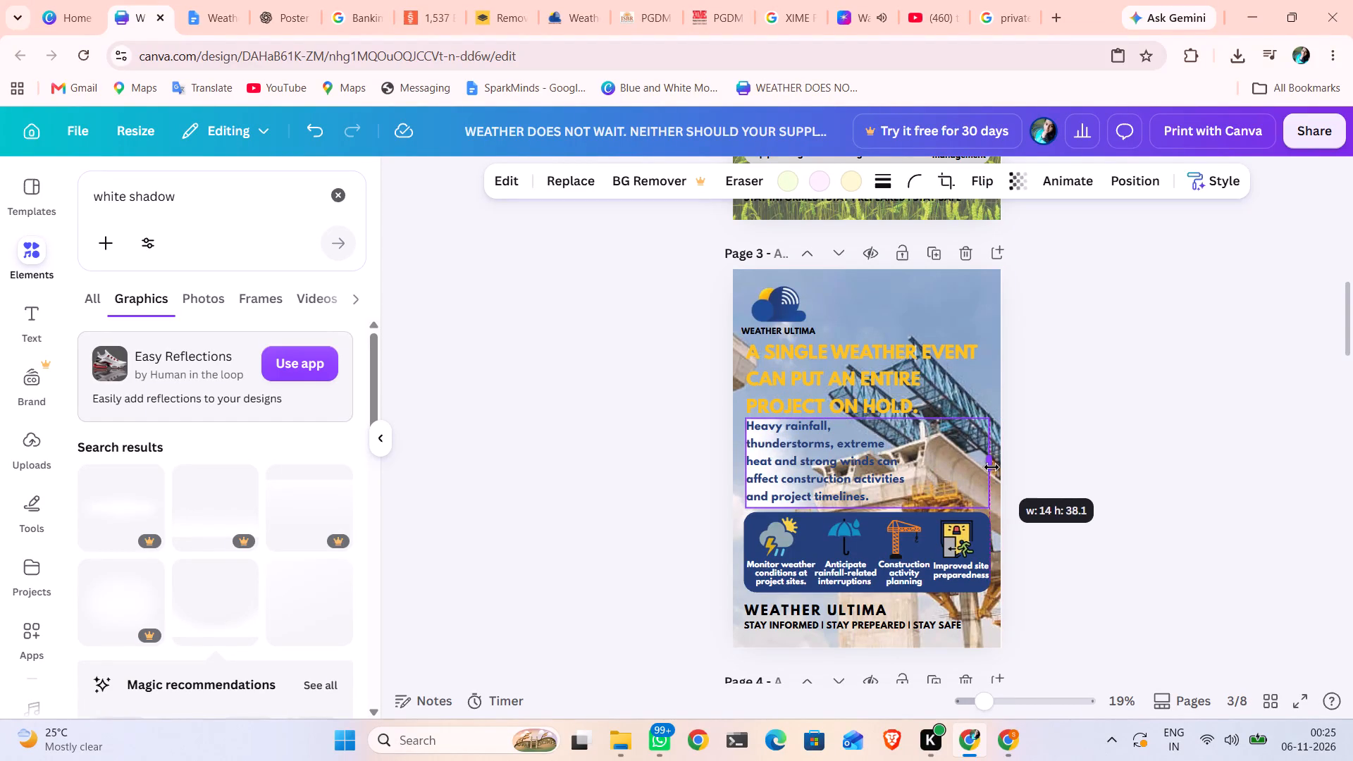
pyautogui.moveTo(991, 467); pyautogui.dragTo(1228, 443)
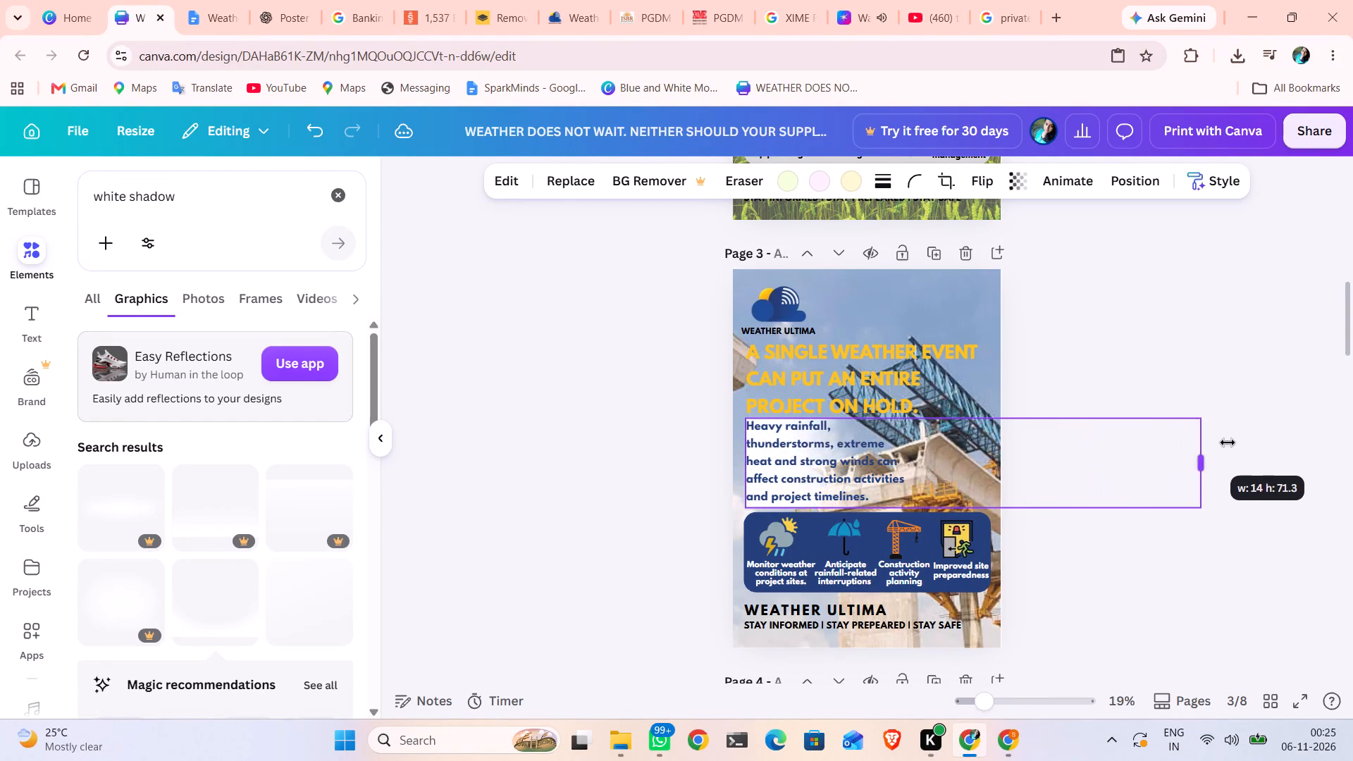
pyautogui.moveTo(1228, 443); pyautogui.dragTo(1352, 441)
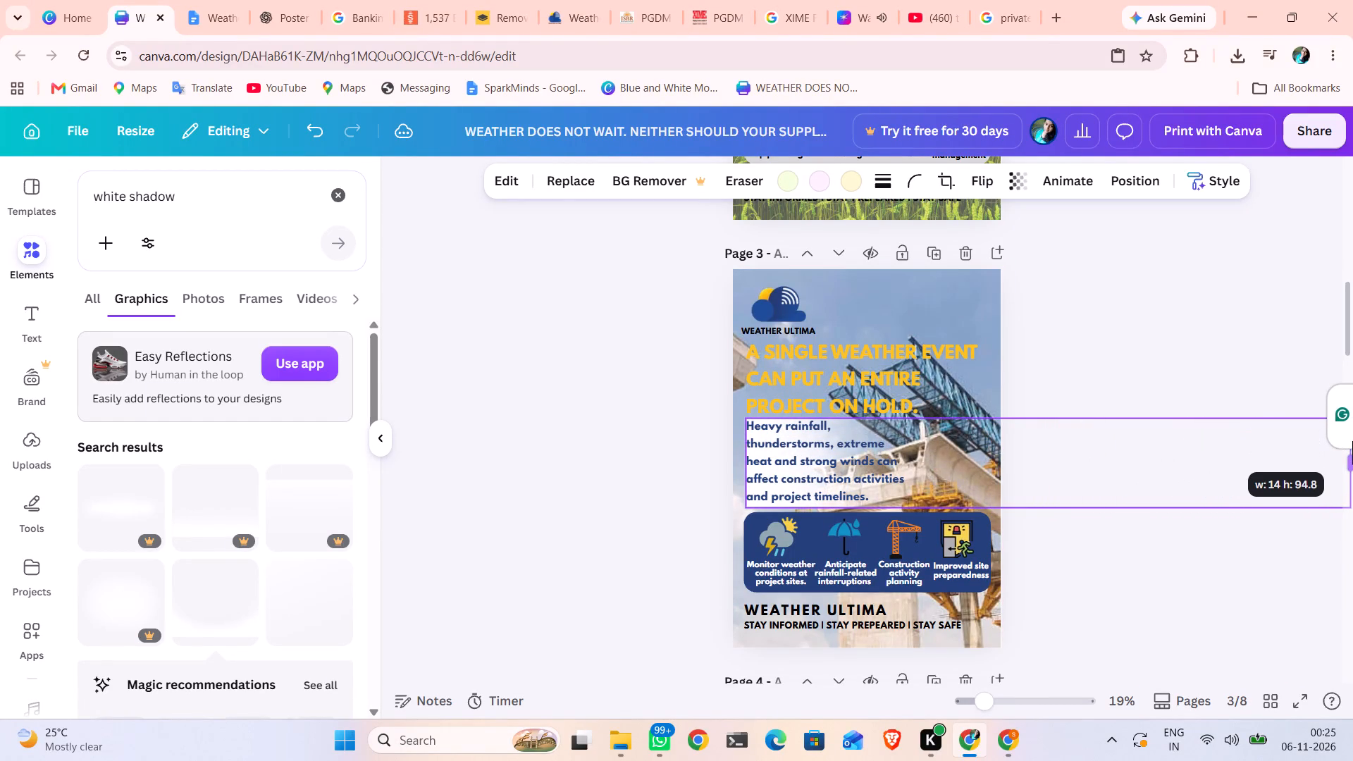
pyautogui.moveTo(1352, 441); pyautogui.dragTo(1352, 438)
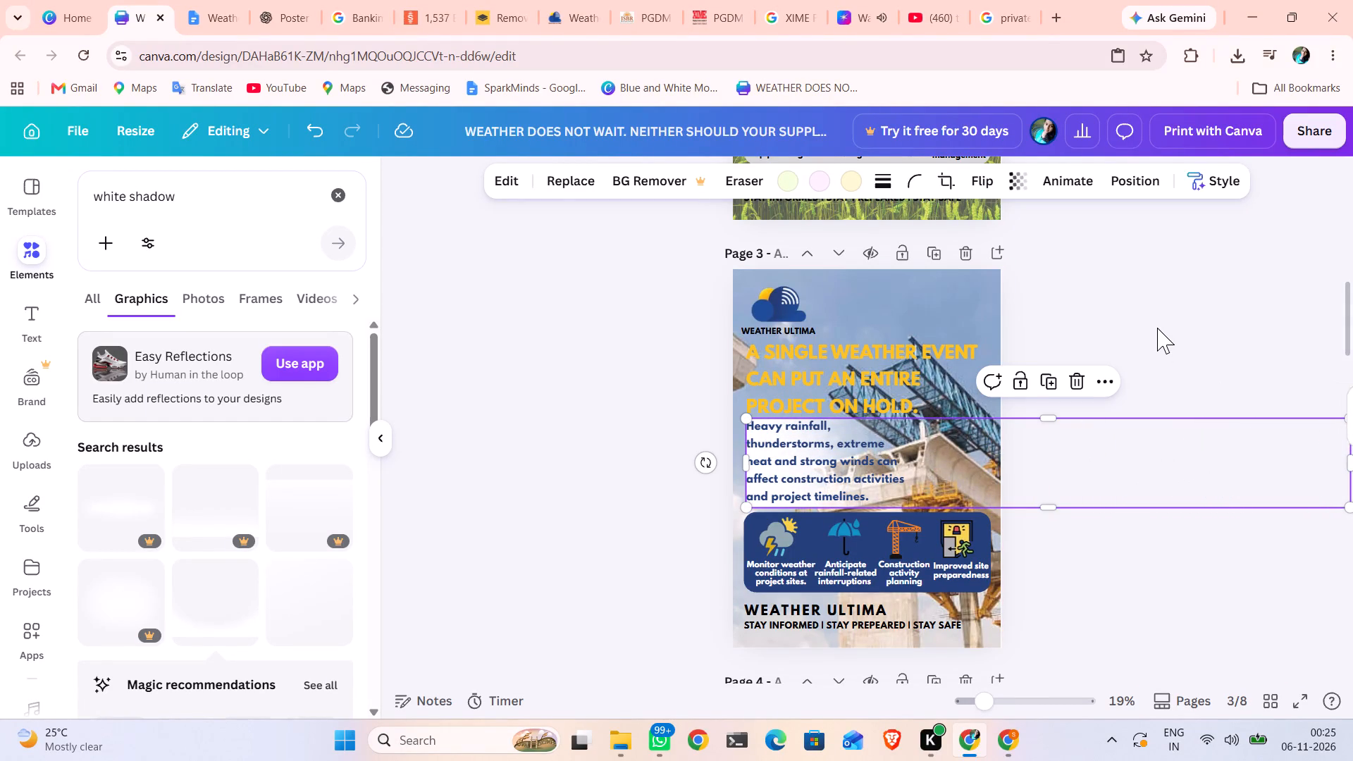
pyautogui.click(1157, 328)
pyautogui.click(1157, 328)
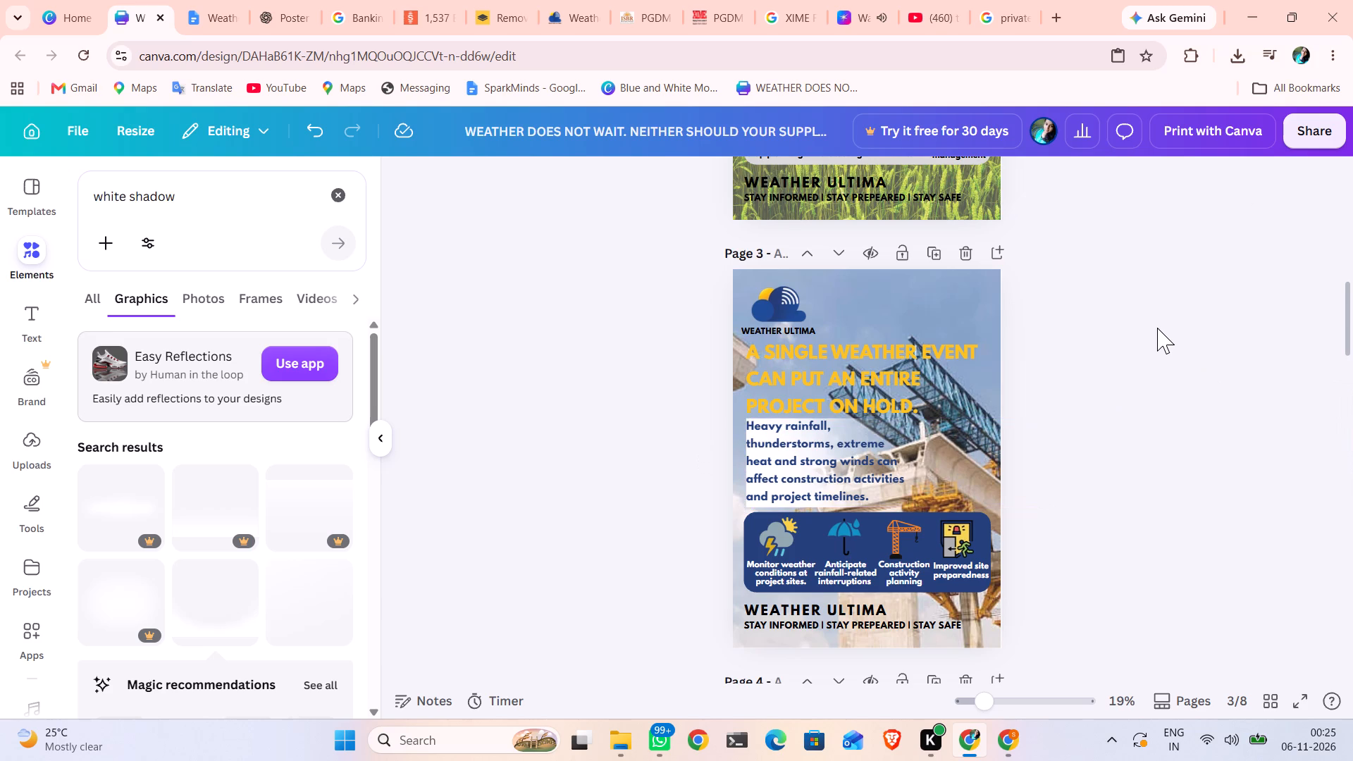
# Extend the solid edge of page 3's white shadow slightly past the left side of the body paragraph.
pyautogui.click(798, 456)
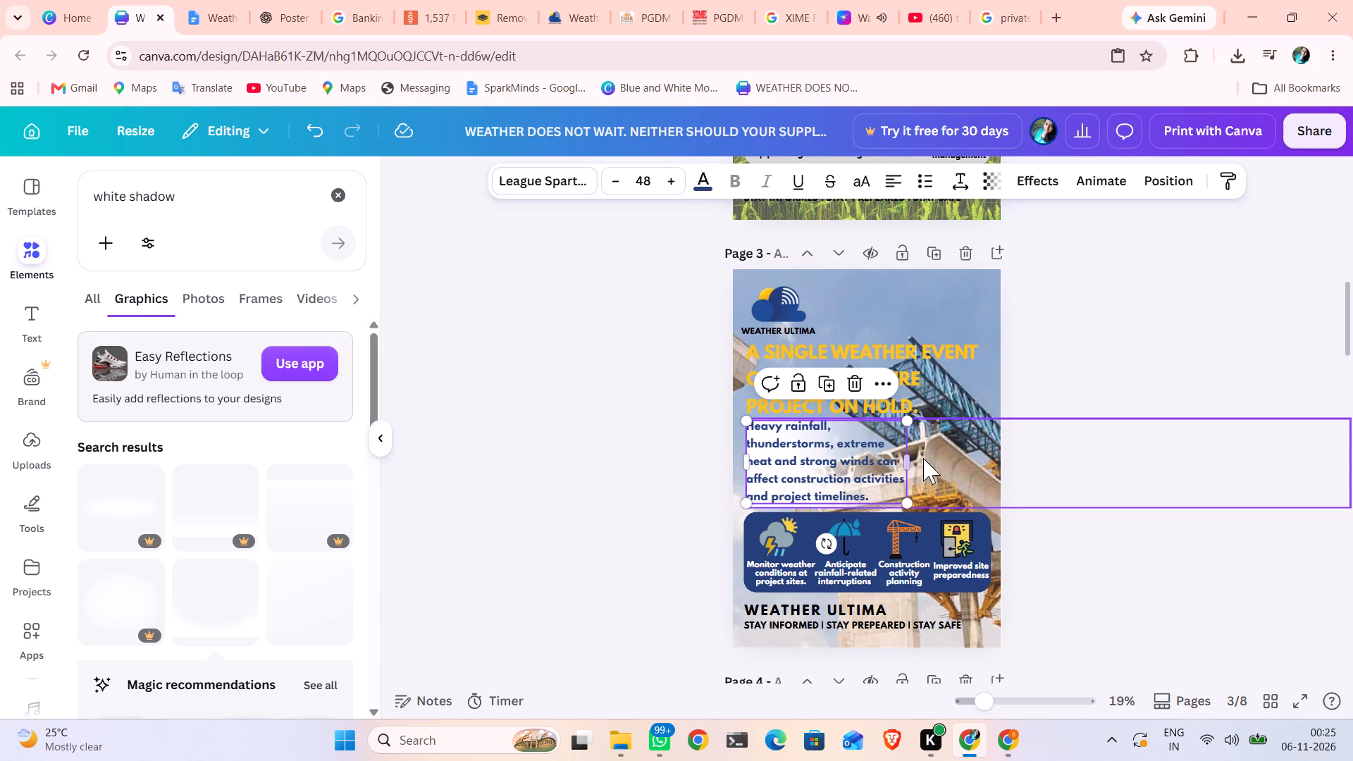
pyautogui.click(953, 457)
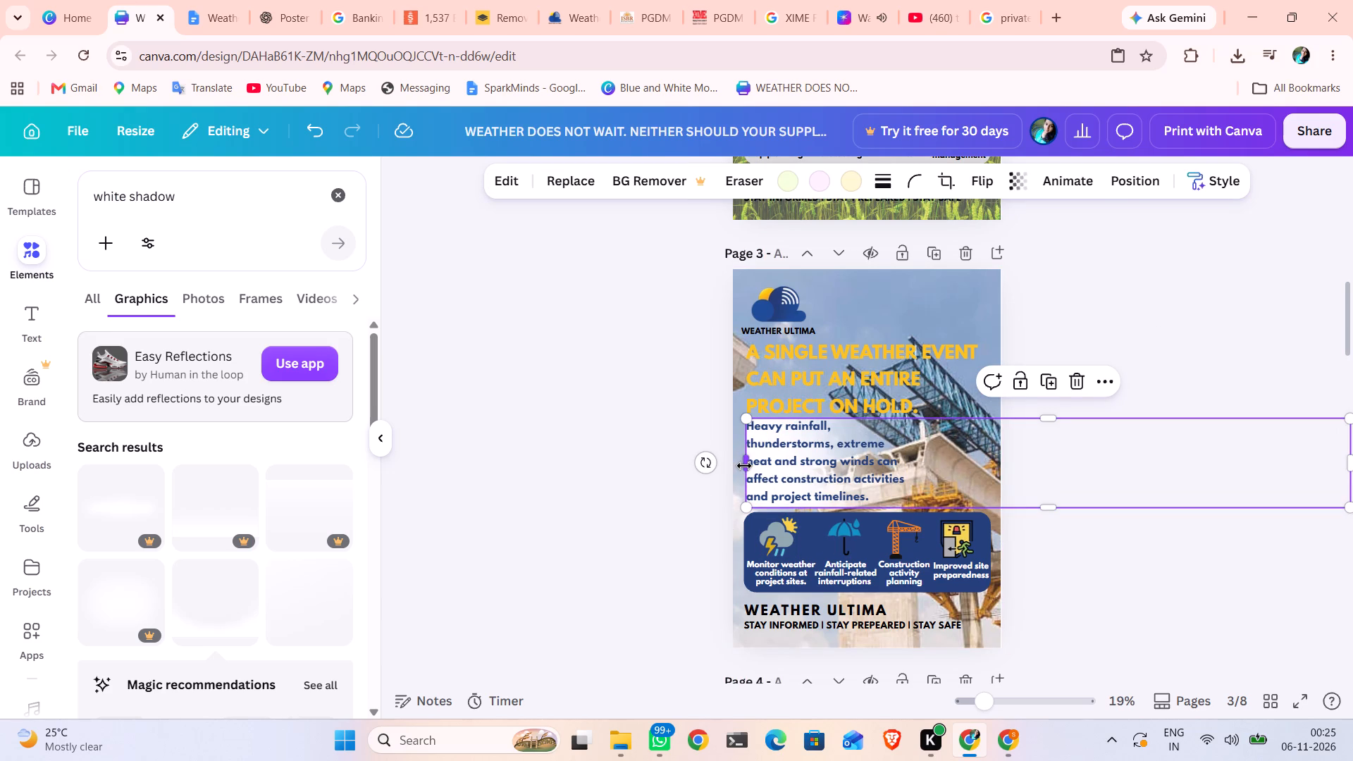
pyautogui.click(744, 466)
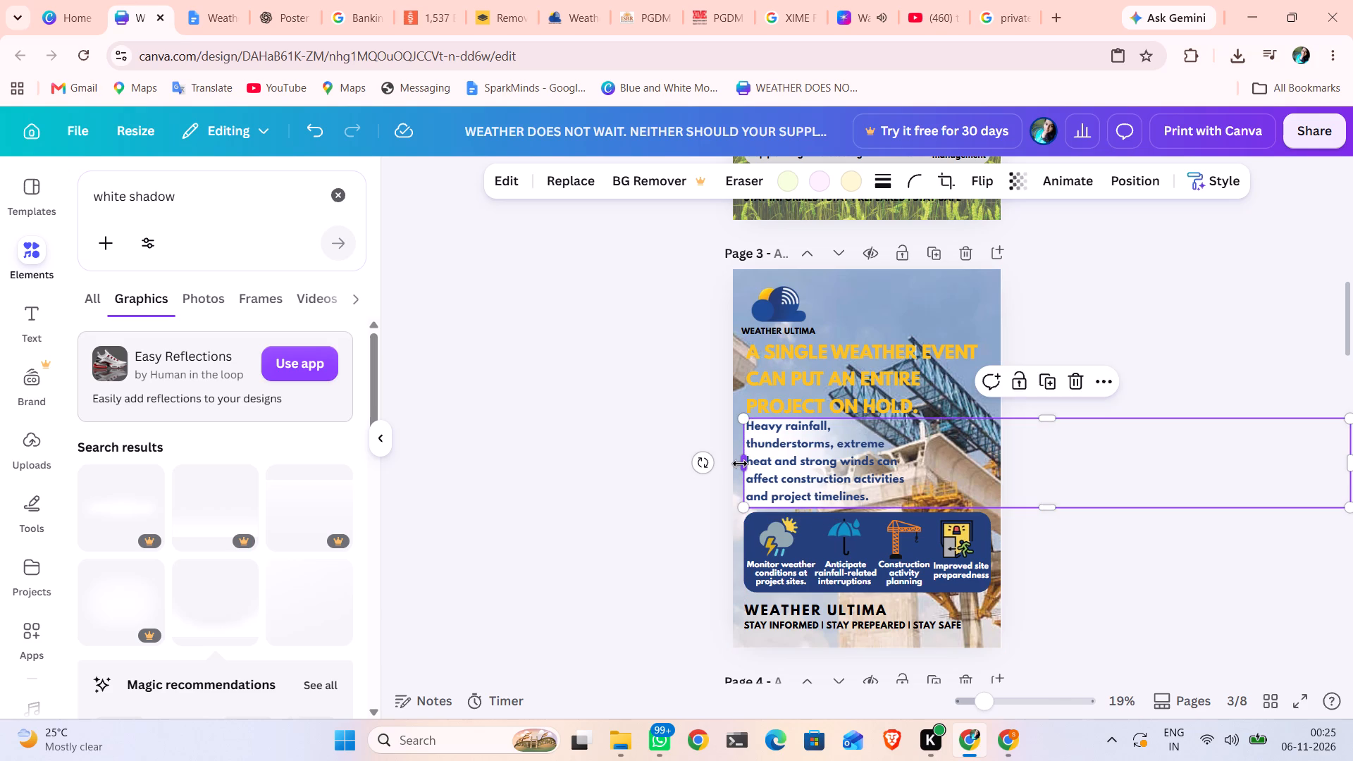
pyautogui.click(653, 467)
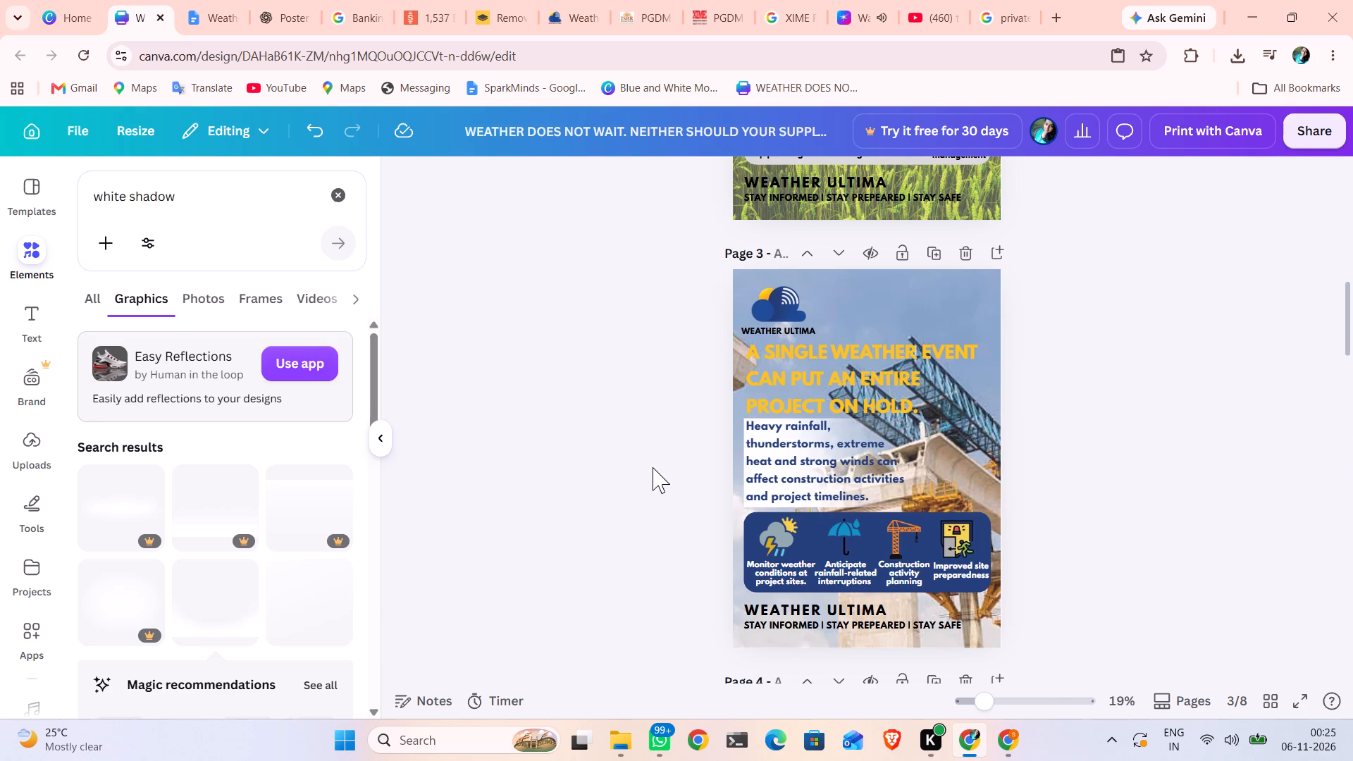
# Review the posters from page 1 through page 7, checking the readability and layout of their text.
pyautogui.scroll(4, 653, 467)
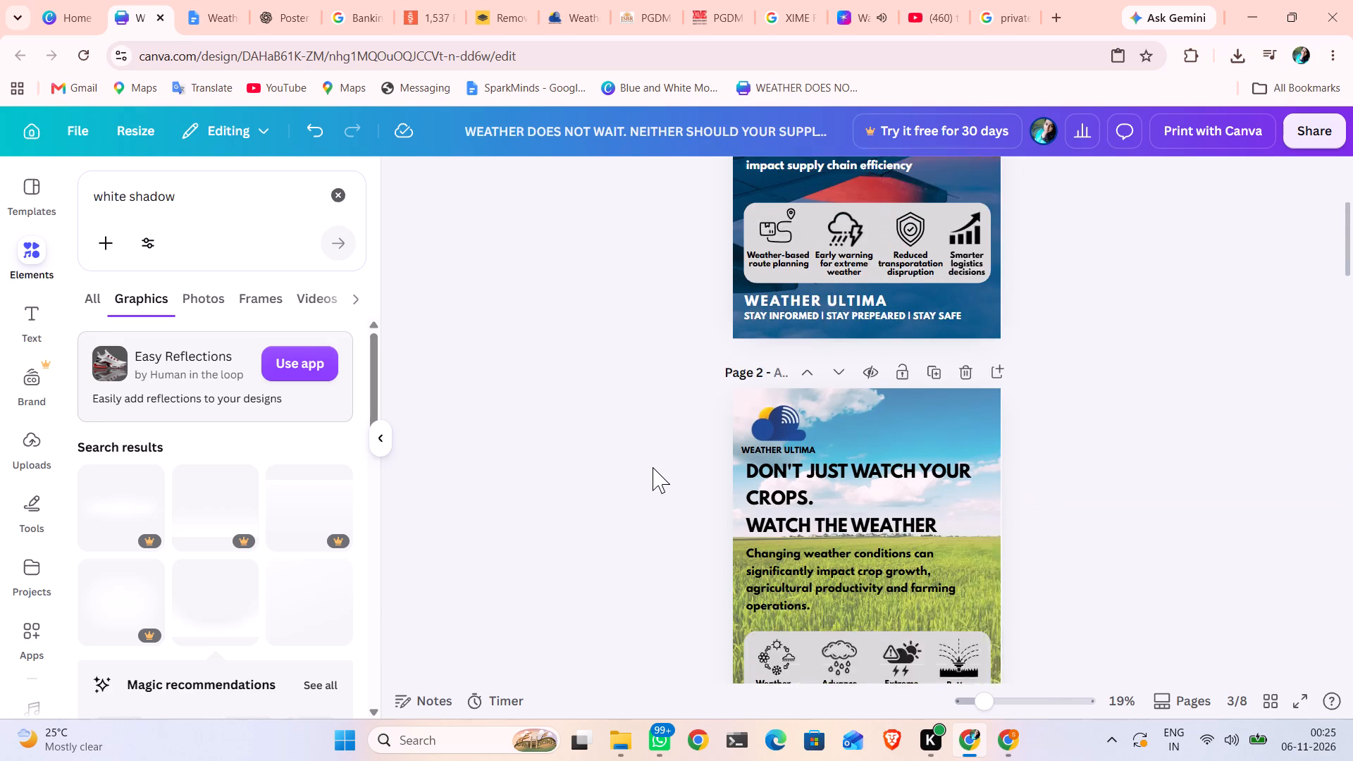
pyautogui.scroll(-3, 653, 467)
pyautogui.scroll(2, 653, 467)
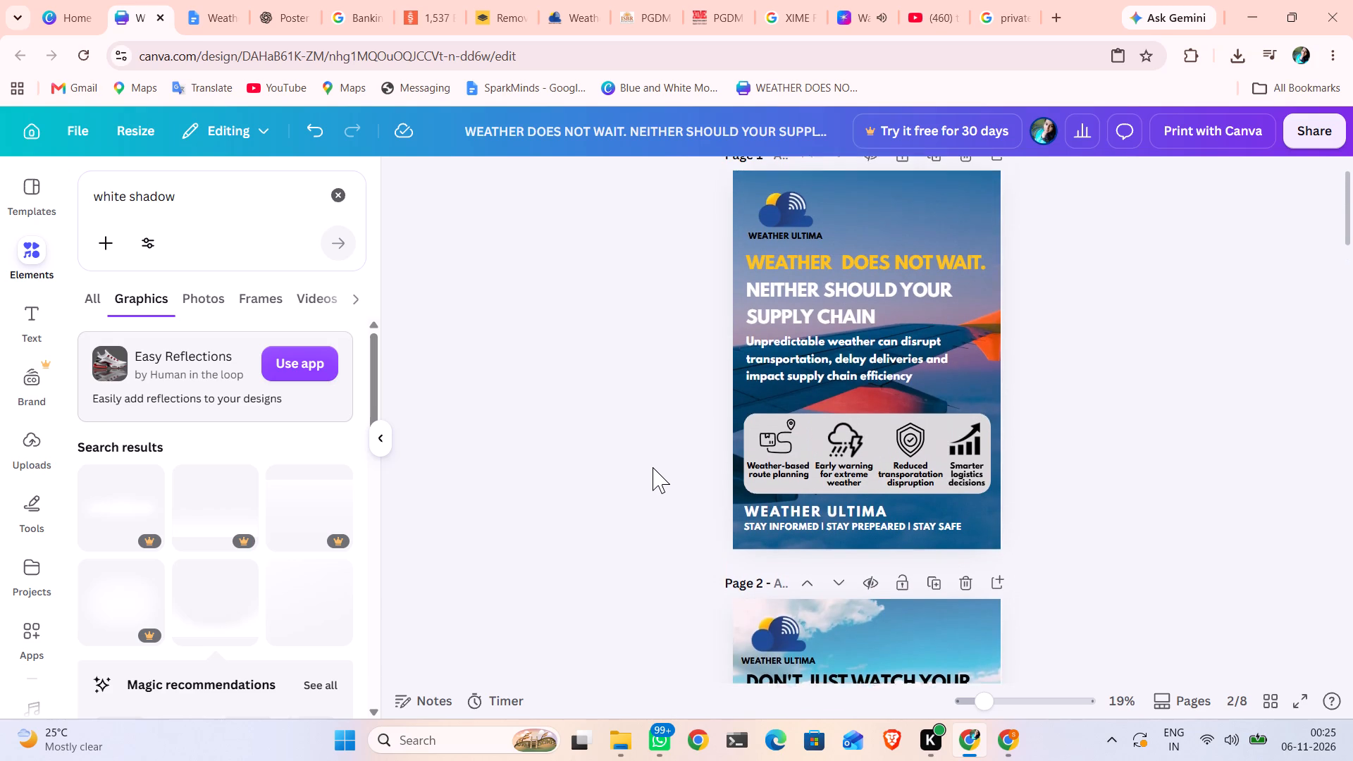
pyautogui.scroll(2, 653, 467)
pyautogui.scroll(-6, 653, 467)
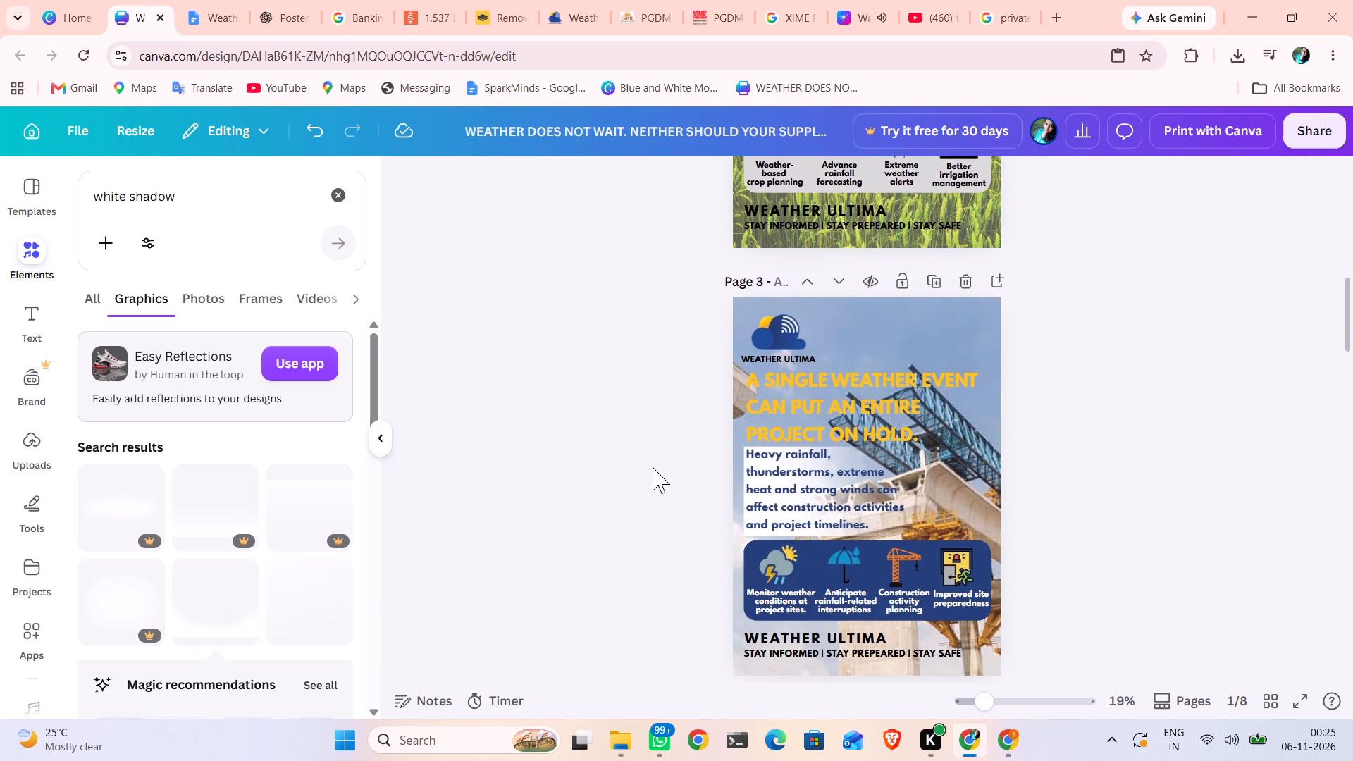
pyautogui.scroll(-4, 653, 467)
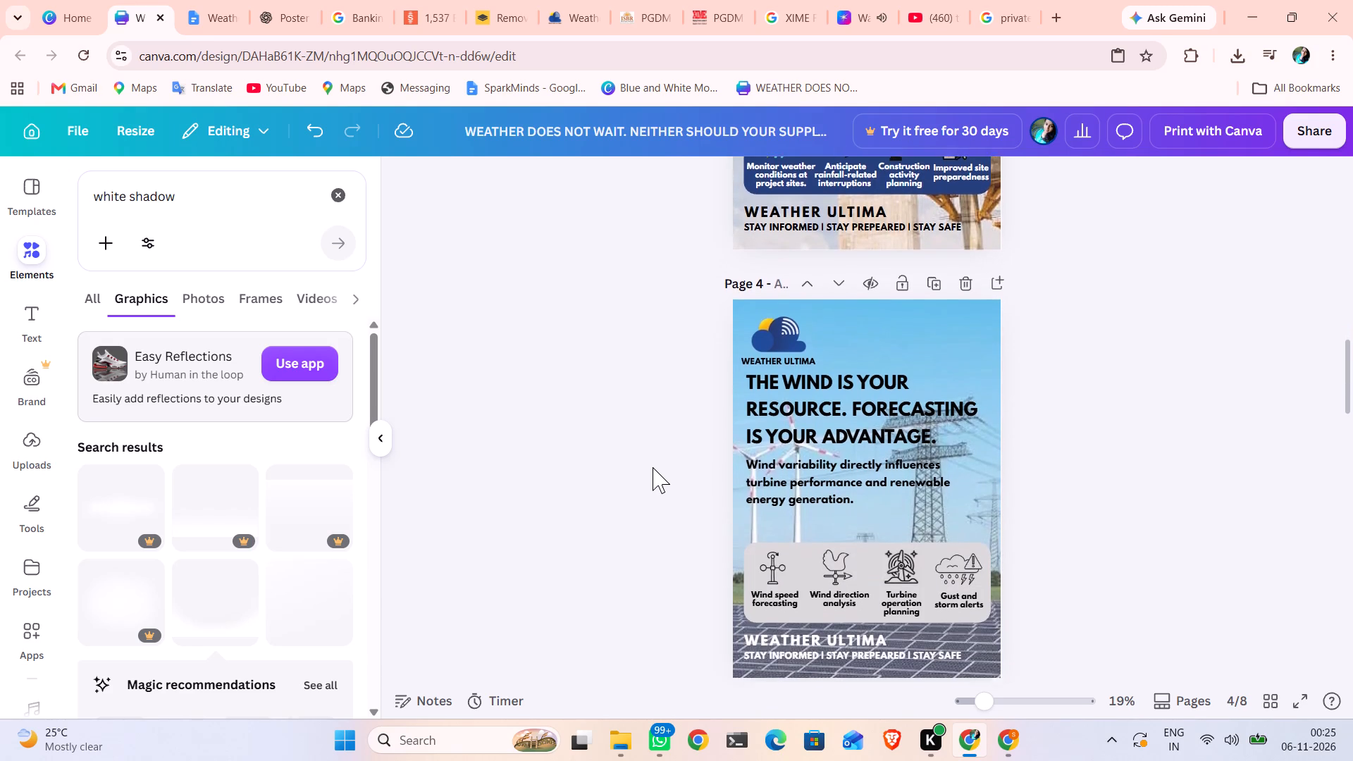
pyautogui.scroll(-5, 653, 467)
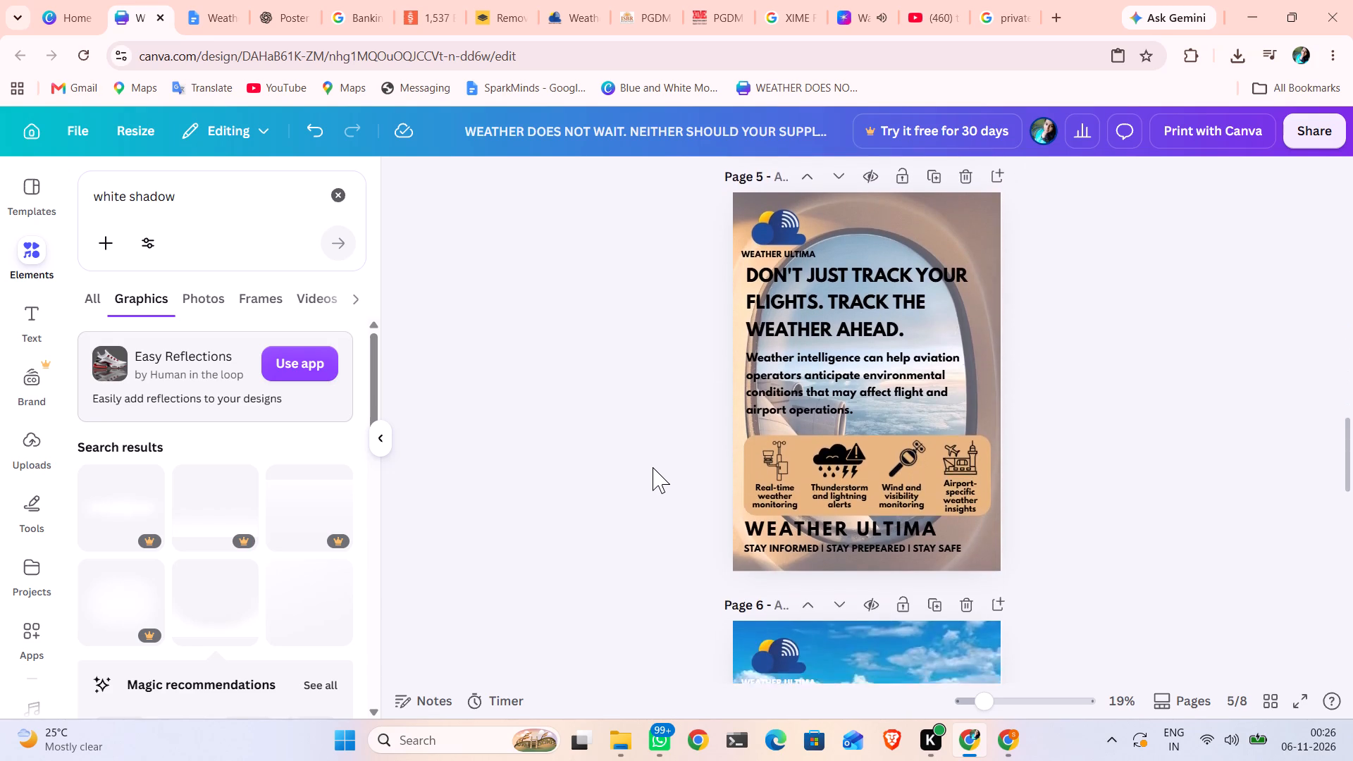
pyautogui.scroll(-6, 653, 467)
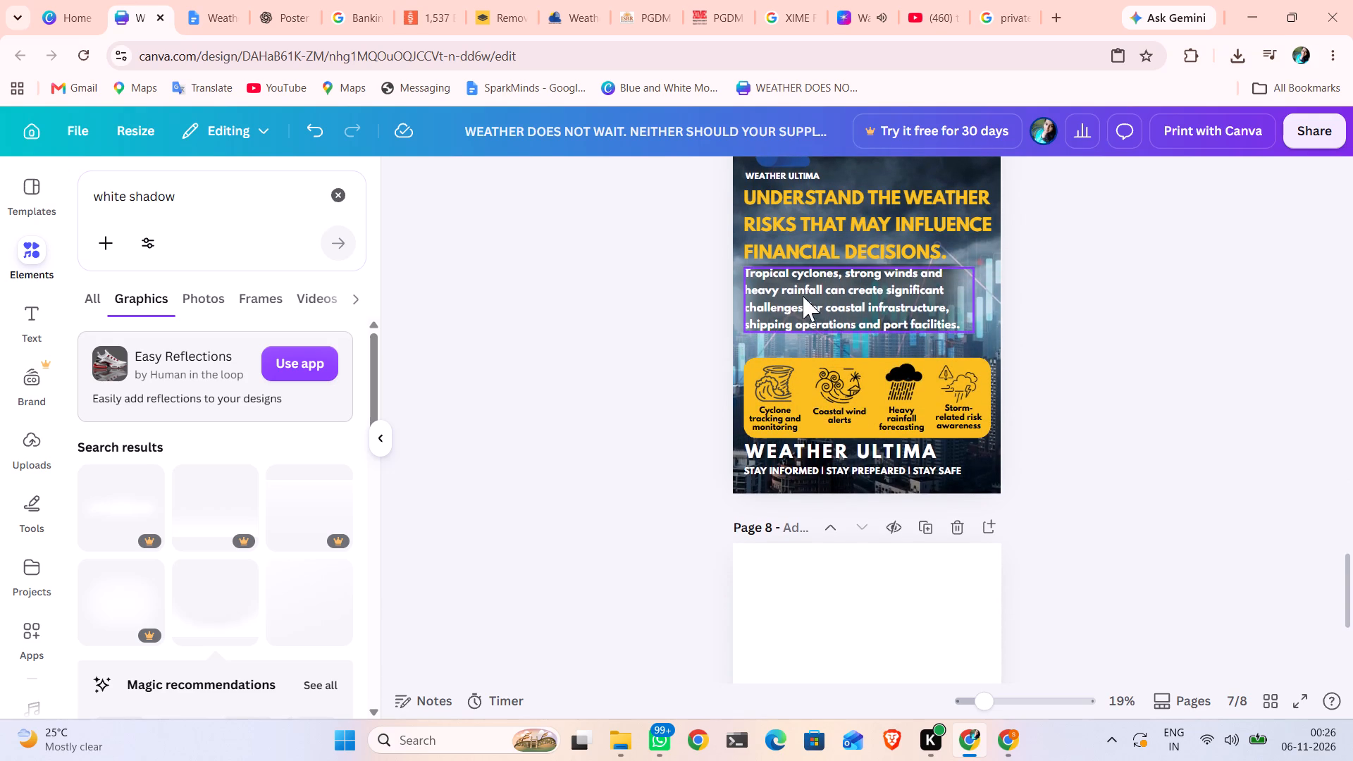
# Trim the left end of page 7's dark shadow to line up with the left edge of the body paragraph.
pyautogui.click(739, 311)
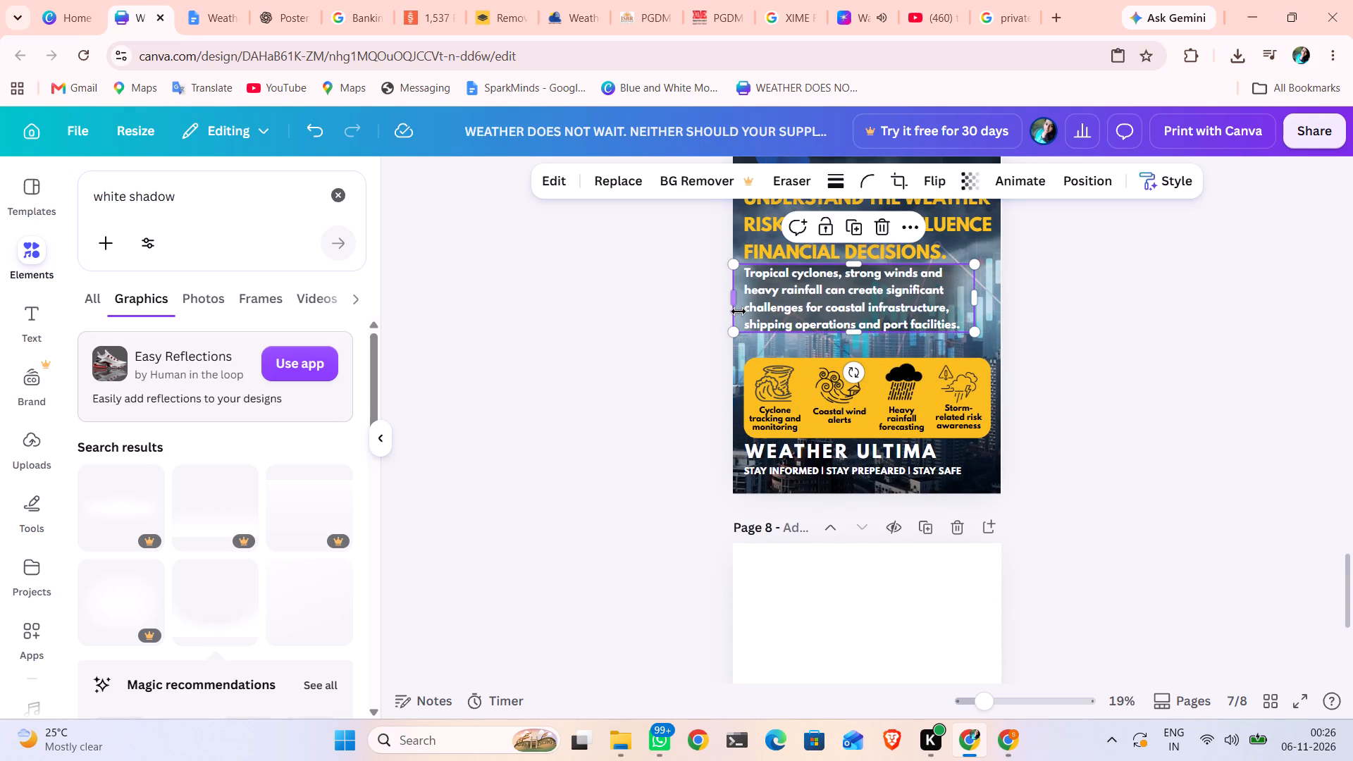
pyautogui.moveTo(732, 297); pyautogui.dragTo(743, 296)
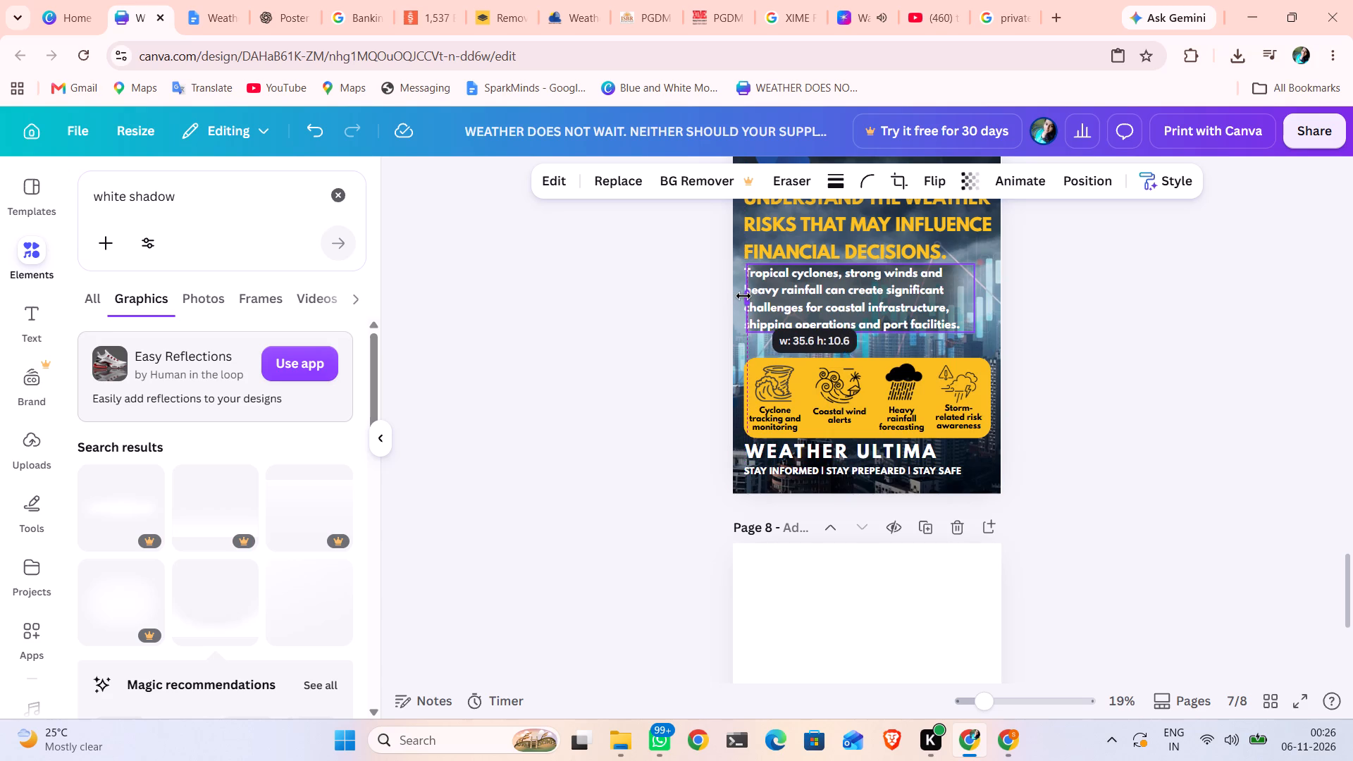
pyautogui.moveTo(743, 296); pyautogui.dragTo(741, 294)
pyautogui.click(681, 295)
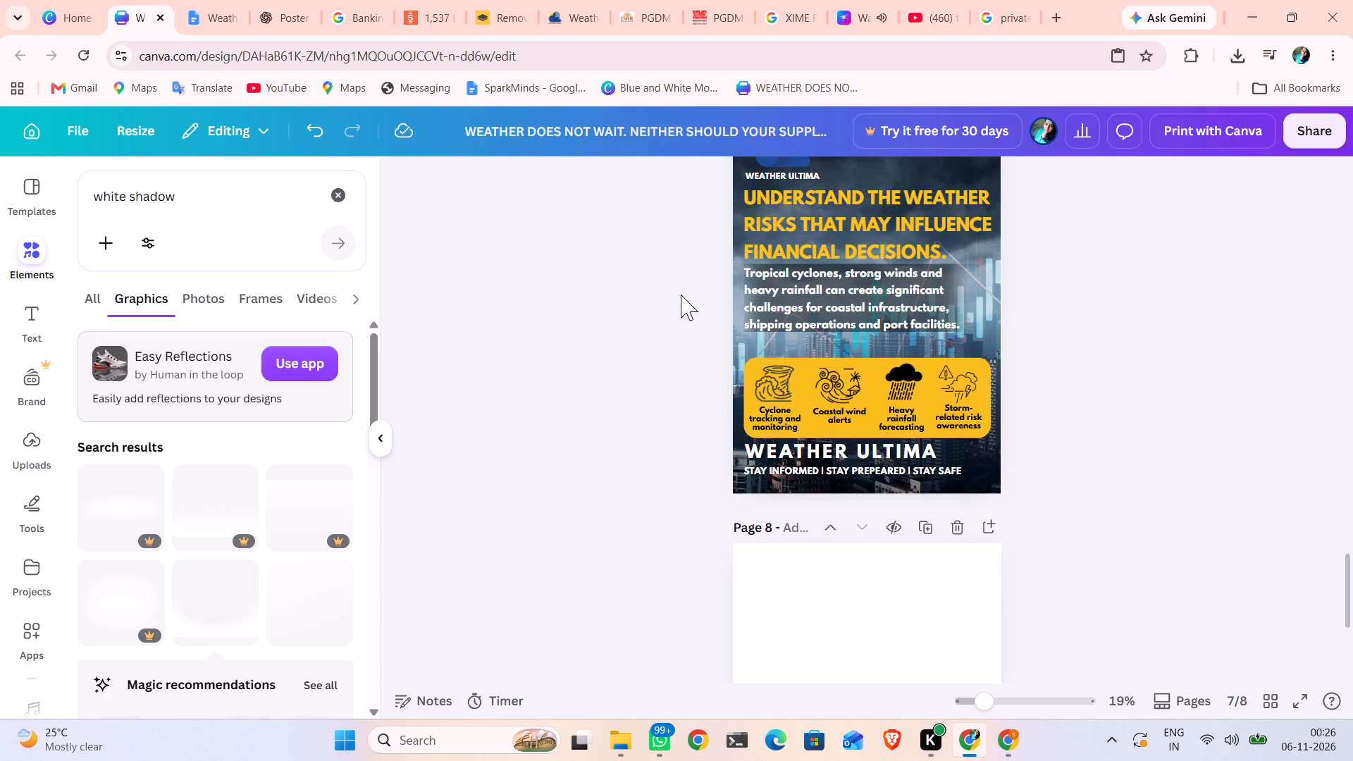
pyautogui.scroll(1, 681, 295)
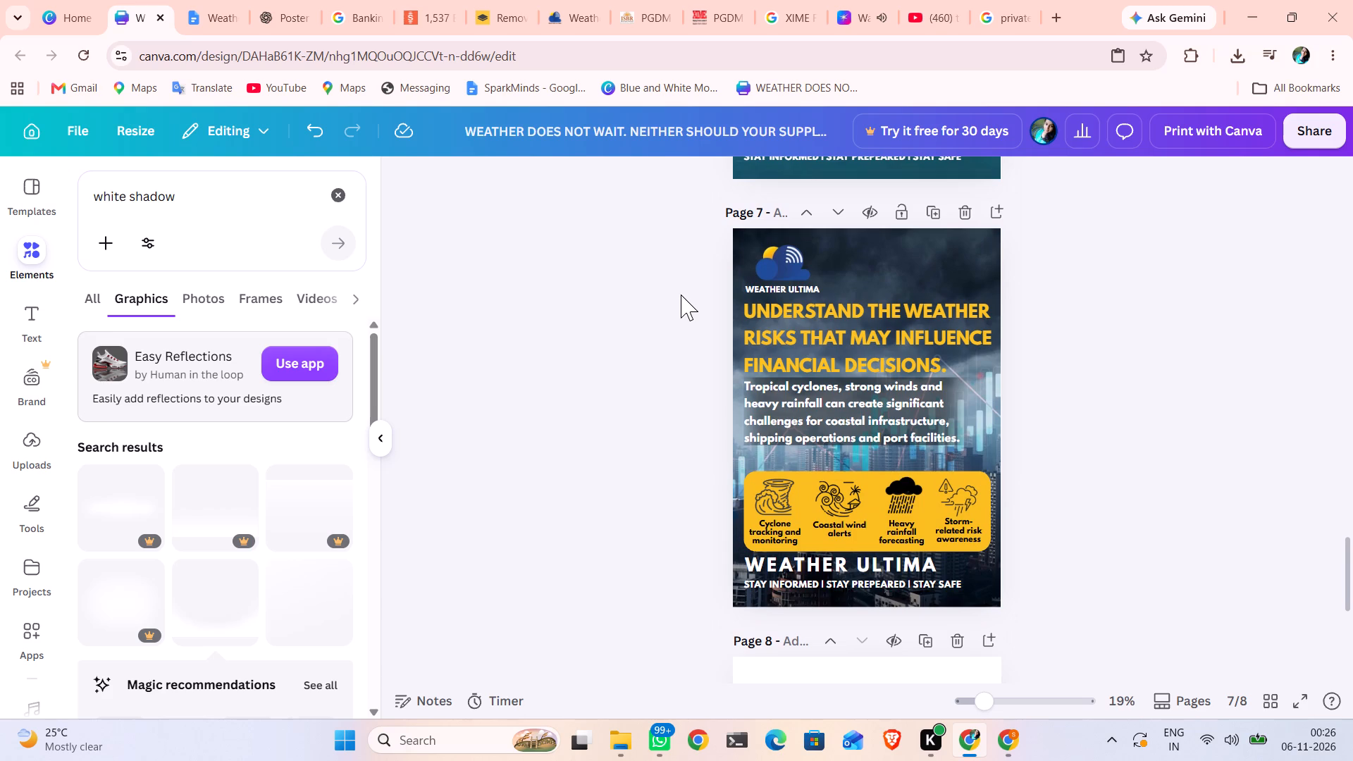
pyautogui.scroll(1, 681, 295)
pyautogui.scroll(-3, 681, 295)
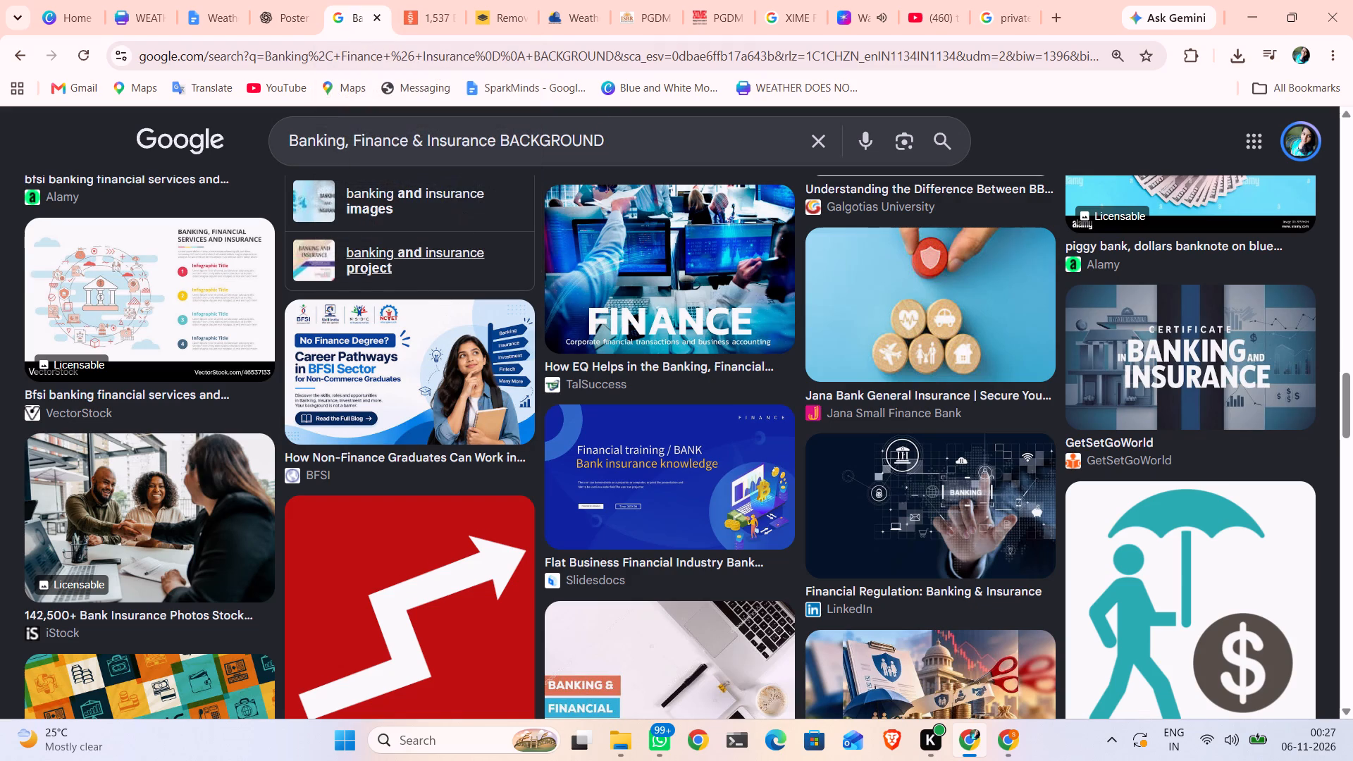
pyautogui.click(498, 140)
pyautogui.click(498, 140)
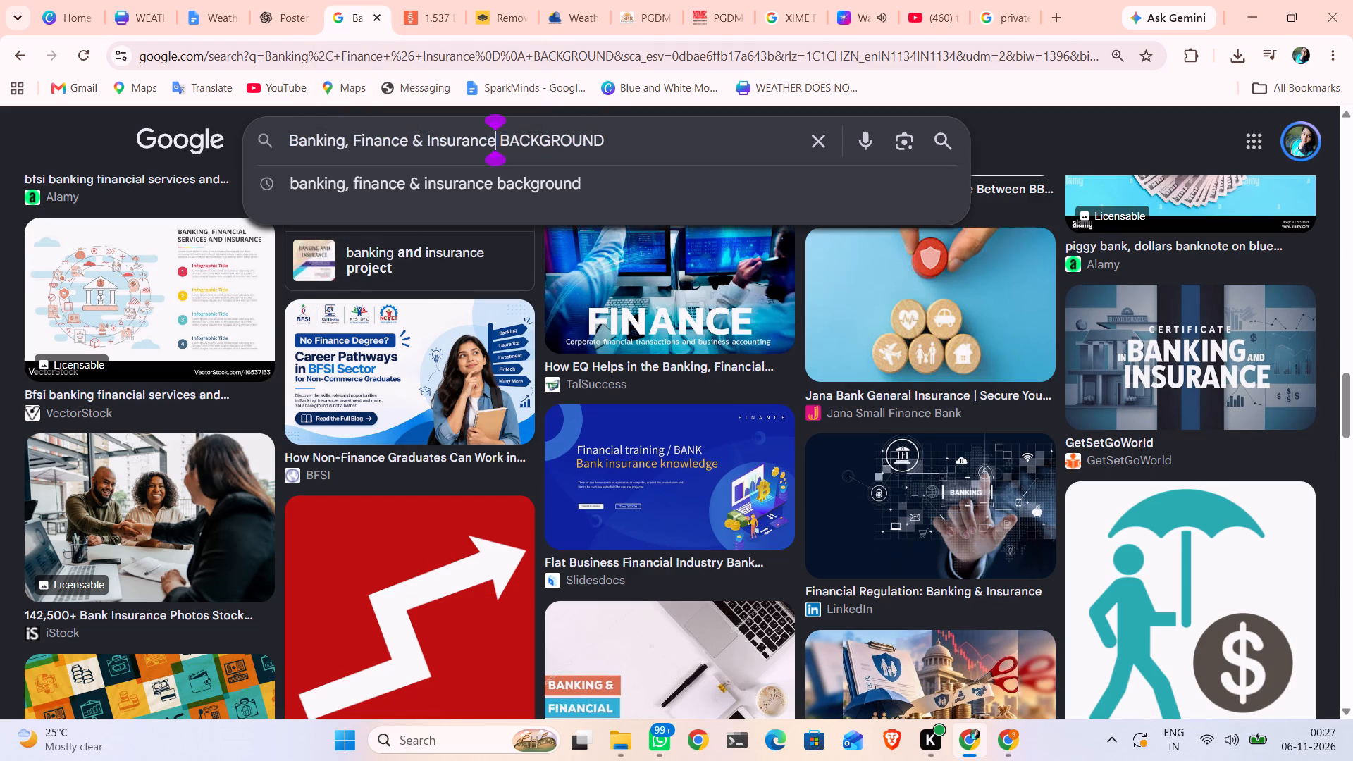
pyautogui.click(815, 136)
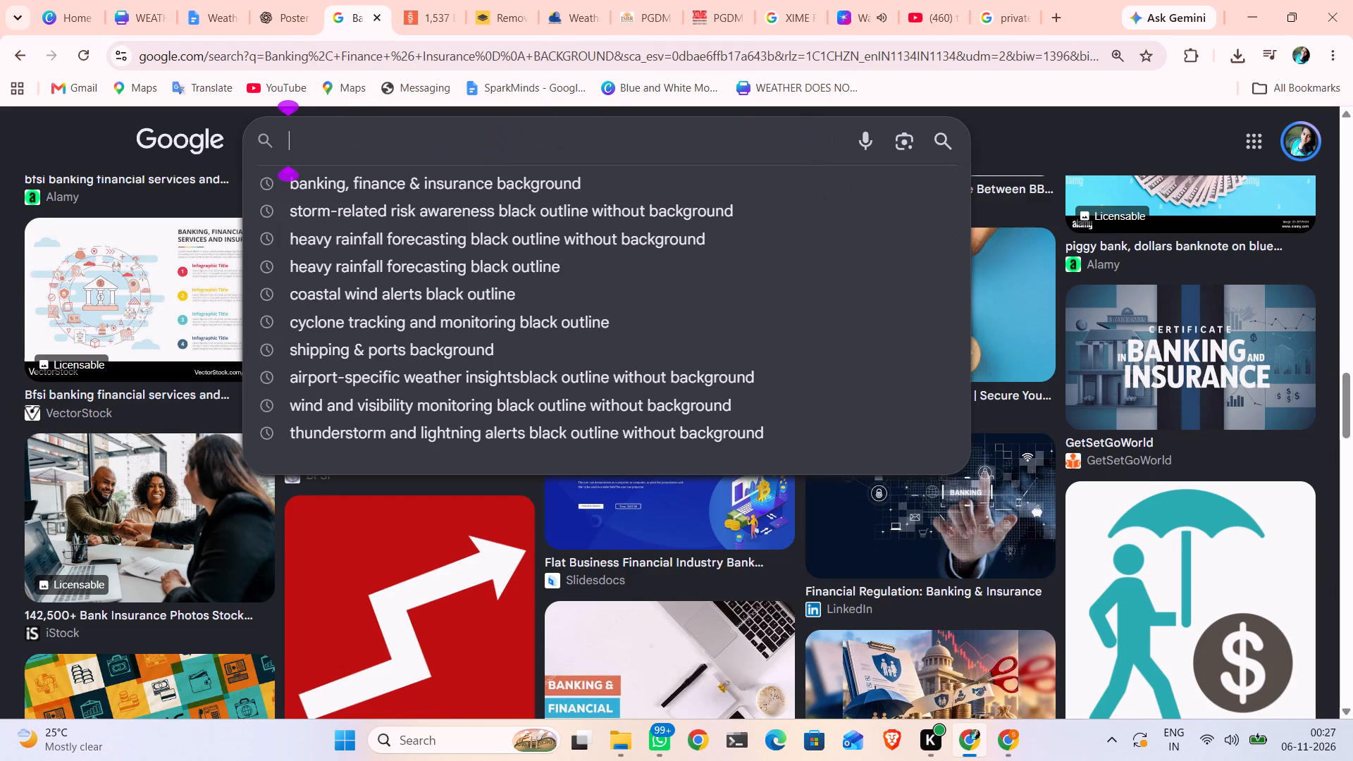
pyautogui.hotkey('ctrl', 'v')
pyautogui.press('space')
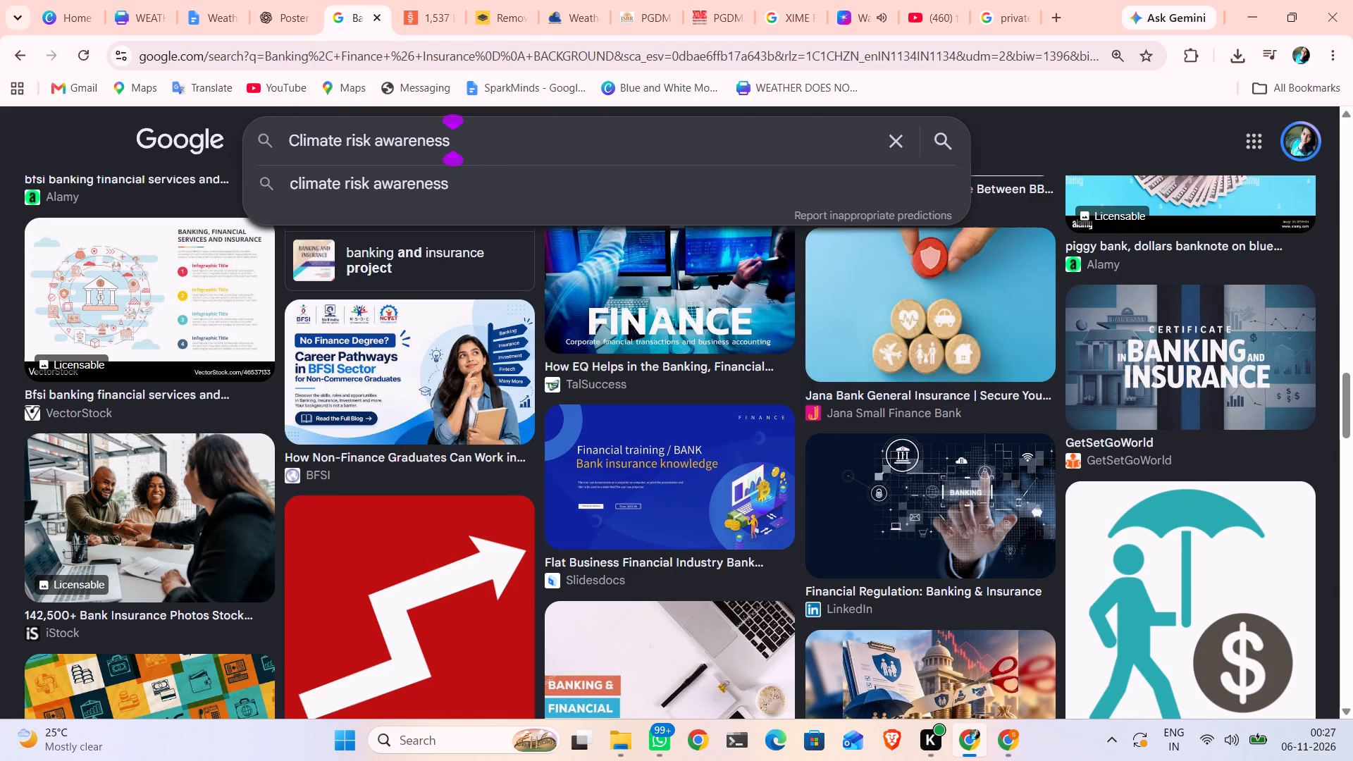
pyautogui.write('black outline')
pyautogui.press('Return')
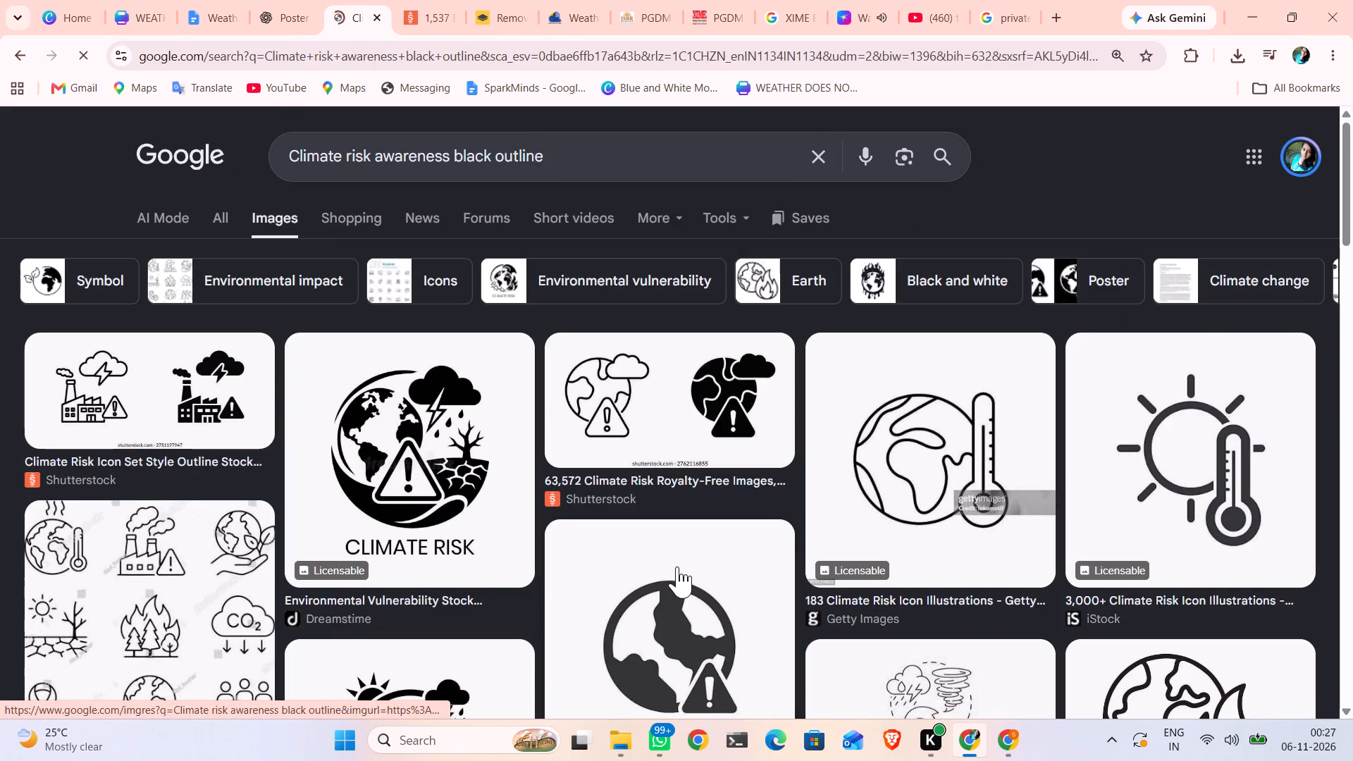
# Send the globe-and-warning-triangle "CLIMATE RISK" image to remove.bg and download the free background-free preview.
pyautogui.rightClick(450, 477)
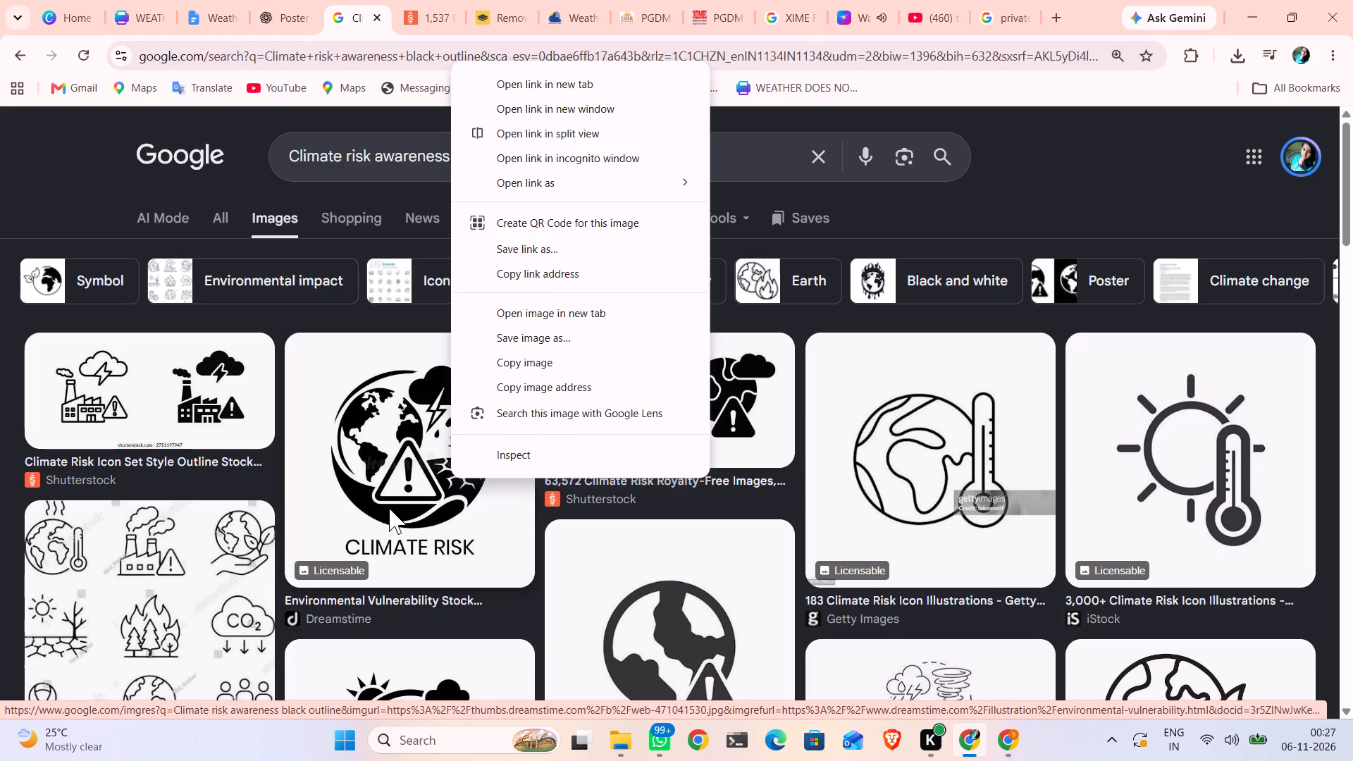
pyautogui.moveTo(389, 508); pyautogui.dragTo(495, 7)
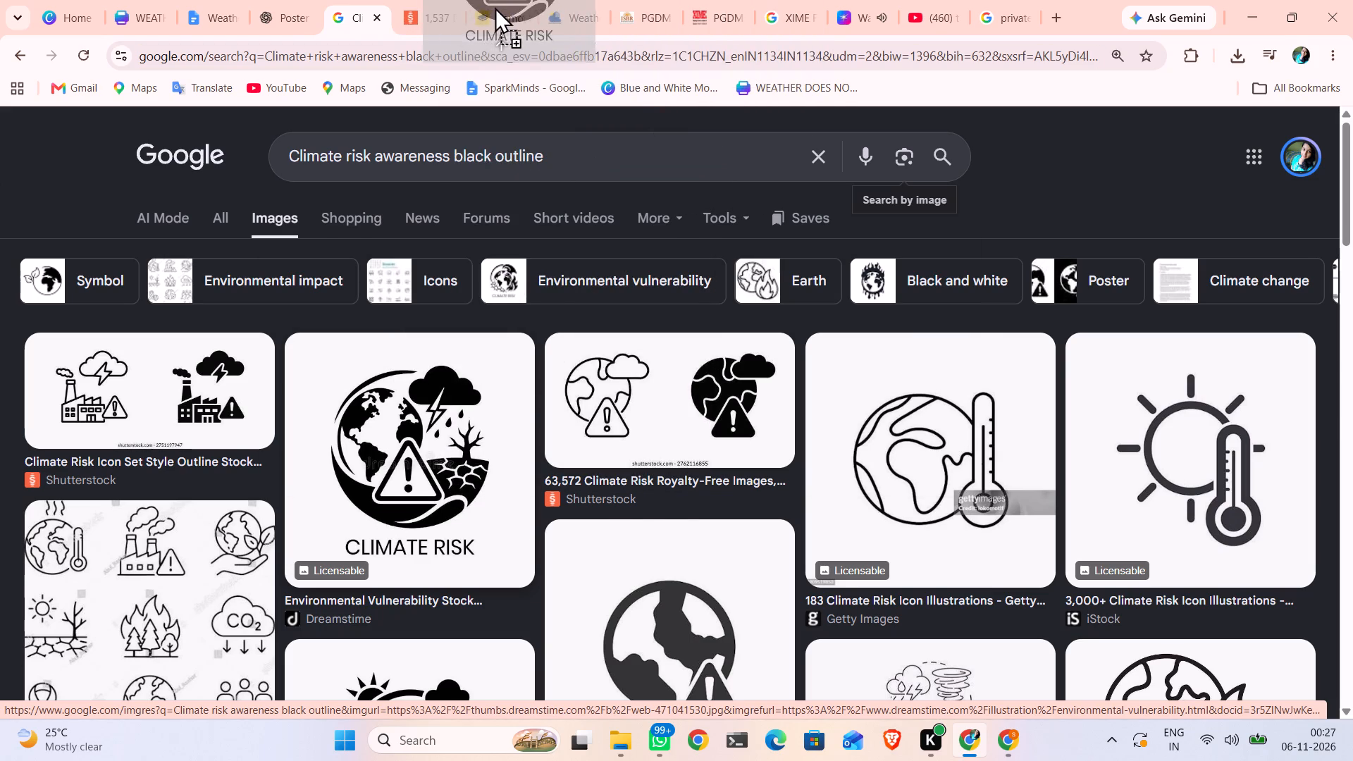
pyautogui.moveTo(495, 7); pyautogui.dragTo(510, 303)
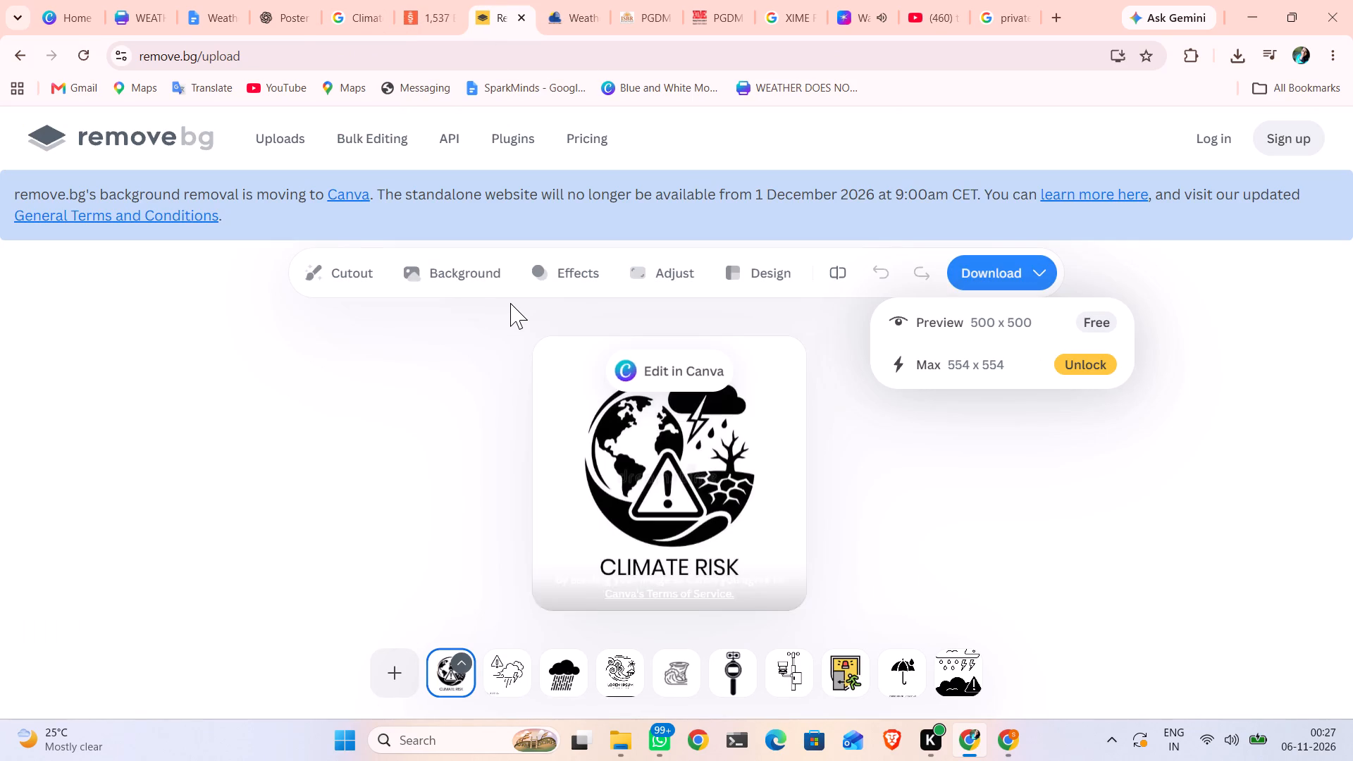
pyautogui.click(951, 325)
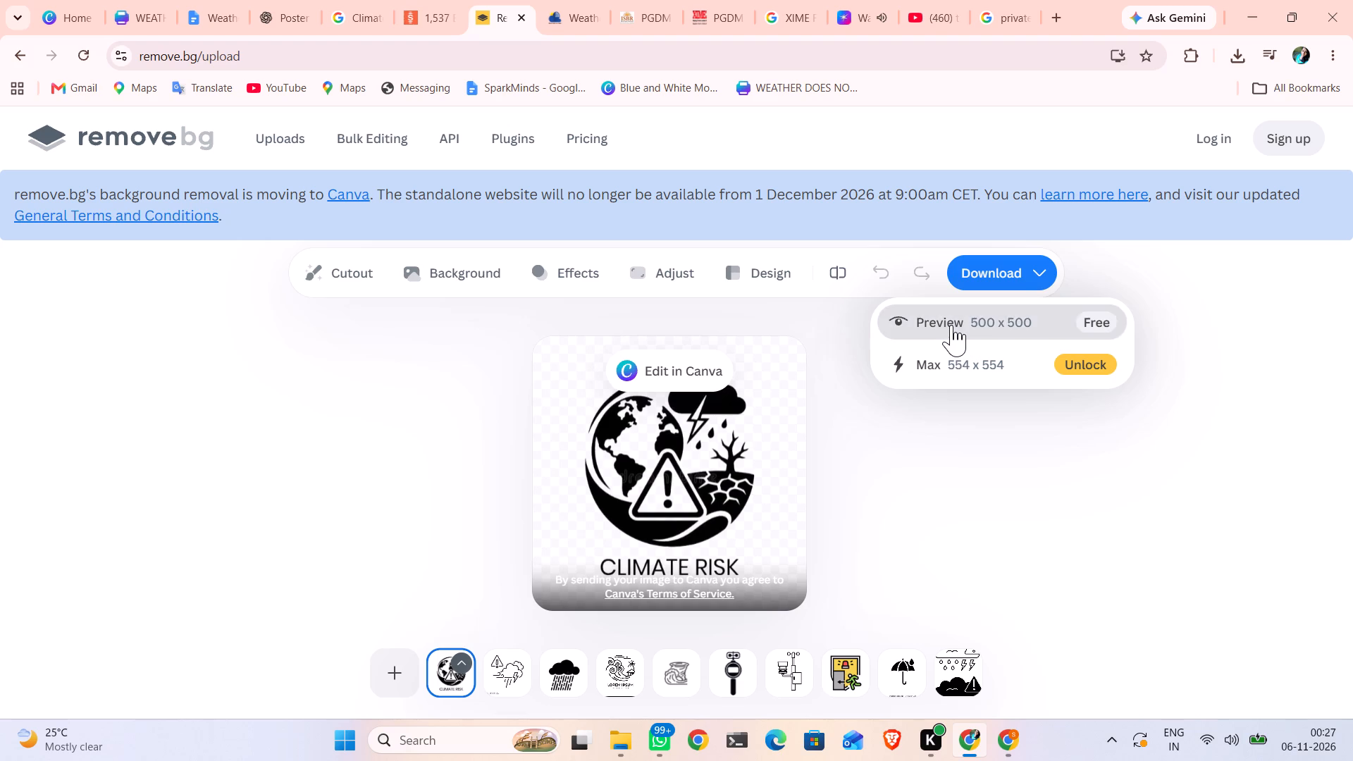
# Return to the Canva design, upload "images-removebg-preview (6)" and add it to page 7.
pyautogui.click(134, 9)
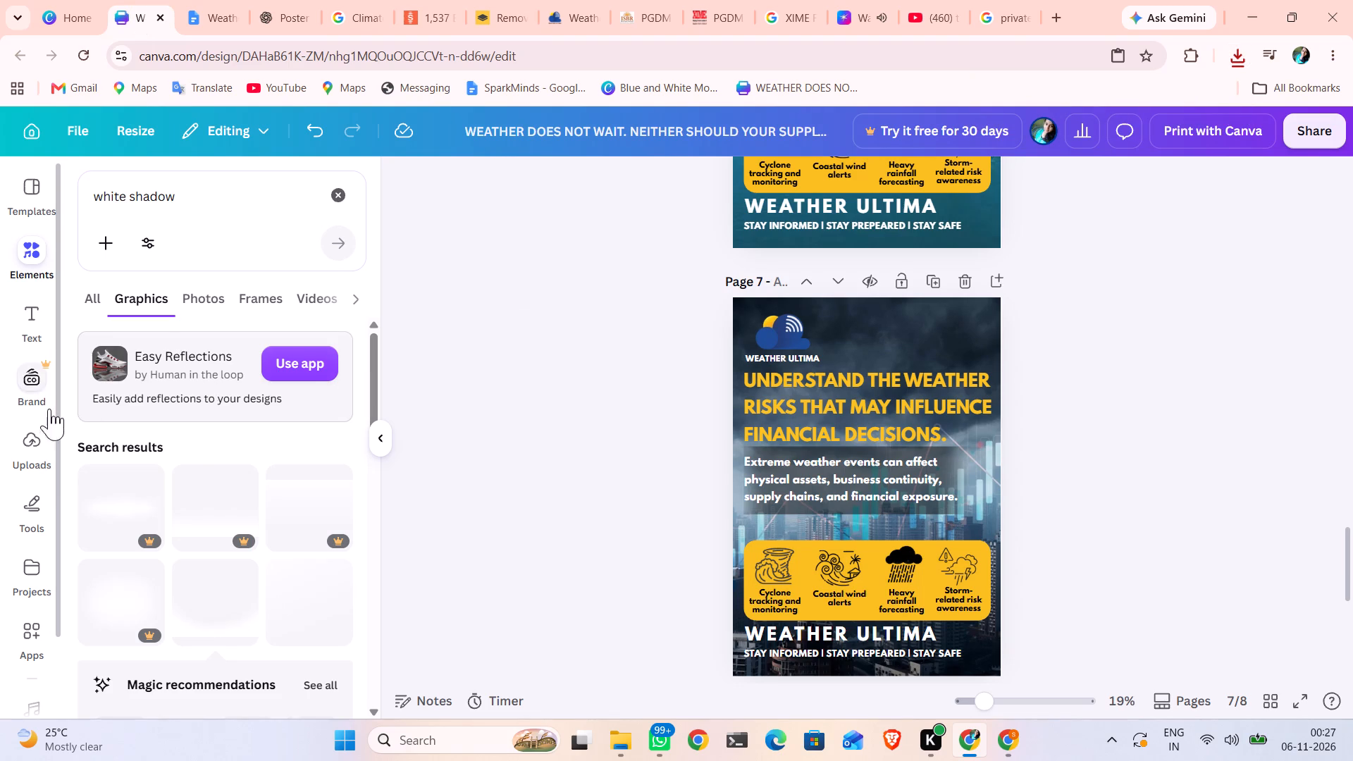
pyautogui.click(34, 454)
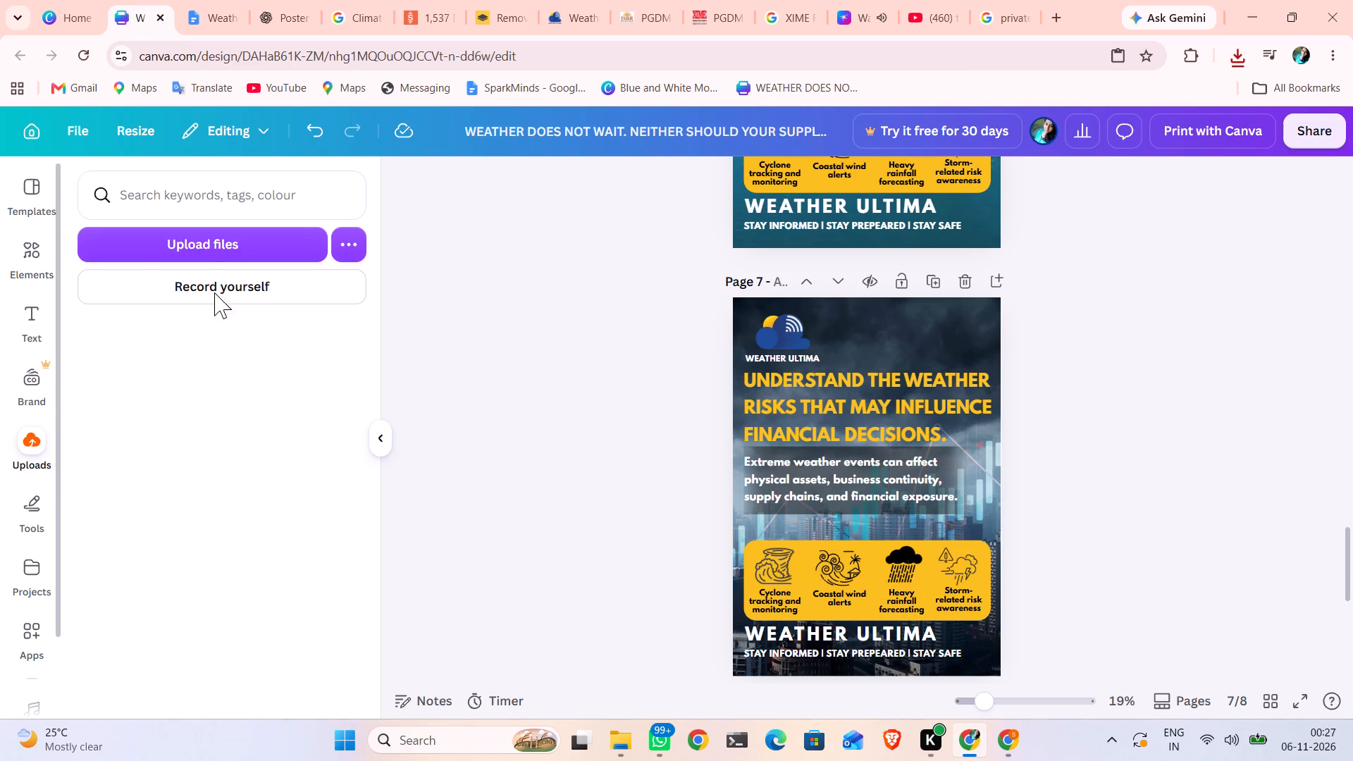
pyautogui.click(206, 246)
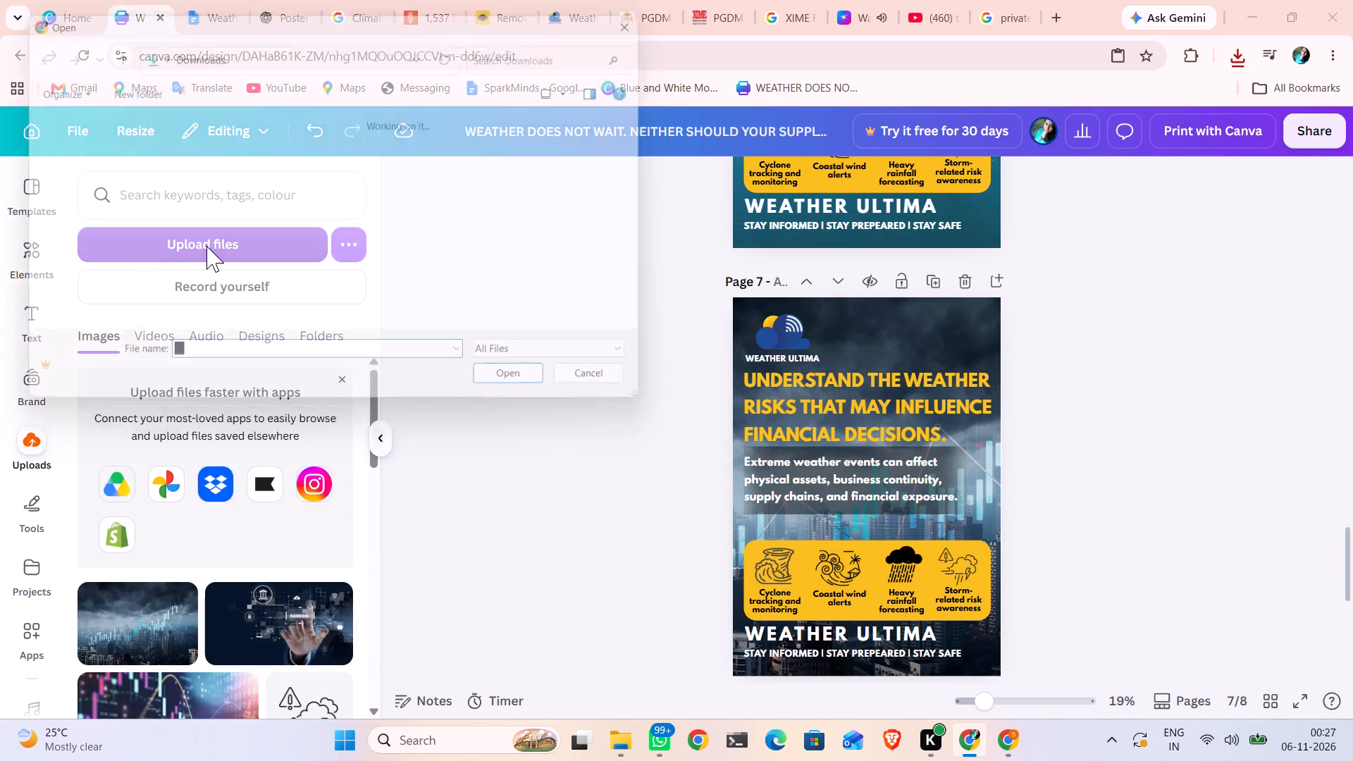
pyautogui.click(206, 184)
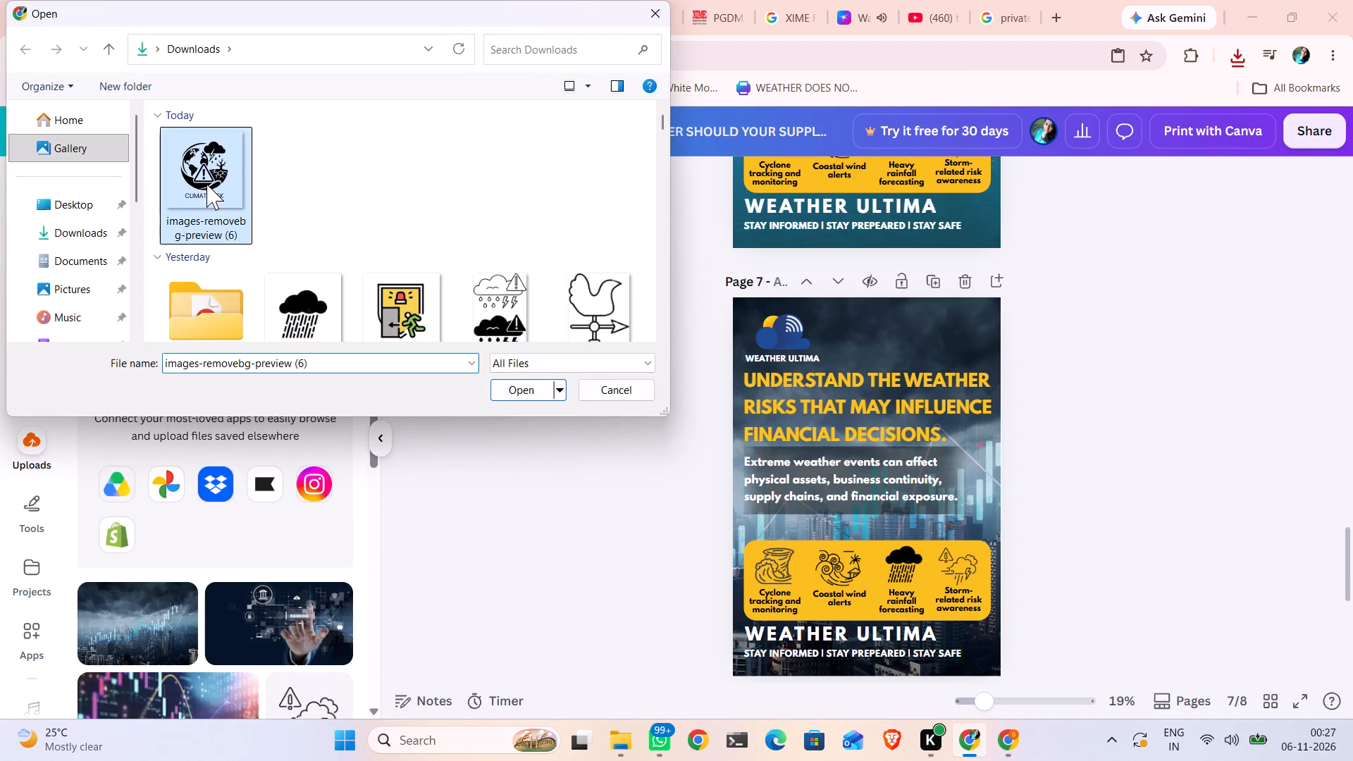
pyautogui.click(511, 395)
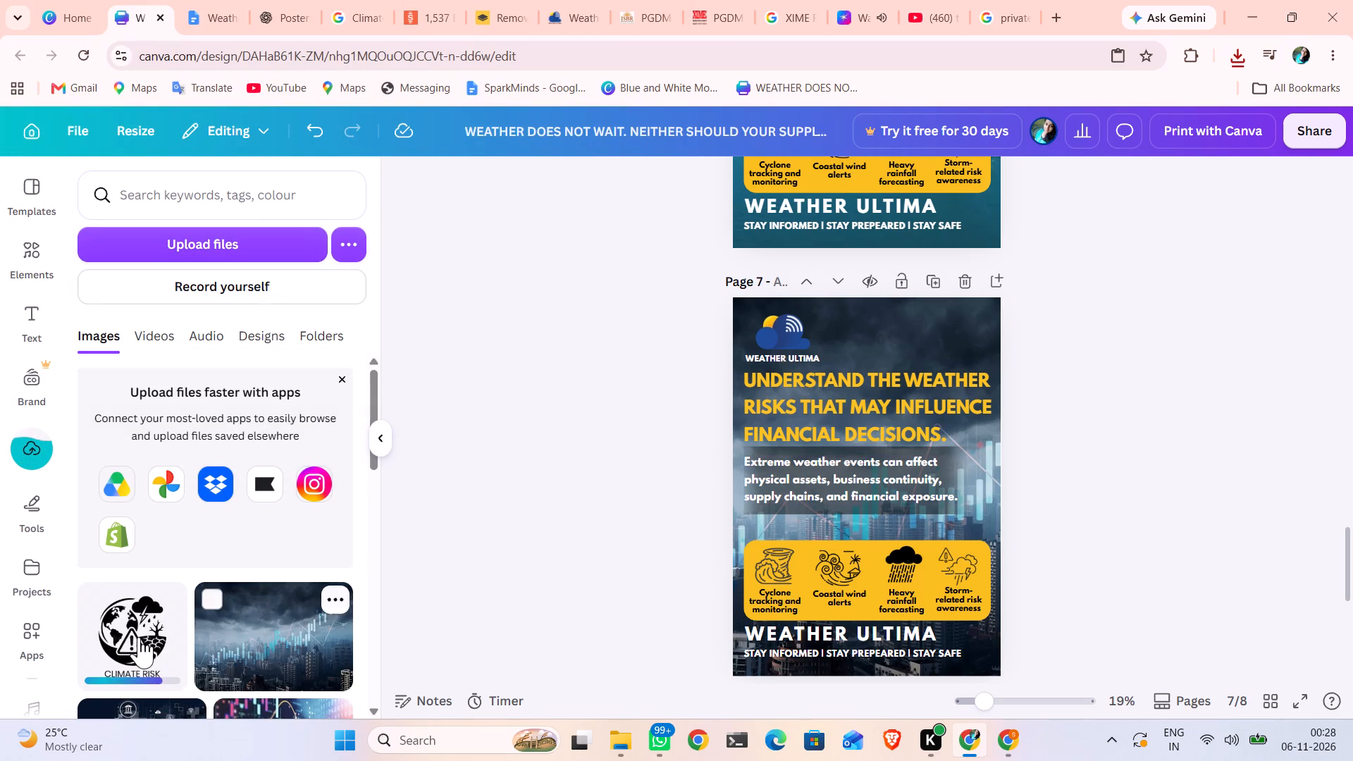
pyautogui.click(142, 638)
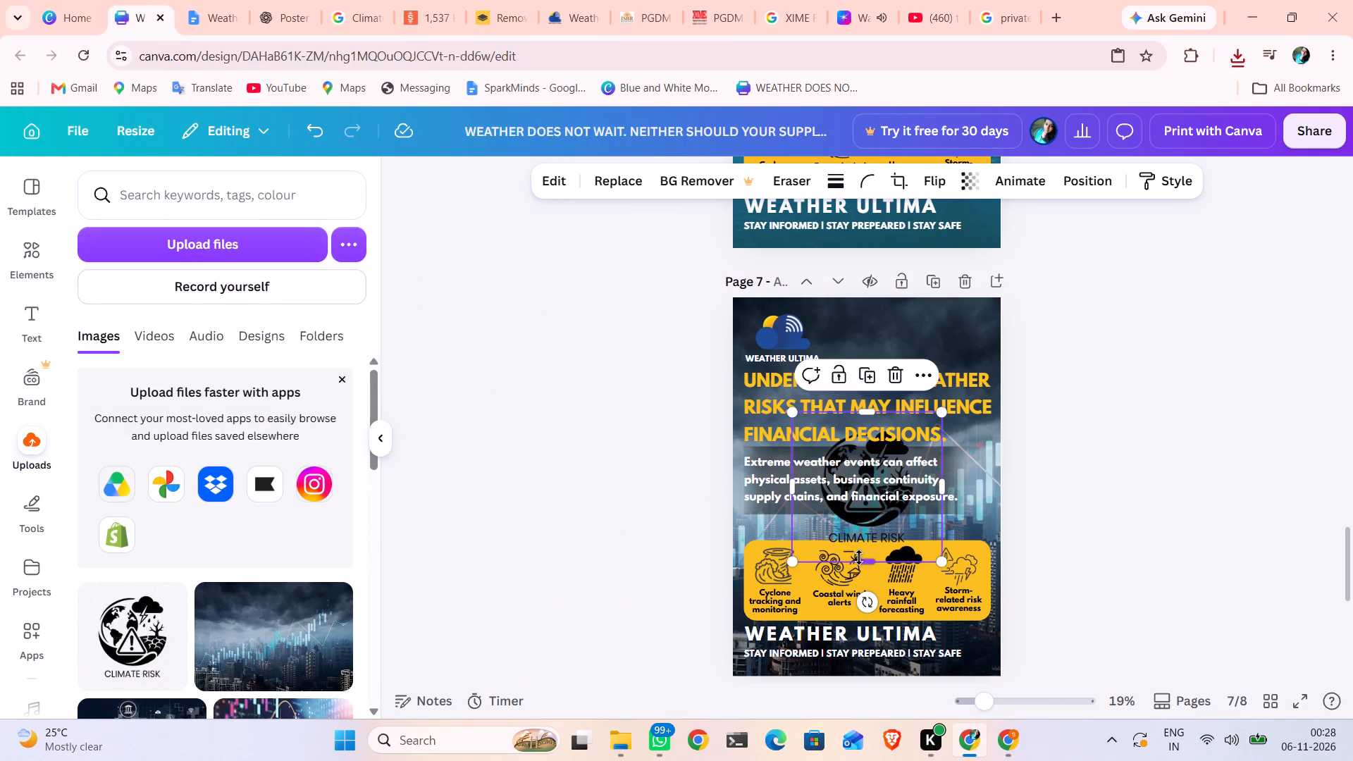
# Crop the climate risk image on page 7 to the round symbol, cutting off its caption and the empty margins.
pyautogui.moveTo(866, 562); pyautogui.dragTo(874, 533)
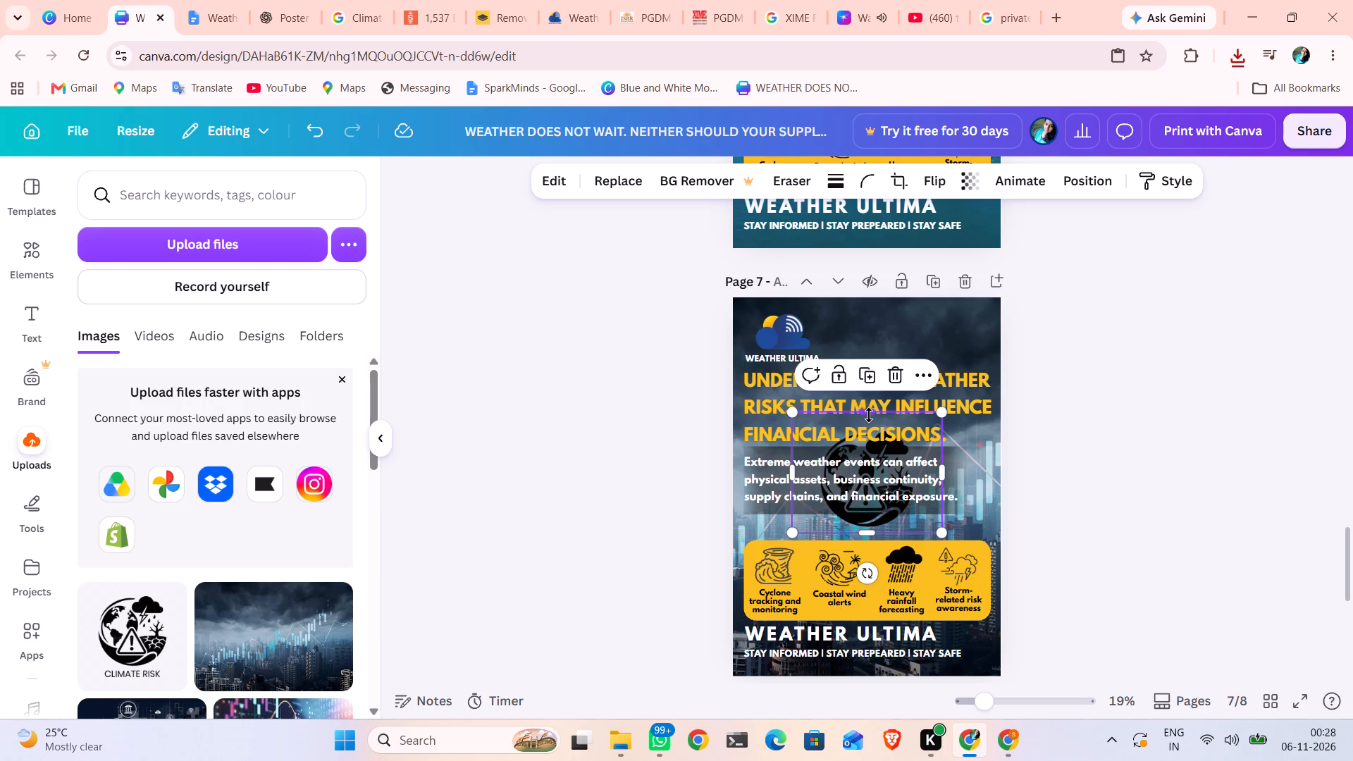
pyautogui.moveTo(869, 415); pyautogui.dragTo(874, 428)
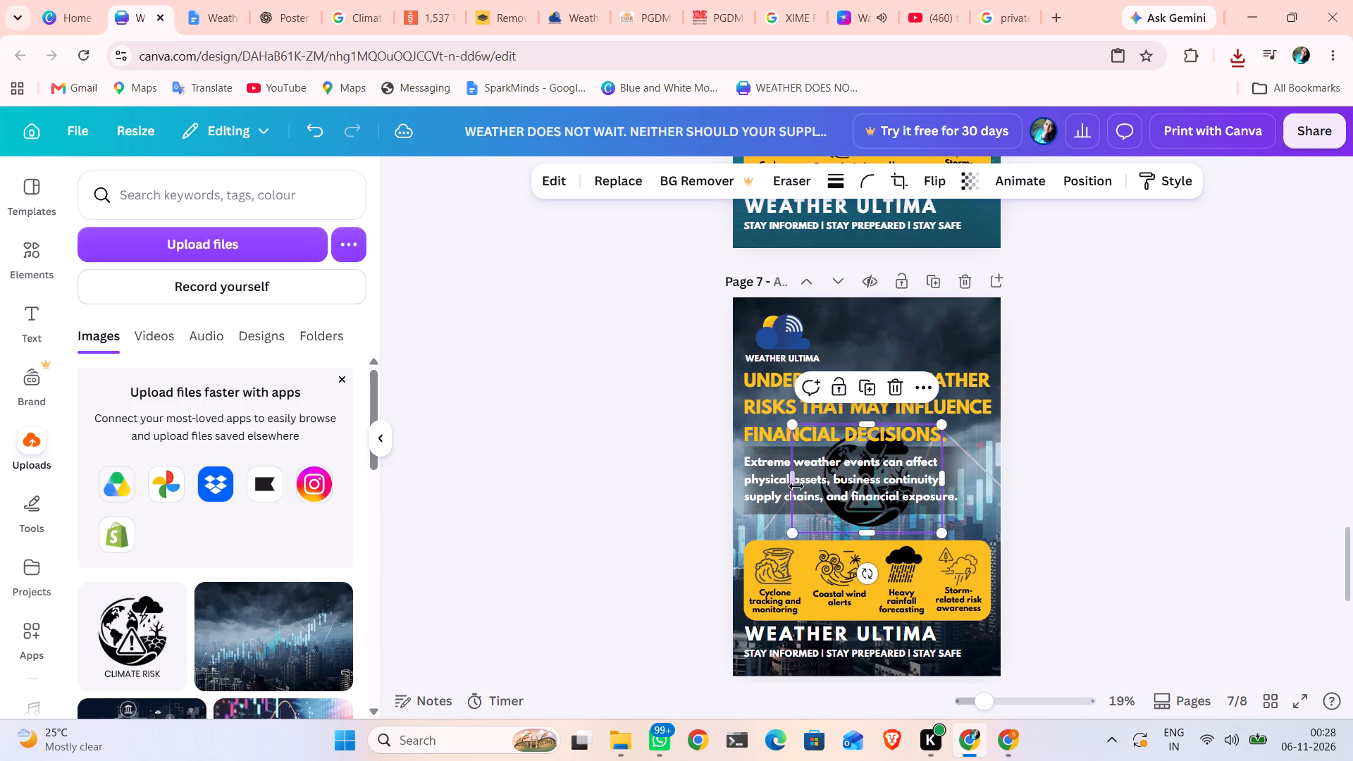
pyautogui.moveTo(794, 485); pyautogui.dragTo(817, 493)
pyautogui.moveTo(944, 479); pyautogui.dragTo(931, 478)
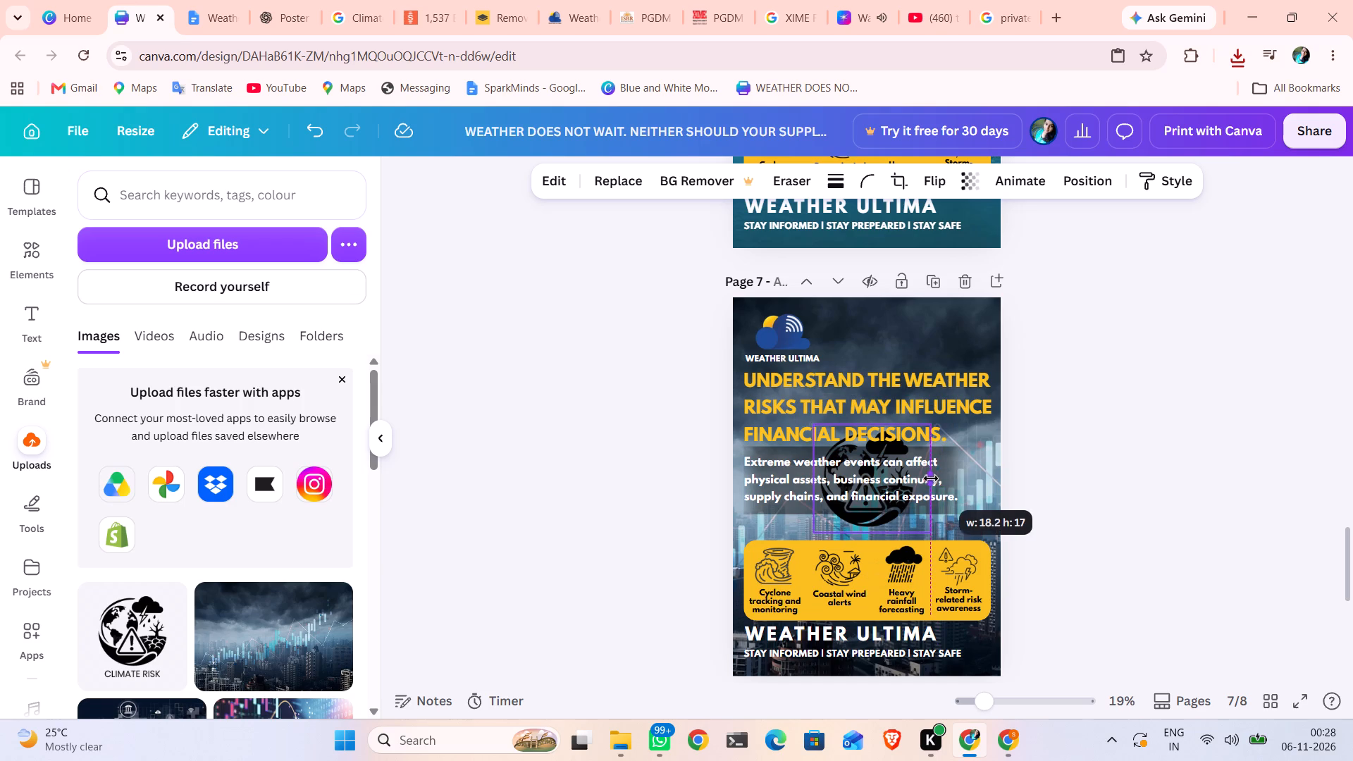
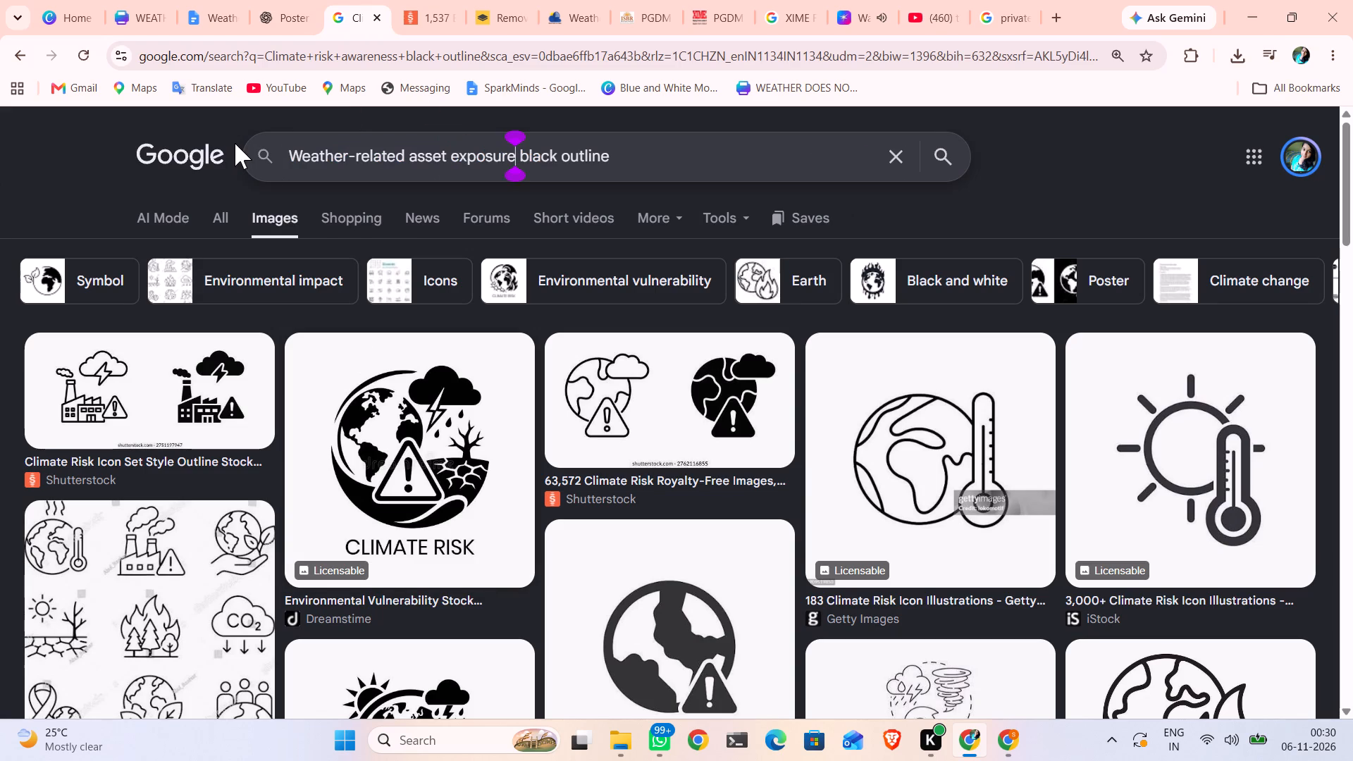
pyautogui.press('Return')
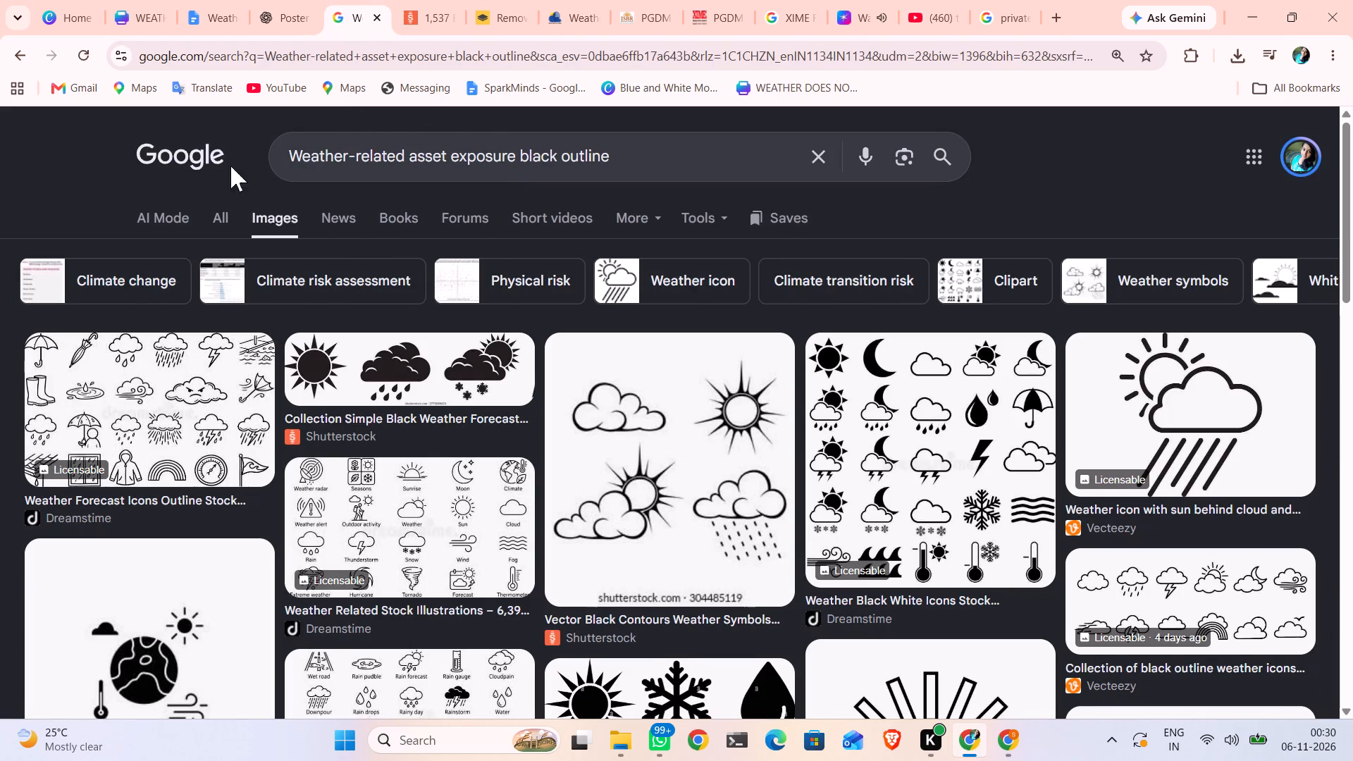
# Look through the image results for a black icon that could represent weather-related asset exposure.
pyautogui.hscroll(2, 232, 471)
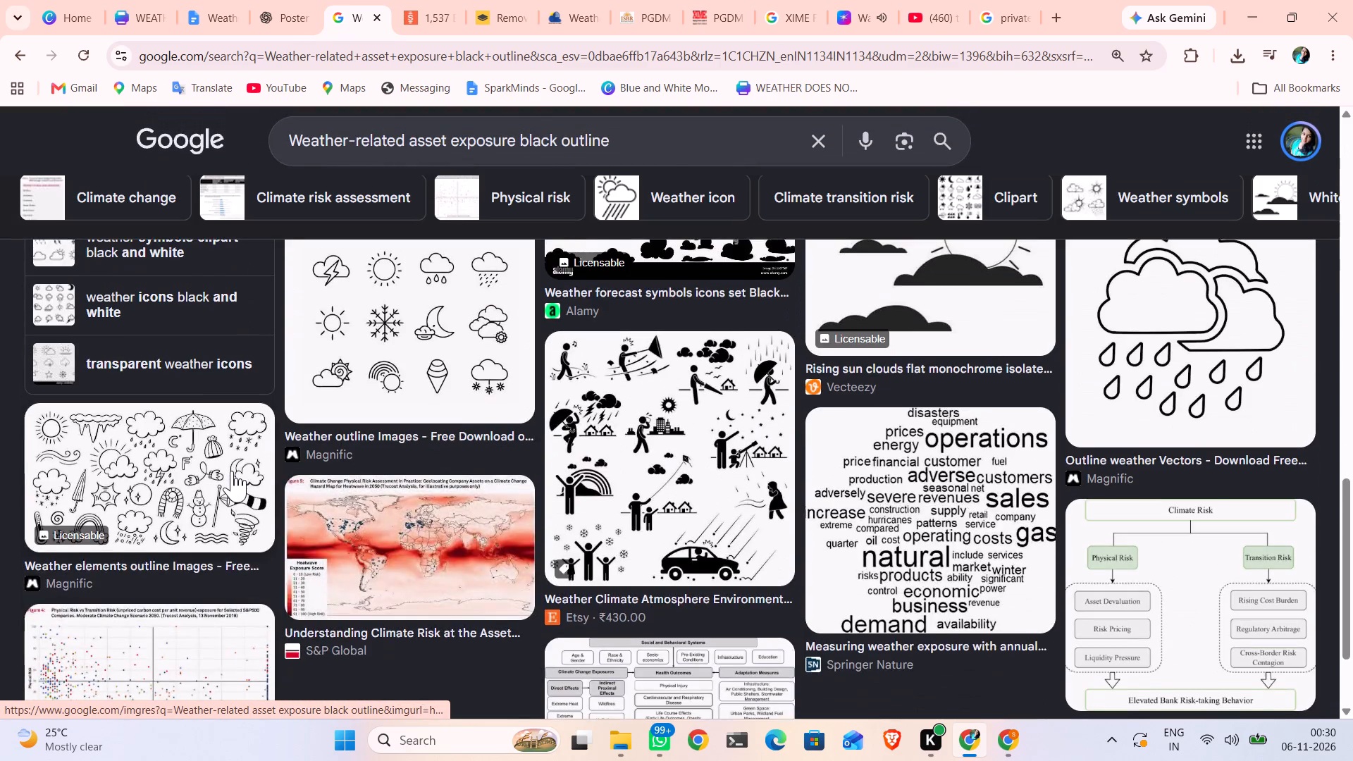
pyautogui.scroll(4, 232, 471)
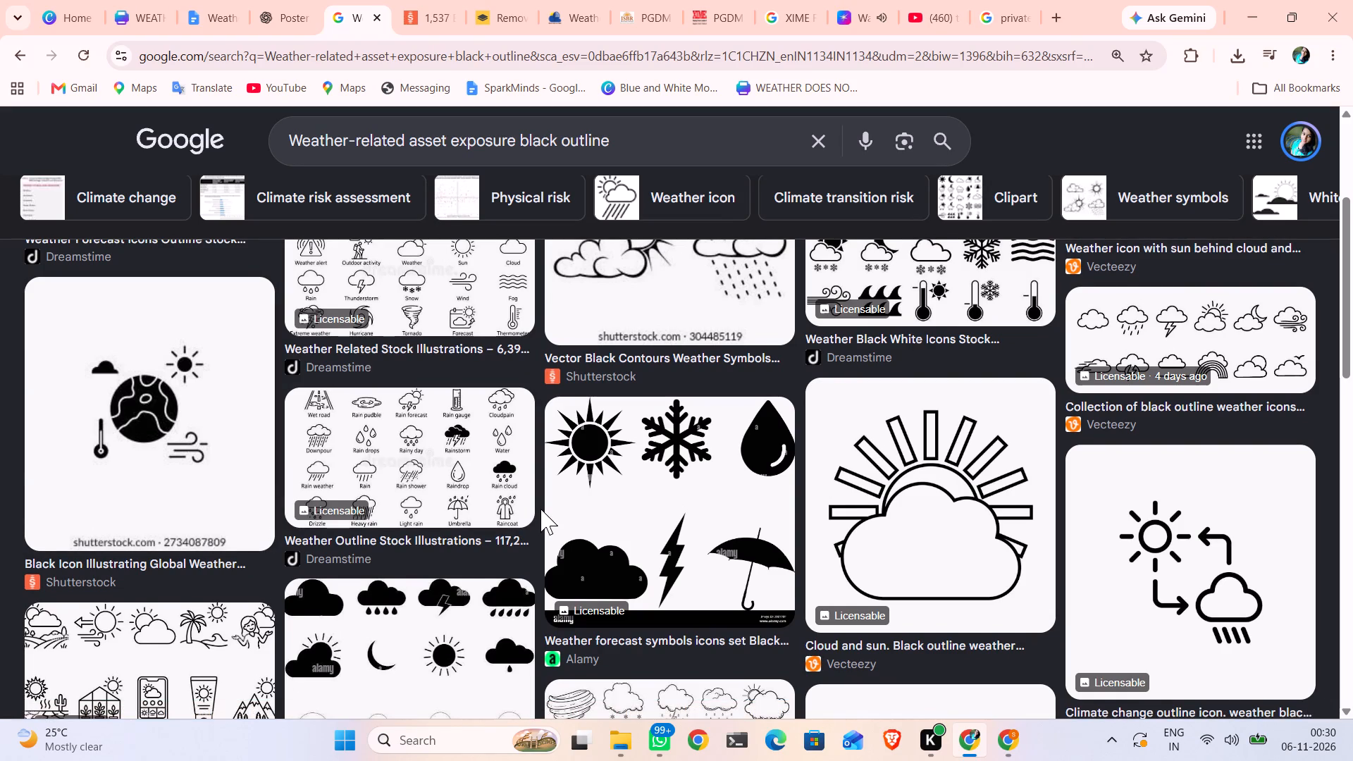
pyautogui.scroll(-6, 540, 509)
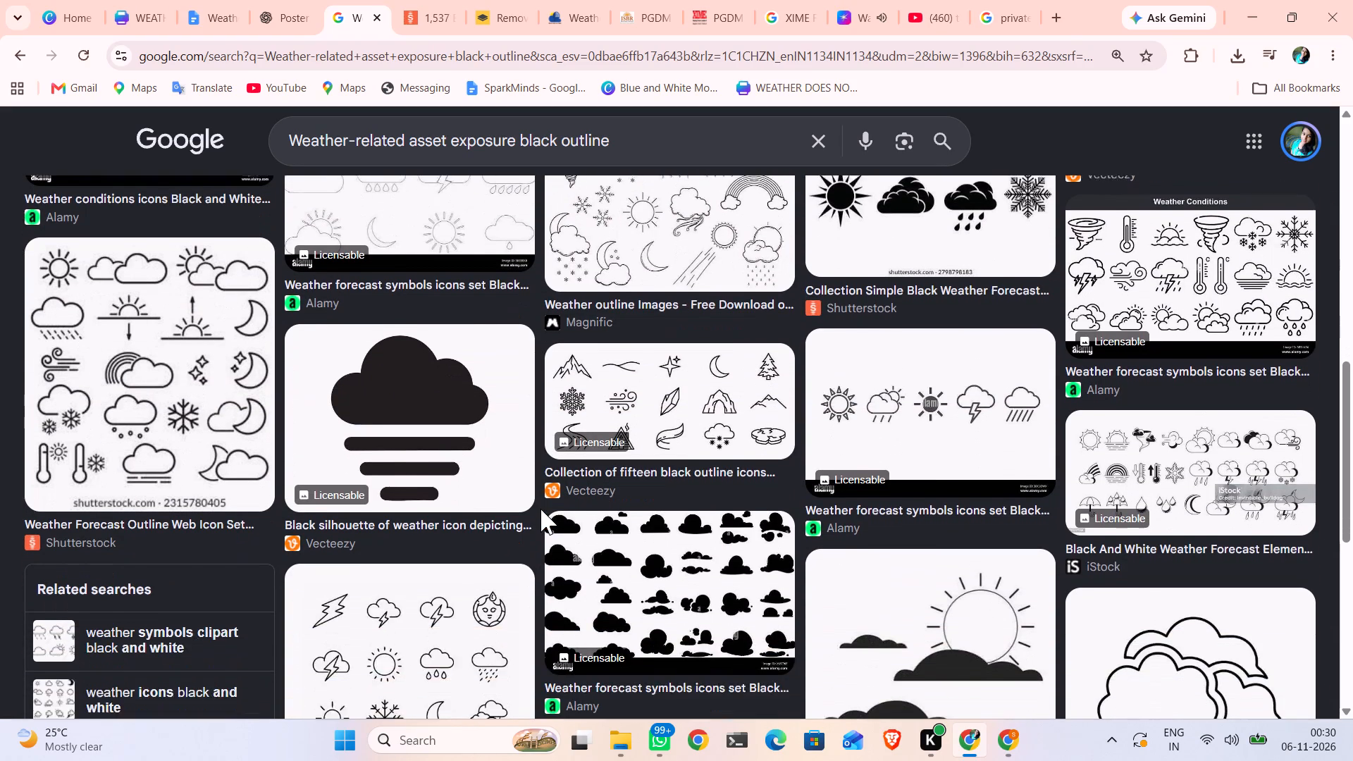
pyautogui.scroll(-1, 540, 509)
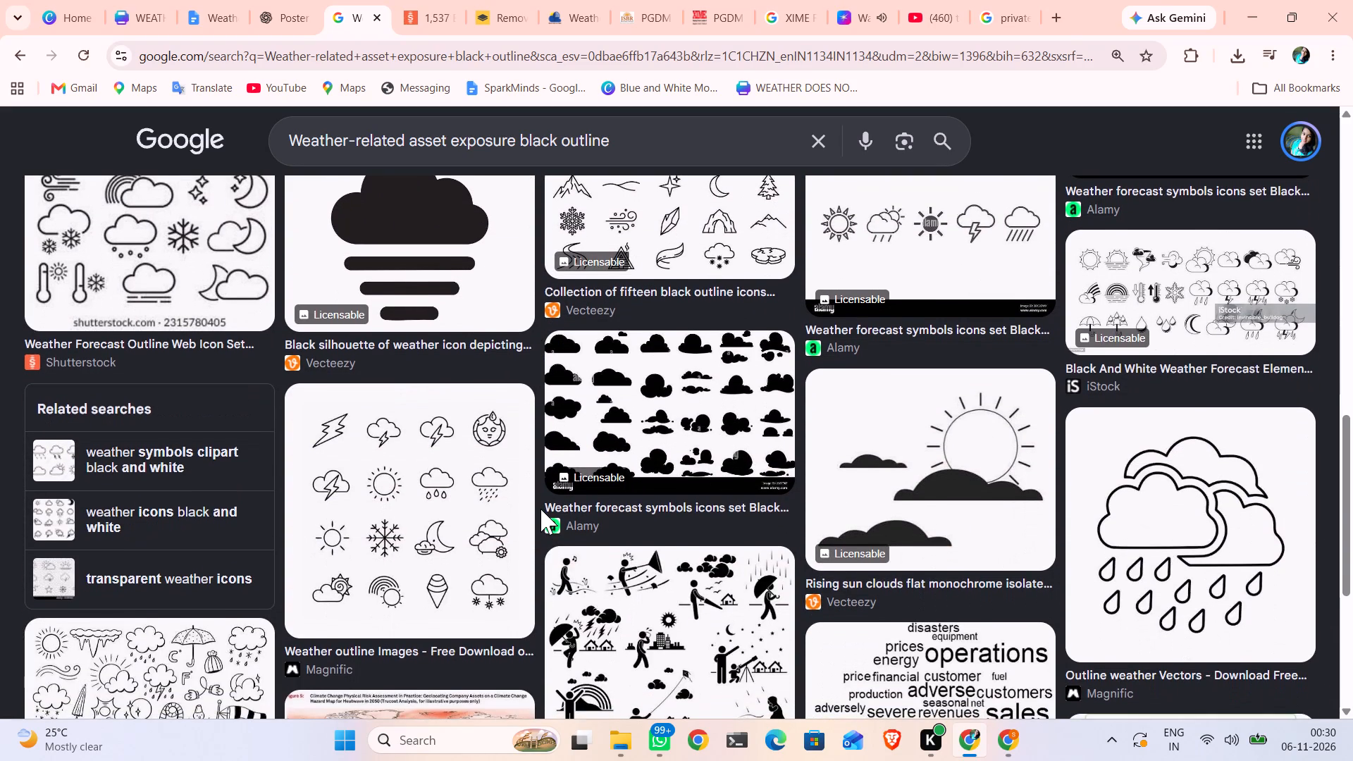
pyautogui.scroll(-2, 540, 509)
pyautogui.scroll(5, 540, 509)
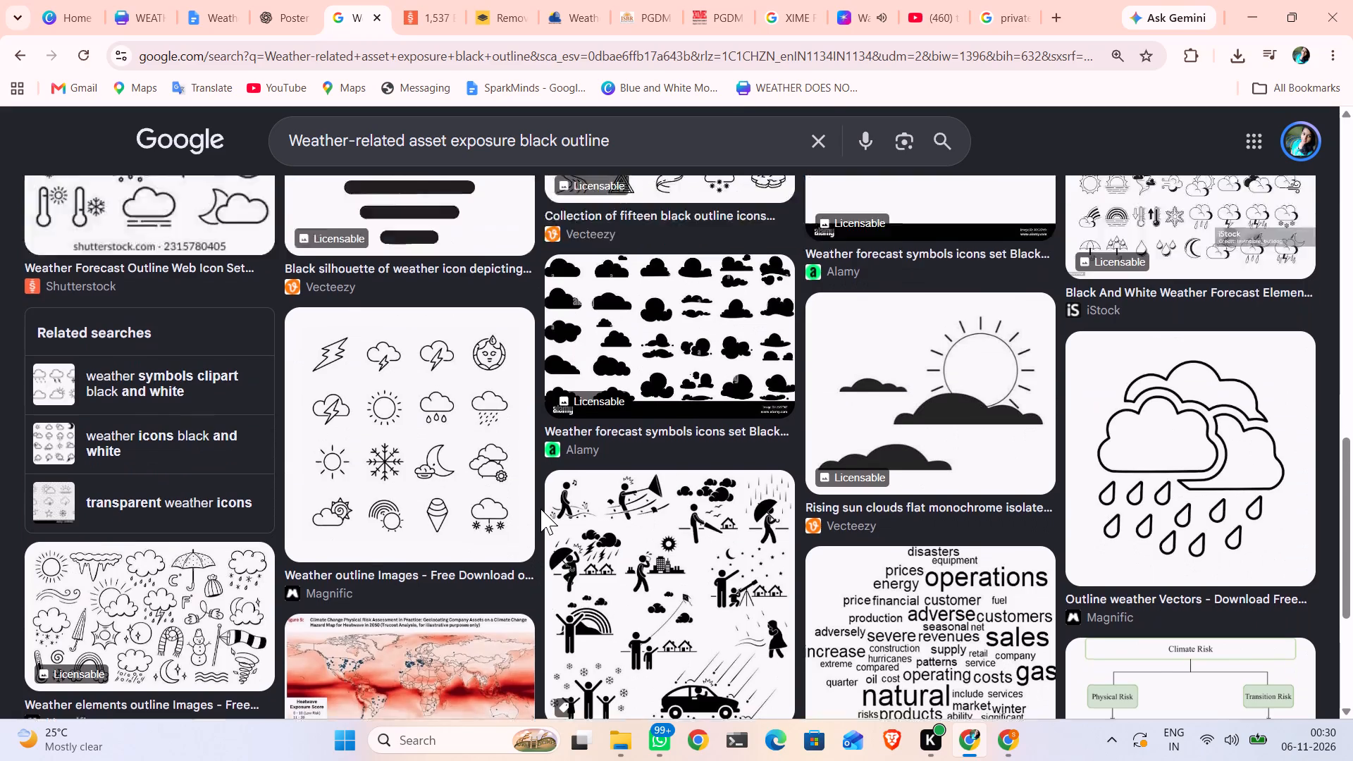
pyautogui.scroll(2, 540, 509)
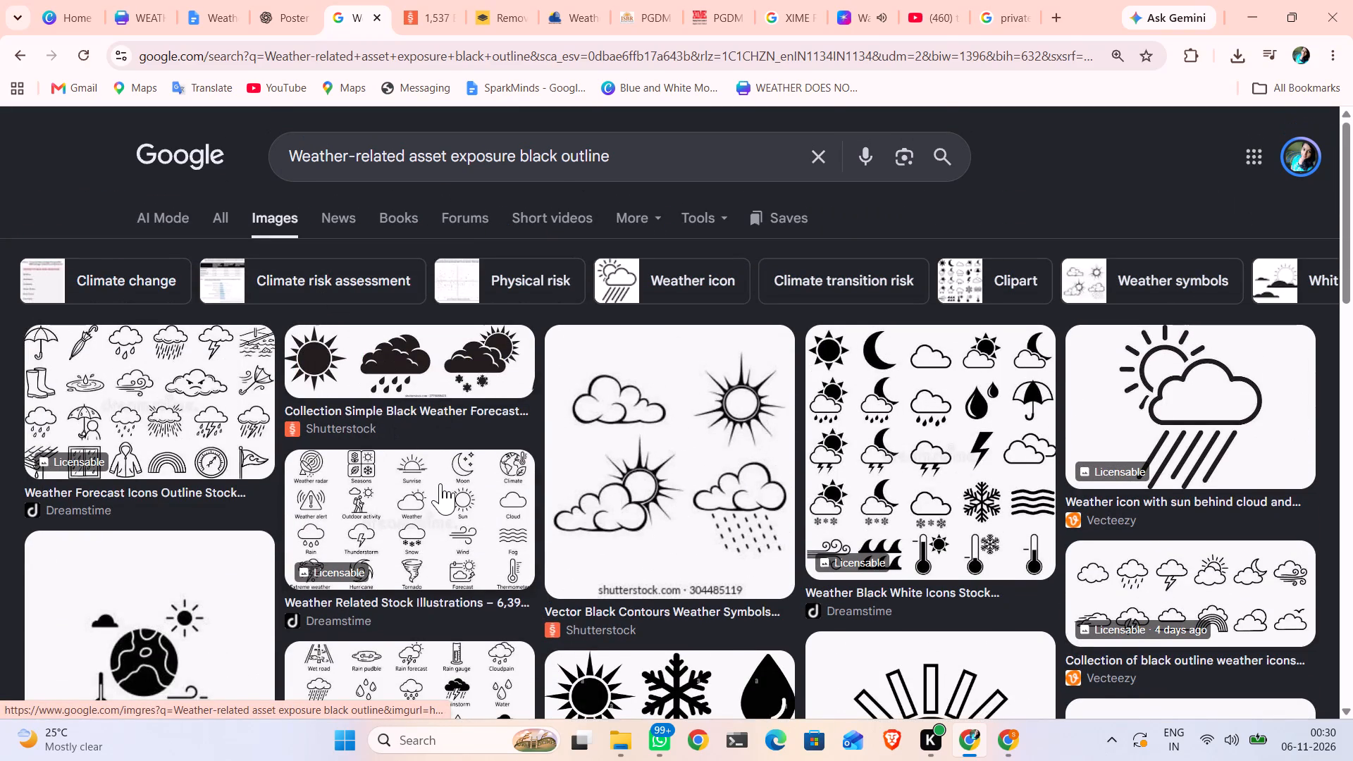
pyautogui.scroll(1, 440, 483)
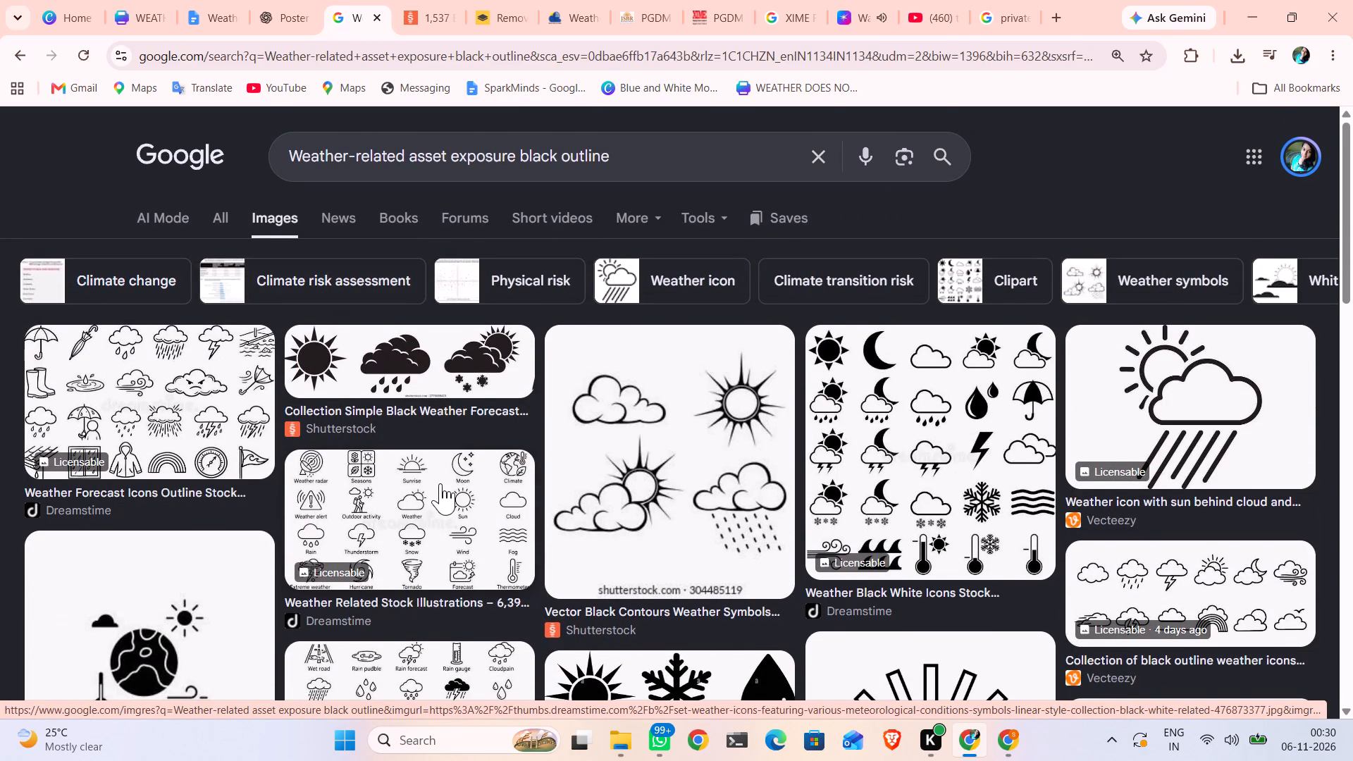
pyautogui.scroll(-3, 440, 483)
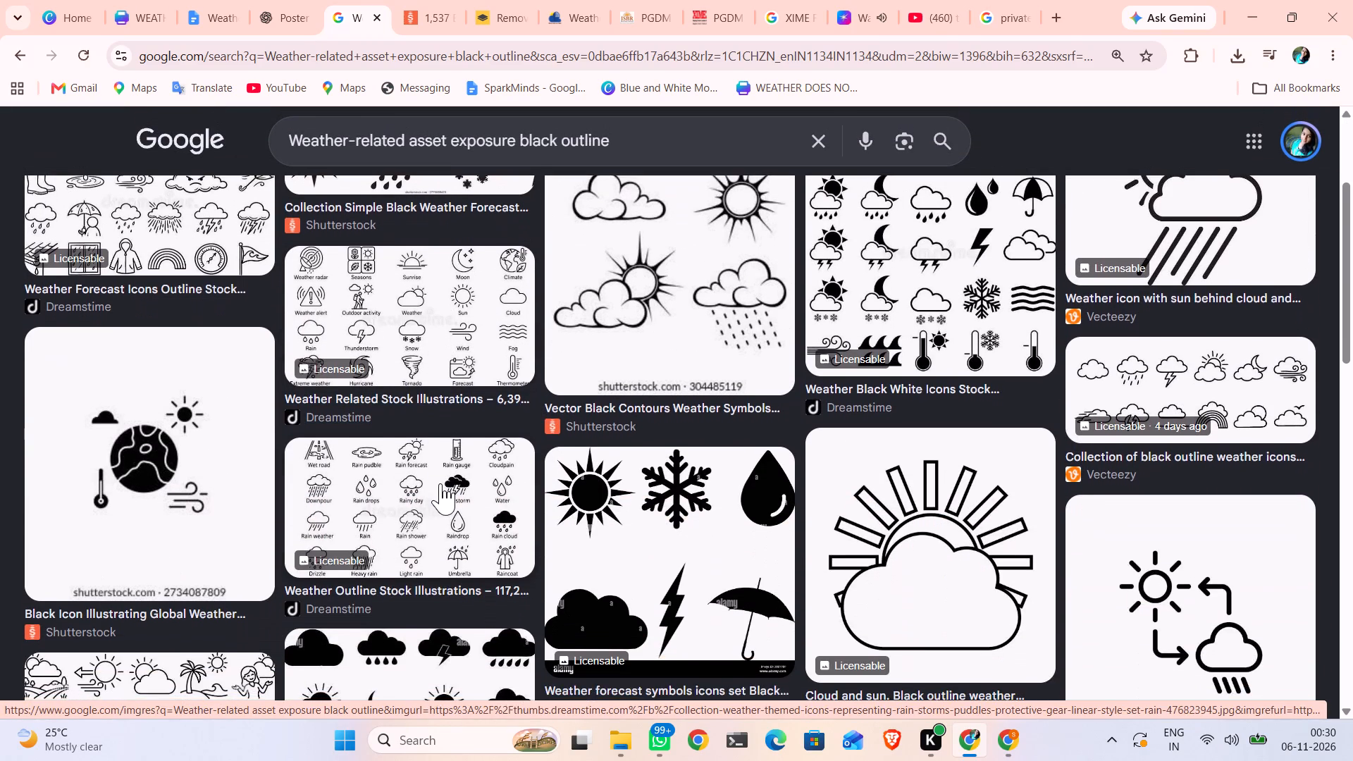
pyautogui.scroll(-2, 440, 483)
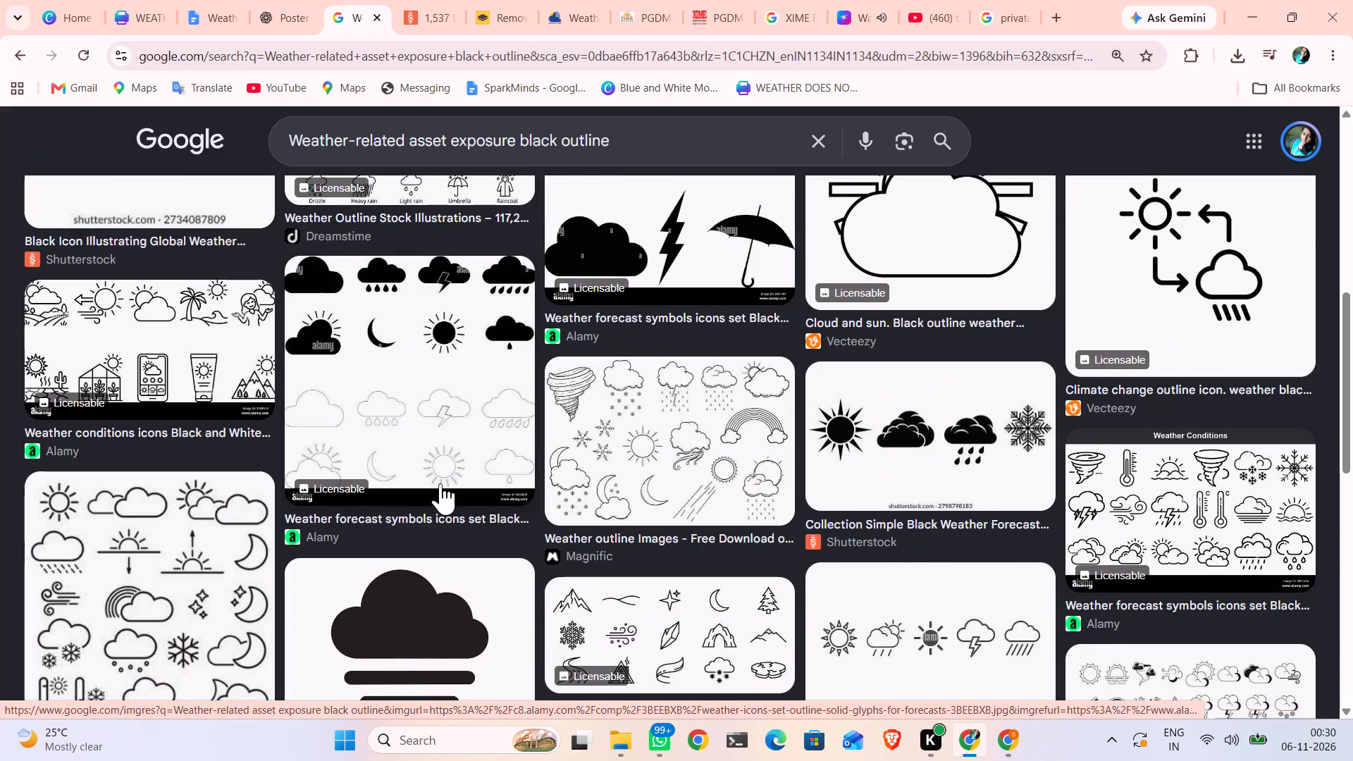
pyautogui.scroll(-4, 440, 483)
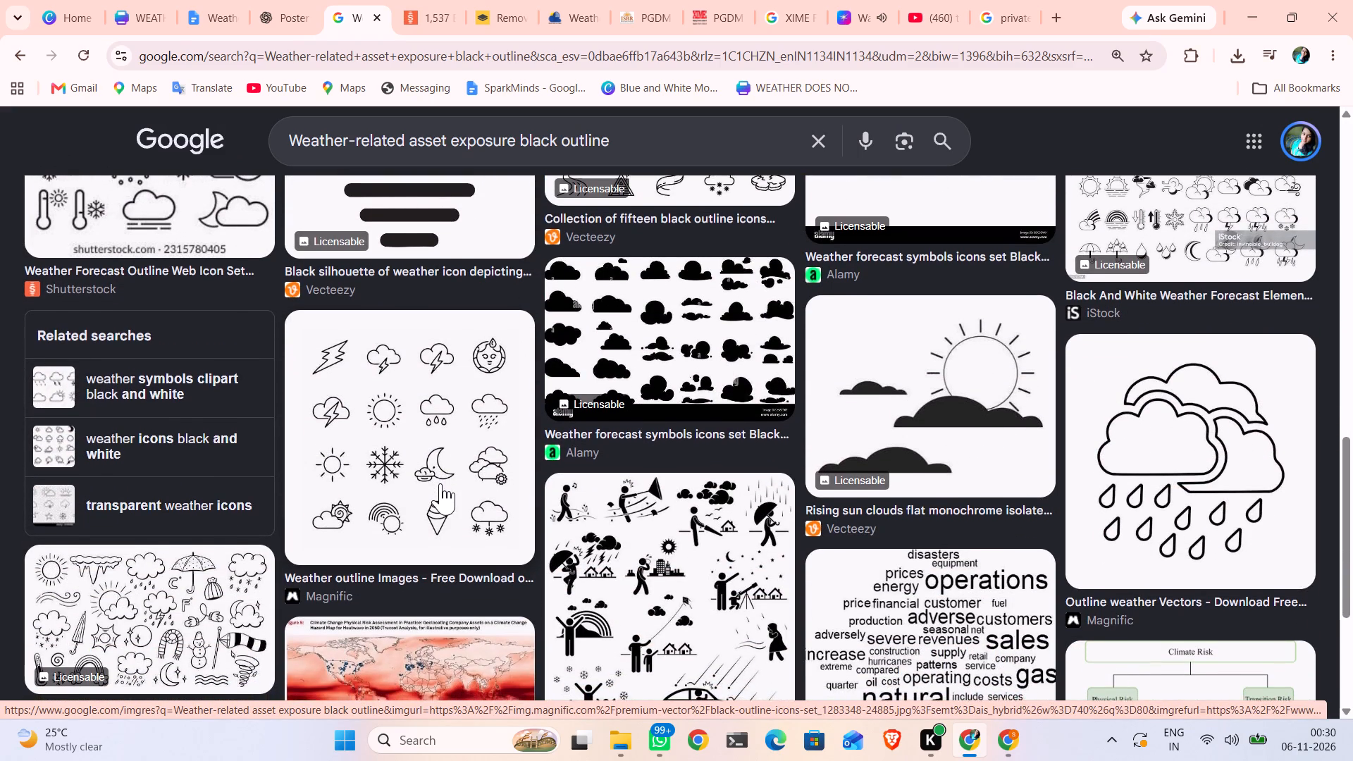
pyautogui.scroll(-3, 440, 483)
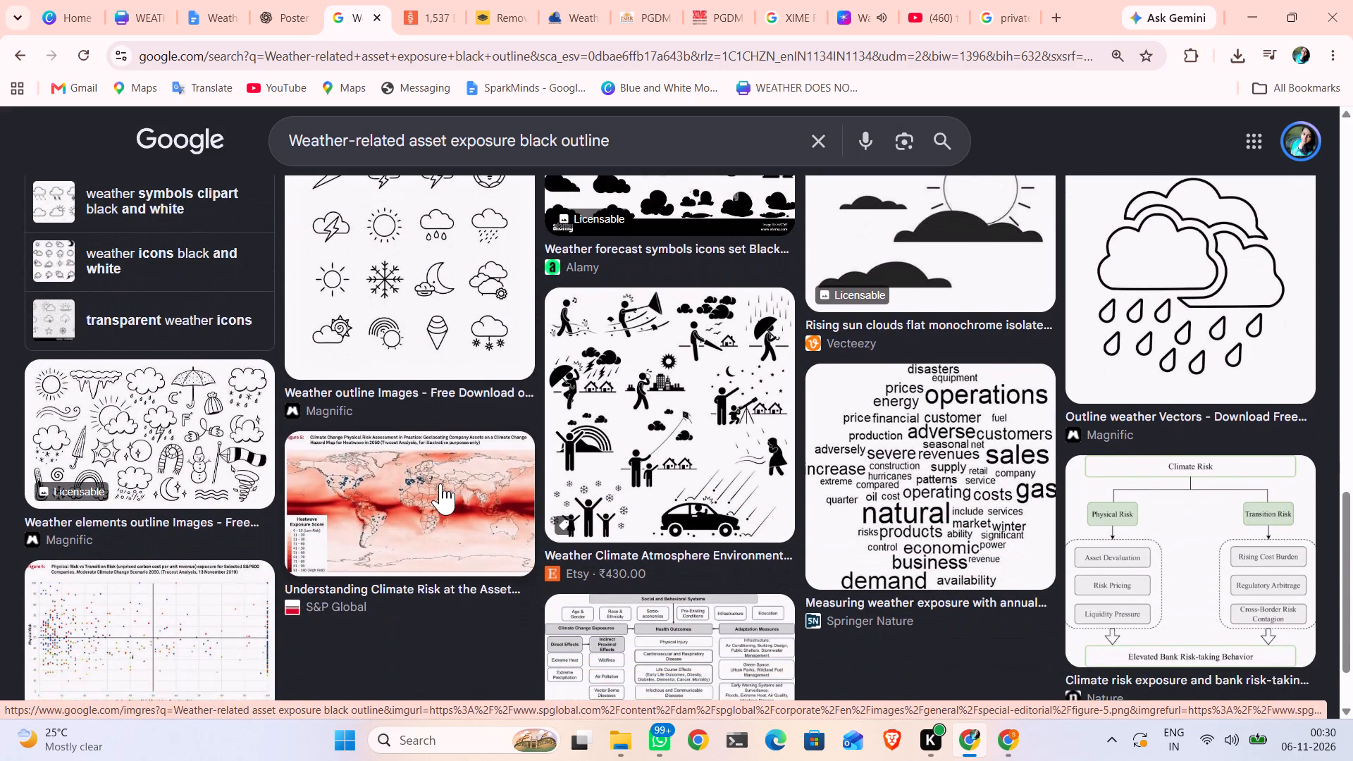
pyautogui.scroll(-2, 440, 483)
pyautogui.scroll(7, 440, 483)
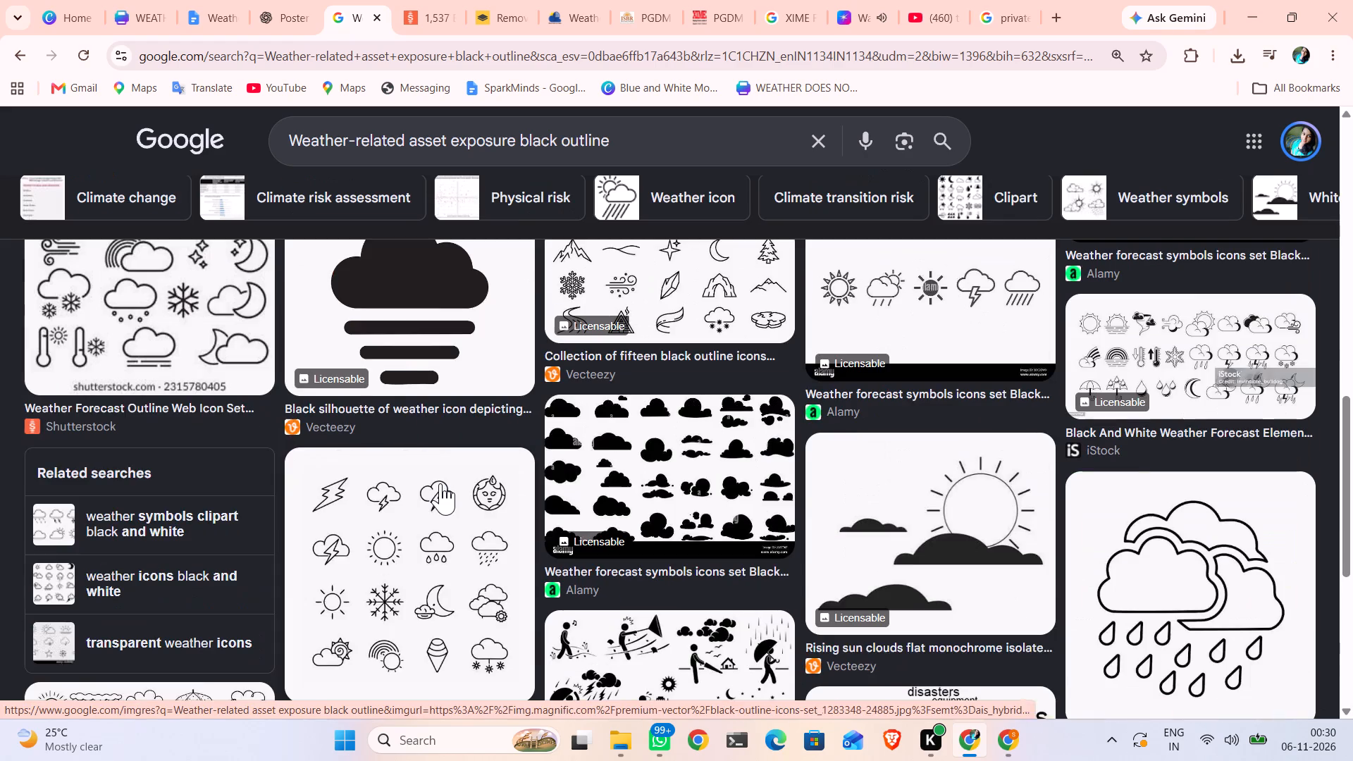
pyautogui.scroll(4, 440, 483)
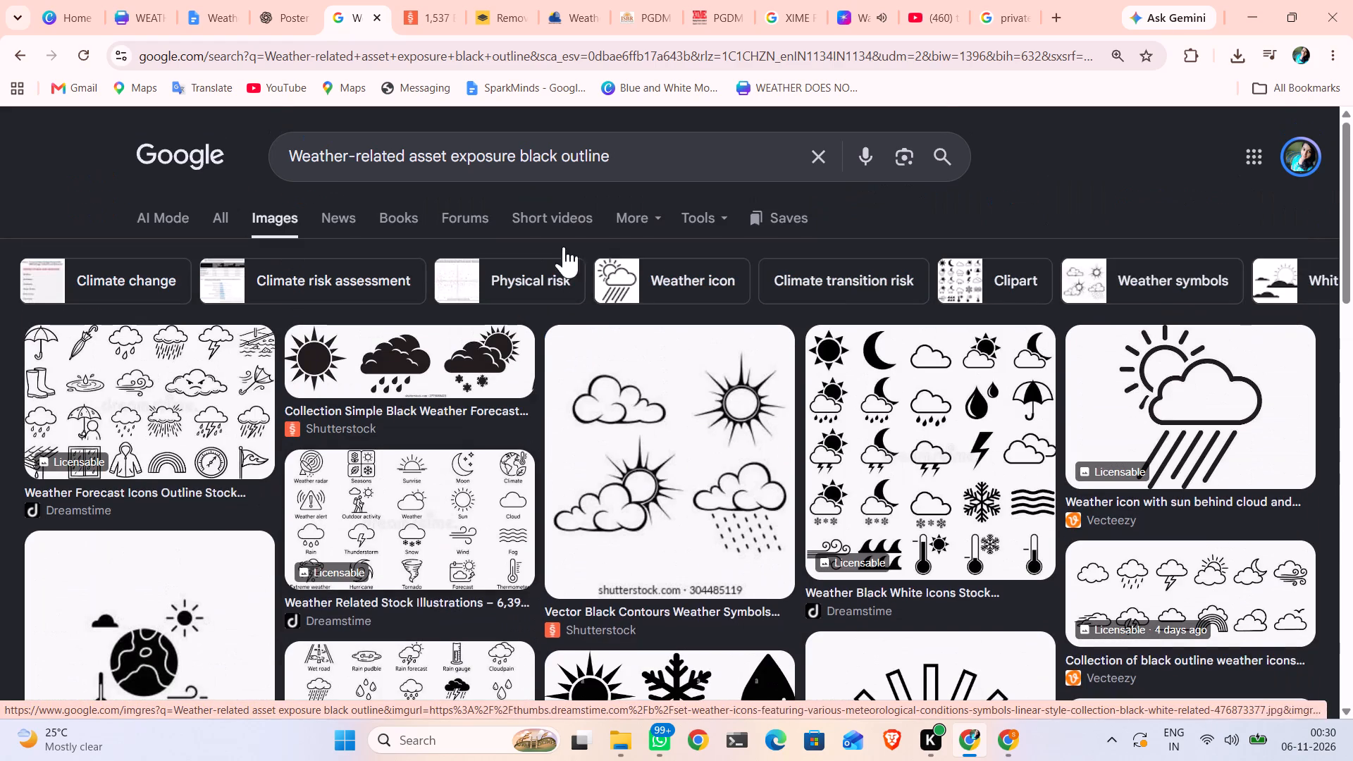
# Refine the image search to "Weather-related asset exposure black outline symbol".
pyautogui.click(626, 161)
pyautogui.press('space')
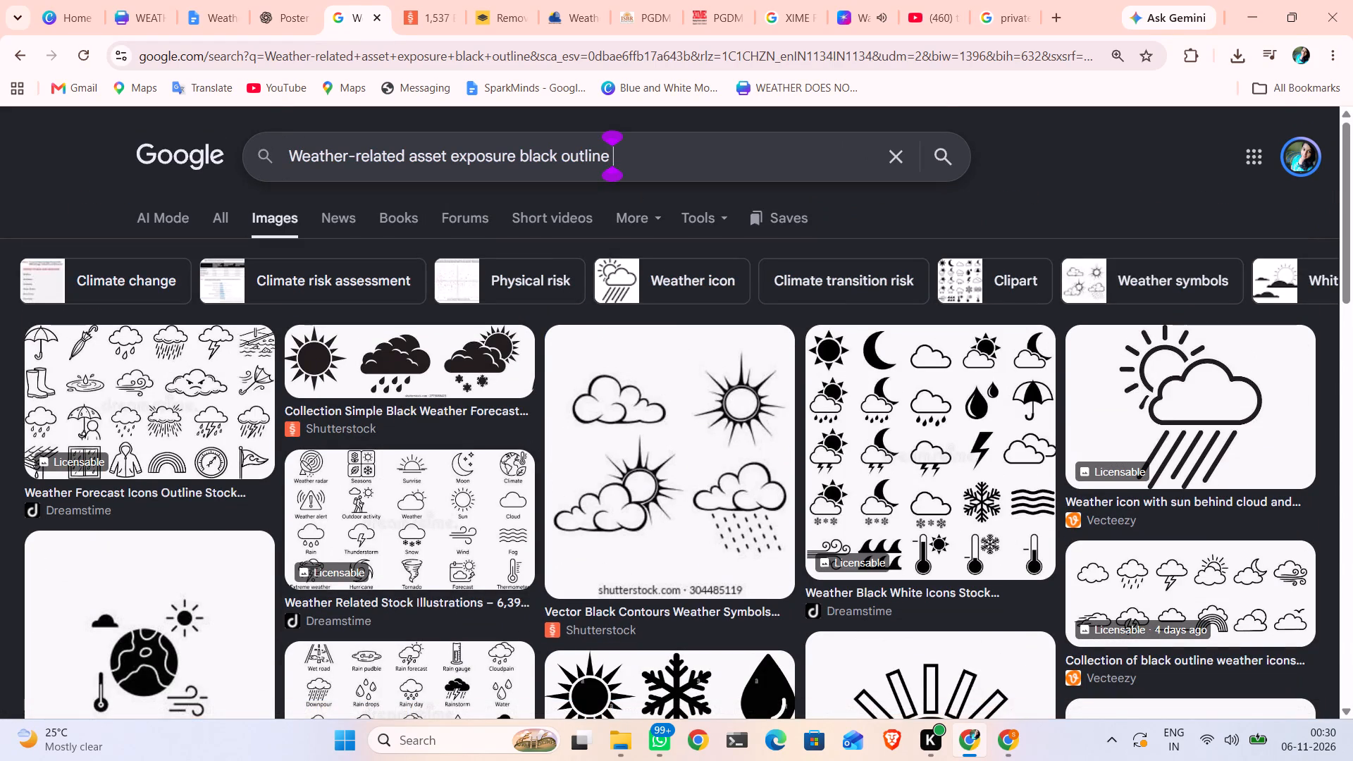
pyautogui.write('symbol')
pyautogui.press('Return')
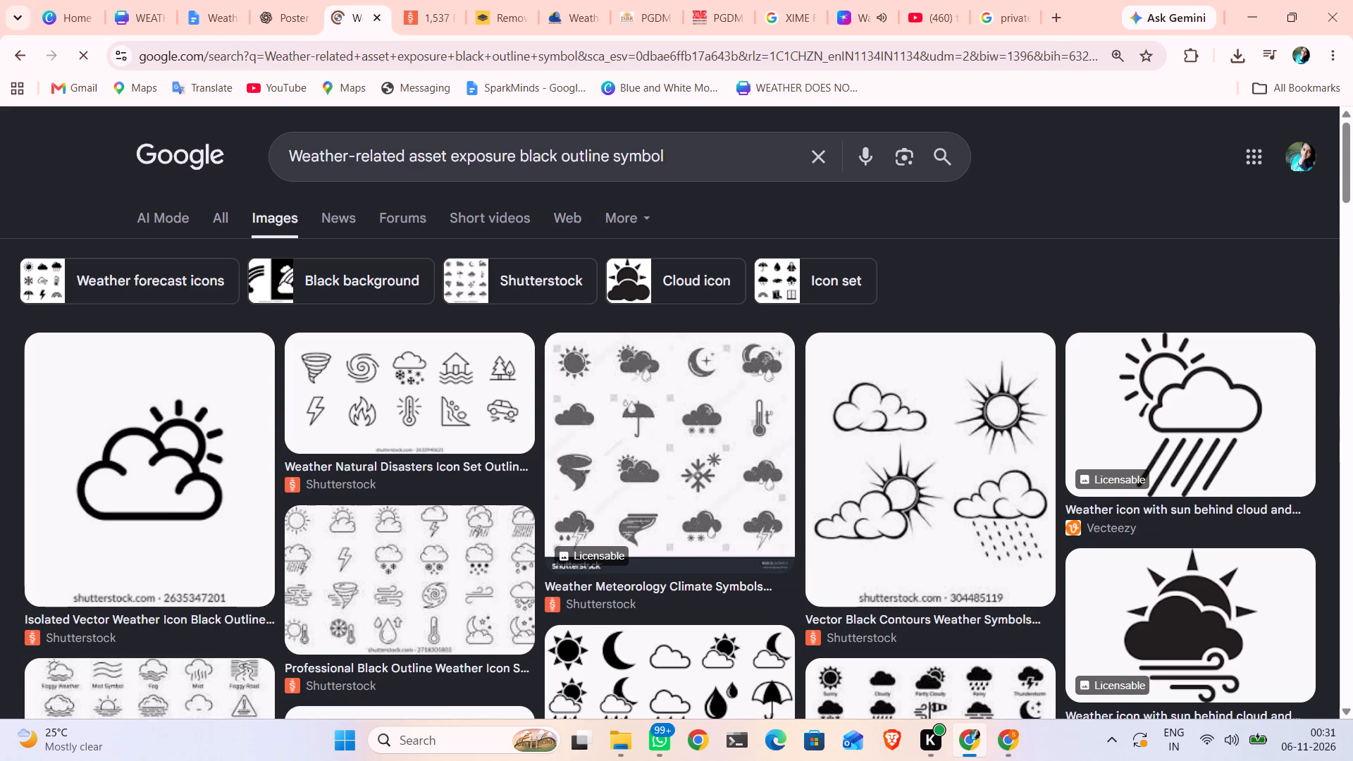
# Transfer the solid black sun, cloud and wind icon from the results to remove.bg and download the background-free preview.
pyautogui.scroll(-3, 435, 412)
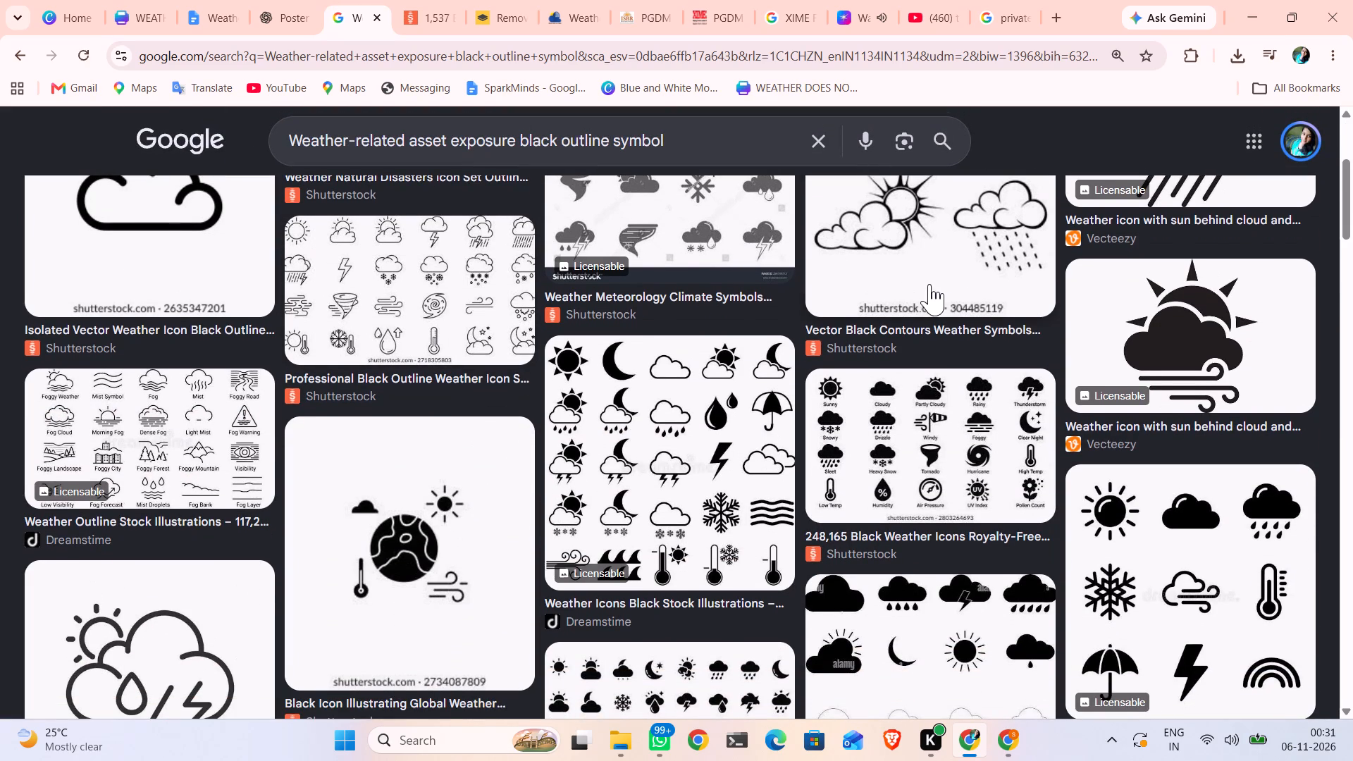
pyautogui.rightClick(1142, 318)
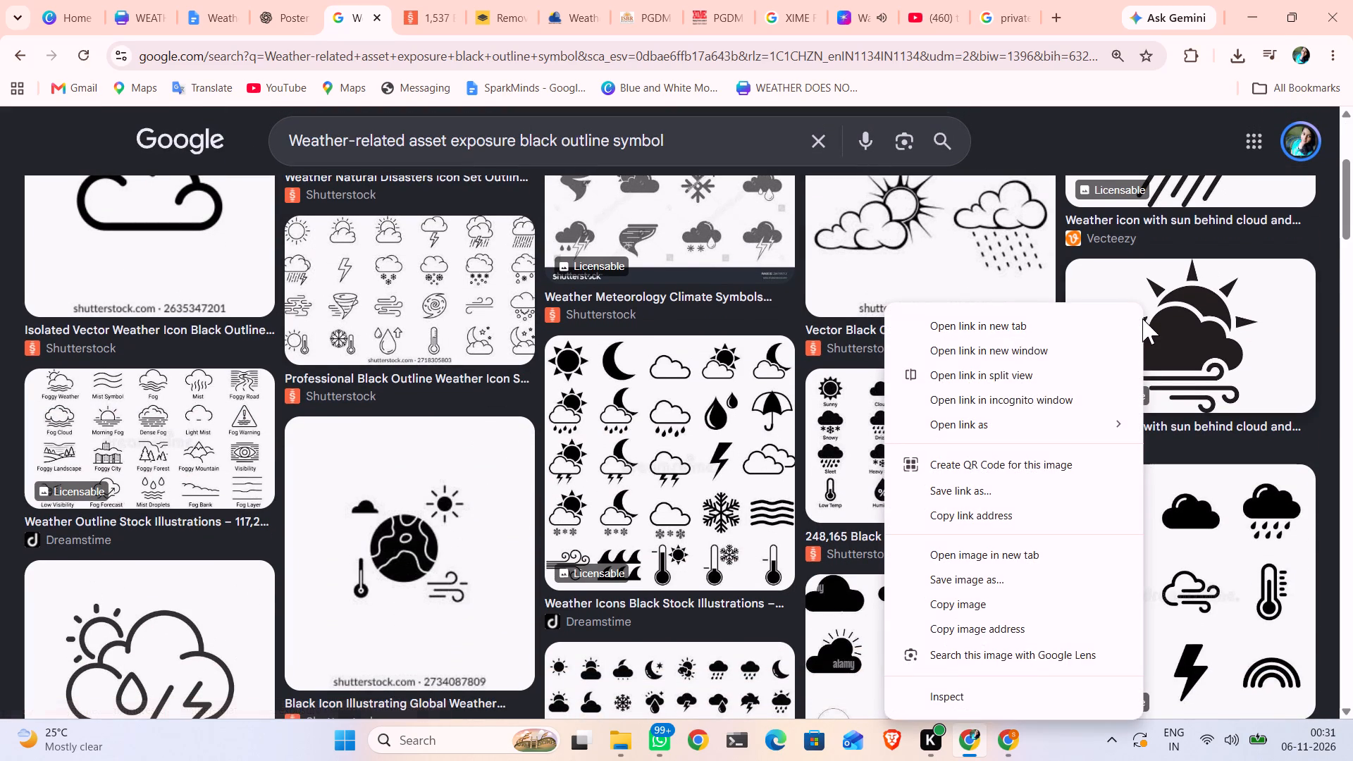
pyautogui.moveTo(1213, 347); pyautogui.dragTo(830, 159)
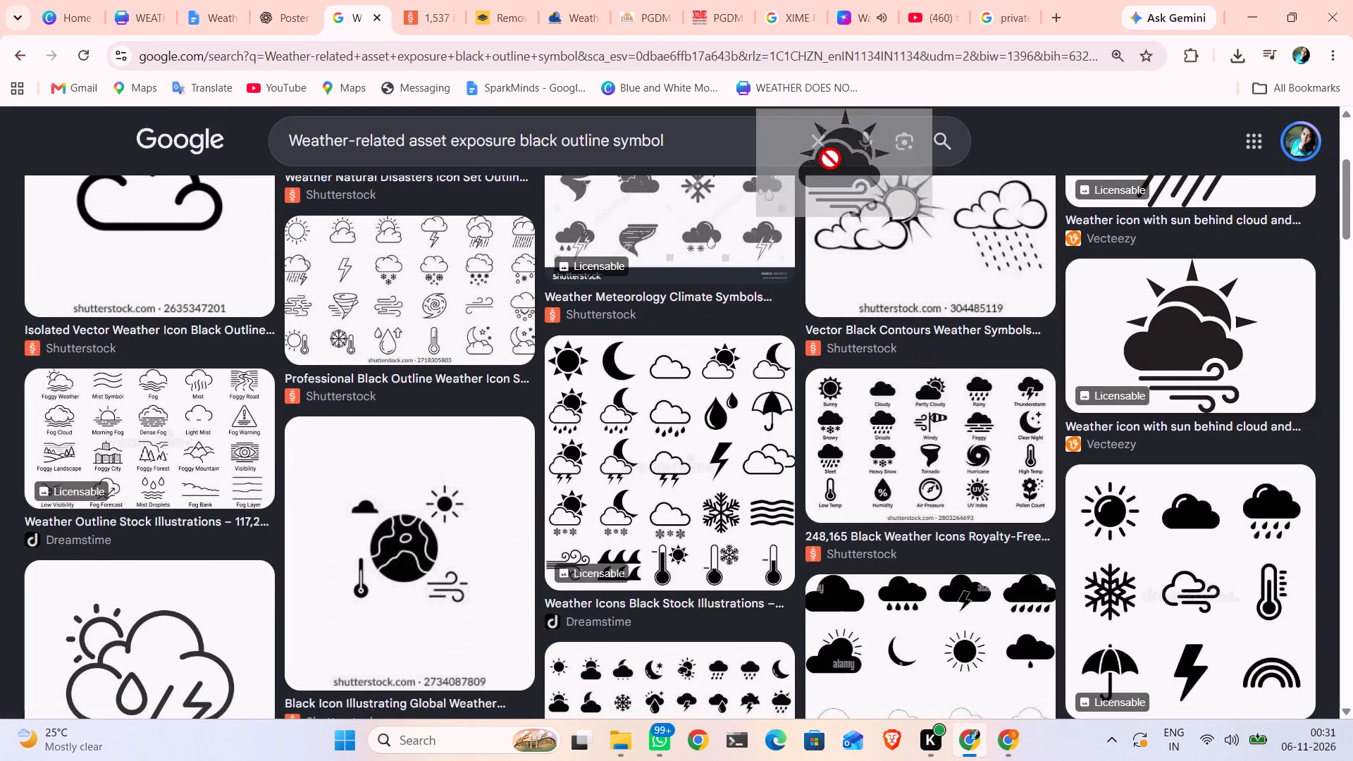
pyautogui.moveTo(830, 159); pyautogui.dragTo(500, 0)
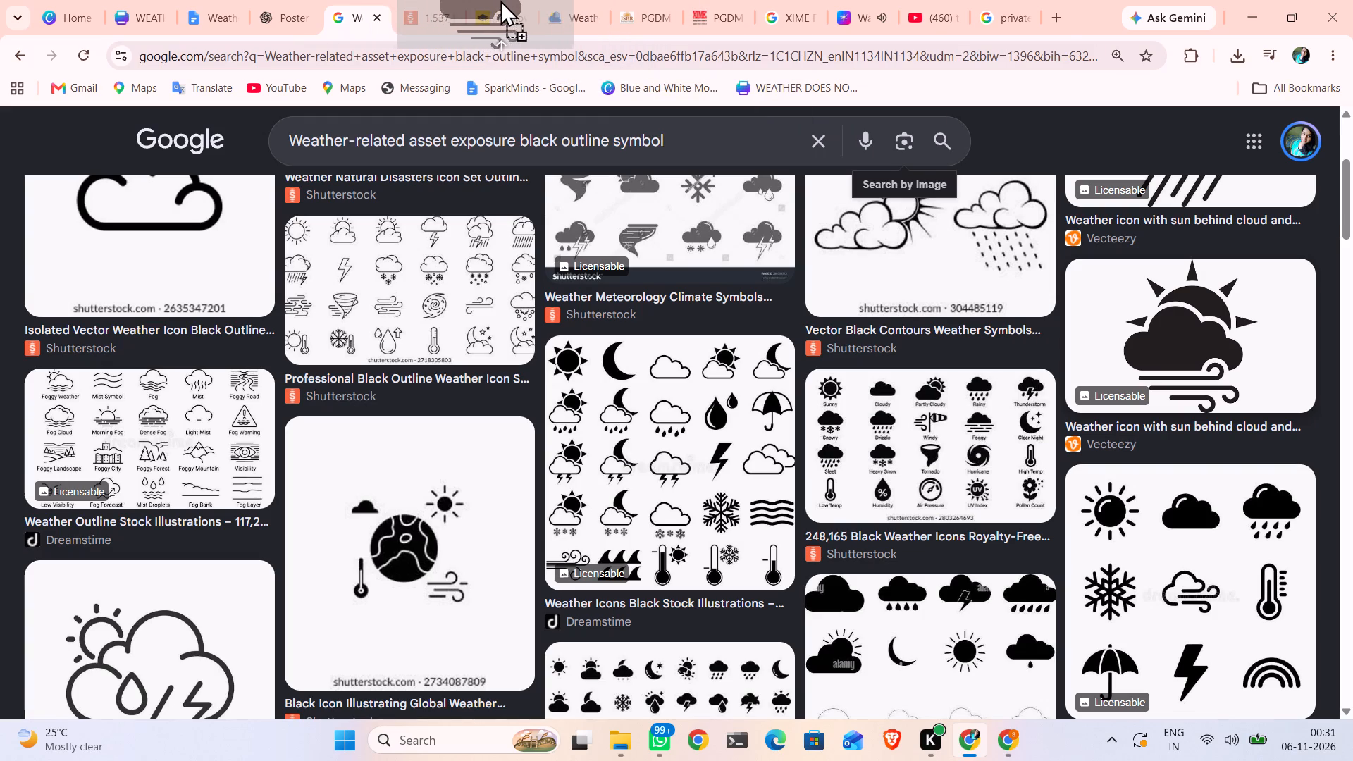
pyautogui.moveTo(500, 0); pyautogui.dragTo(580, 448)
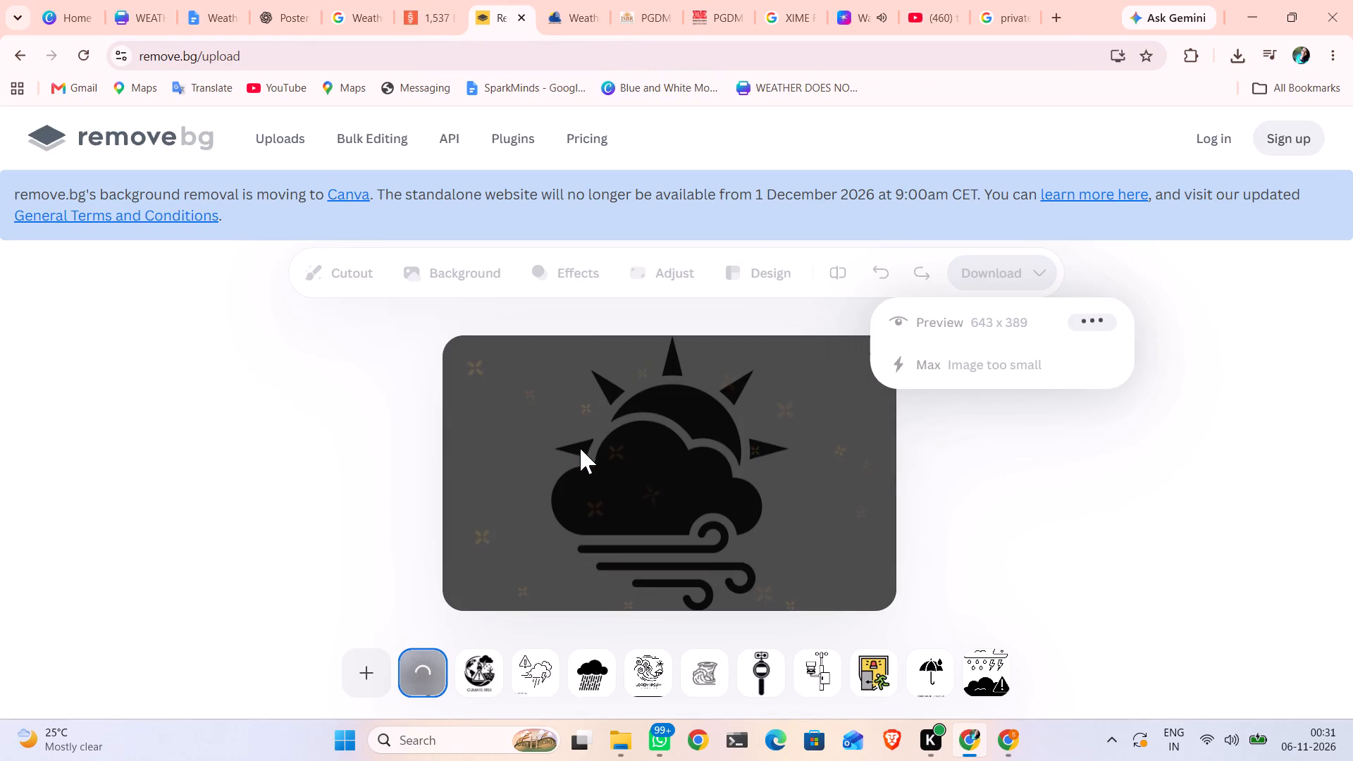
pyautogui.click(977, 329)
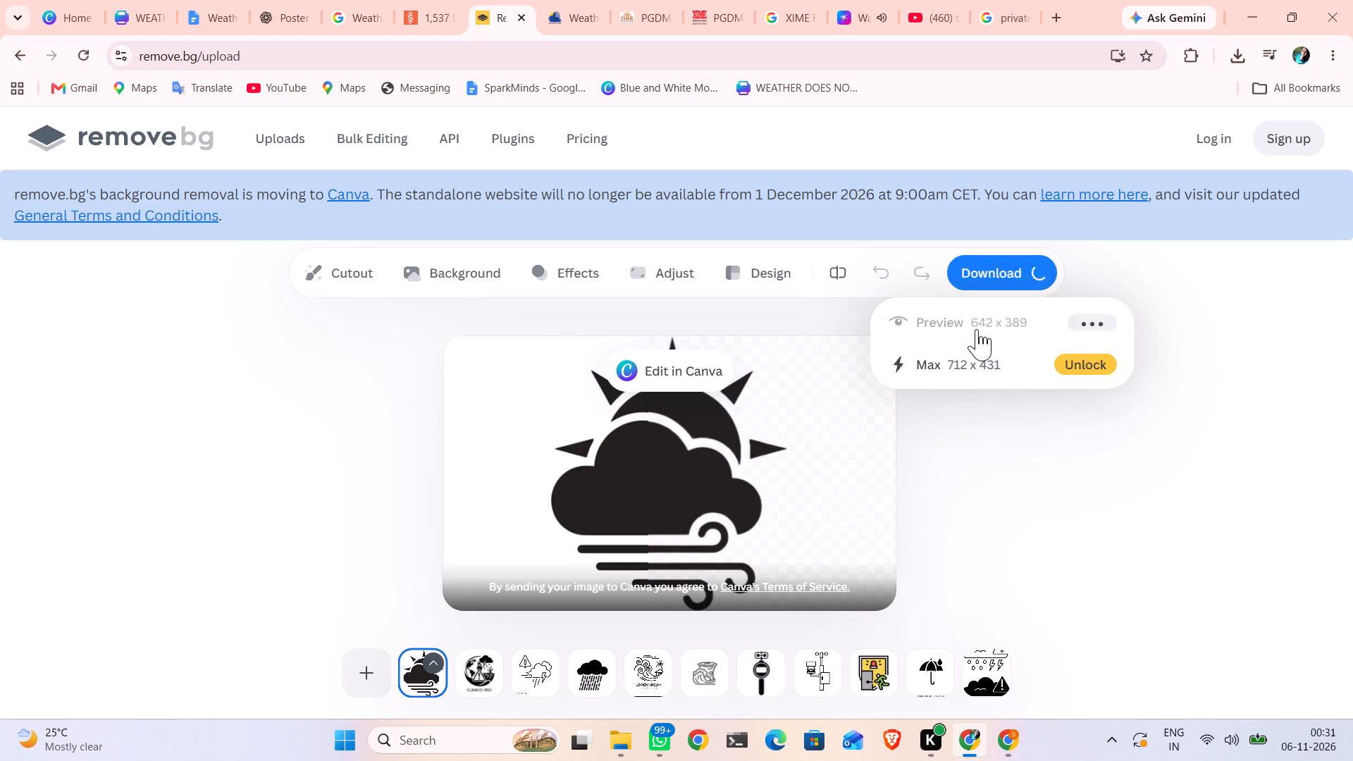
# Switch to the Canva poster design and upload the background-free image "images-removebg-preview (7)" from Downloads.
pyautogui.click(135, 18)
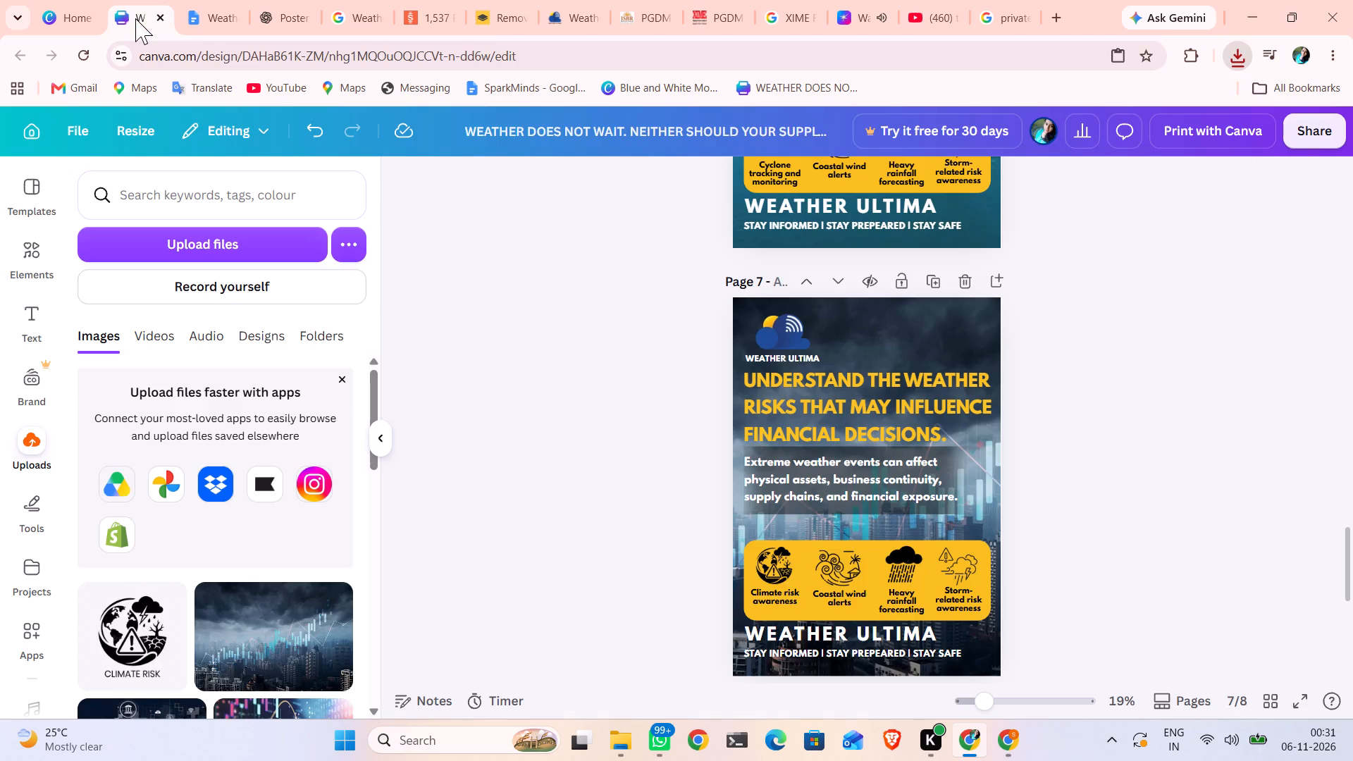
pyautogui.click(228, 242)
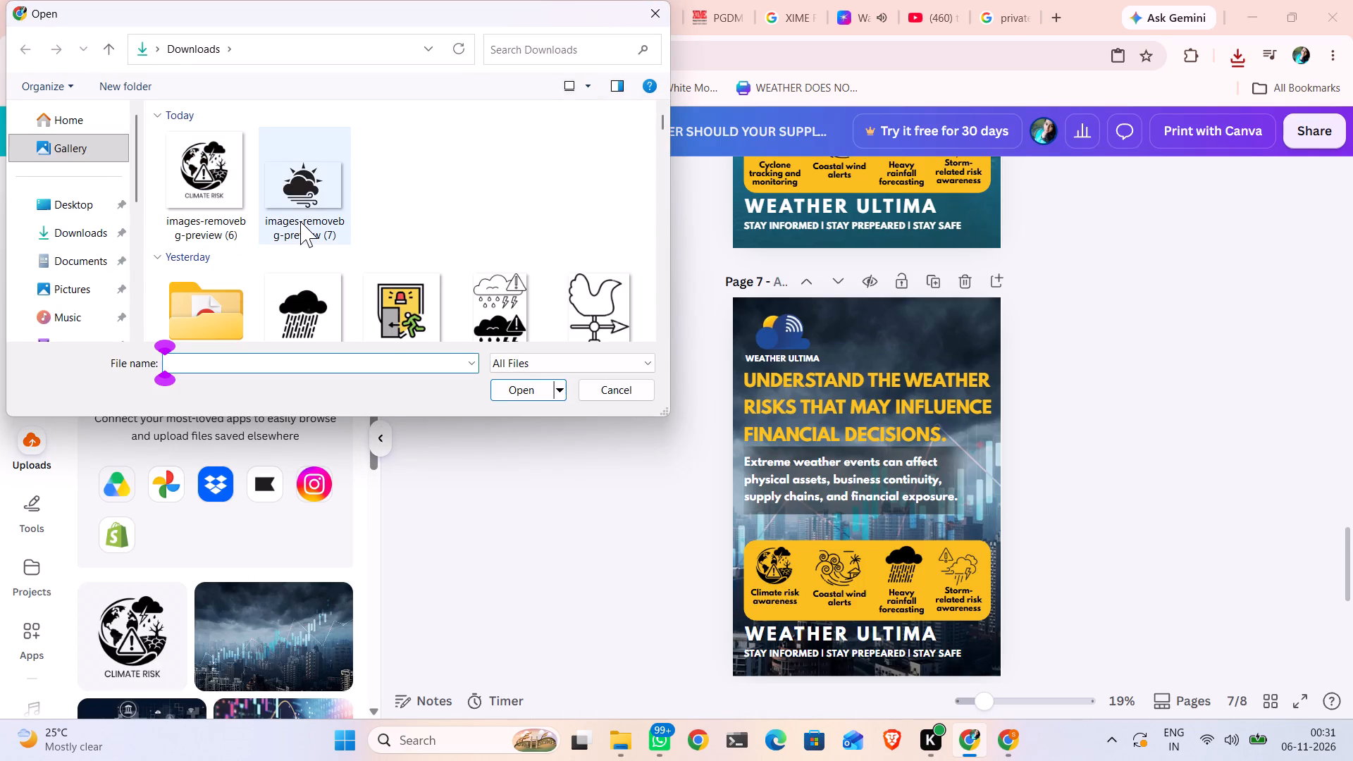
pyautogui.click(300, 221)
pyautogui.click(522, 392)
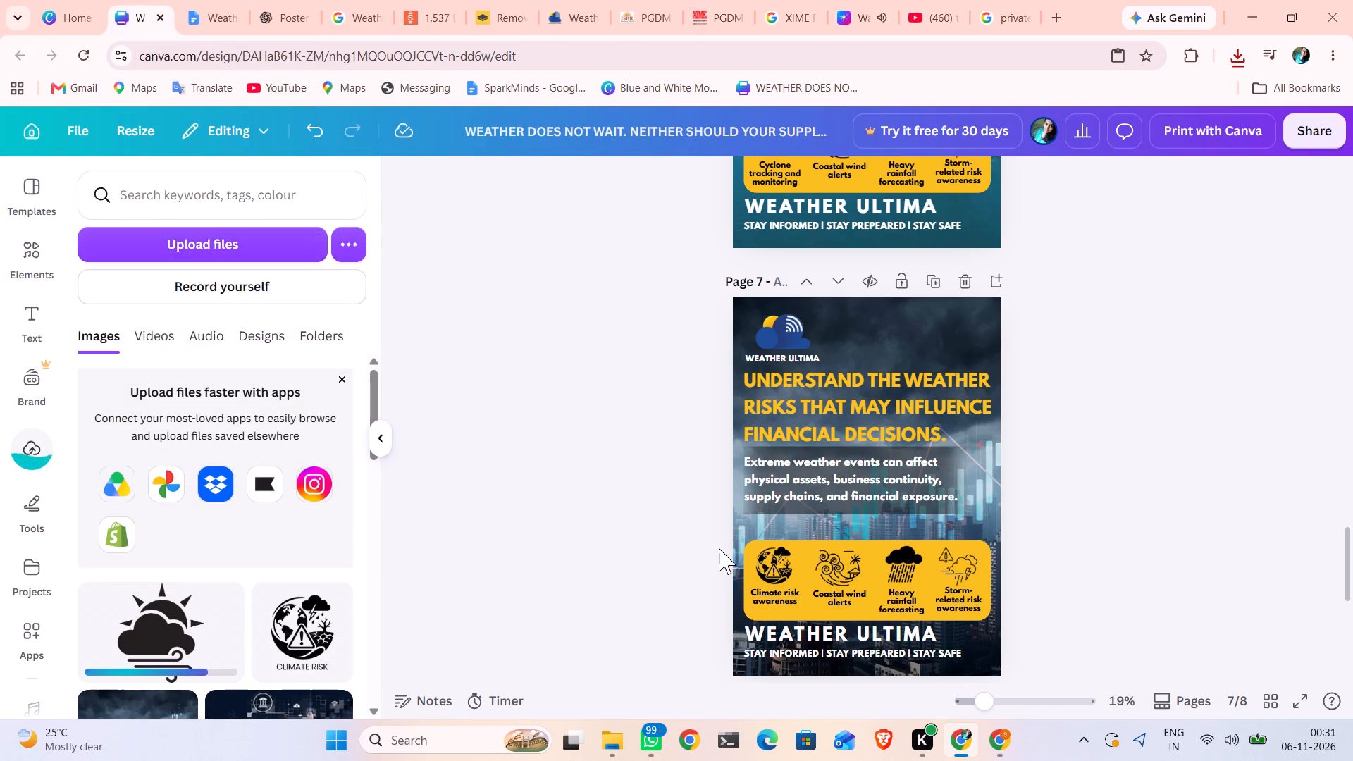
# Delete page 7's icon above "Coastal wind alerts" and add the uploaded sun, cloud and wind icon to the page.
pyautogui.click(841, 569)
pyautogui.press('BackSpace')
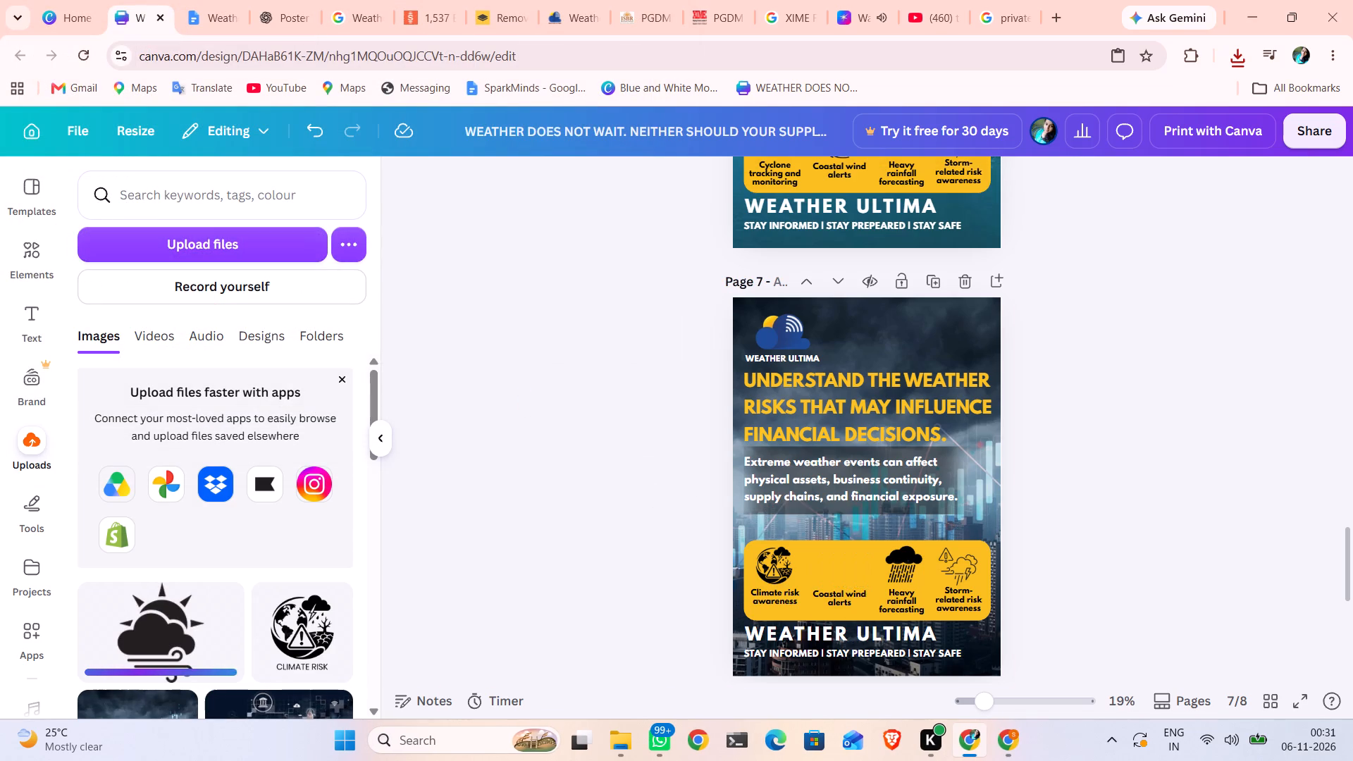
pyautogui.click(179, 633)
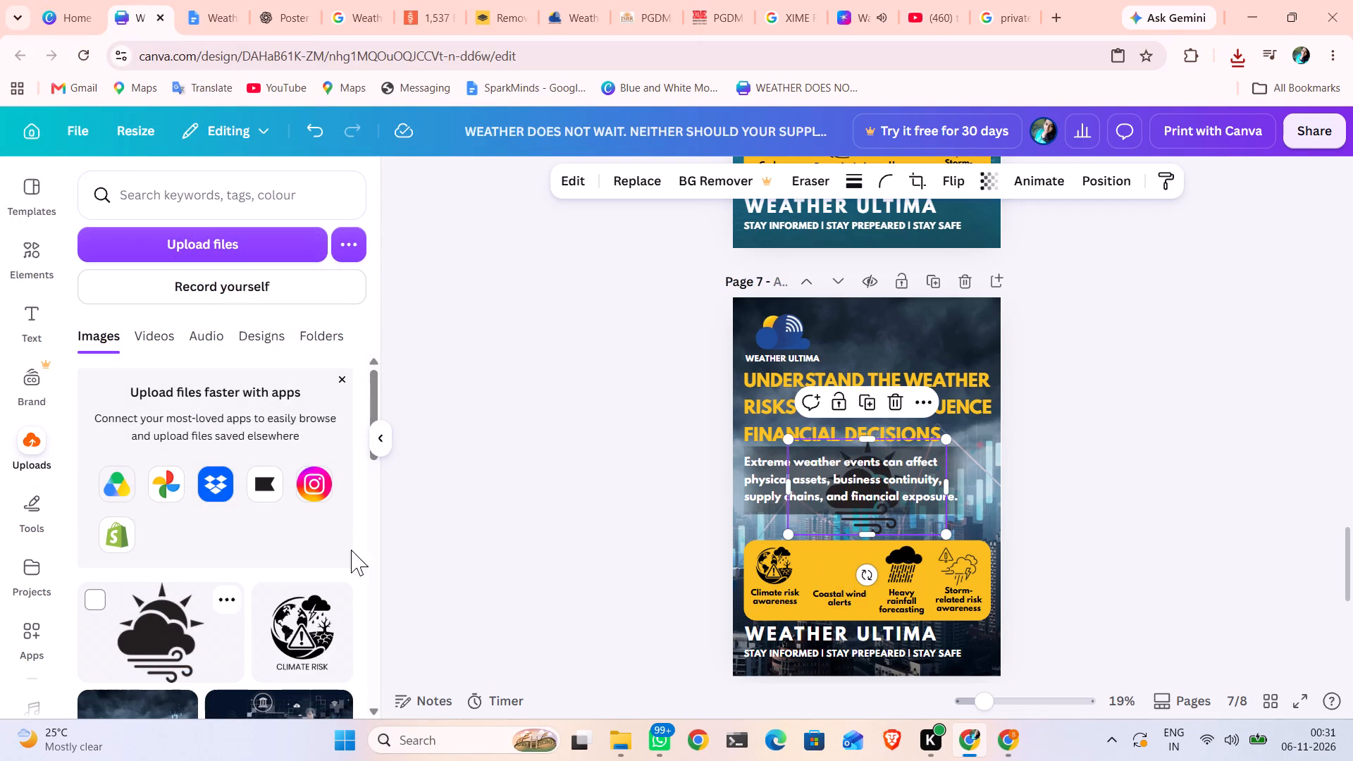
# Crop the sun-cloud icon's empty sides to about 13.9 wide, then shrink it and place it above "Coastal wind alerts".
pyautogui.moveTo(792, 487); pyautogui.dragTo(815, 487)
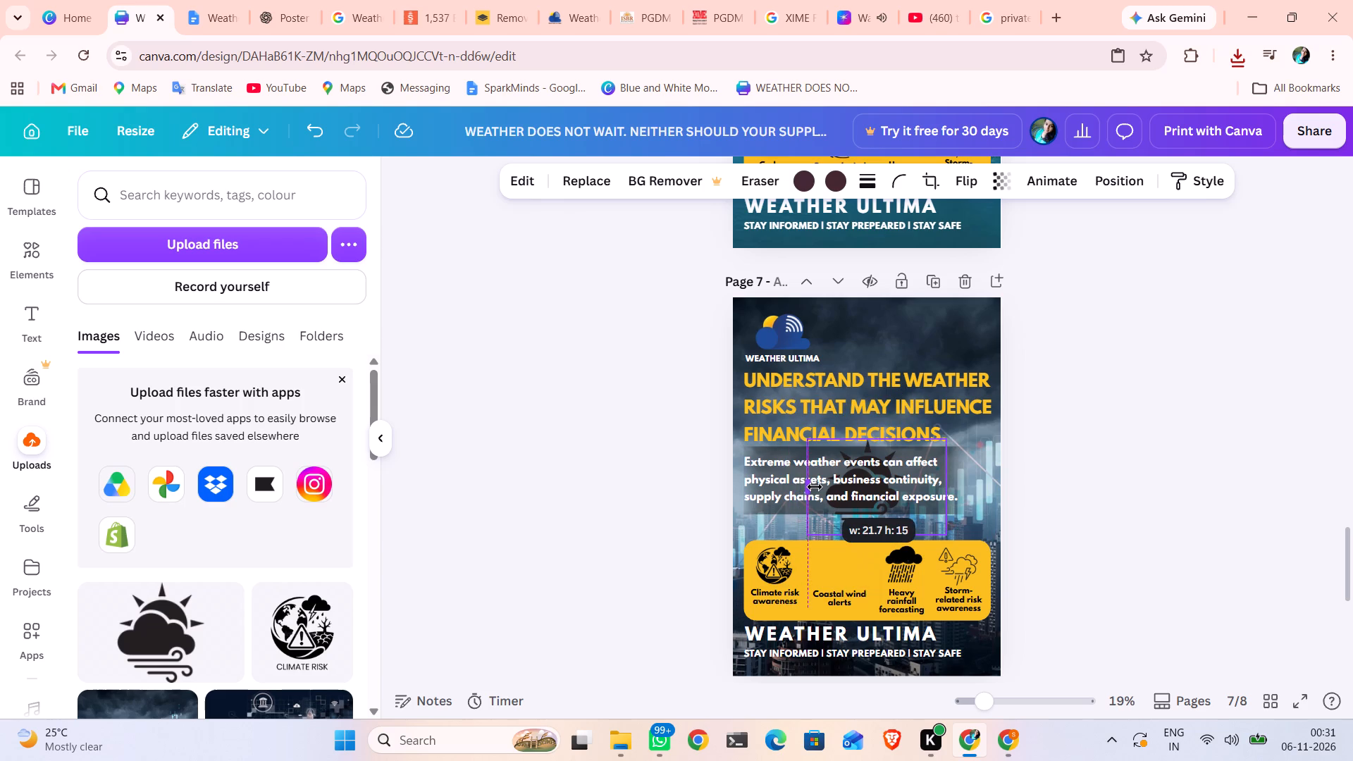
pyautogui.moveTo(815, 487); pyautogui.dragTo(821, 486)
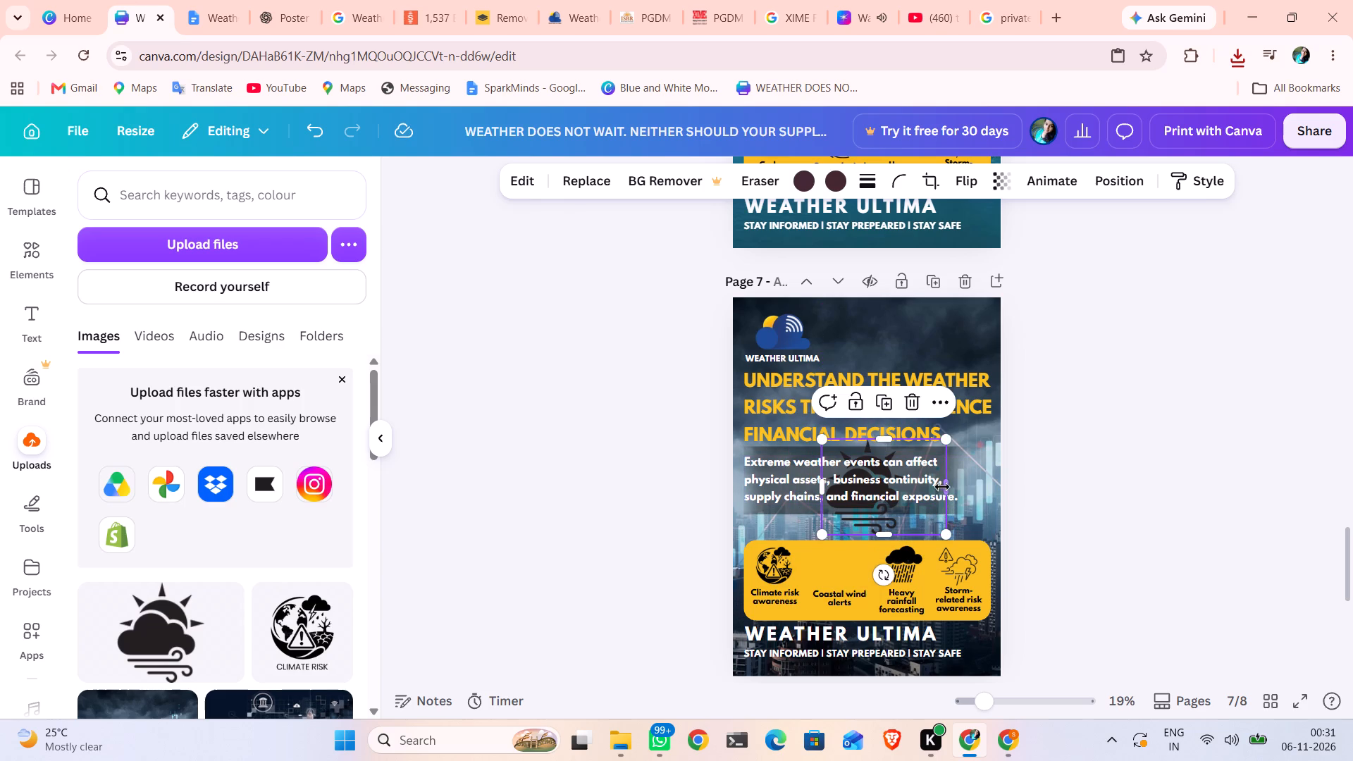
pyautogui.moveTo(945, 488); pyautogui.dragTo(913, 490)
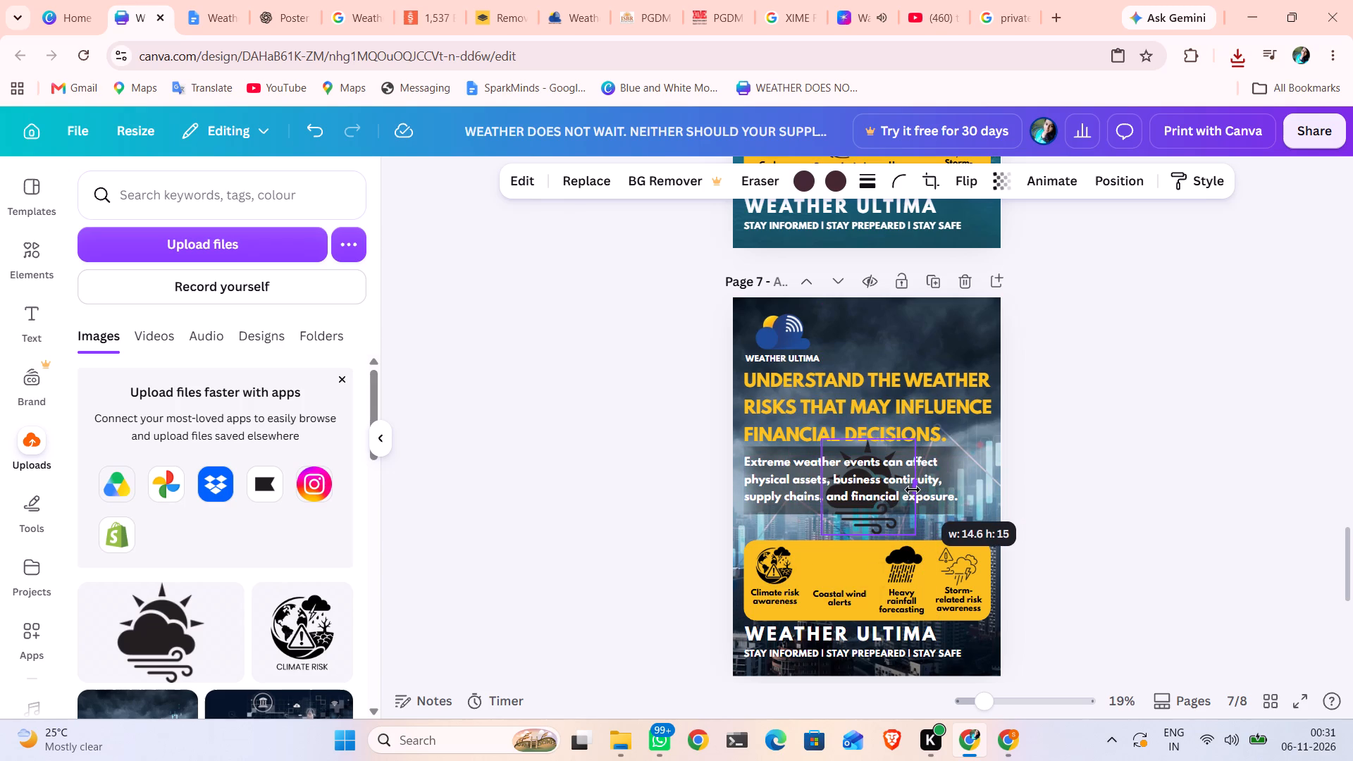
pyautogui.moveTo(913, 490); pyautogui.dragTo(909, 490)
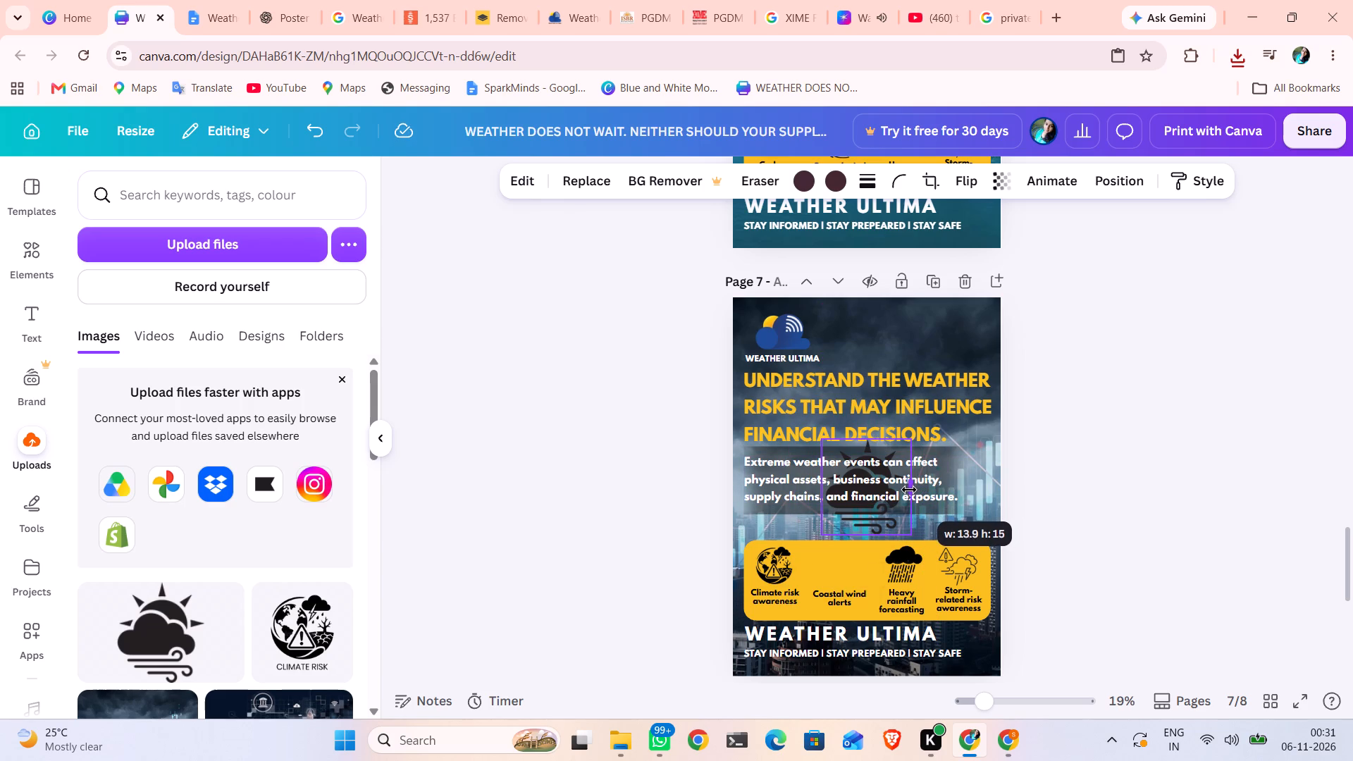
pyautogui.moveTo(909, 490); pyautogui.dragTo(909, 489)
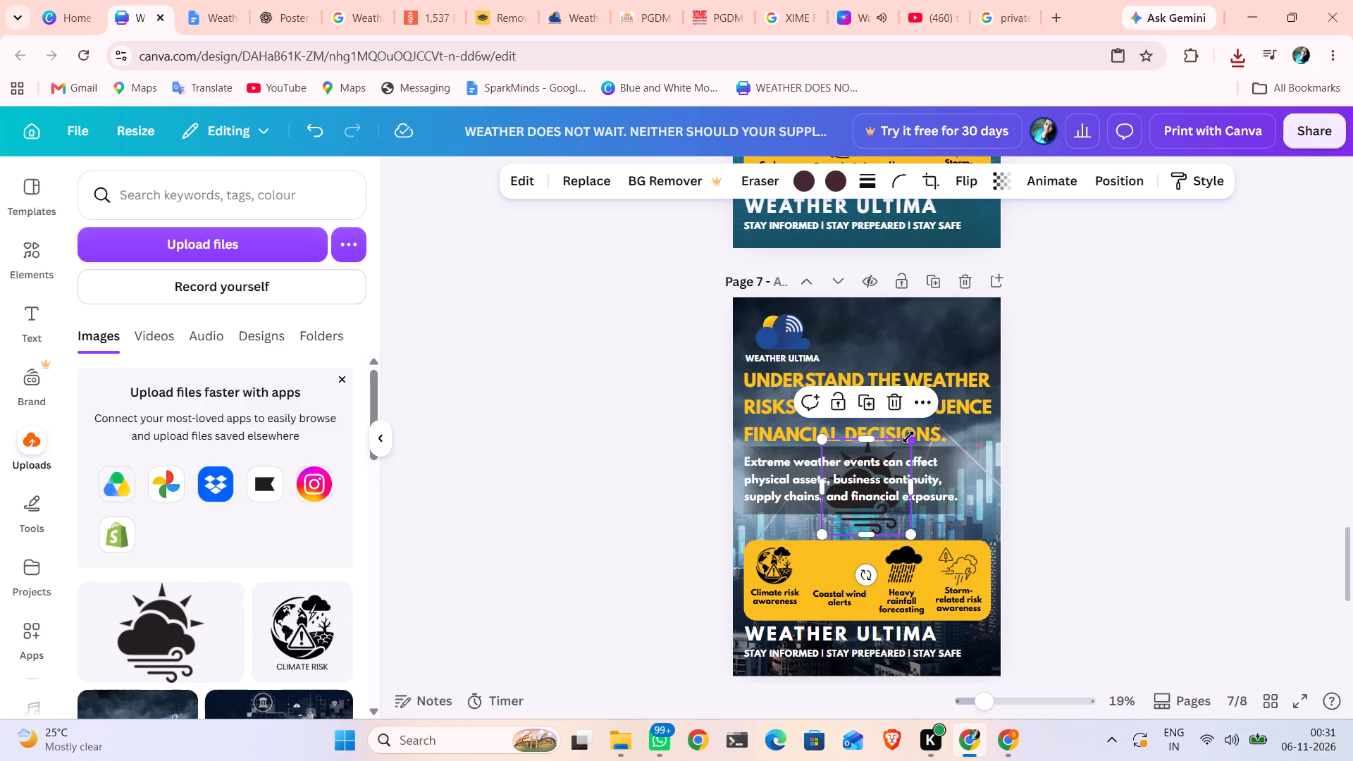
pyautogui.moveTo(908, 437); pyautogui.dragTo(886, 502)
pyautogui.moveTo(858, 576); pyautogui.dragTo(853, 629)
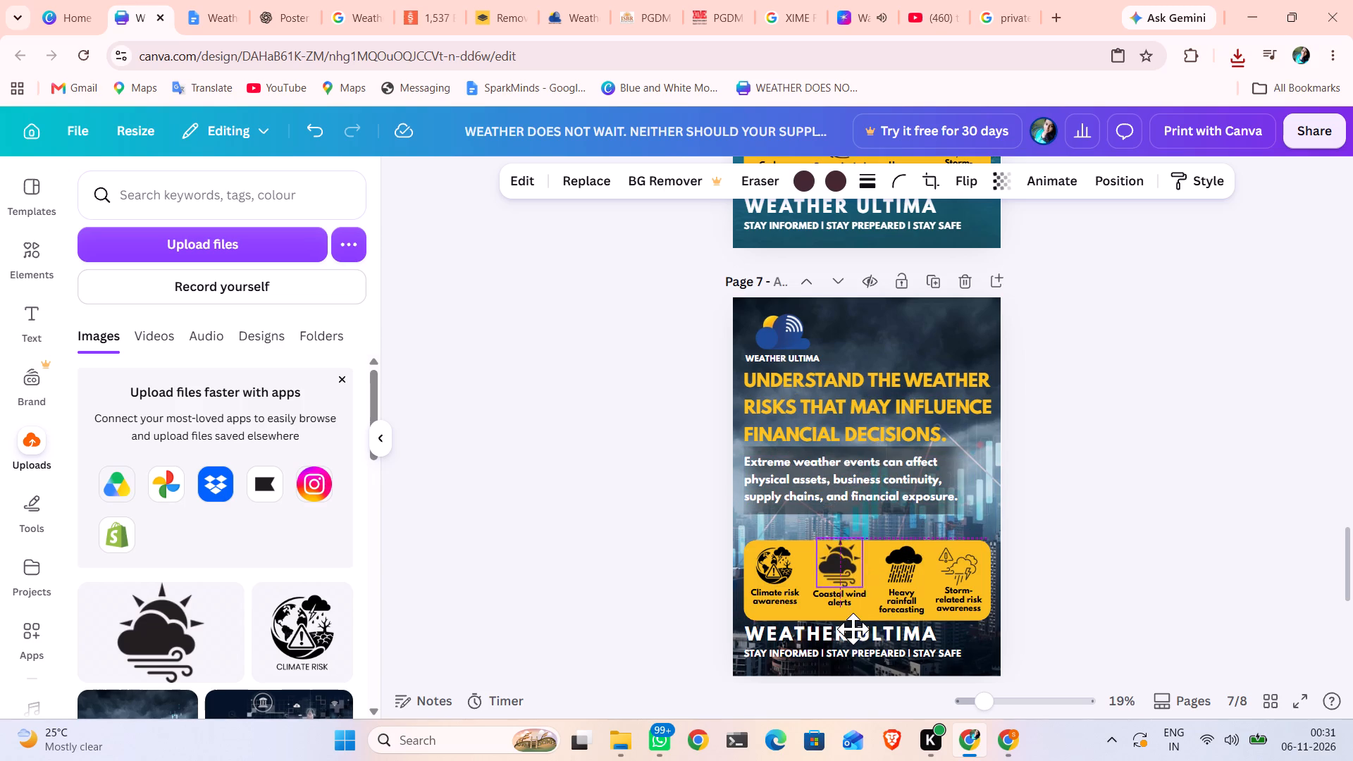
pyautogui.moveTo(853, 629); pyautogui.dragTo(853, 633)
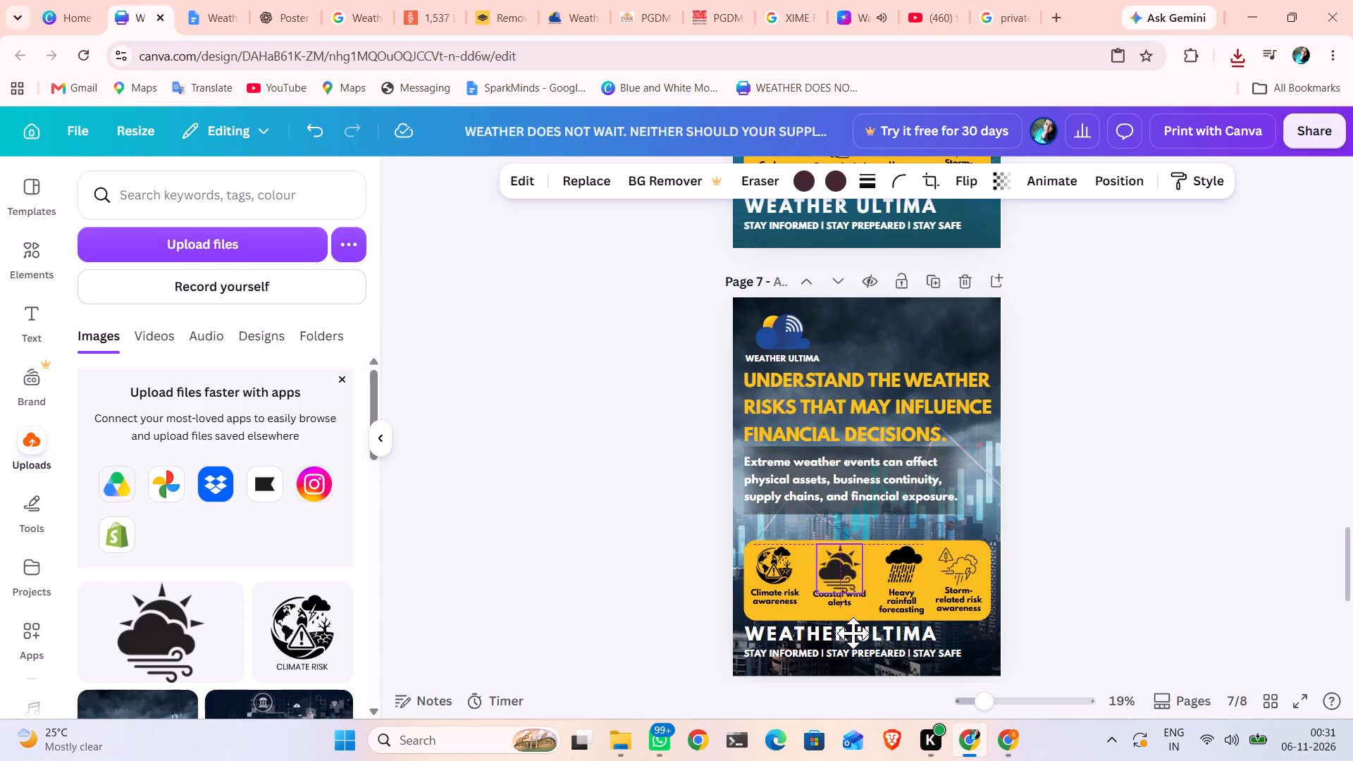
pyautogui.moveTo(853, 633); pyautogui.dragTo(851, 633)
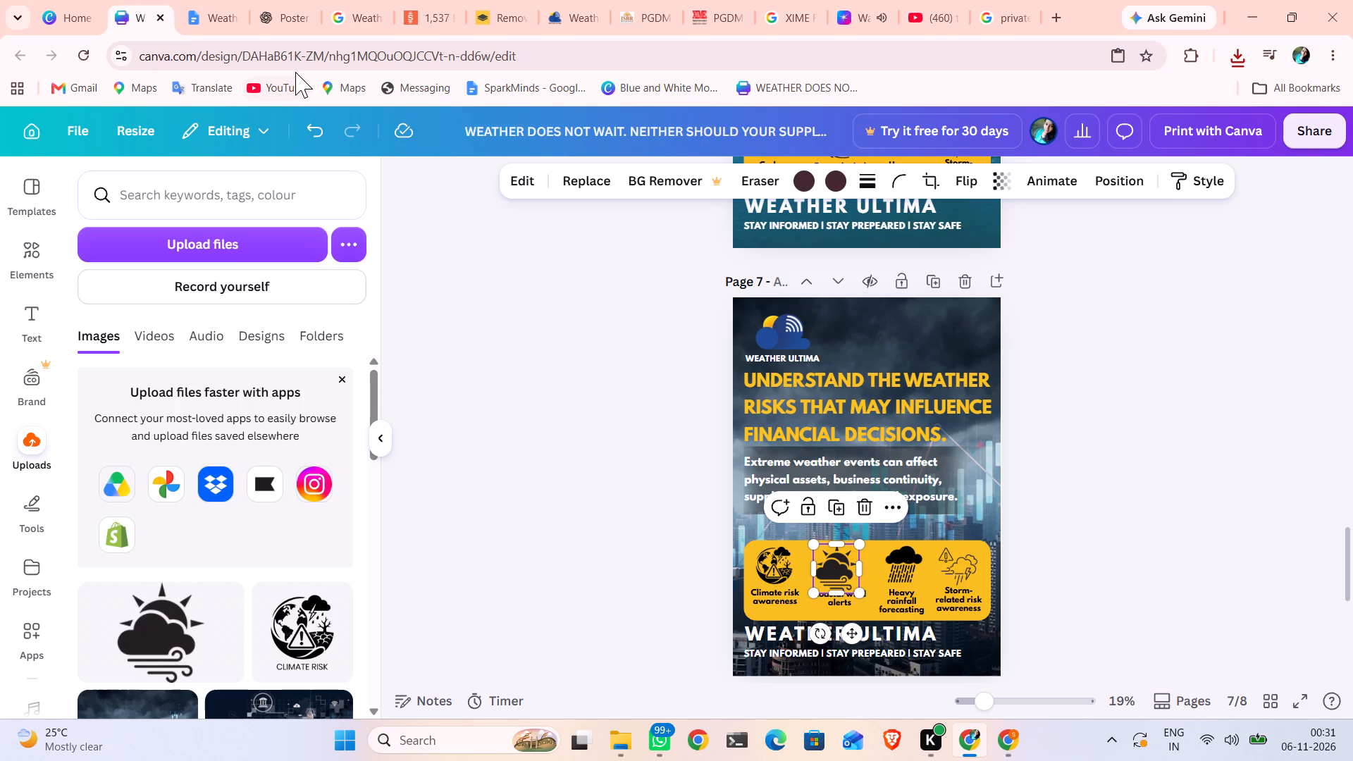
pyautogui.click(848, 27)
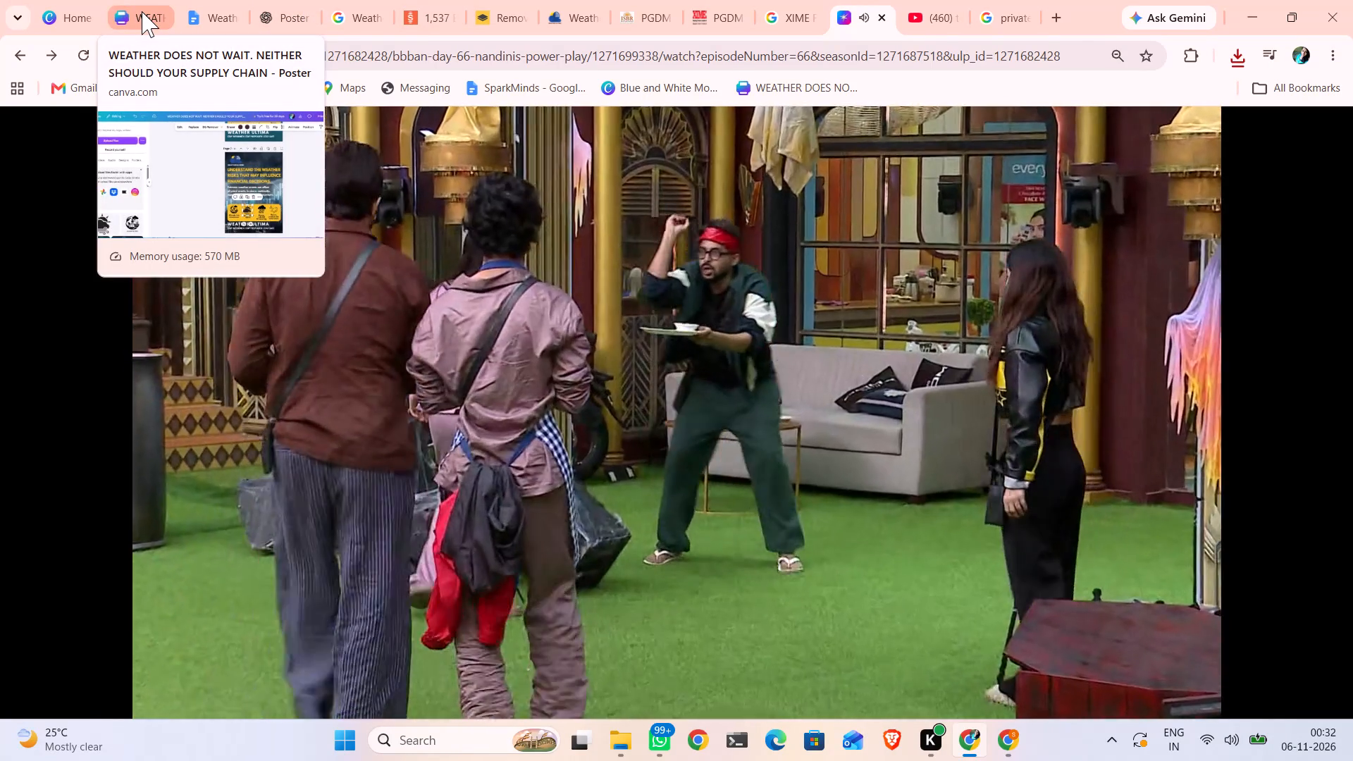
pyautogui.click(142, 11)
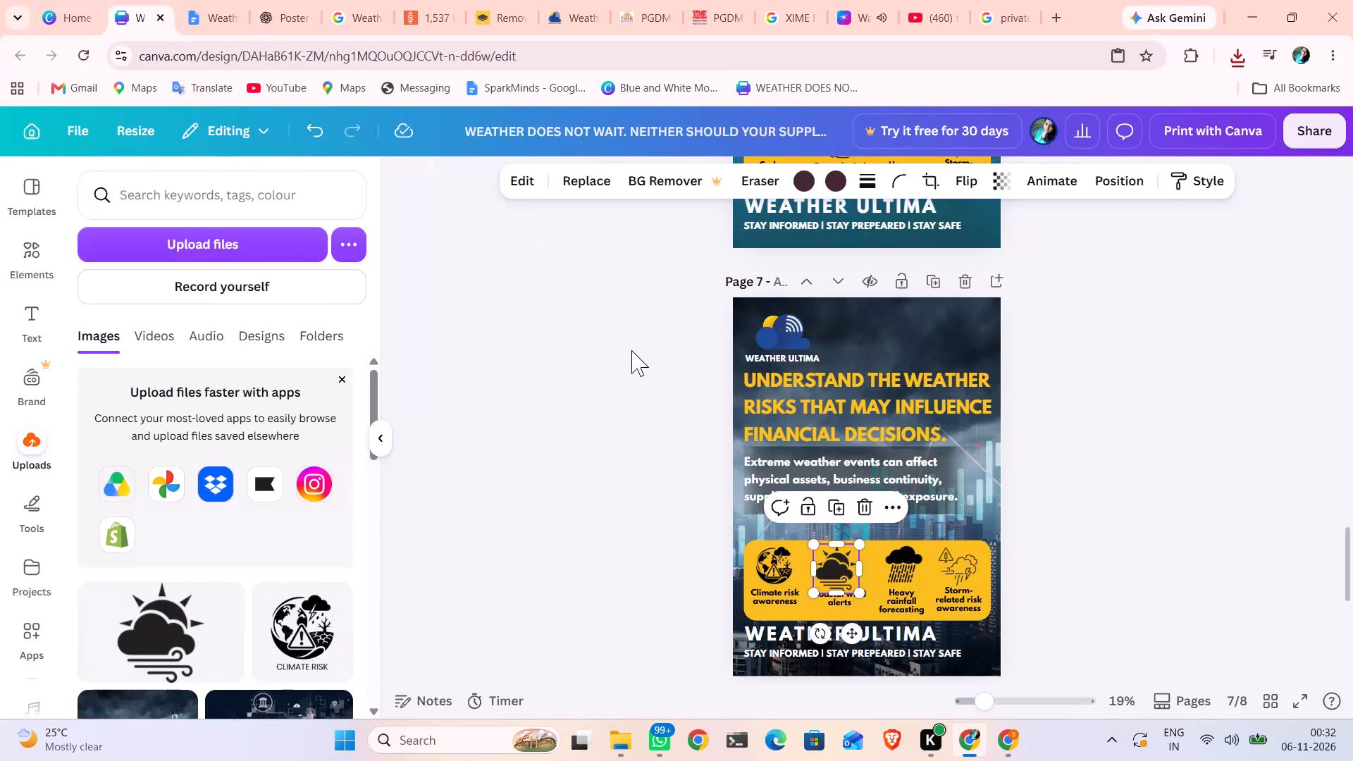
# Nudge the "Coastal wind alerts" label on page 7 down and slightly left so it sits beneath the sun-cloud icon.
pyautogui.click(567, 544)
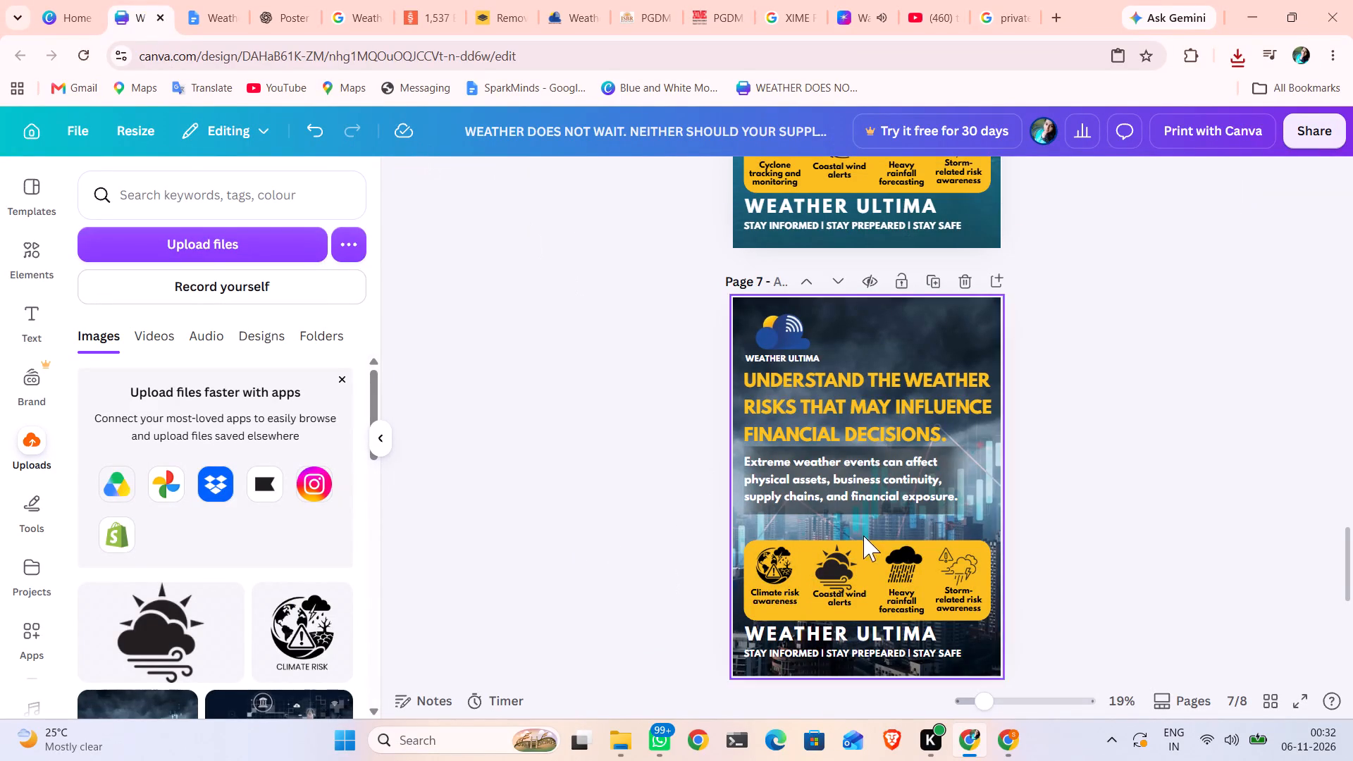
pyautogui.click(840, 599)
pyautogui.press('Down')
pyautogui.press('Down')
pyautogui.press('Down')
pyautogui.press('Down')
pyautogui.press('Down')
pyautogui.press('Down')
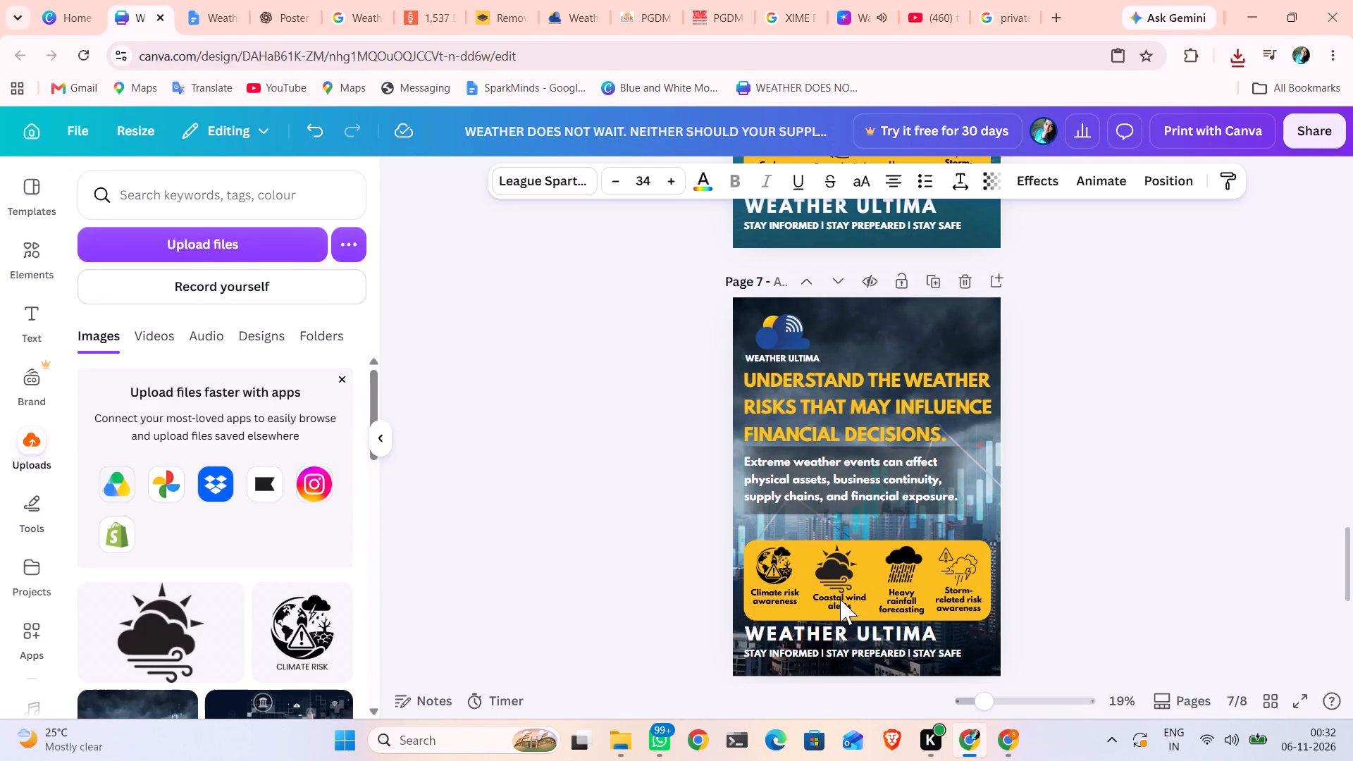
pyautogui.press('Down')
pyautogui.press('Down')
pyautogui.press('Down')
pyautogui.press('Left')
pyautogui.press('Left')
pyautogui.press('Left')
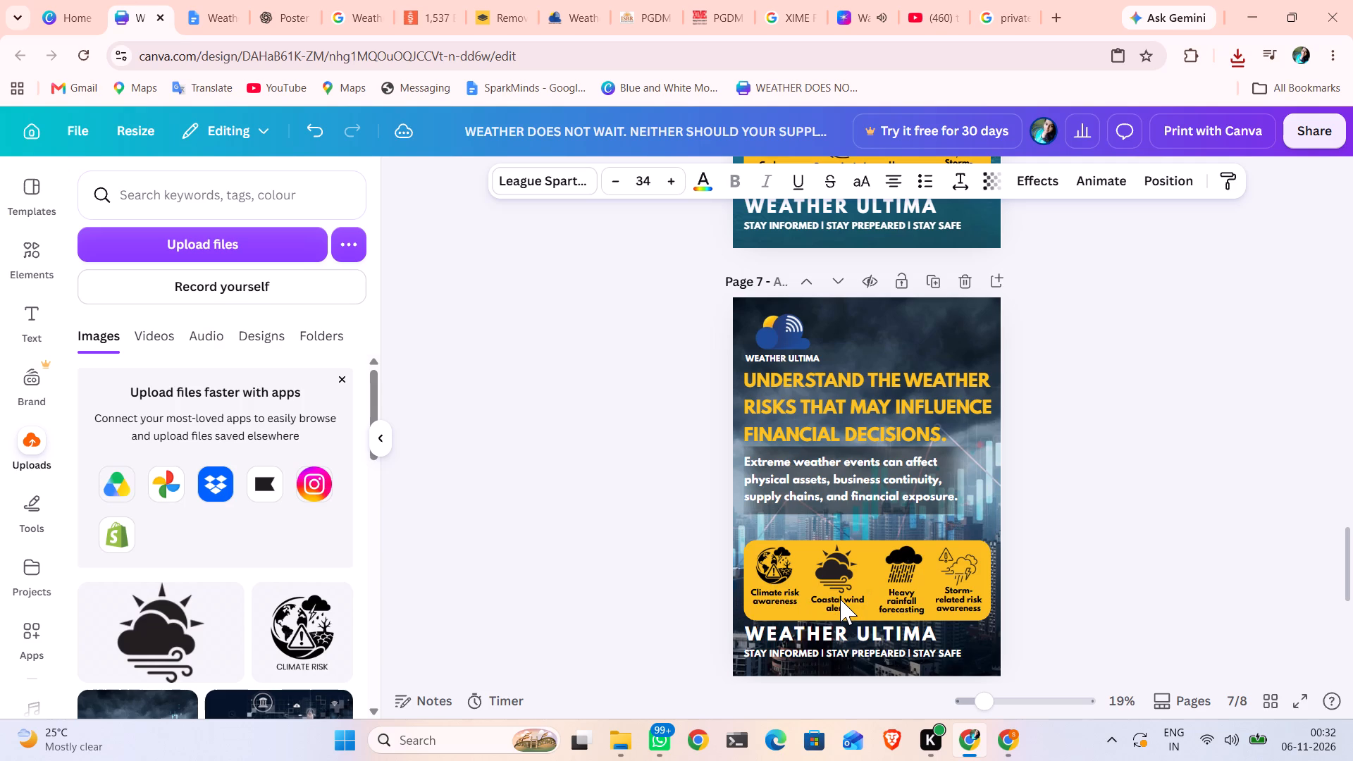
# Nudge the "Climate risk awareness" label down to align it with the "Coastal wind alerts" label.
pyautogui.click(793, 600)
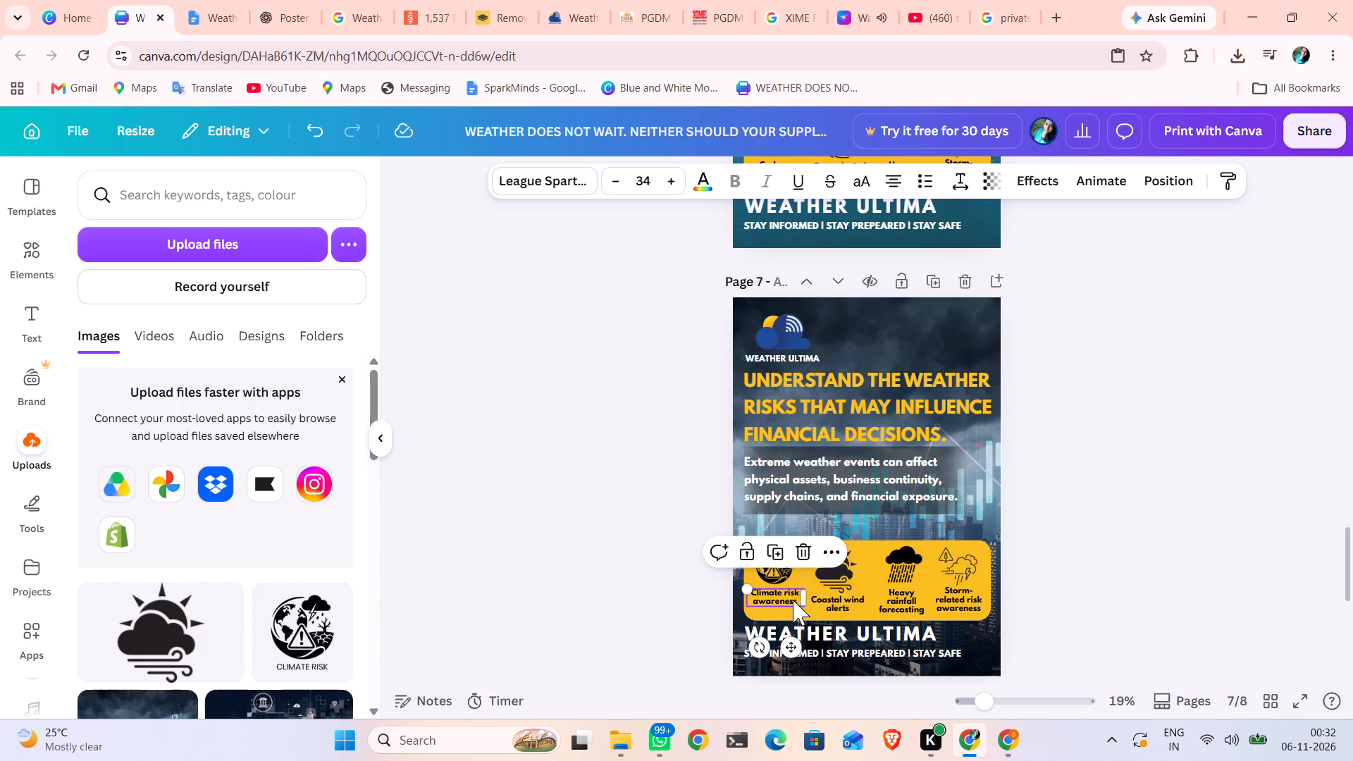
pyautogui.press('Down')
pyautogui.press('Down')
pyautogui.press('Down')
pyautogui.press('Down')
pyautogui.press('Down')
pyautogui.press('Down')
pyautogui.press('Down')
pyautogui.press('Down')
pyautogui.press('Down')
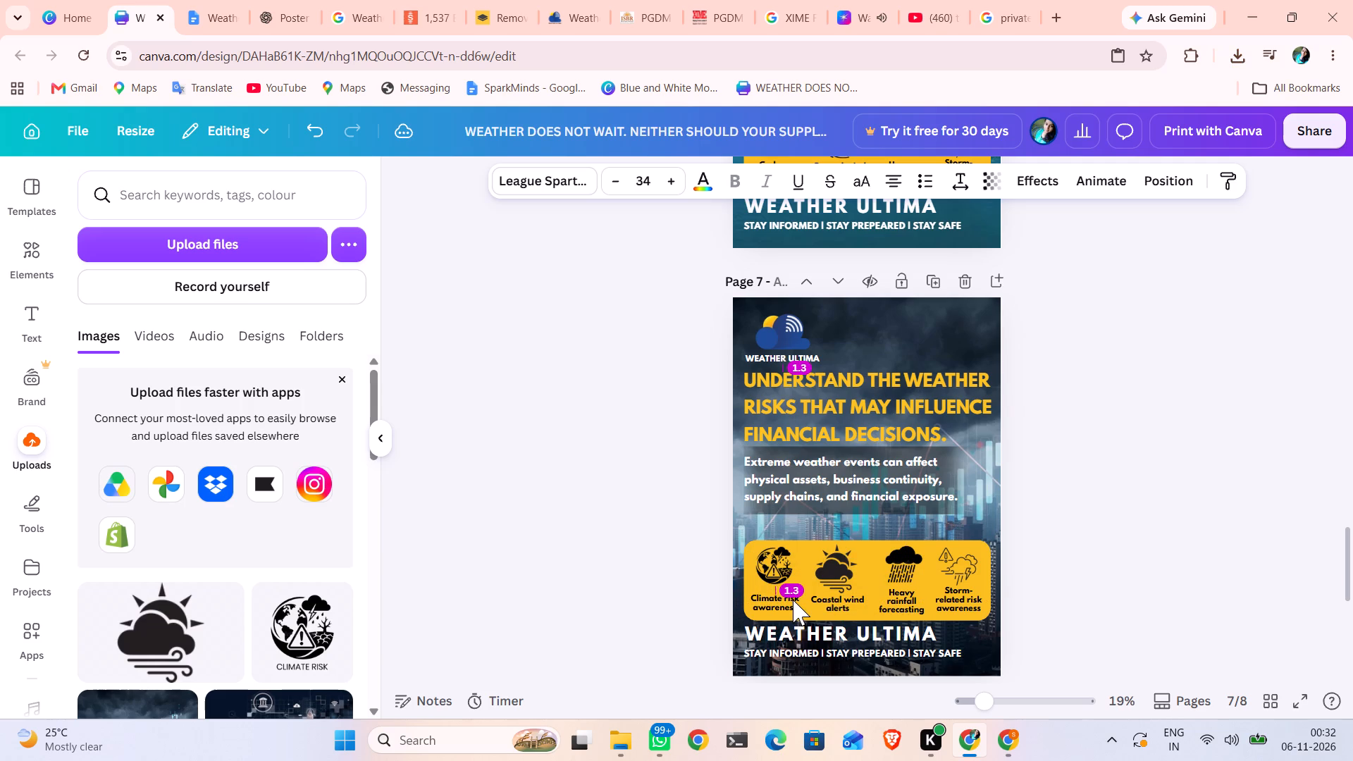
pyautogui.press('Up')
pyautogui.press('Down')
pyautogui.press('Down')
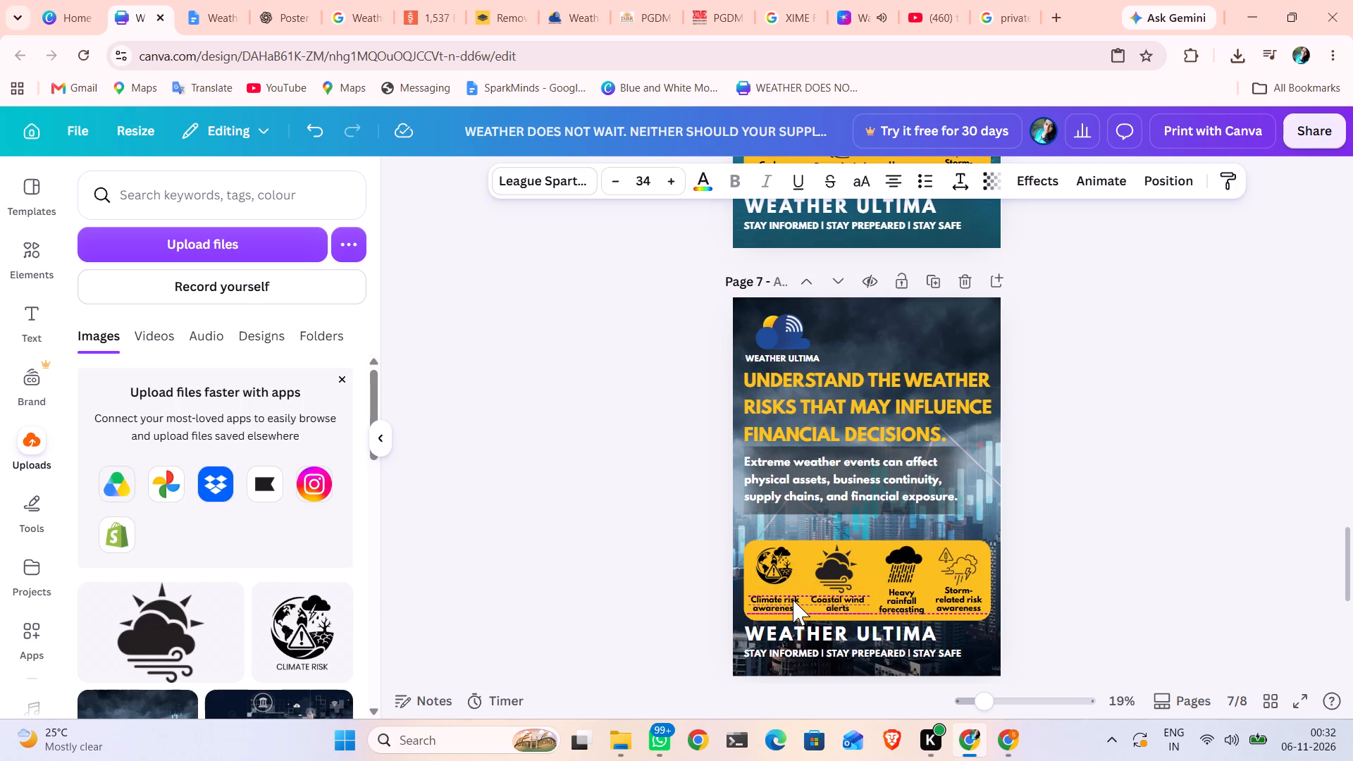
pyautogui.click(646, 545)
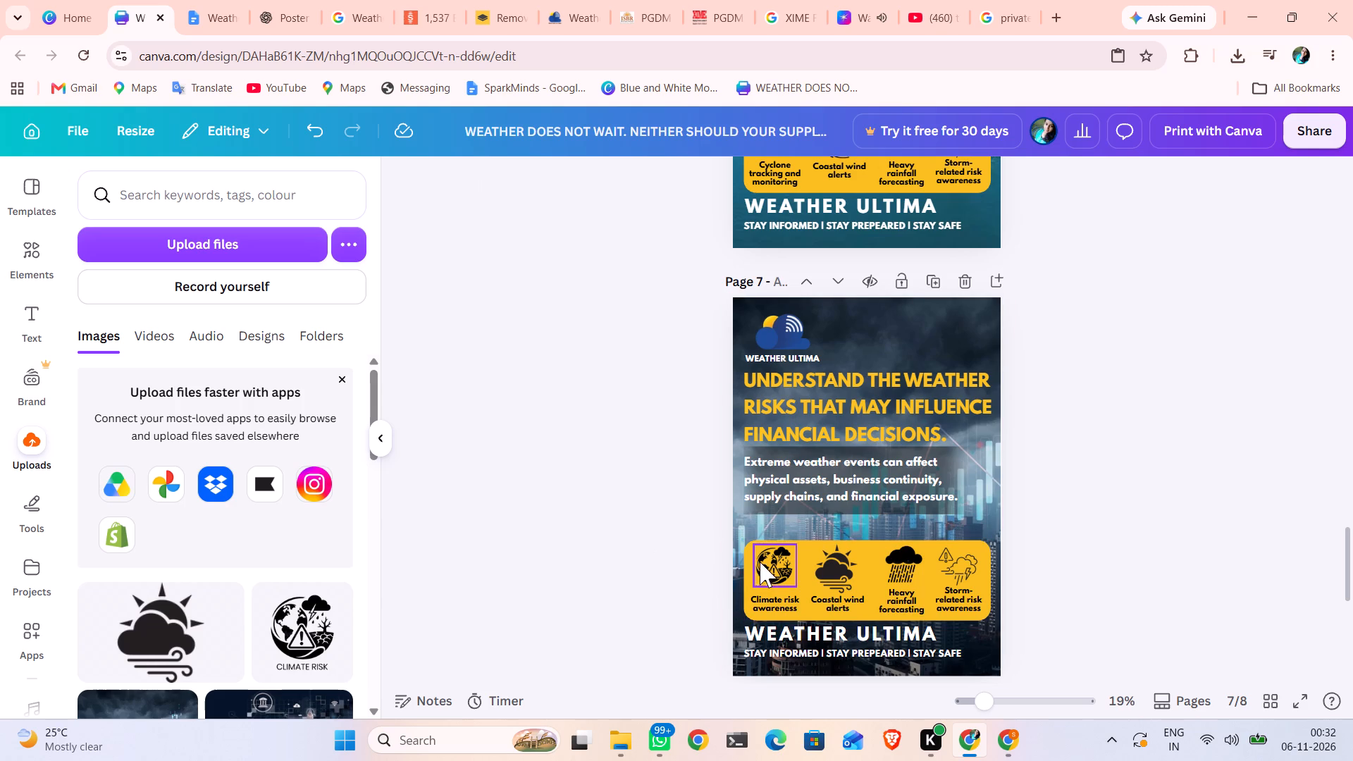
# Enlarge the climate risk icon slightly and nudge it left and down to sit centred above its label.
pyautogui.click(765, 567)
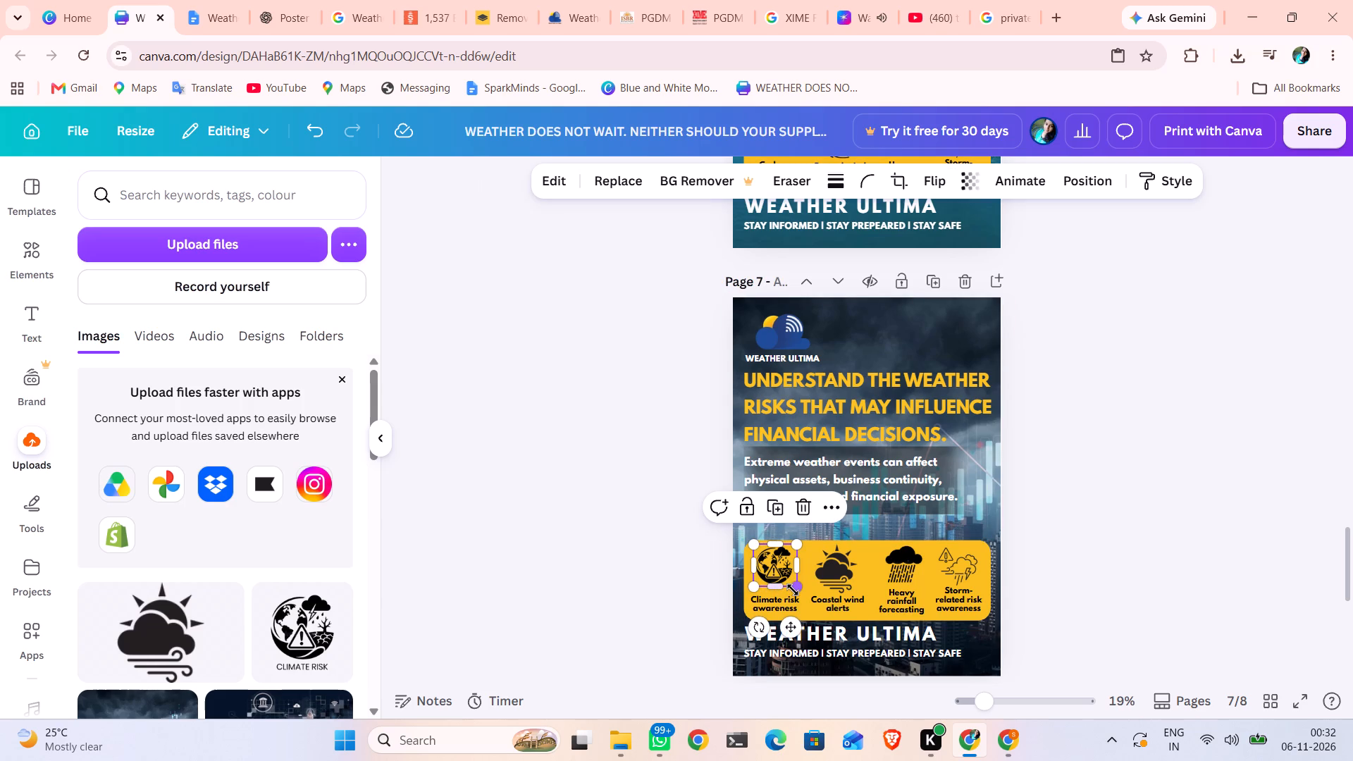
pyautogui.moveTo(793, 588); pyautogui.dragTo(793, 595)
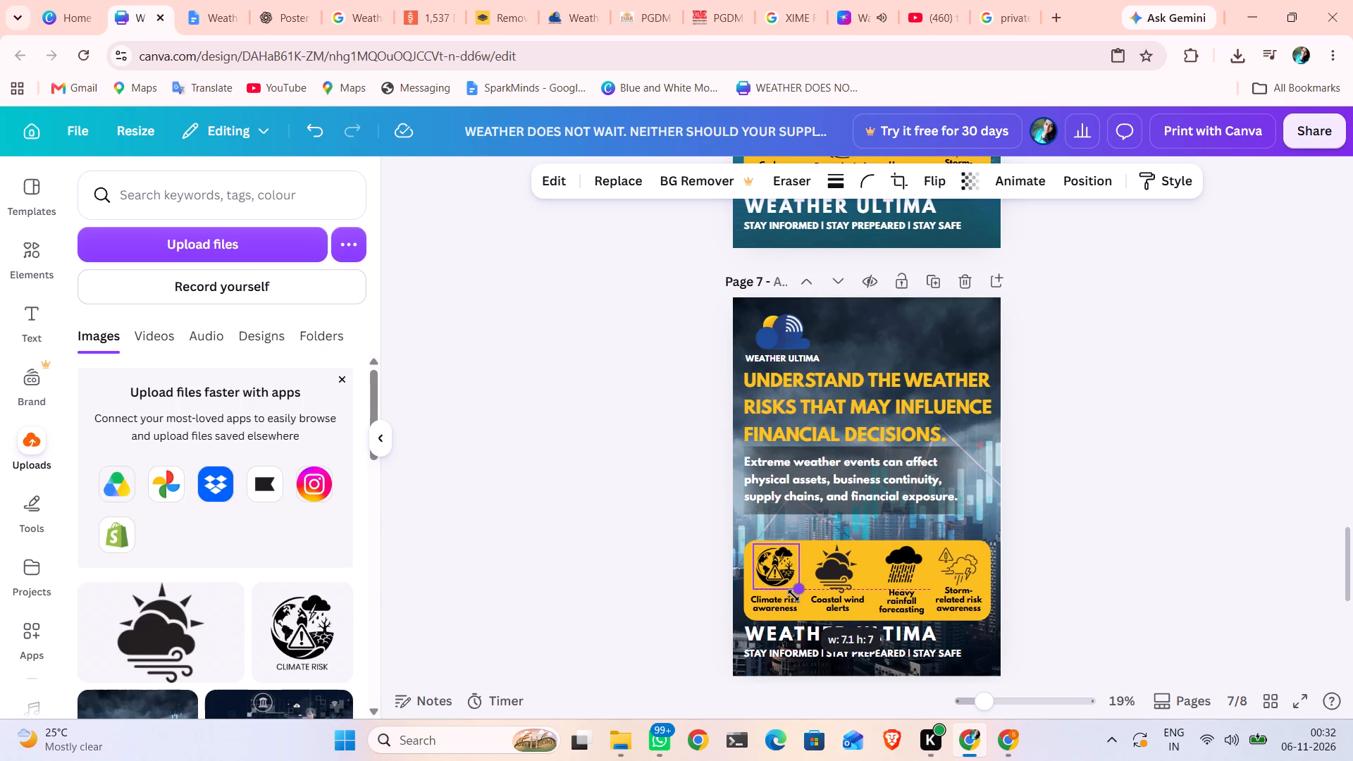
pyautogui.moveTo(793, 595); pyautogui.dragTo(793, 598)
pyautogui.click(648, 586)
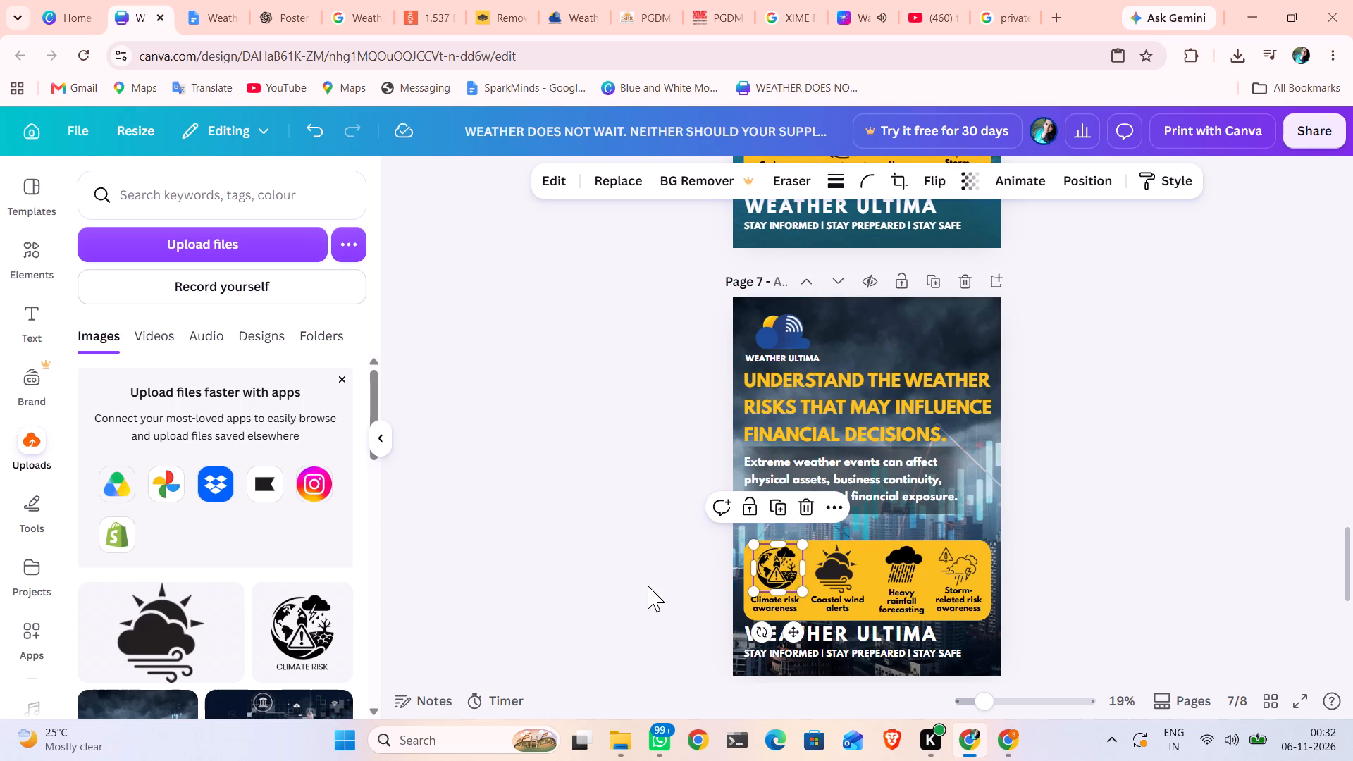
pyautogui.click(774, 570)
pyautogui.press('Left')
pyautogui.press('Left')
pyautogui.press('Down')
pyautogui.press('Down')
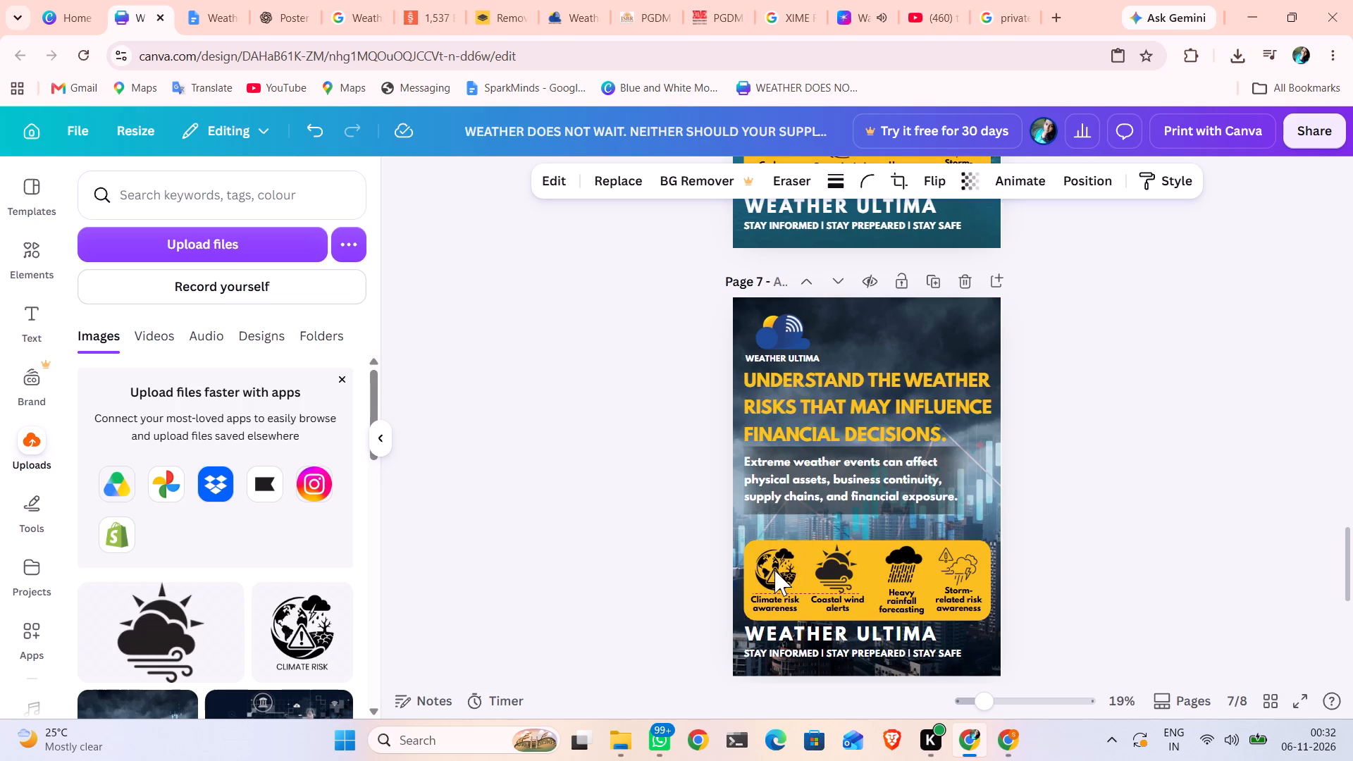
pyautogui.press('Up')
pyautogui.click(507, 522)
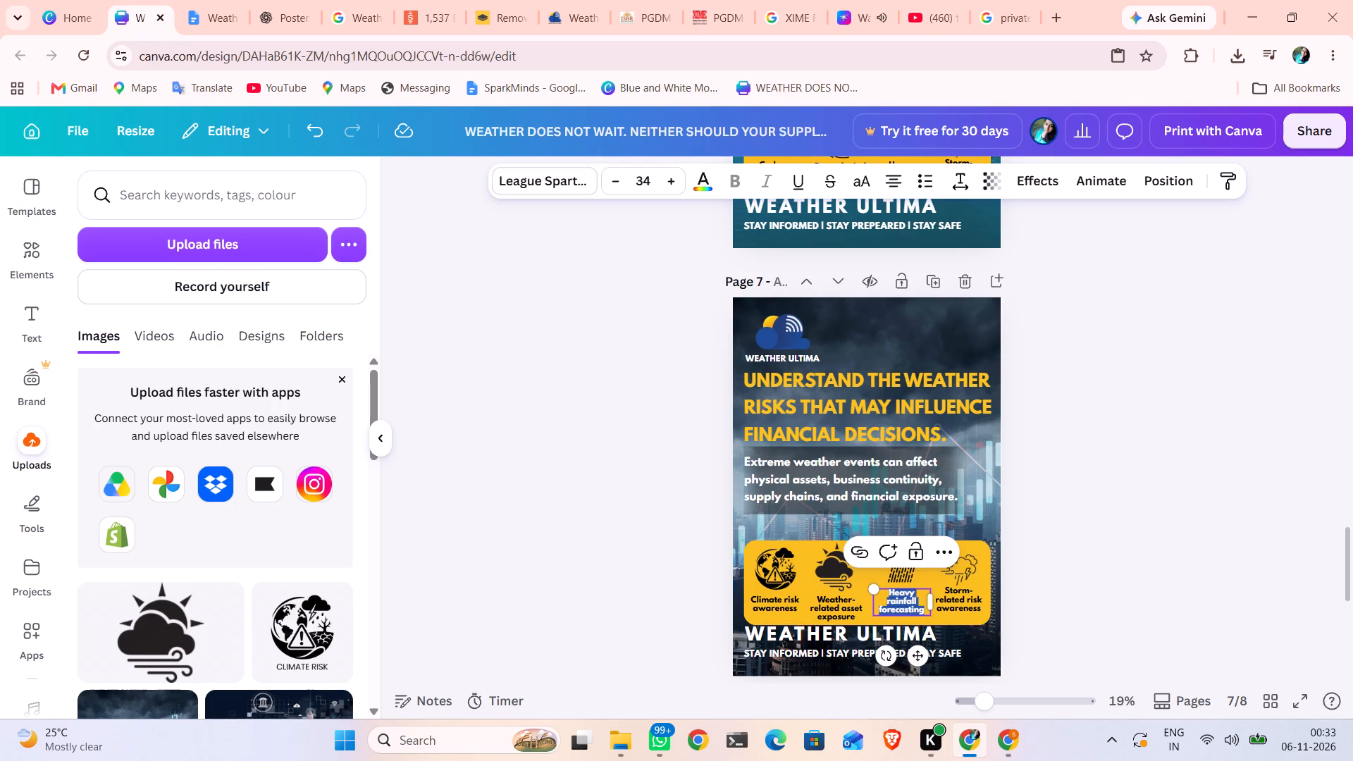
pyautogui.hotkey('ctrl', 'v')
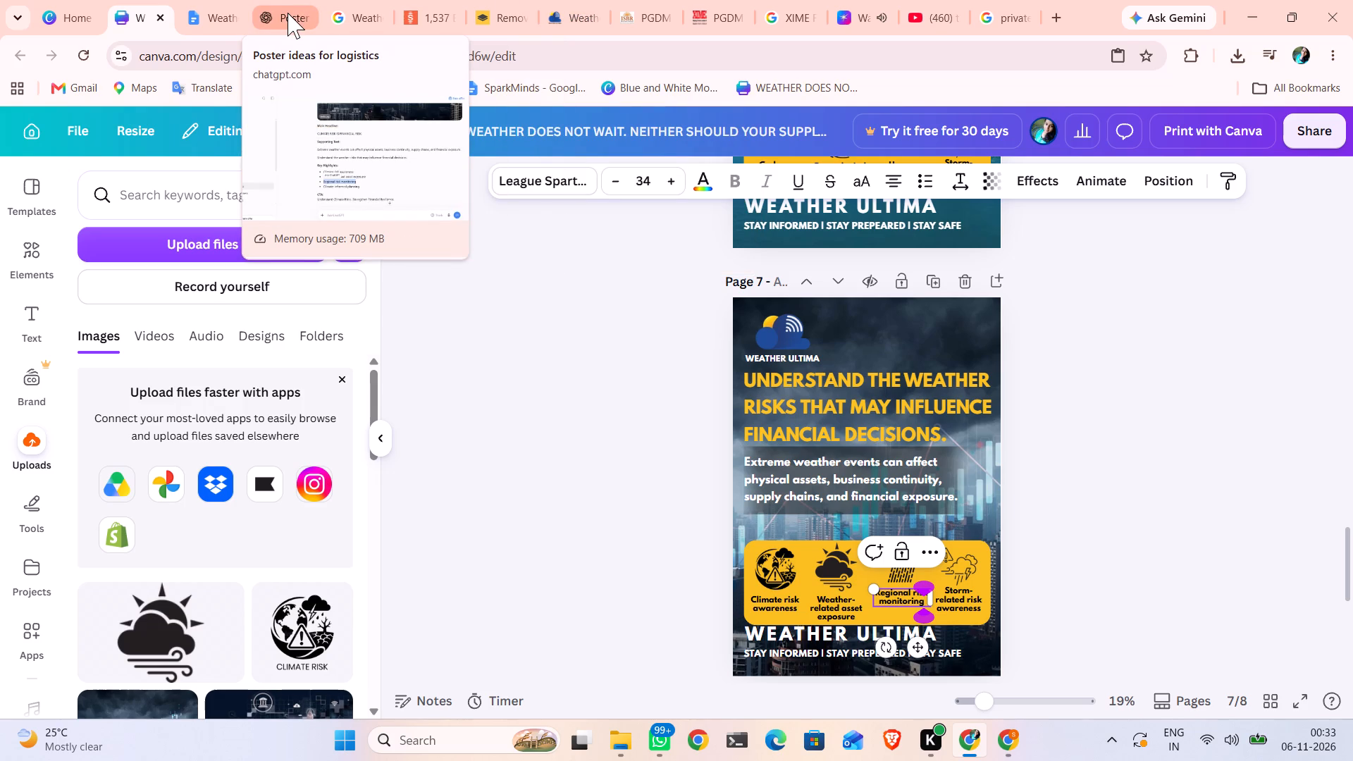
# Search Google Images for "Regional risk monitoring black outline symbol" and look through the icons for a suitable one.
pyautogui.click(356, 13)
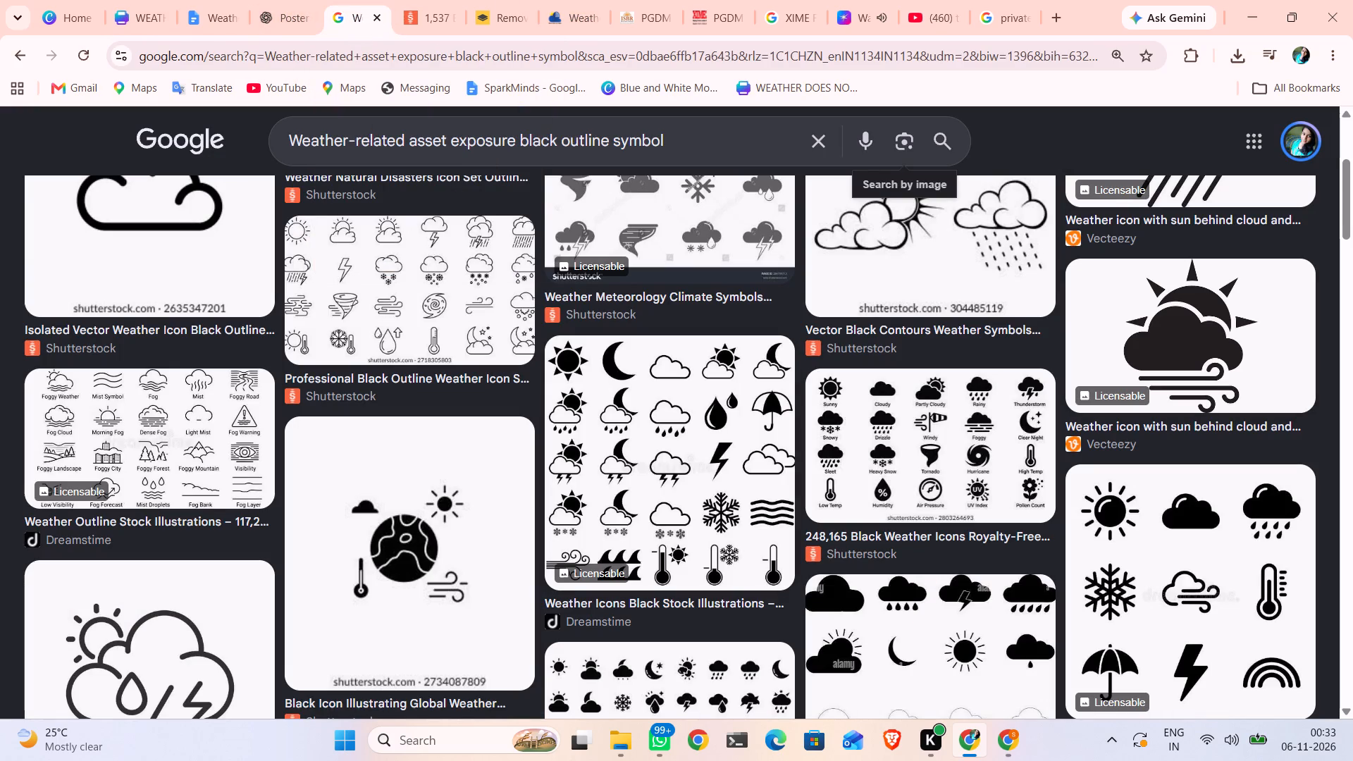
pyautogui.moveTo(517, 140); pyautogui.dragTo(155, 147)
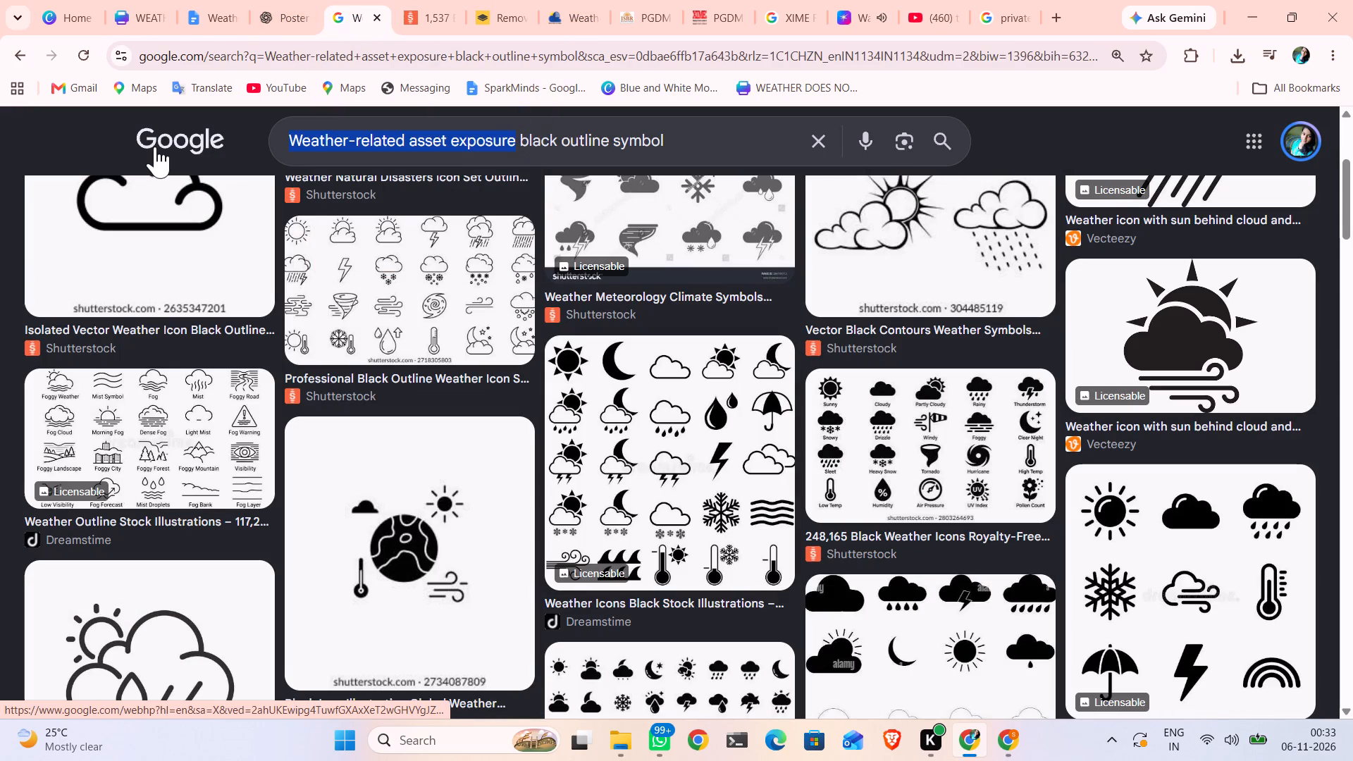
pyautogui.hotkey('ctrl', 'v')
pyautogui.press('Return')
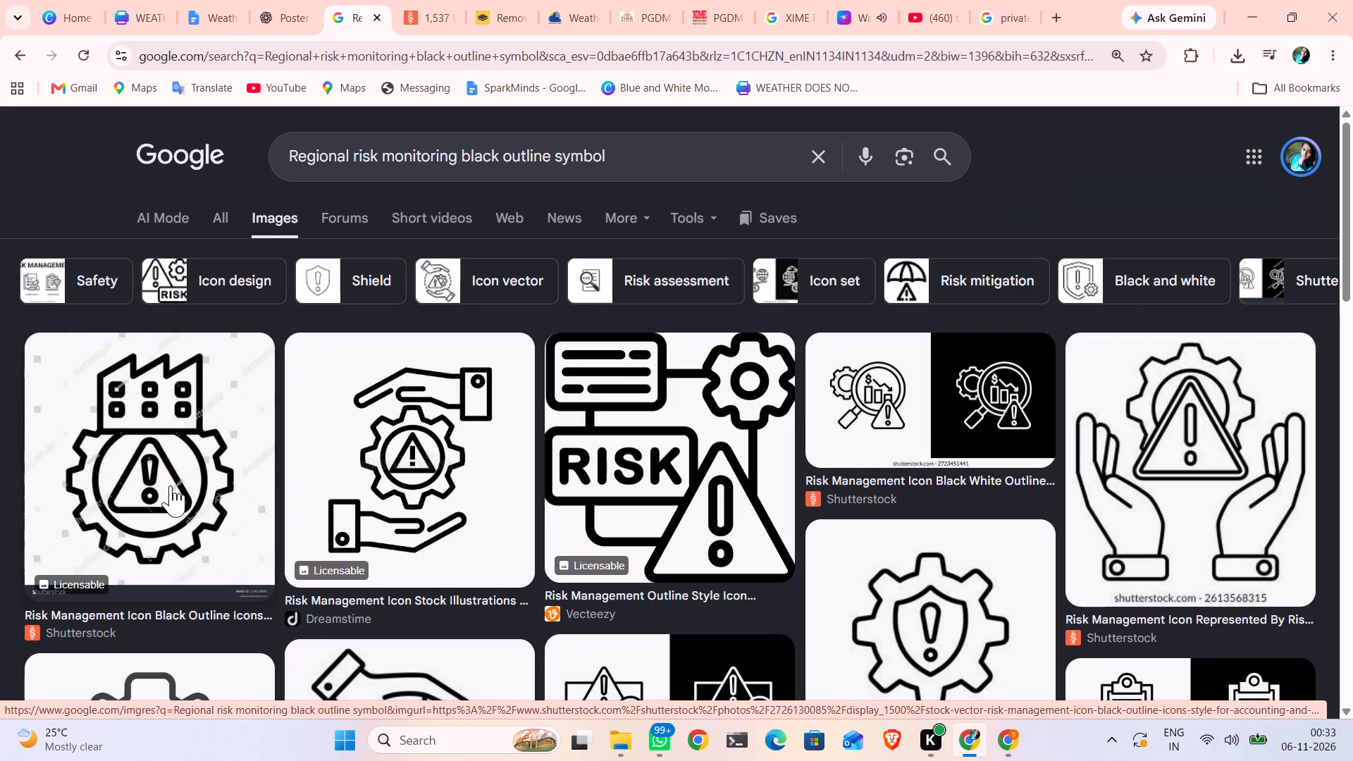
pyautogui.hscroll(1, 171, 485)
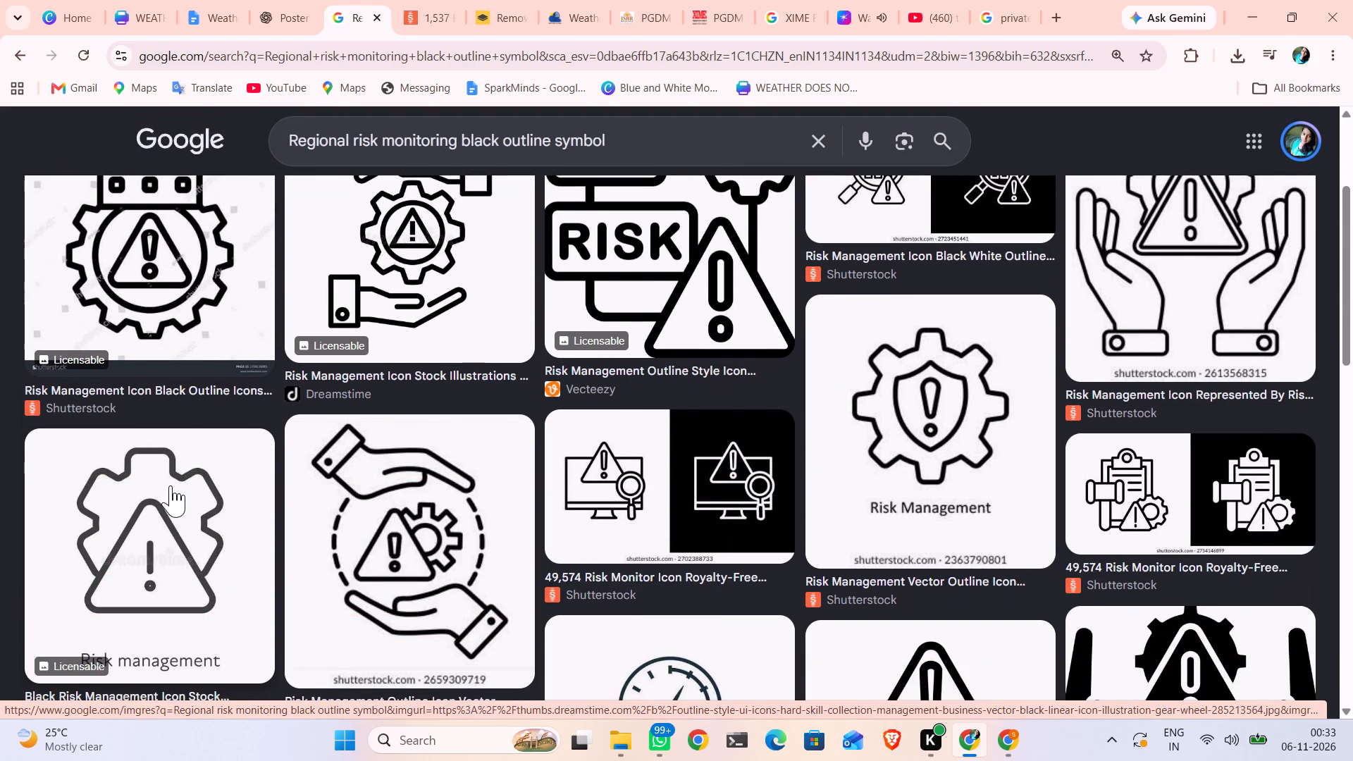
pyautogui.hscroll(1, 171, 485)
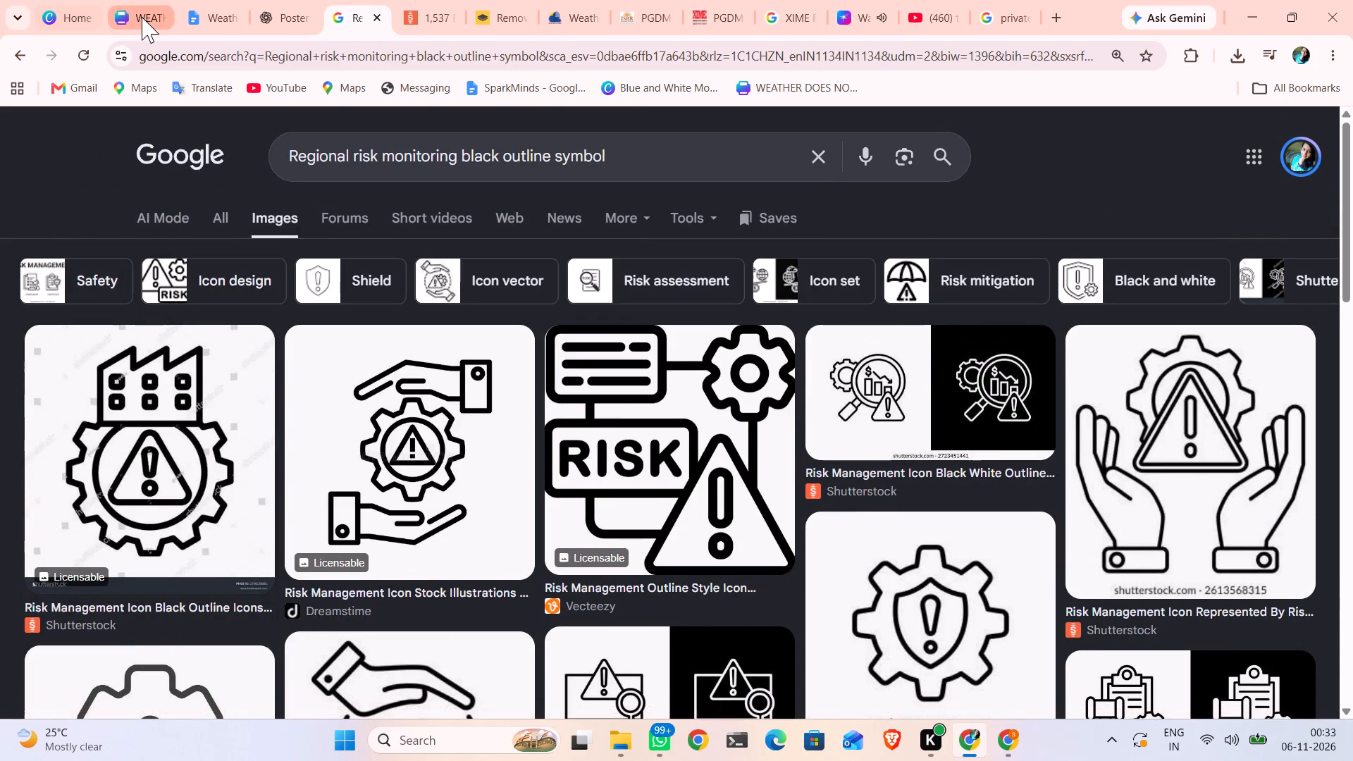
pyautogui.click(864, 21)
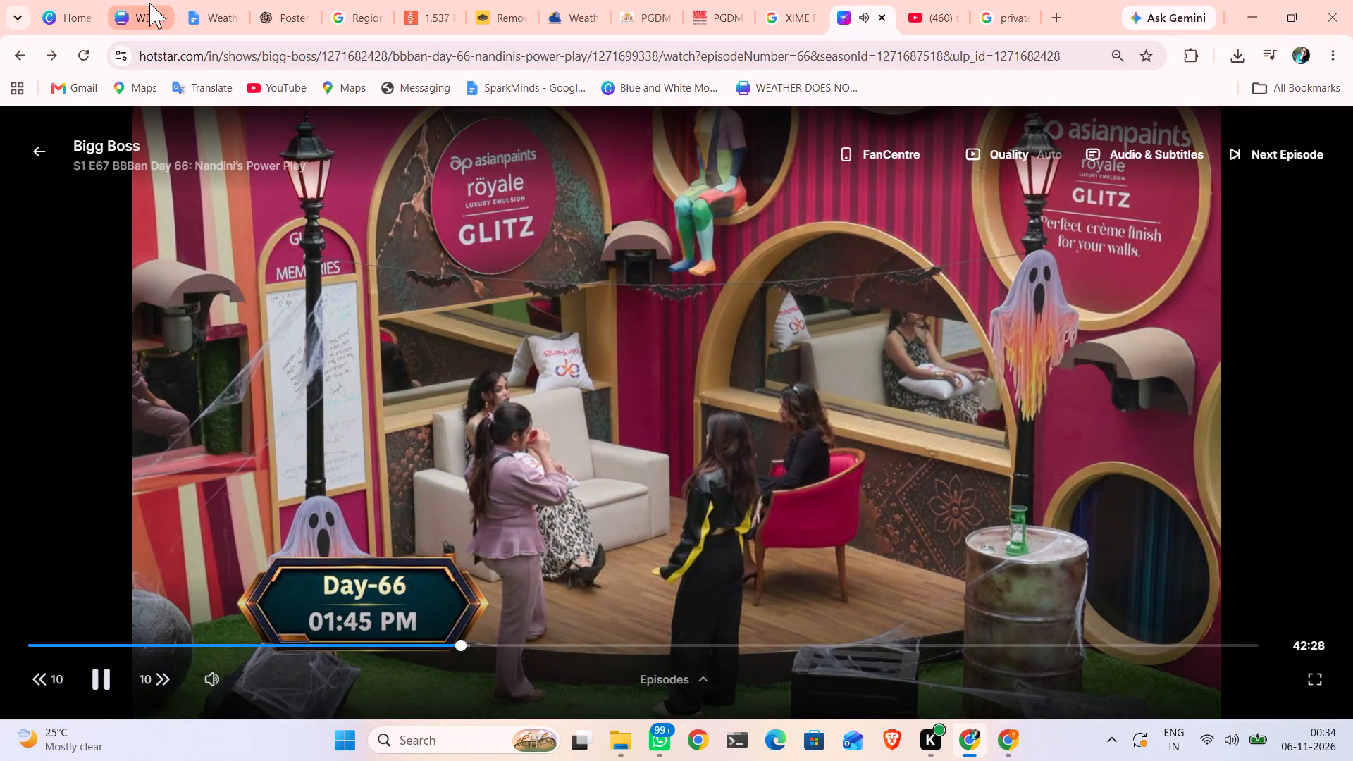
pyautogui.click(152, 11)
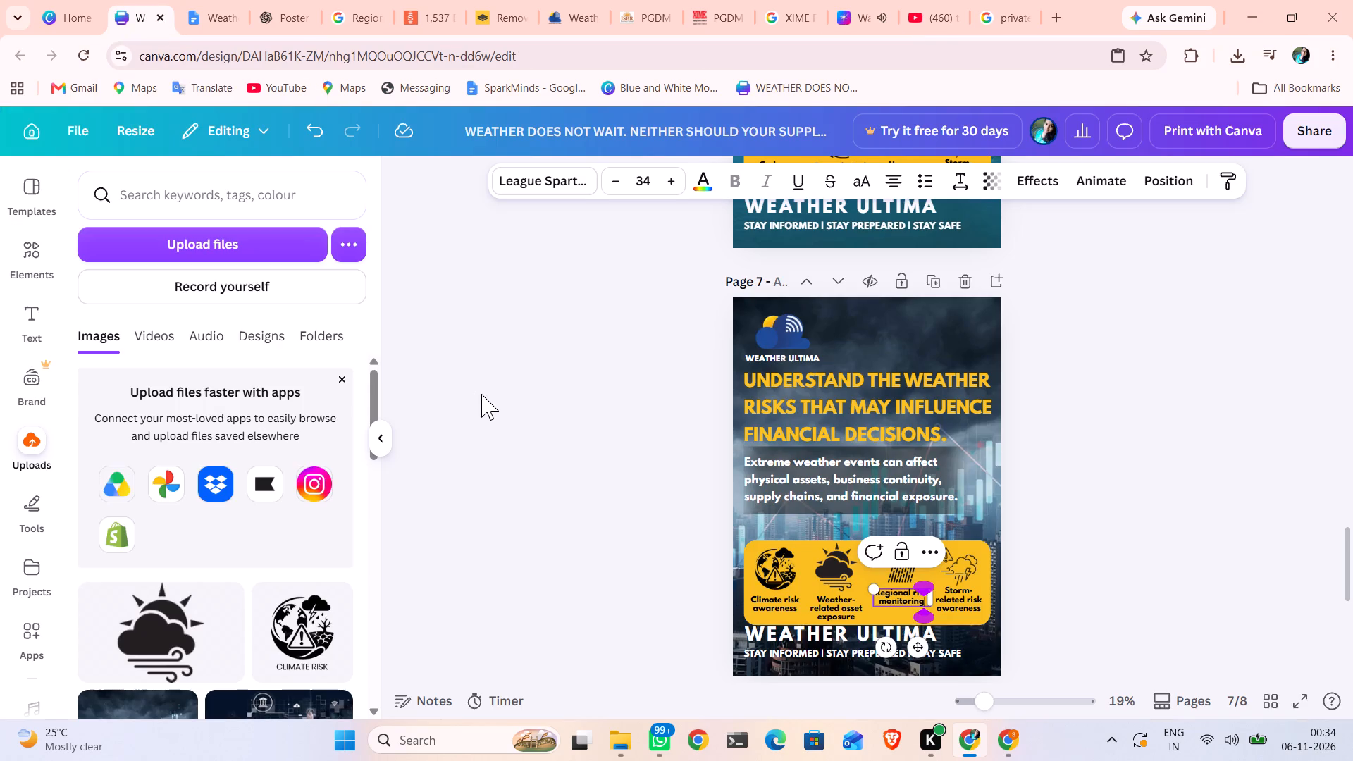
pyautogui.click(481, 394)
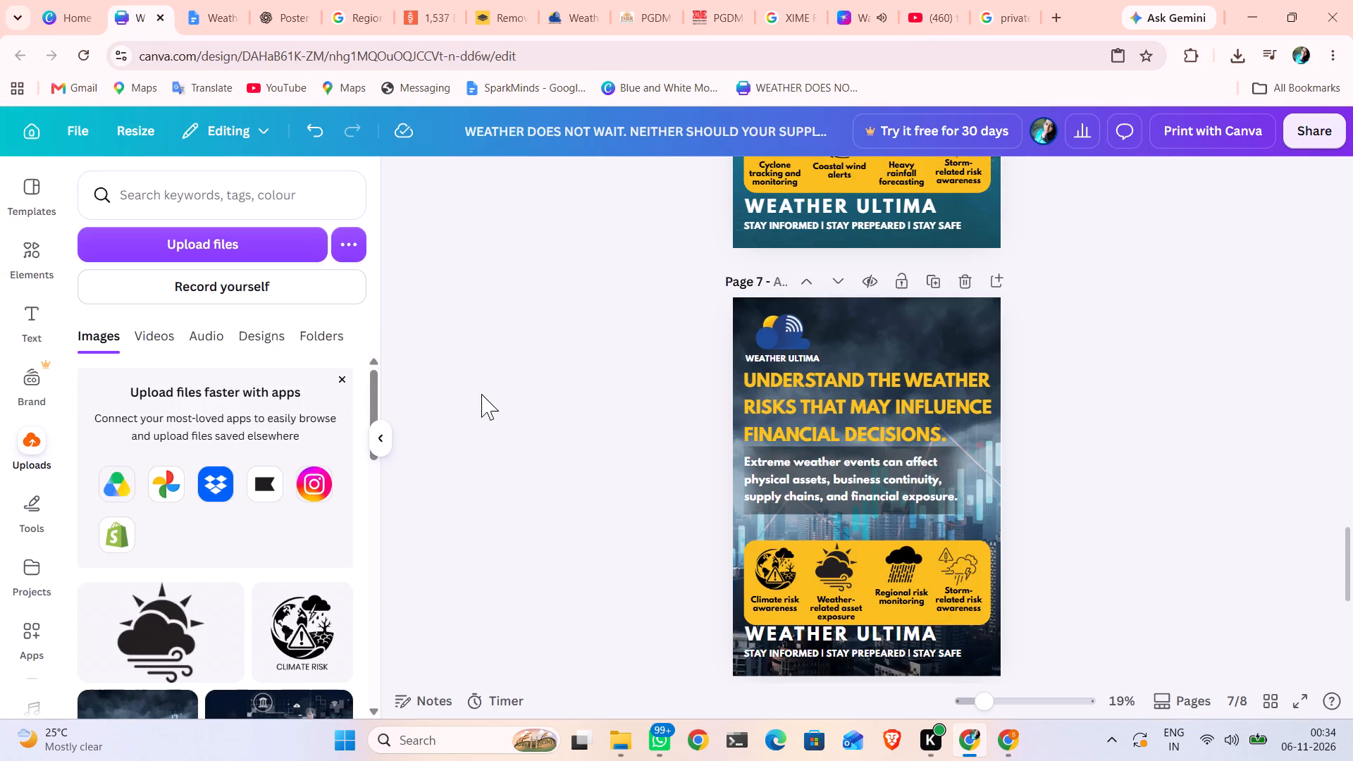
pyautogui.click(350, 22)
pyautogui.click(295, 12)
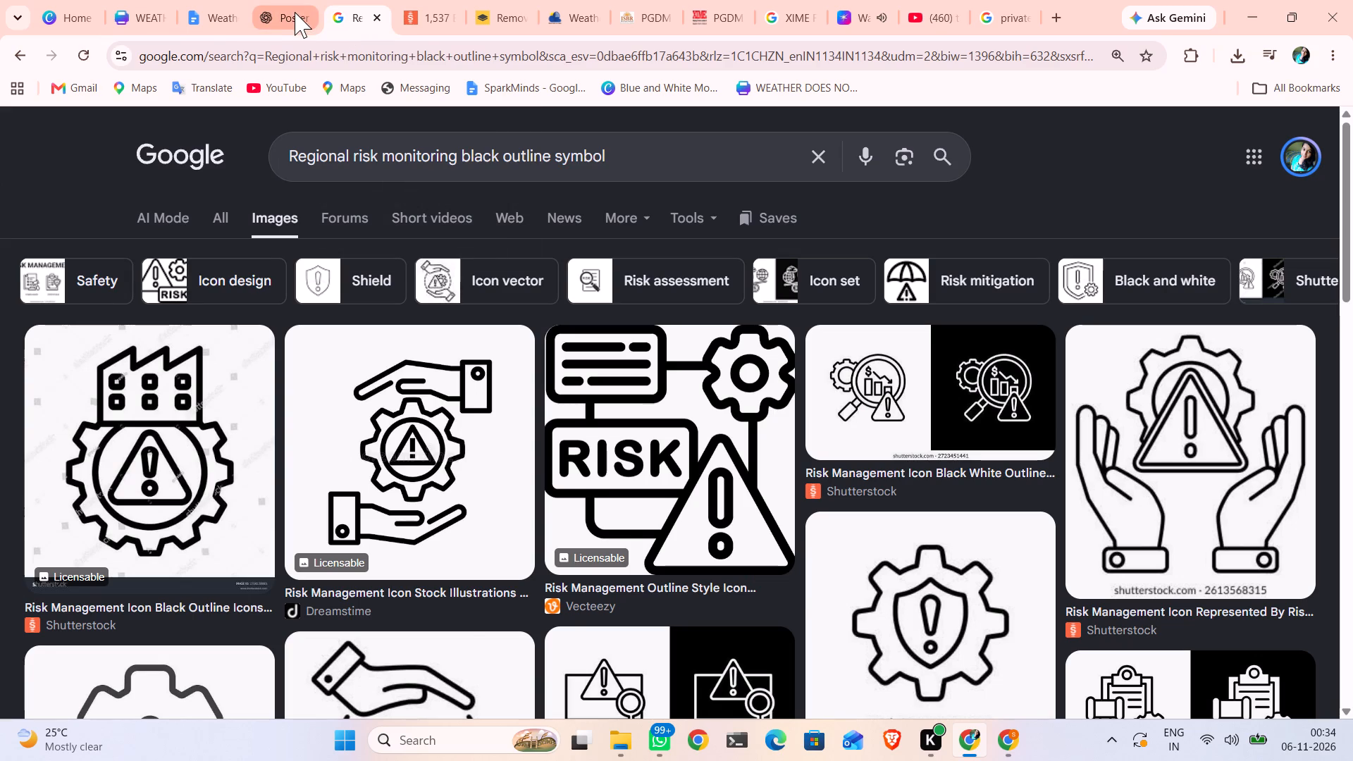
# Back in Canva, browse the uploaded images for an existing icon suited to the "Regional risk monitoring" label.
pyautogui.click(142, 13)
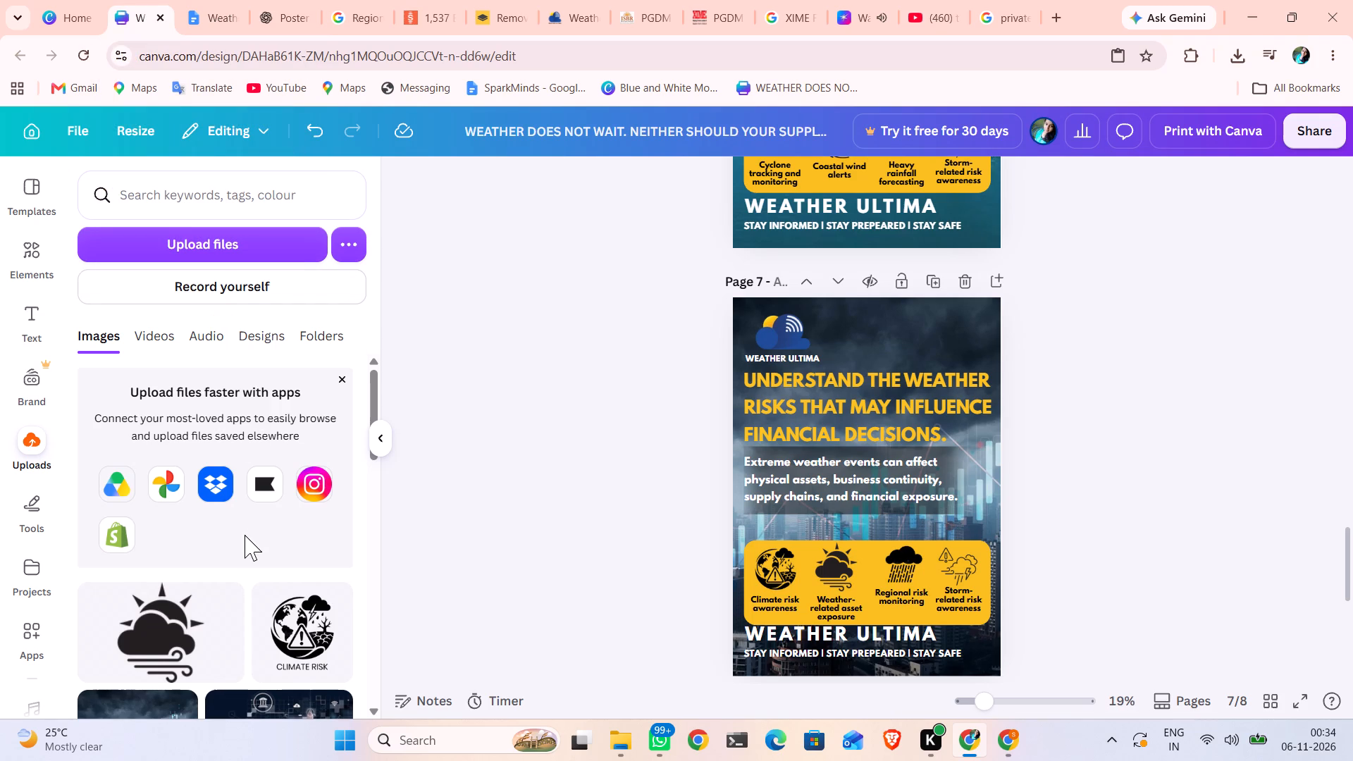
pyautogui.scroll(-5, 245, 535)
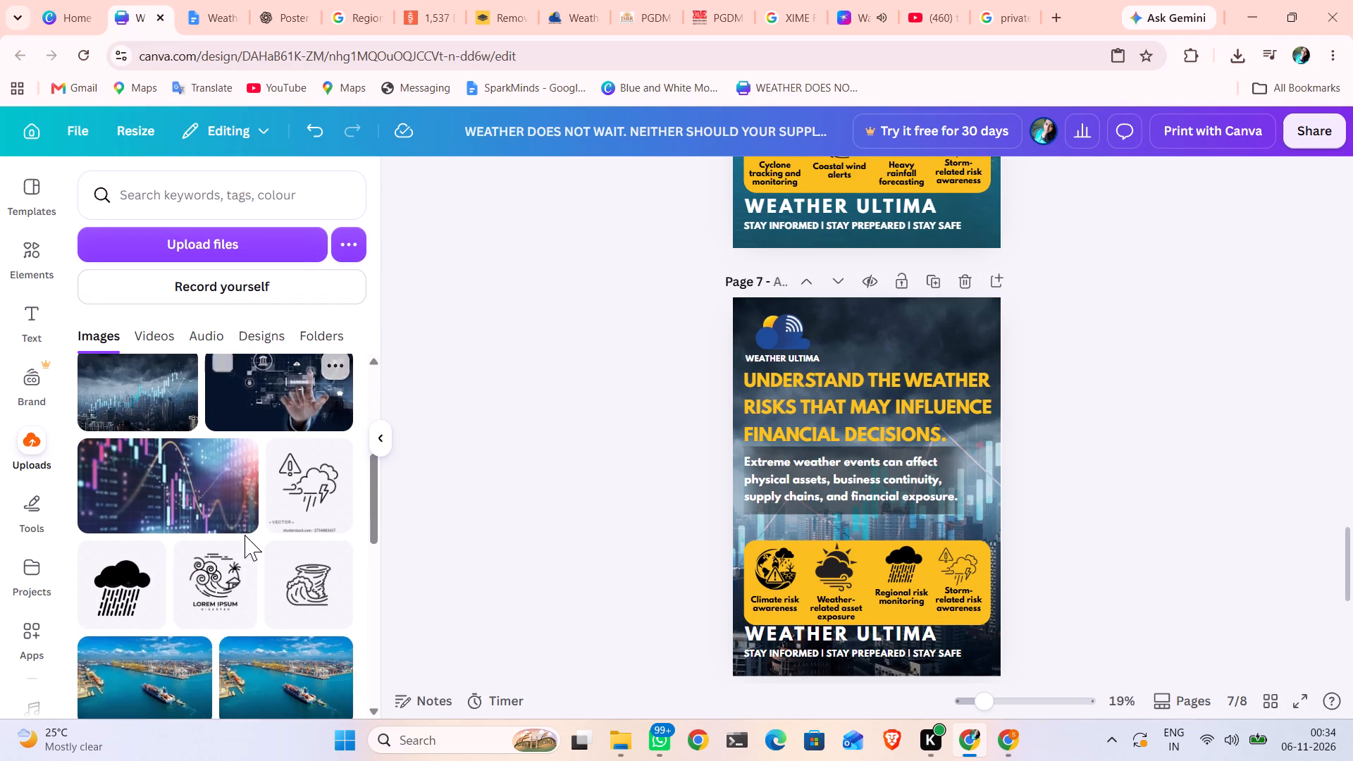
pyautogui.scroll(-7, 245, 535)
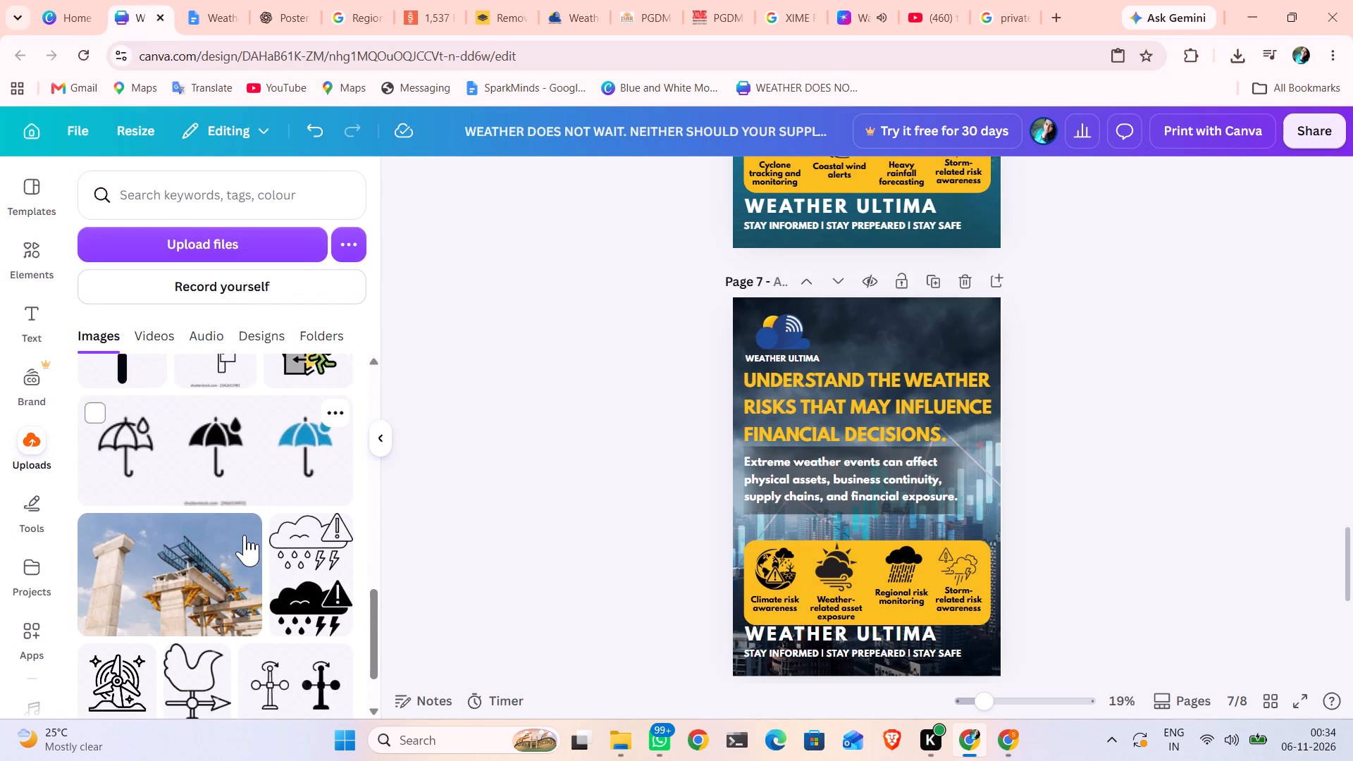
pyautogui.scroll(-2, 245, 535)
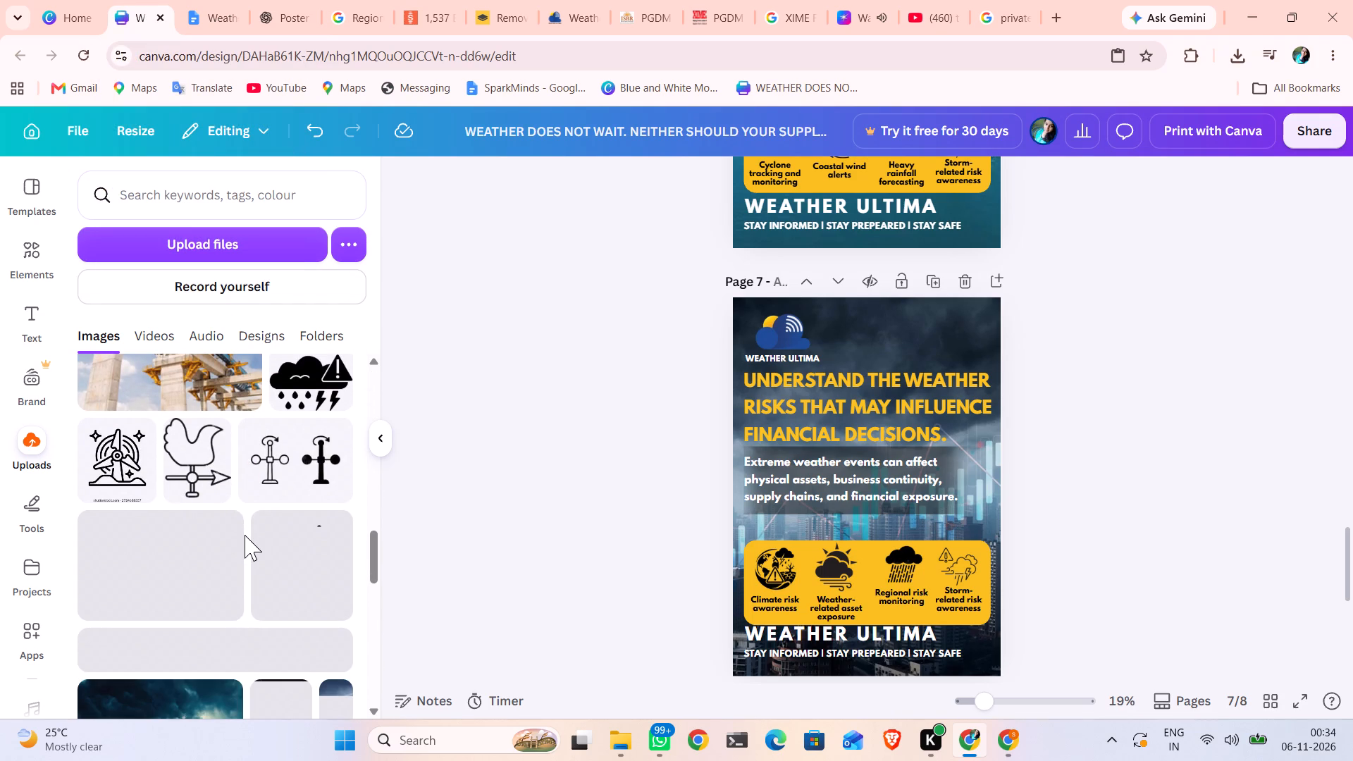
pyautogui.scroll(-2, 245, 535)
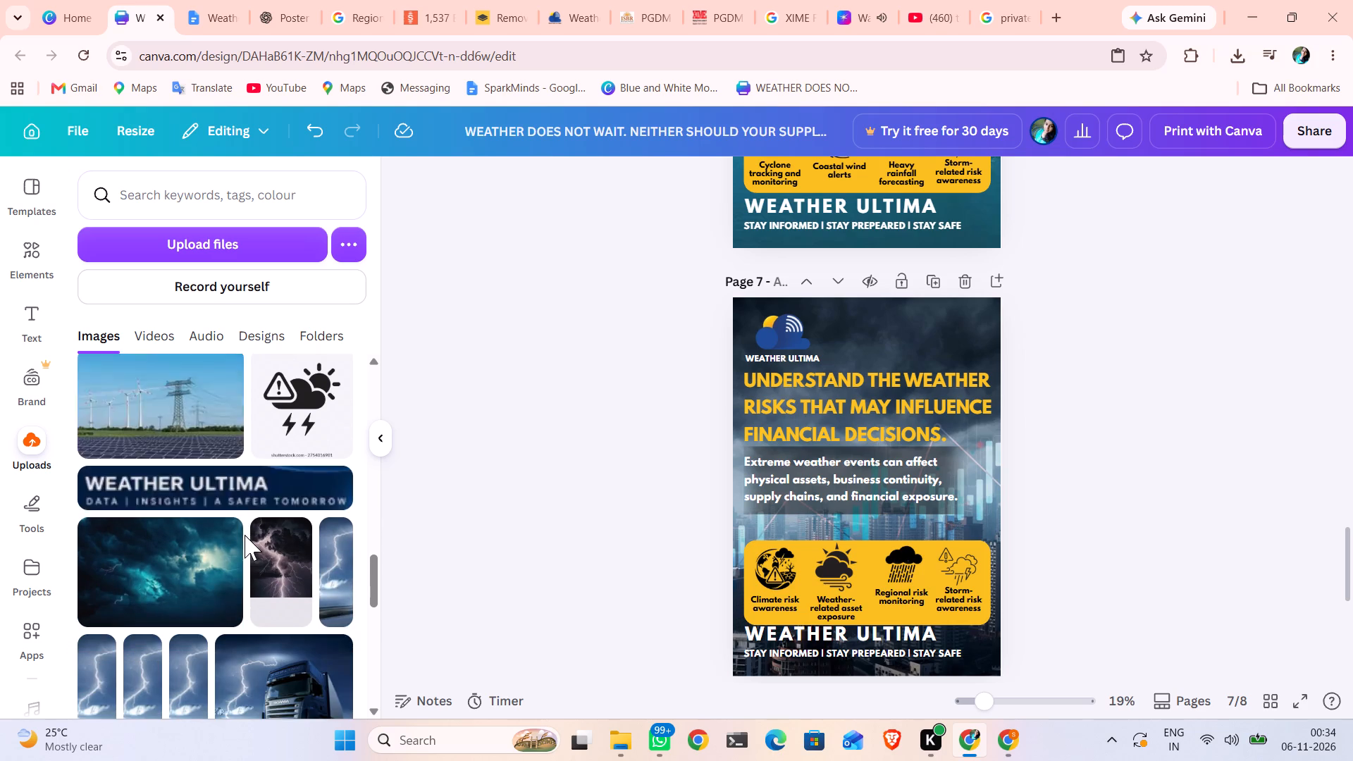
pyautogui.scroll(-3, 245, 535)
pyautogui.hscroll(1, 245, 535)
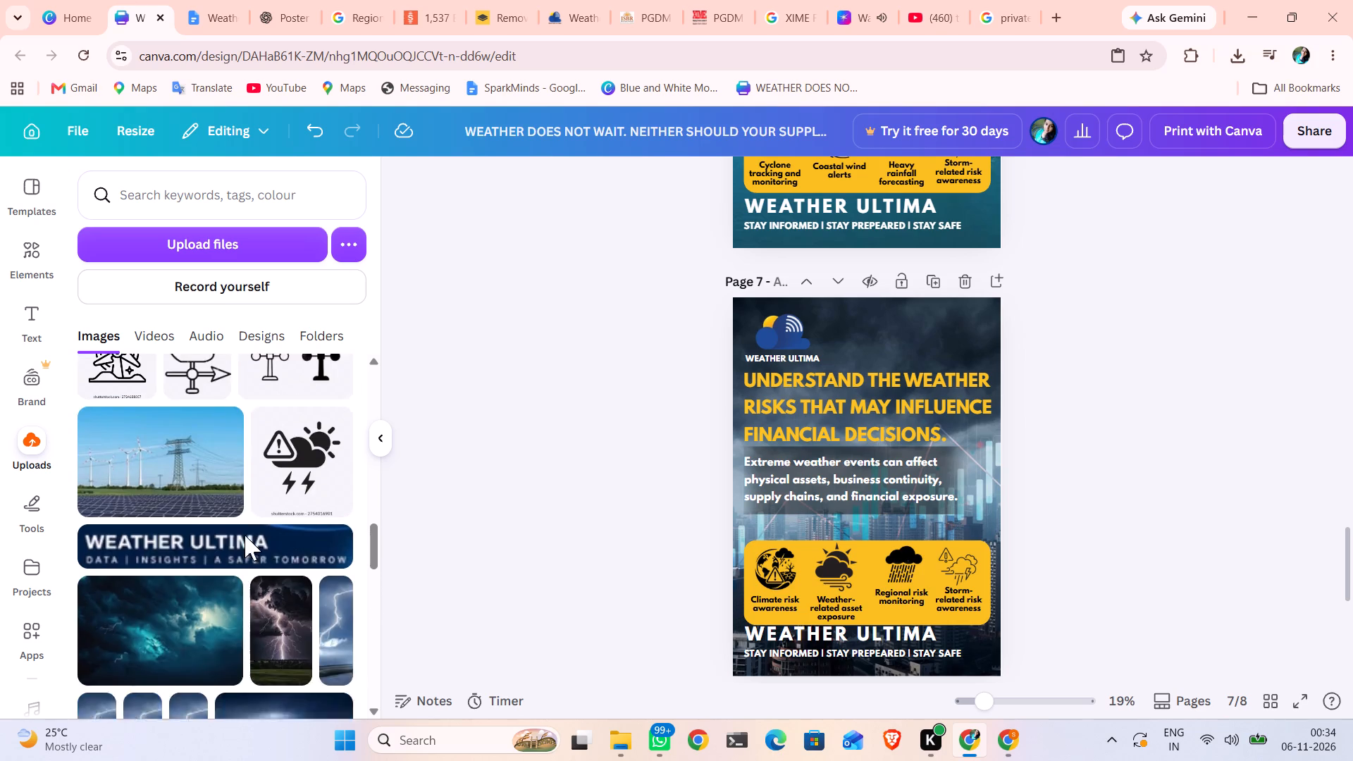
pyautogui.scroll(1, 245, 535)
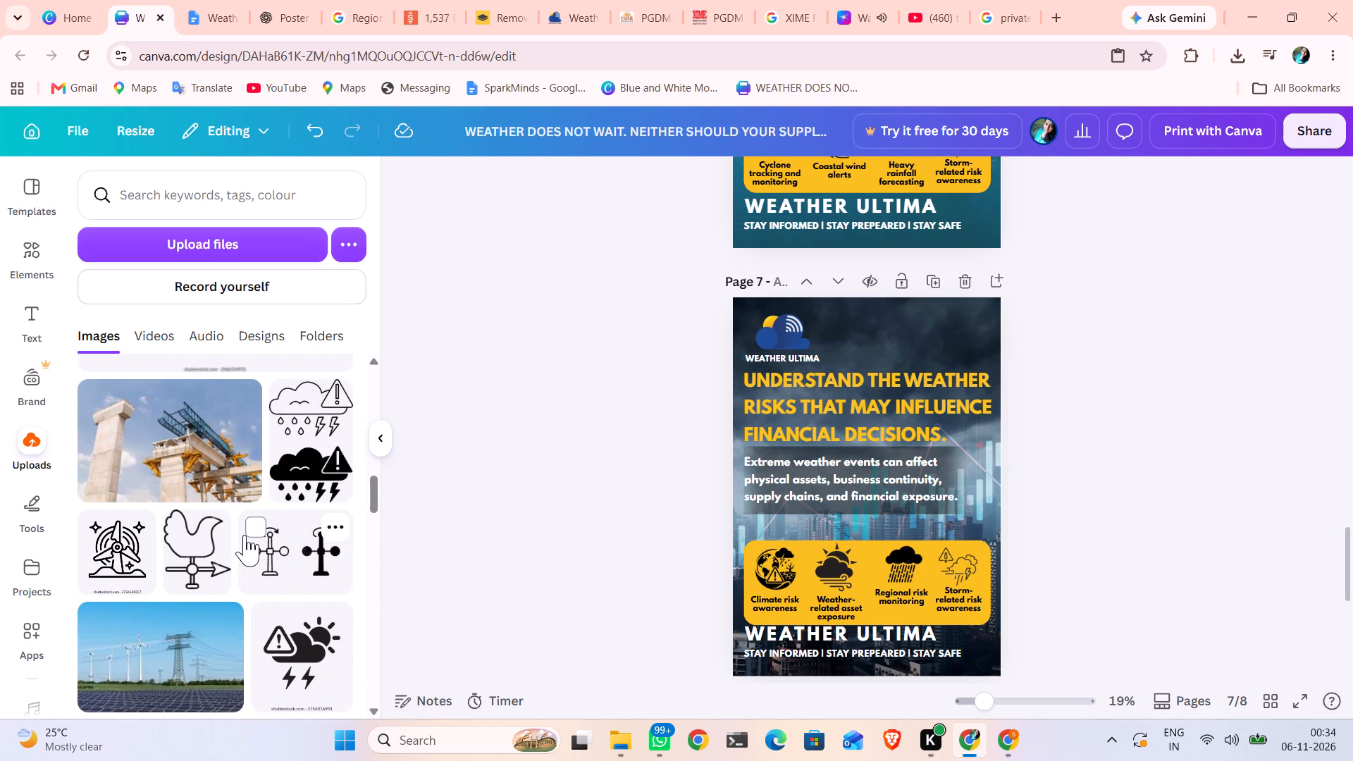
pyautogui.scroll(3, 245, 535)
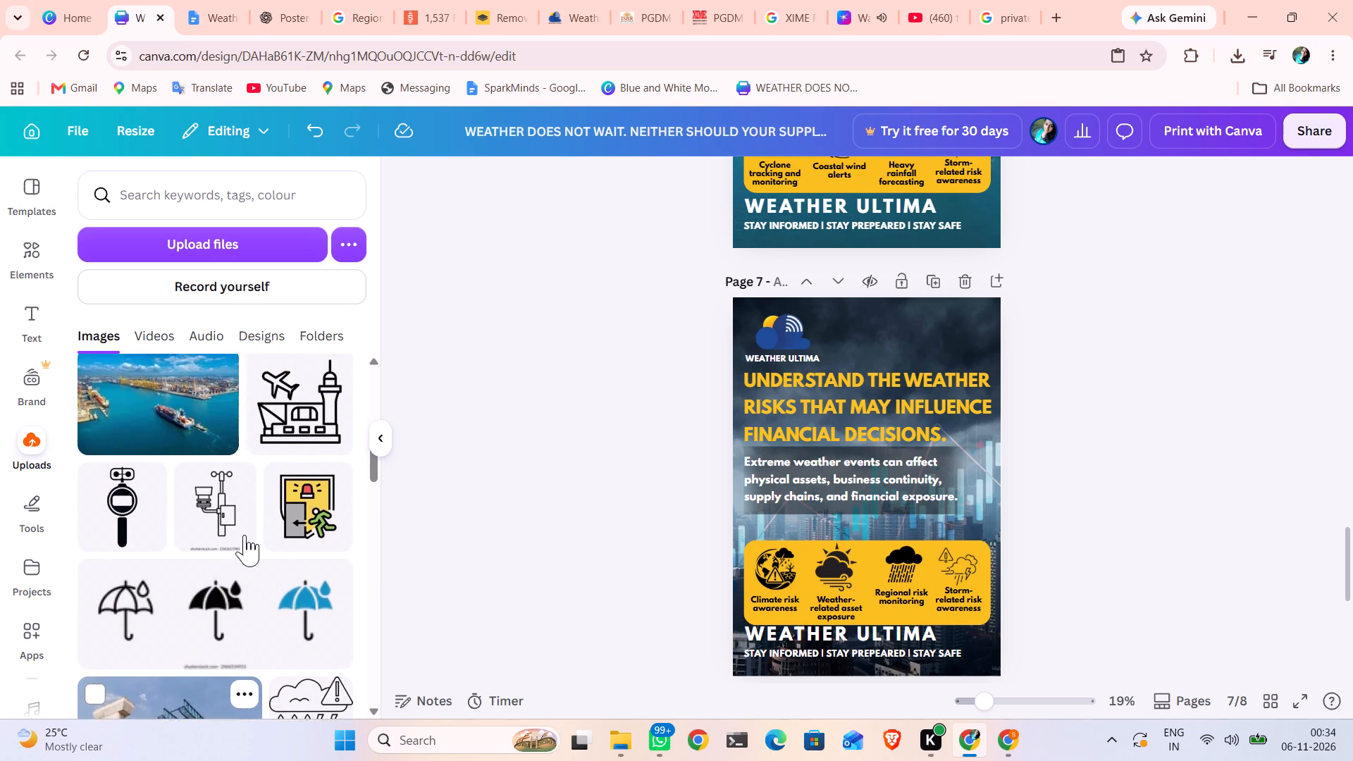
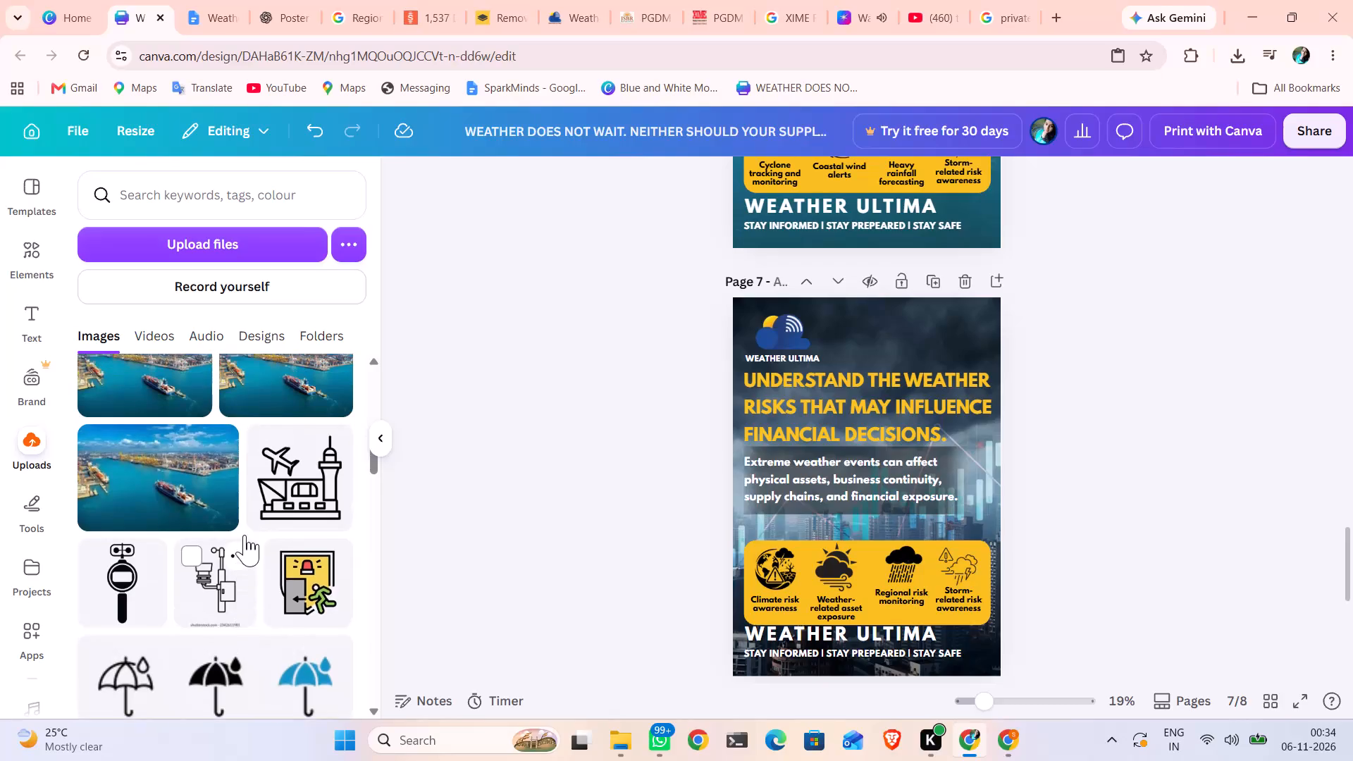
# Nudge page 7's "Regional risk monitoring" label slightly downward to line up with the "Climate risk awareness" label.
pyautogui.scroll(1, 245, 535)
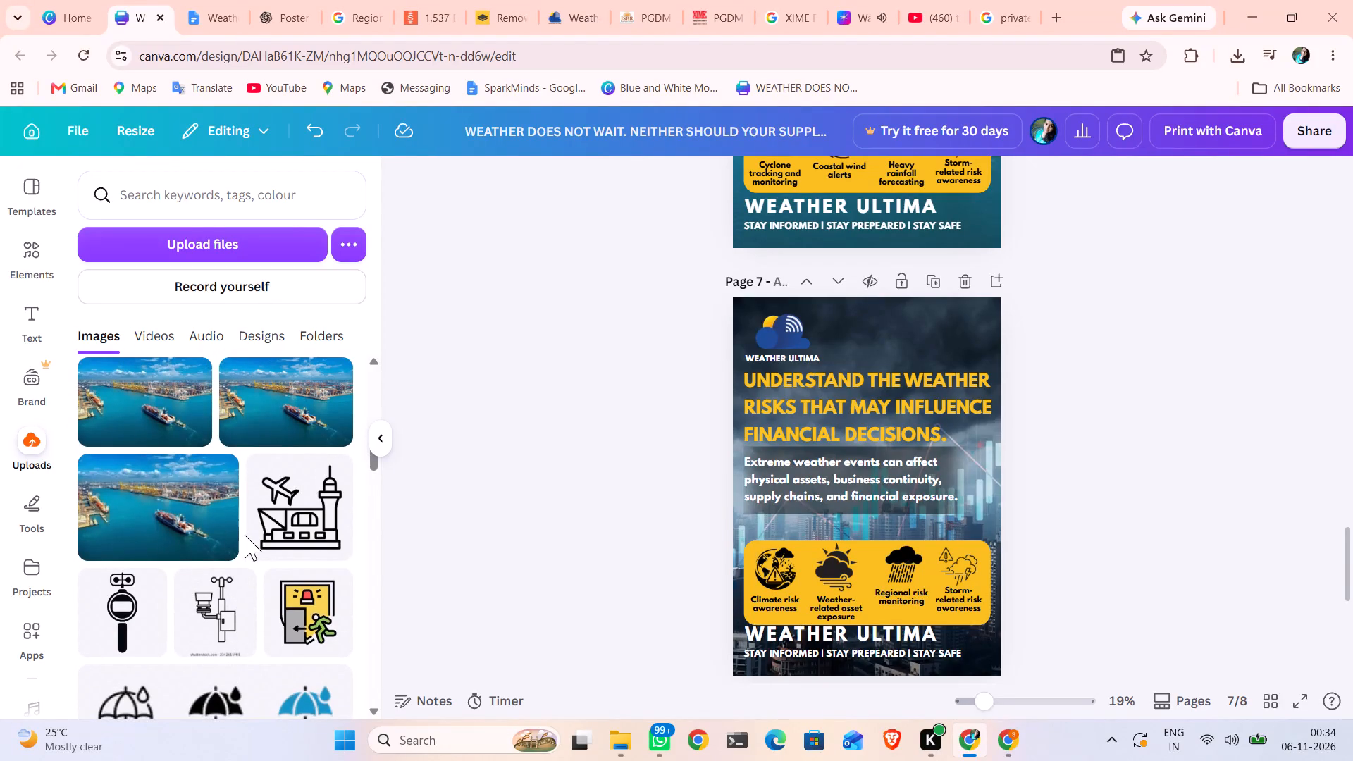
pyautogui.scroll(-2, 245, 535)
pyautogui.scroll(1, 245, 535)
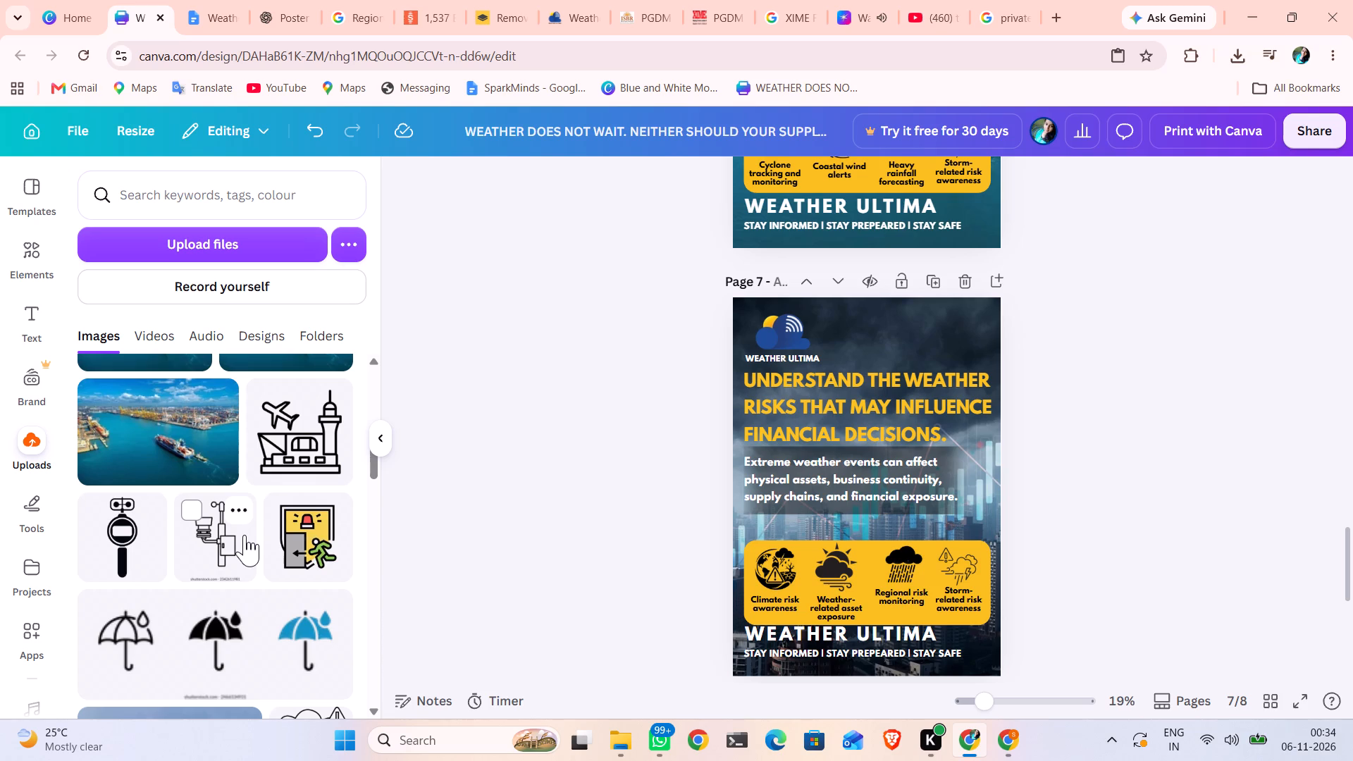
pyautogui.click(908, 603)
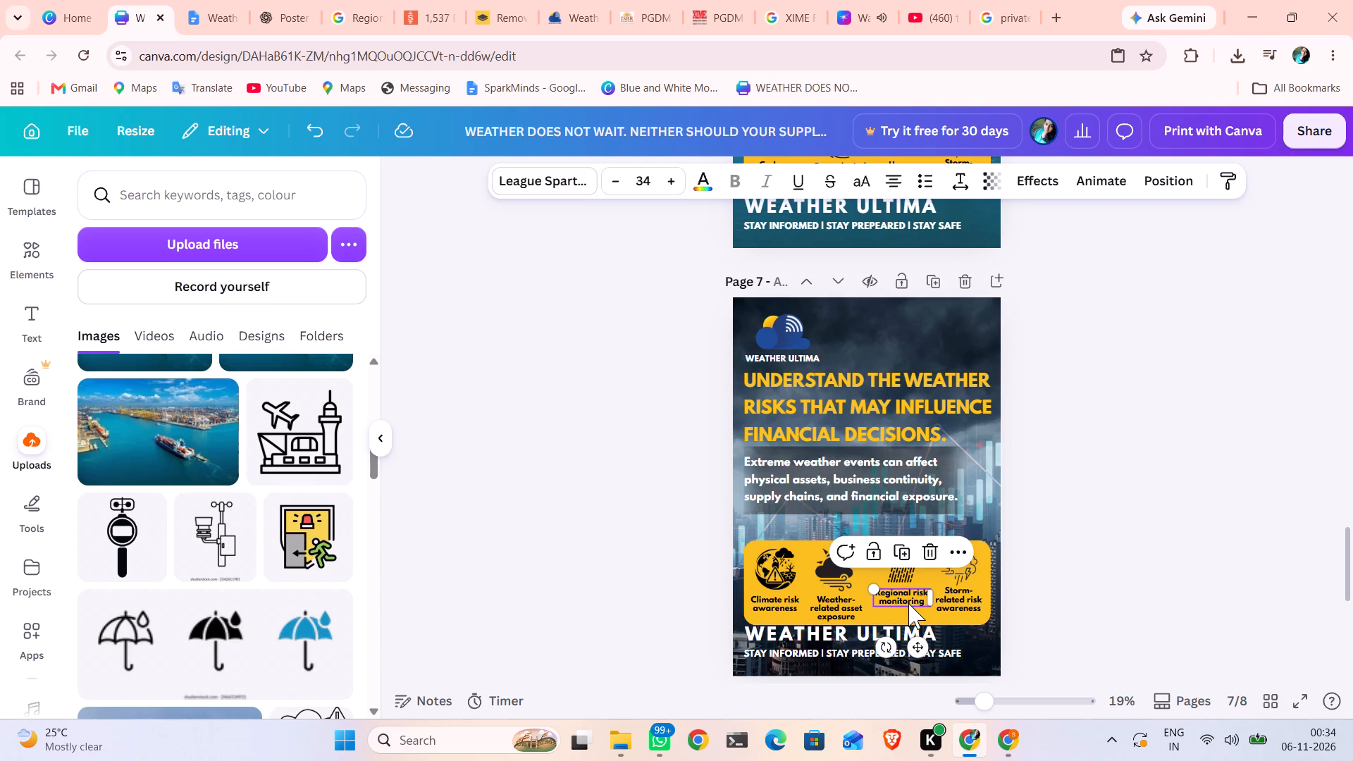
pyautogui.press('Down')
pyautogui.press('Down')
pyautogui.press('Down')
pyautogui.press('Down')
pyautogui.press('Down')
pyautogui.press('Down')
pyautogui.press('Down')
pyautogui.press('Down')
pyautogui.press('Down')
pyautogui.press('Down')
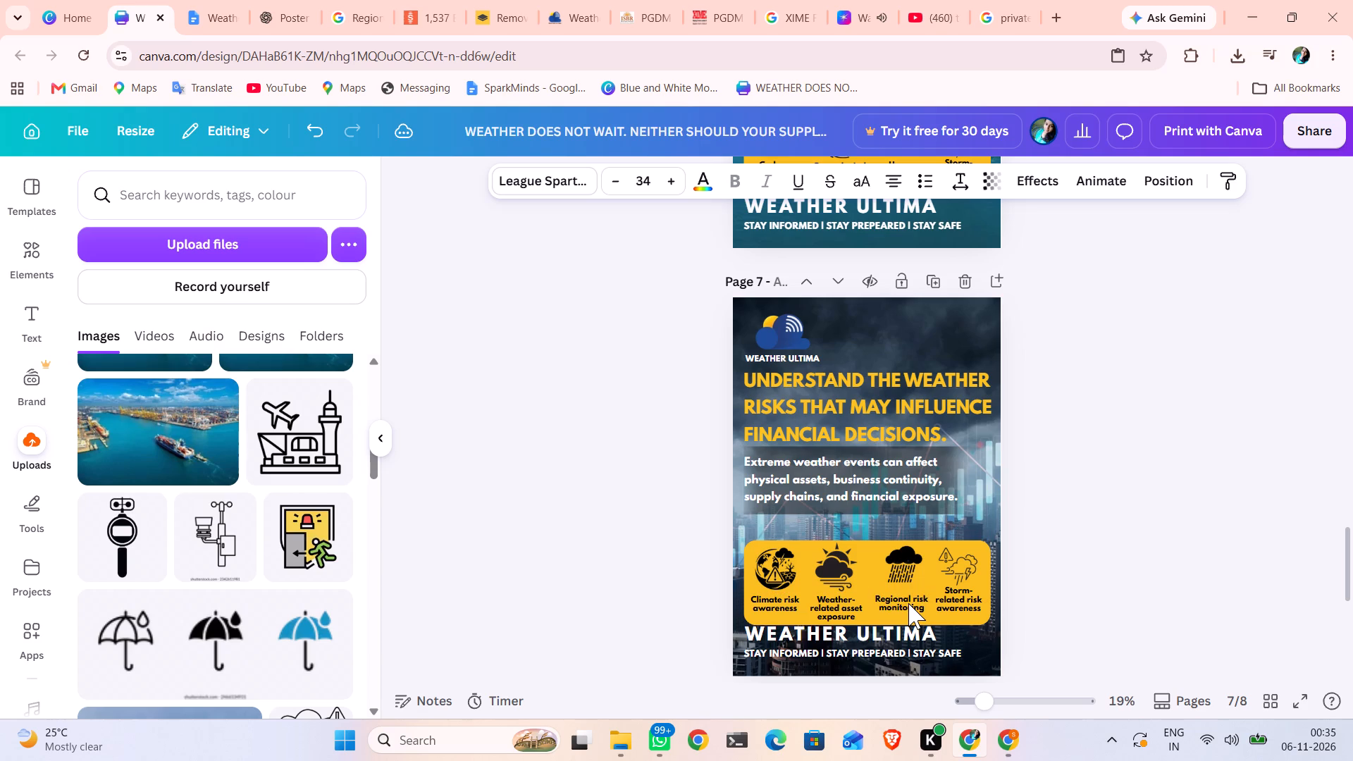
pyautogui.press('Down')
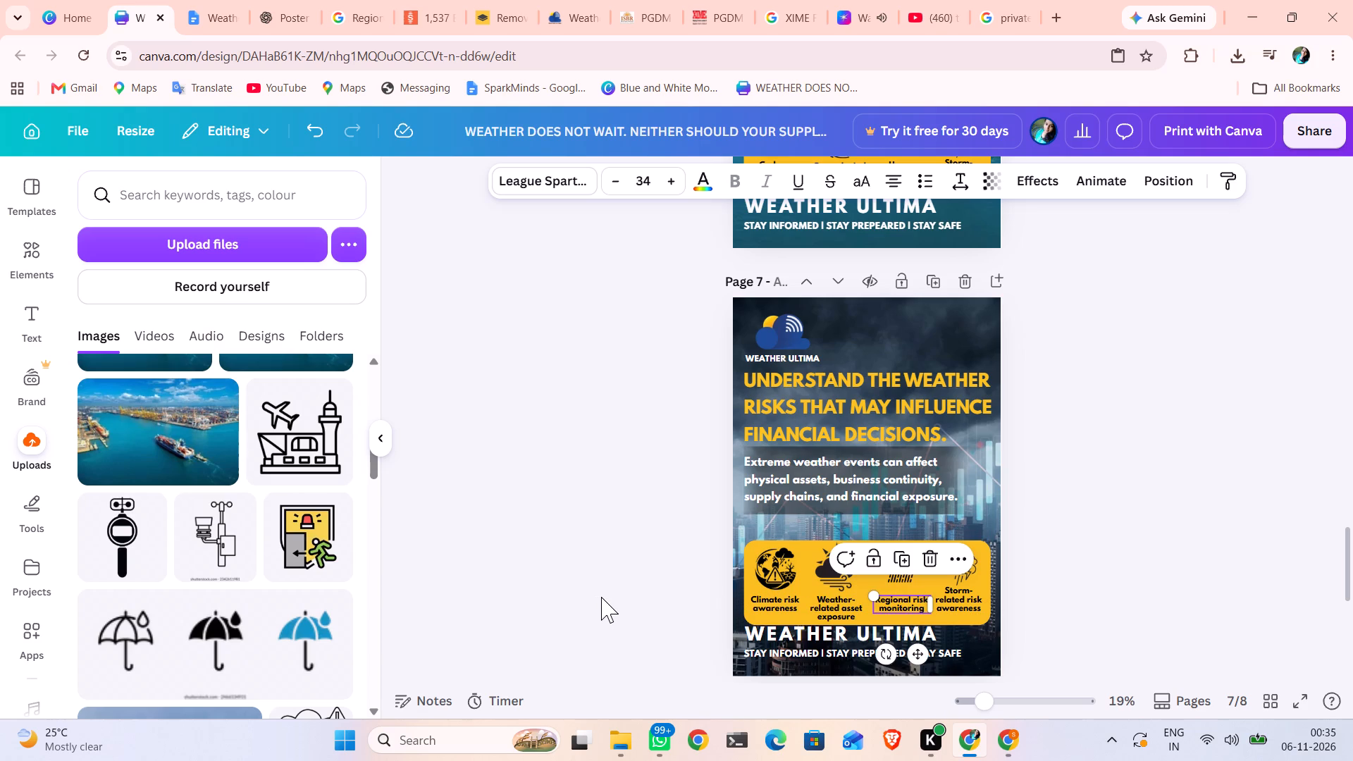
pyautogui.click(601, 597)
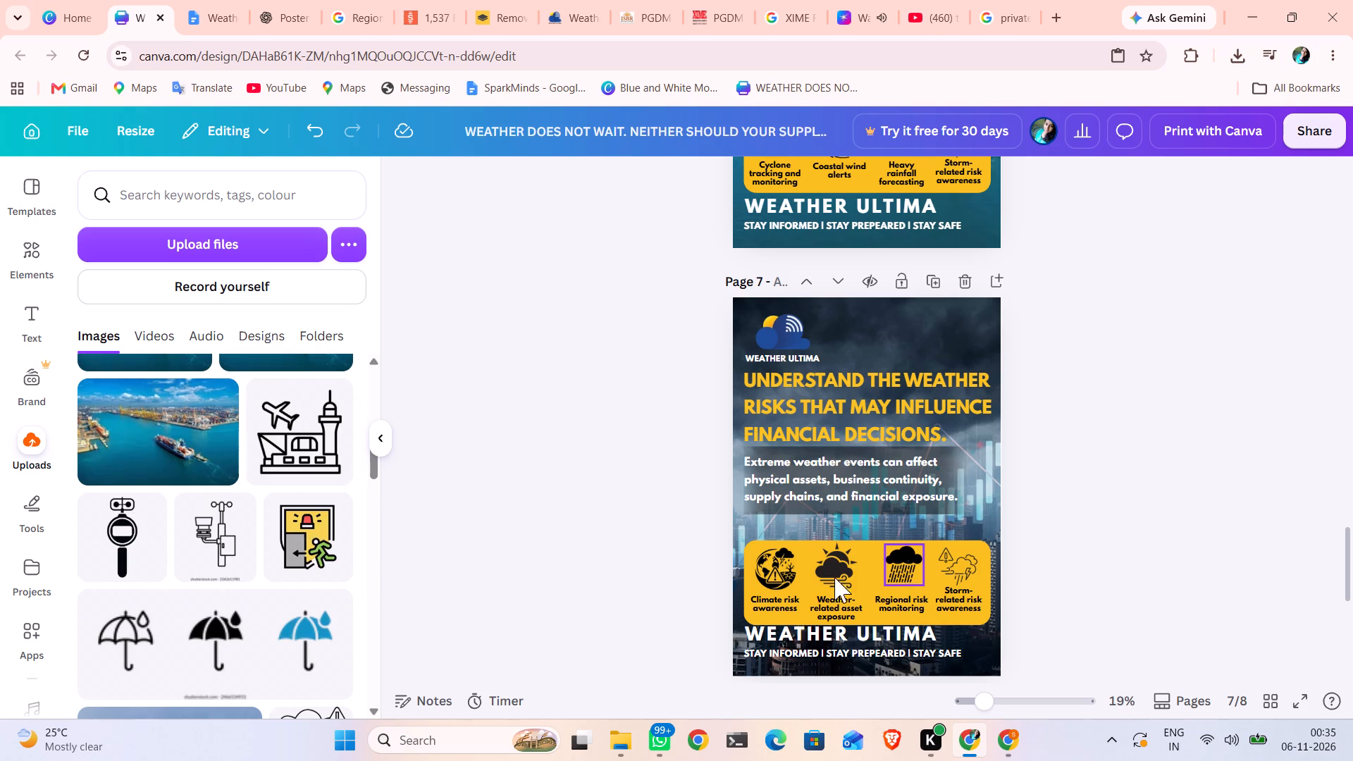
pyautogui.click(907, 566)
pyautogui.press('BackSpace')
pyautogui.click(127, 533)
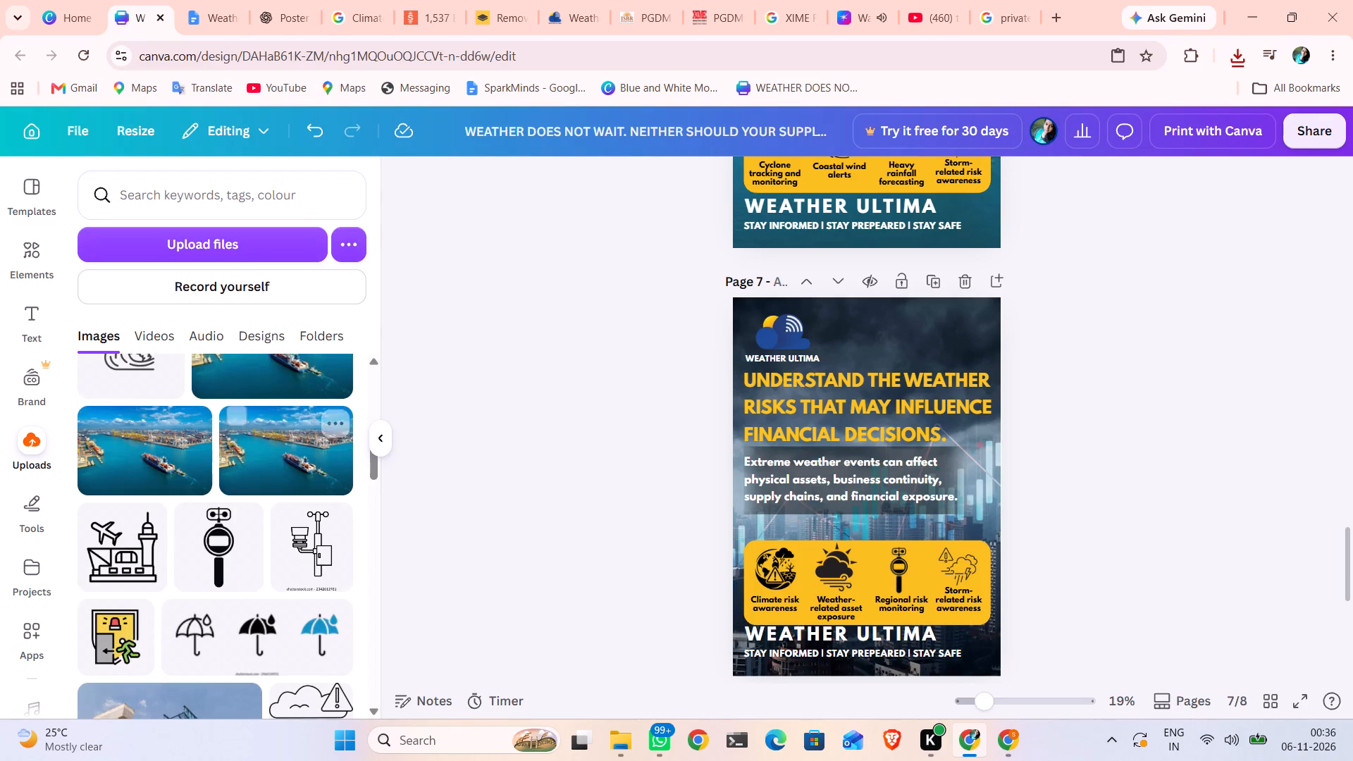
pyautogui.scroll(7, 254, 432)
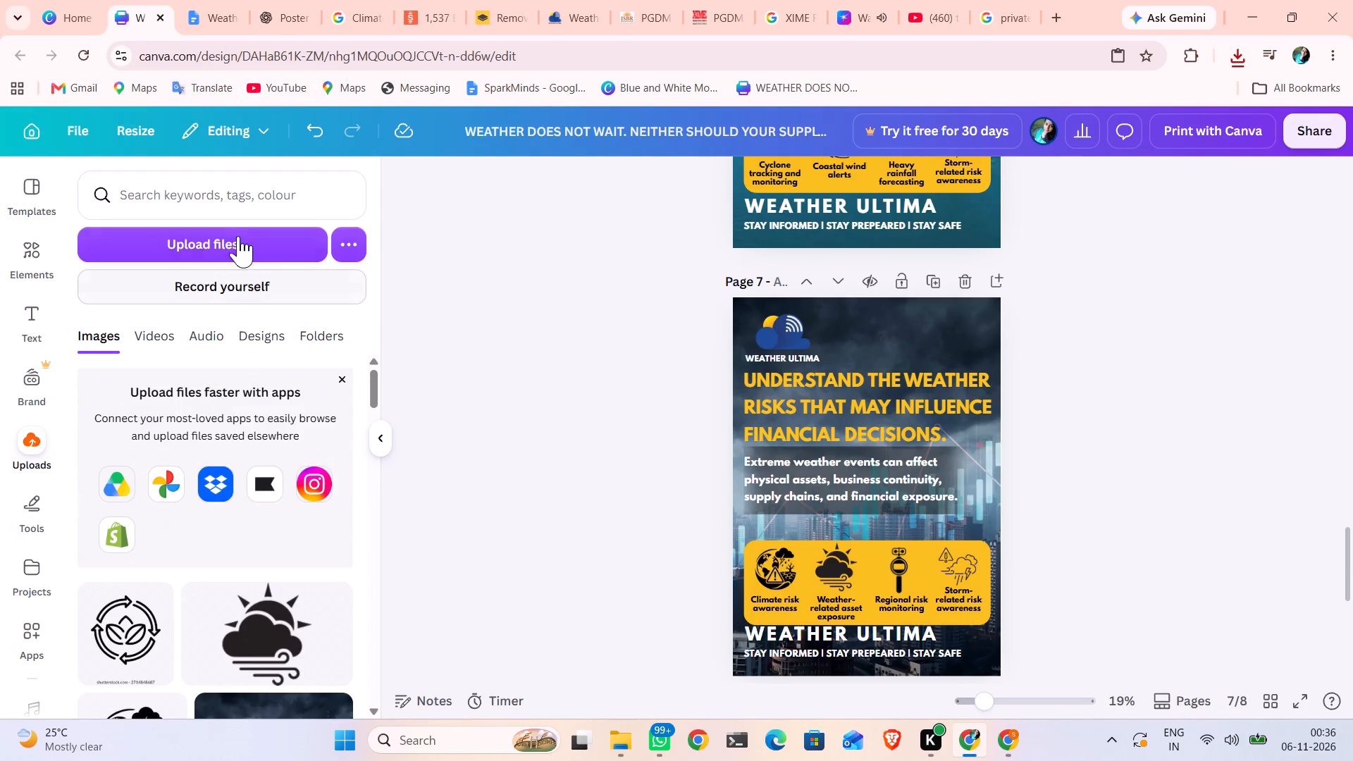
pyautogui.click(123, 643)
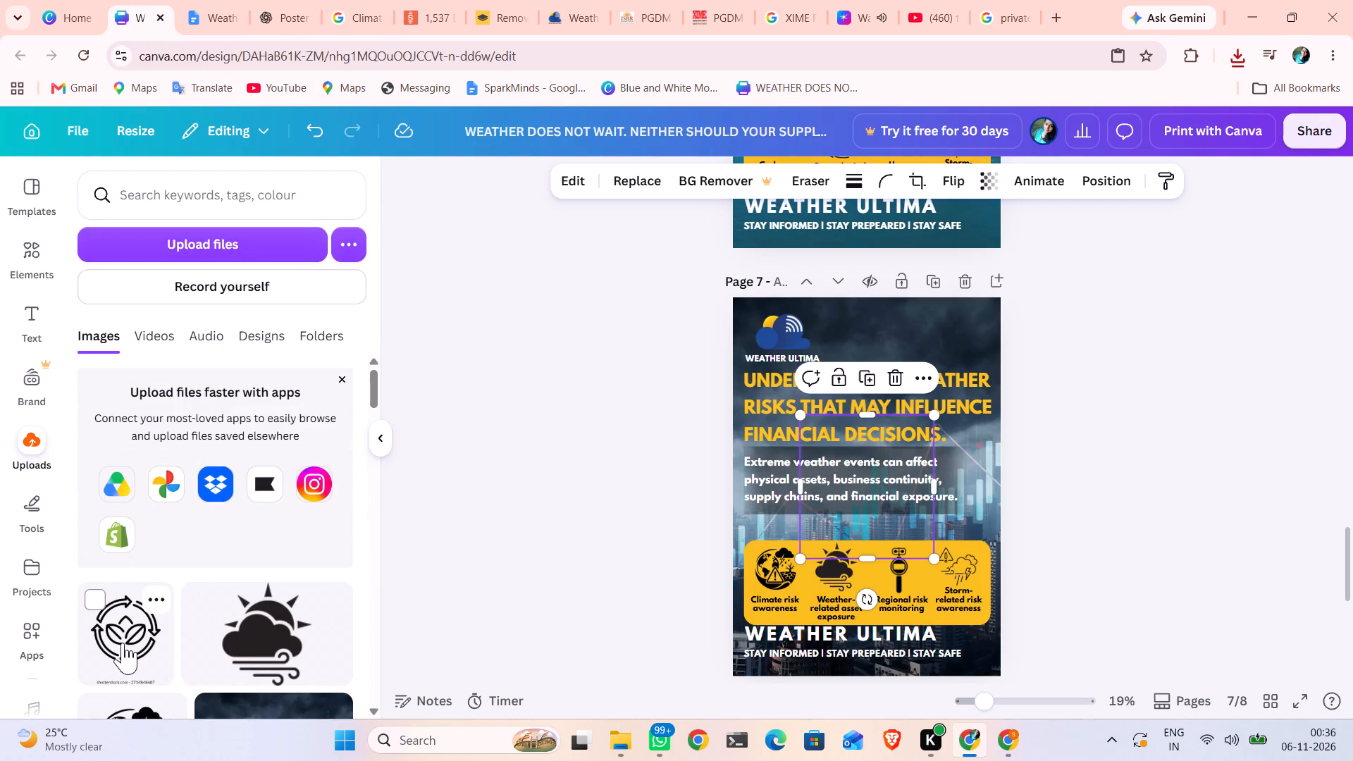
pyautogui.moveTo(865, 557); pyautogui.dragTo(867, 552)
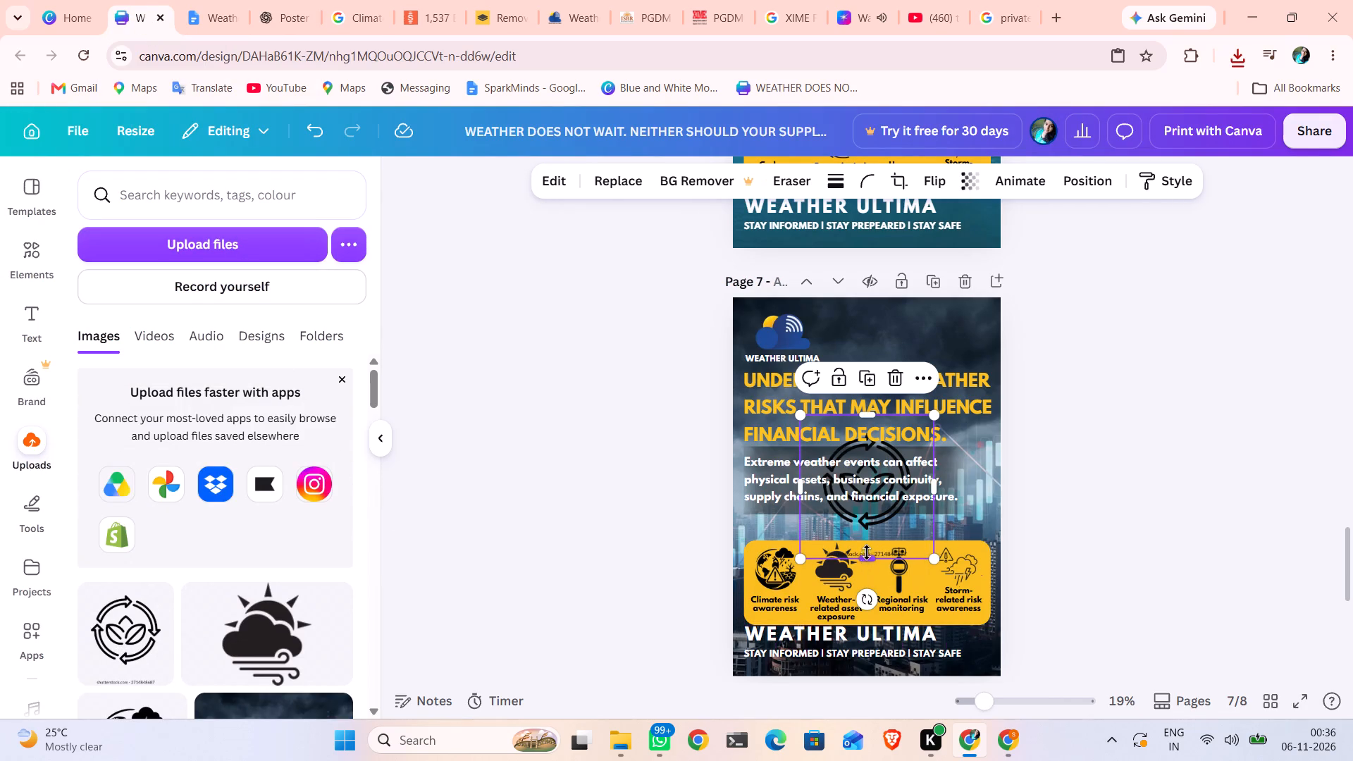
pyautogui.moveTo(867, 552); pyautogui.dragTo(870, 538)
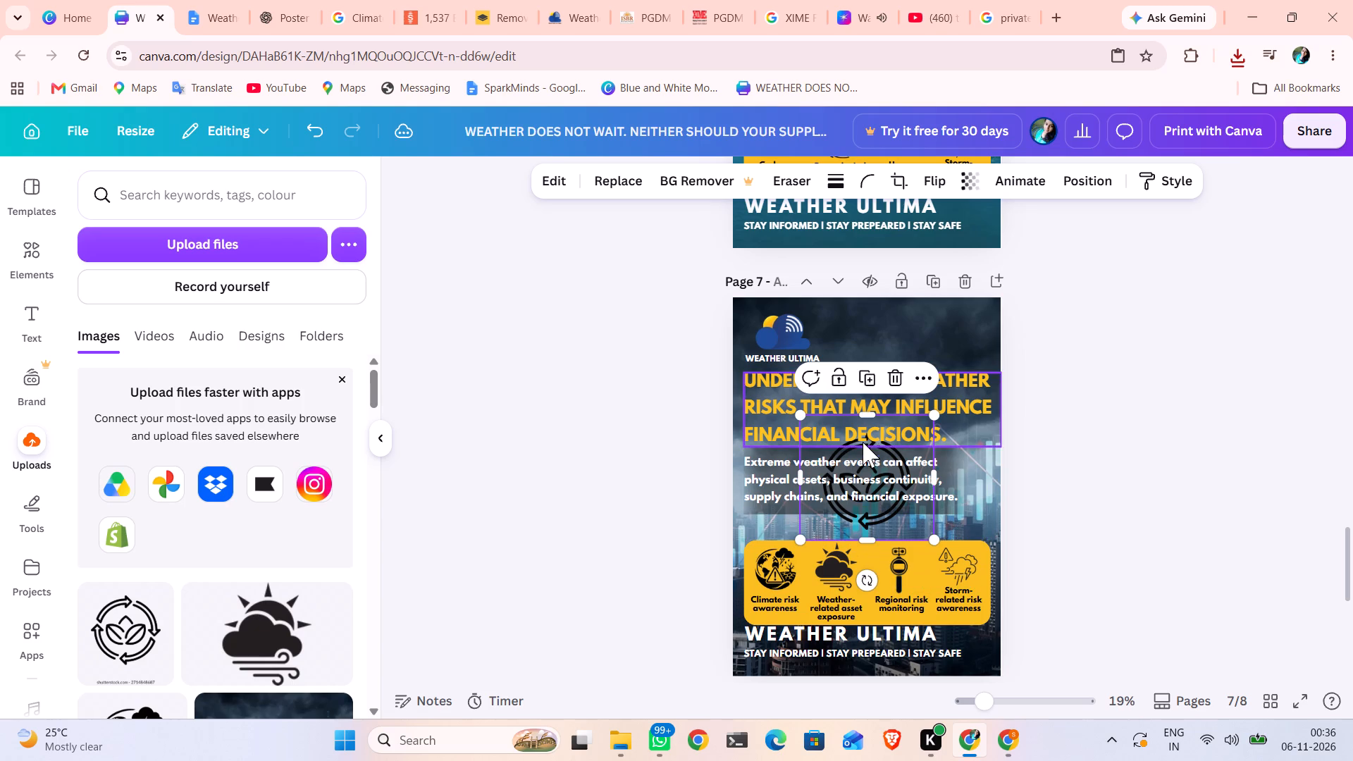
pyautogui.moveTo(866, 414); pyautogui.dragTo(872, 431)
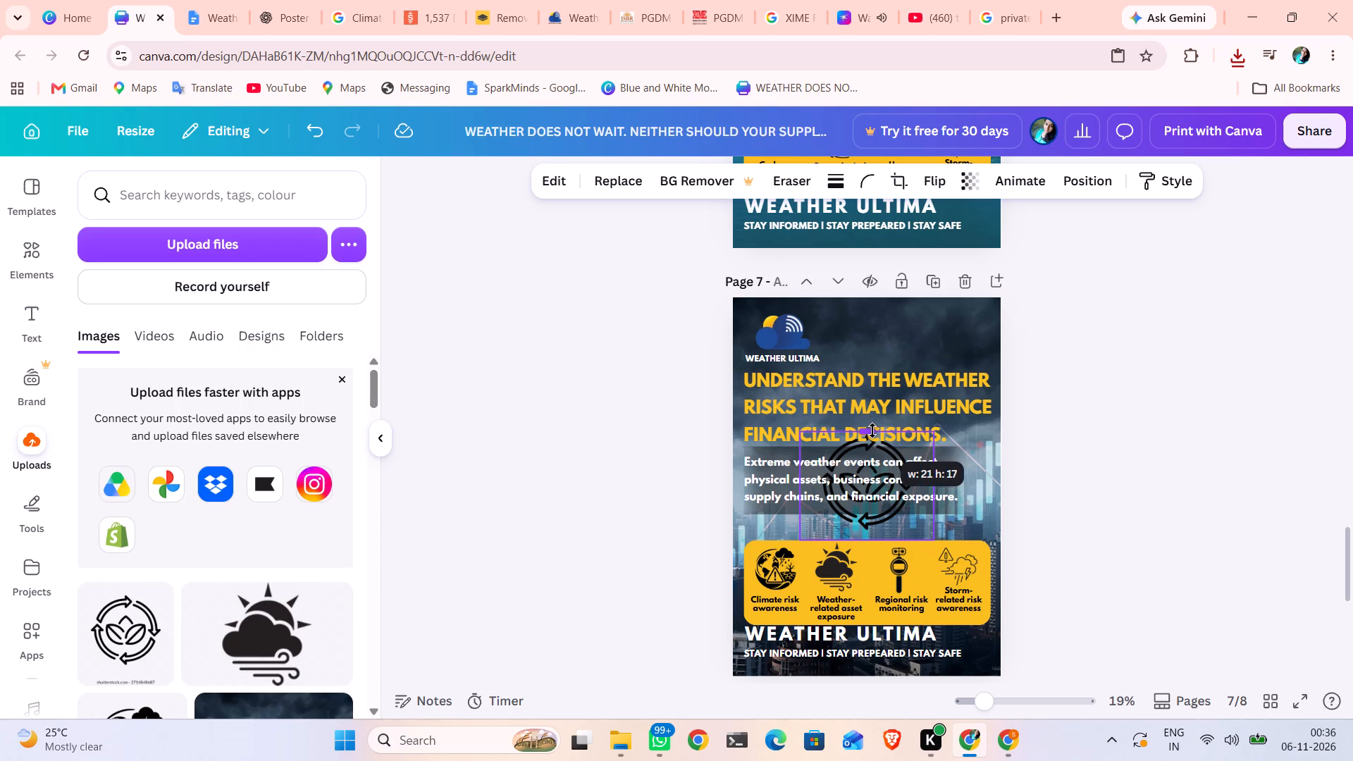
pyautogui.moveTo(872, 431); pyautogui.dragTo(873, 433)
pyautogui.moveTo(933, 490); pyautogui.dragTo(914, 492)
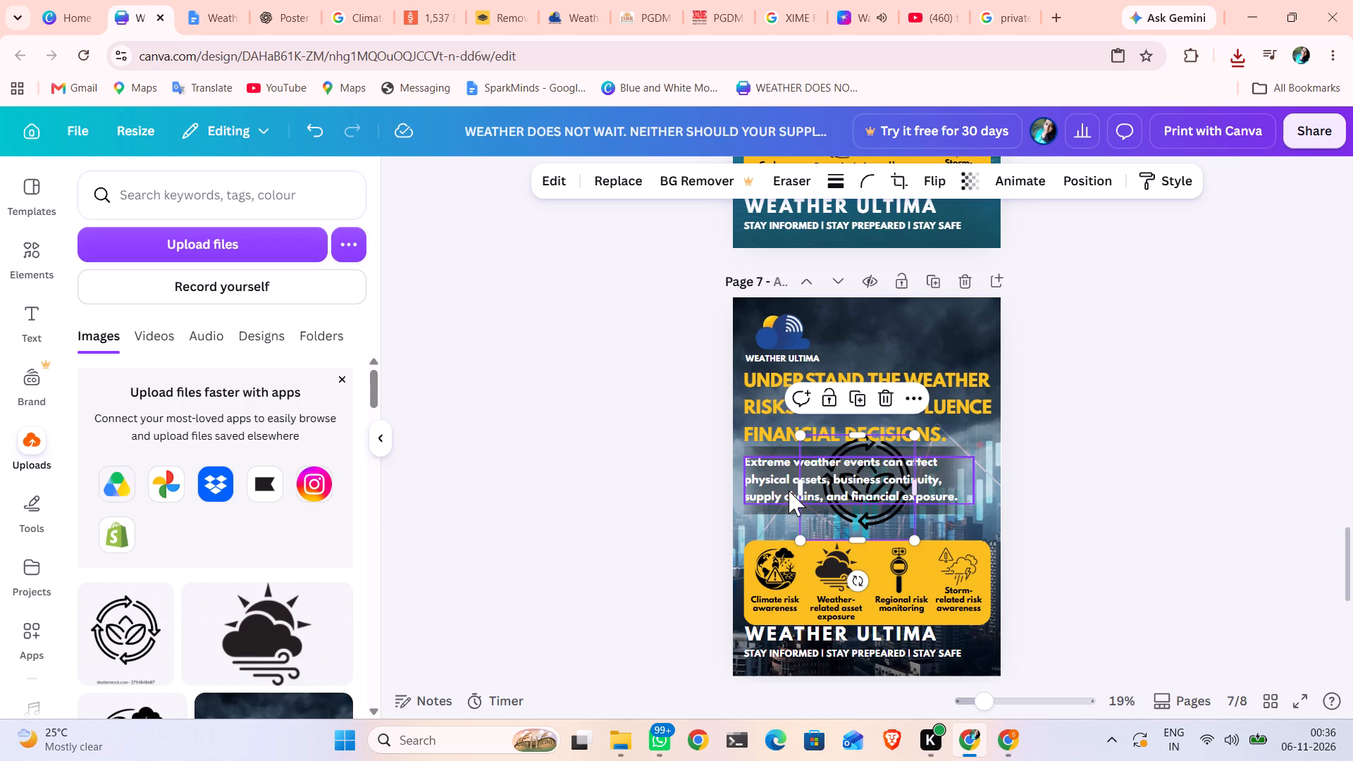
pyautogui.moveTo(798, 488); pyautogui.dragTo(817, 493)
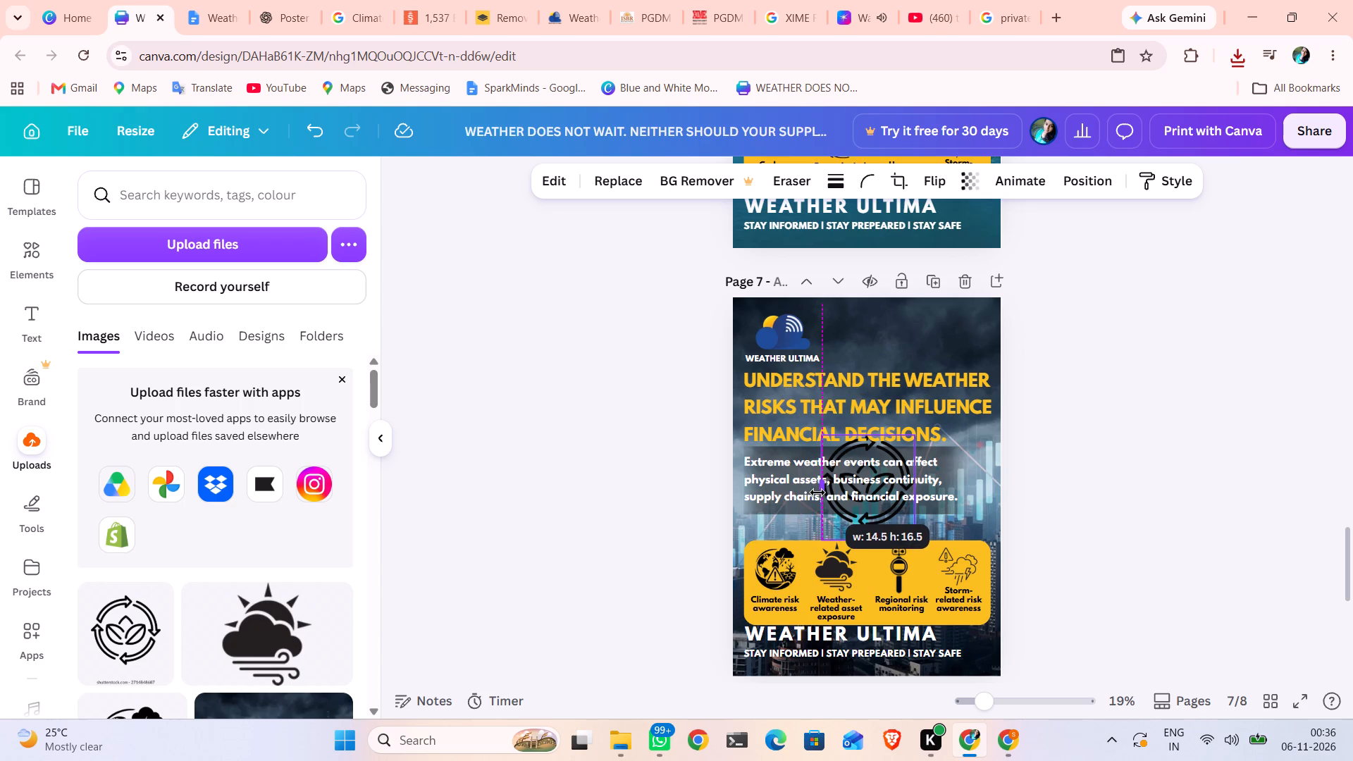
pyautogui.moveTo(817, 493); pyautogui.dragTo(815, 491)
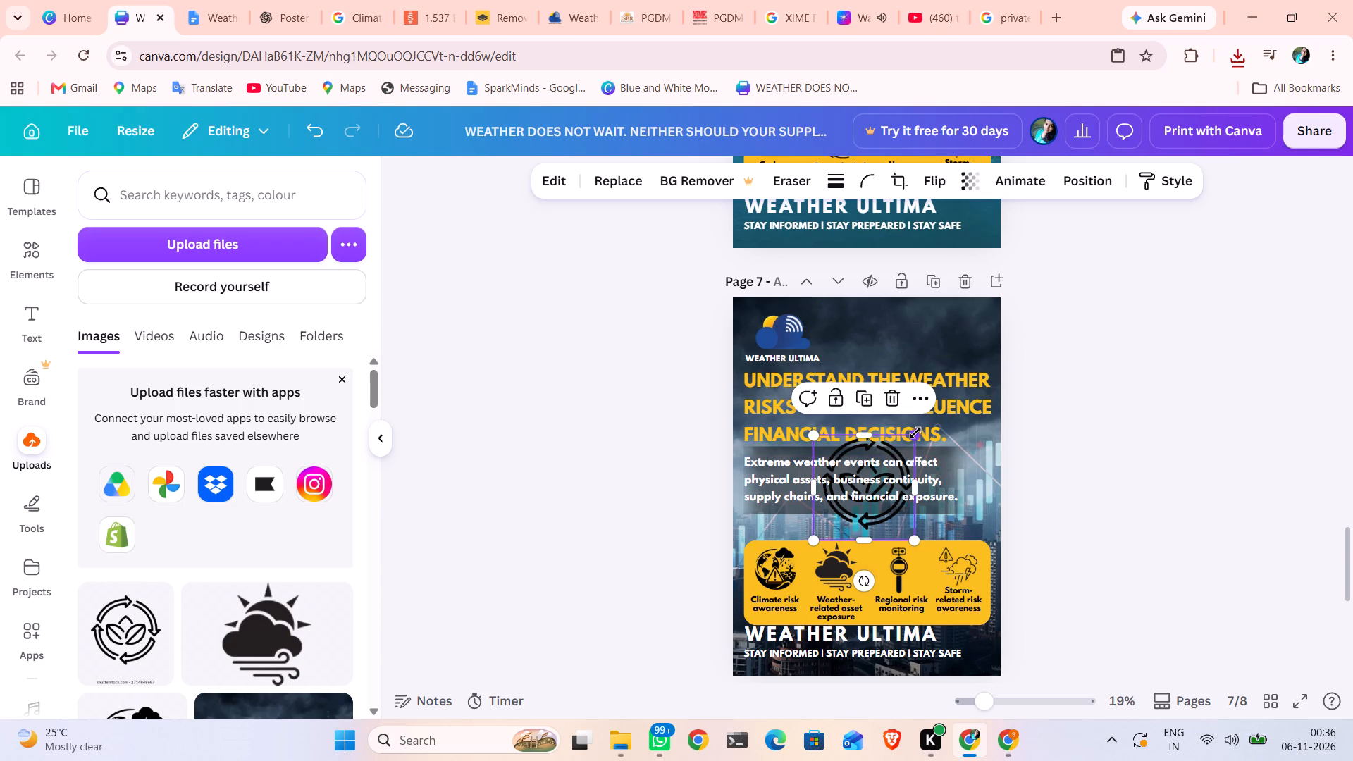
pyautogui.click(917, 435)
pyautogui.moveTo(861, 541); pyautogui.dragTo(863, 531)
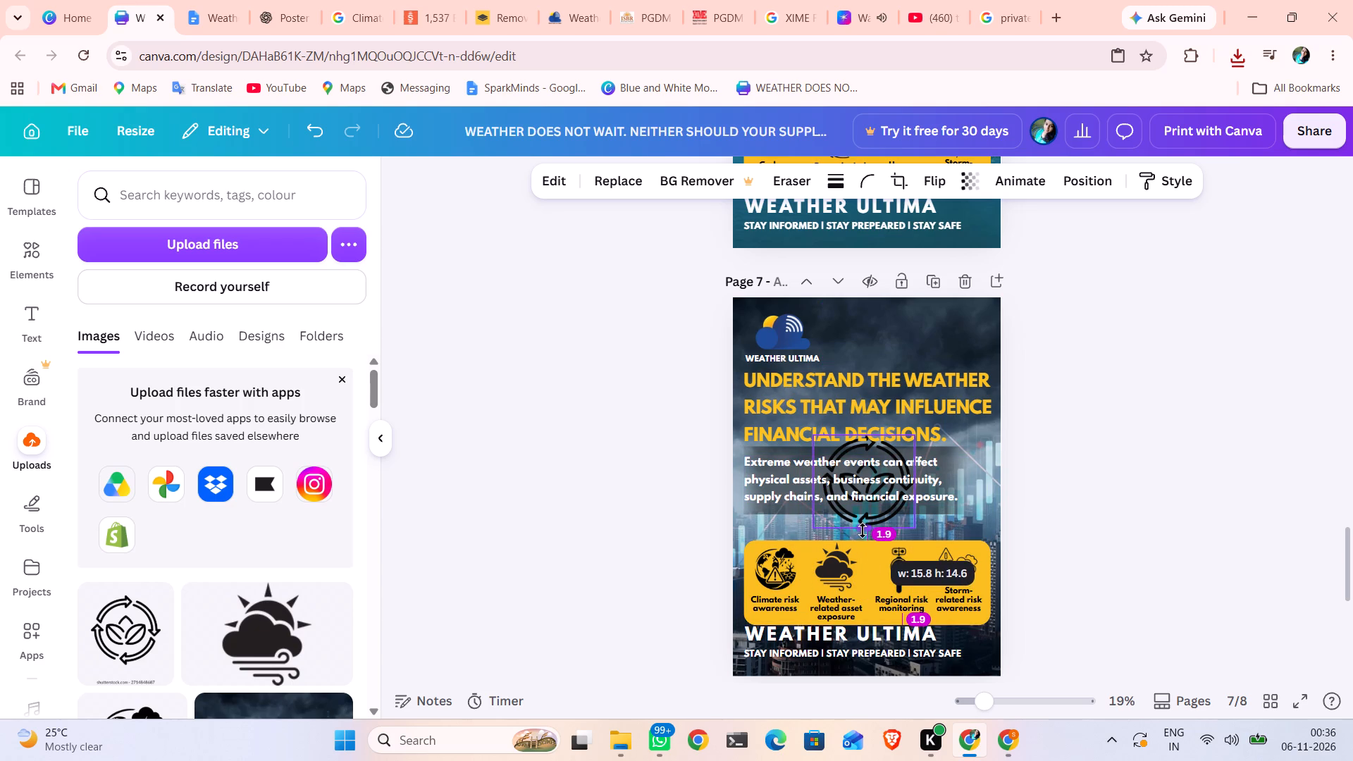
pyautogui.moveTo(863, 531); pyautogui.dragTo(863, 534)
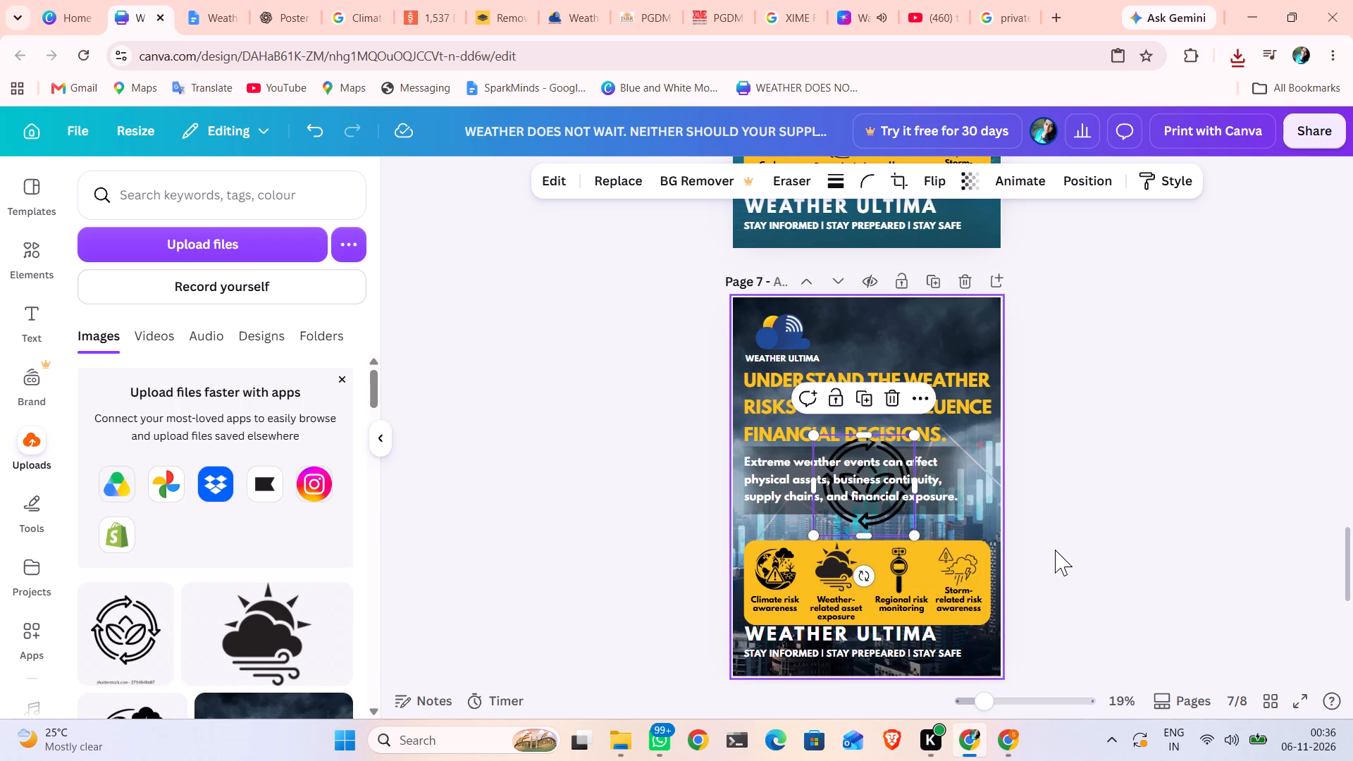
# Replace page 7's "Storm-related risk awareness" label with the copied text "Climate-informed planning".
pyautogui.doubleClick(964, 597)
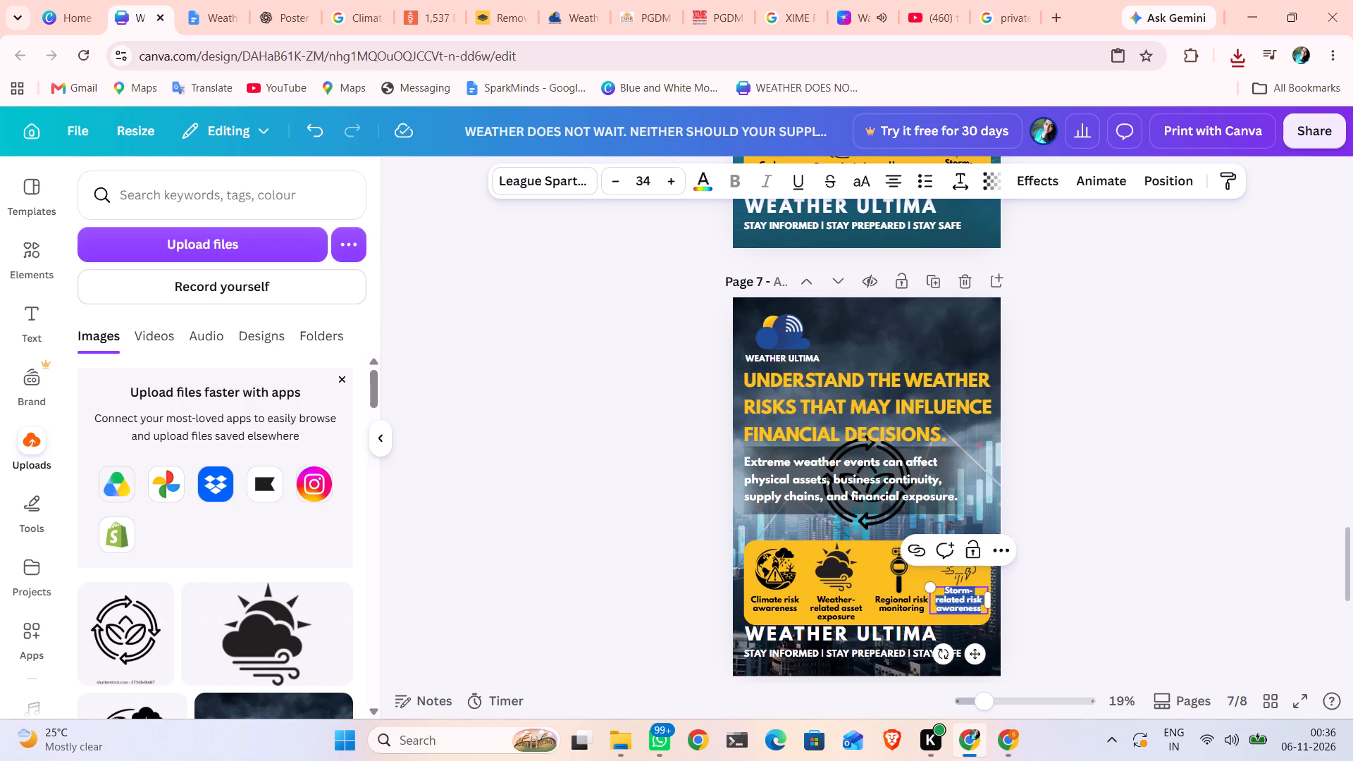
pyautogui.hotkey('ctrl', 'v')
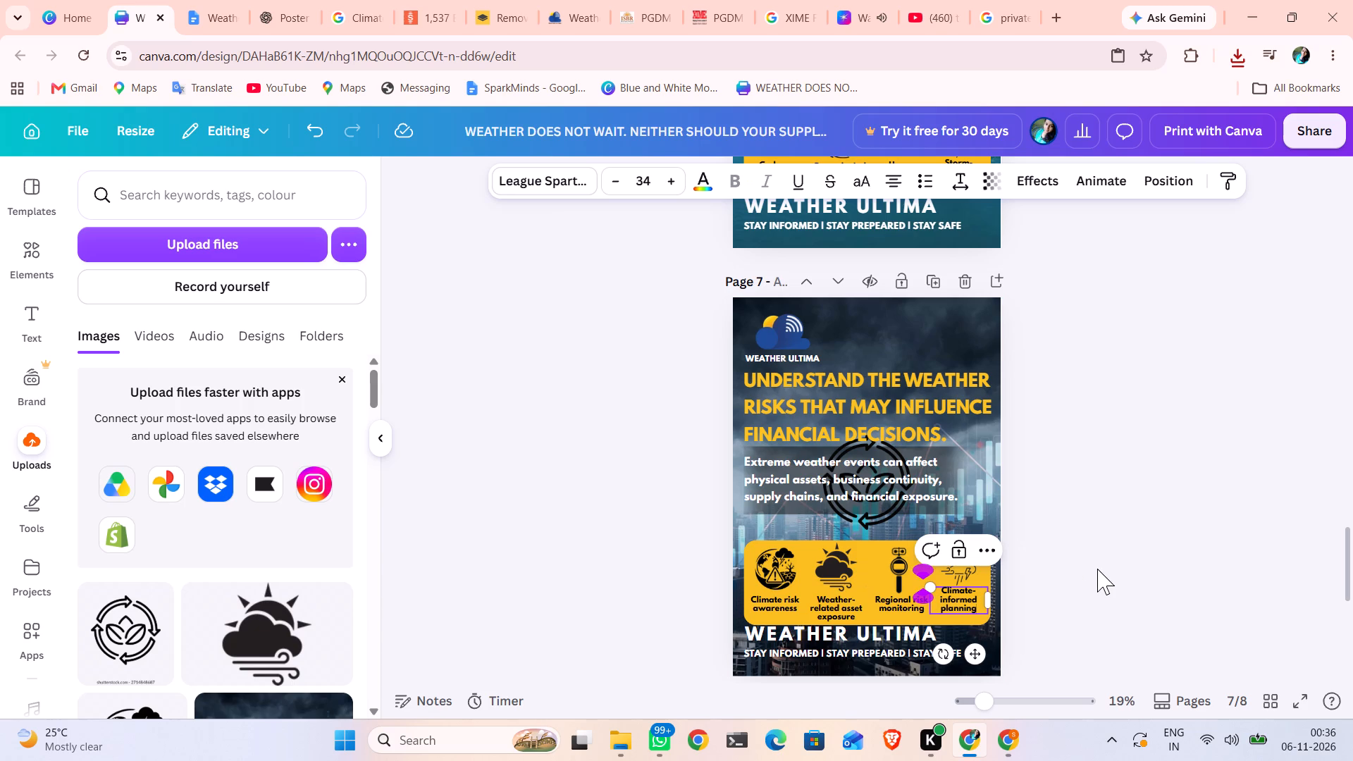
pyautogui.click(1097, 569)
# Nudge the "Climate-informed planning" label down to line up with the other highlight labels on page 7.
pyautogui.click(960, 610)
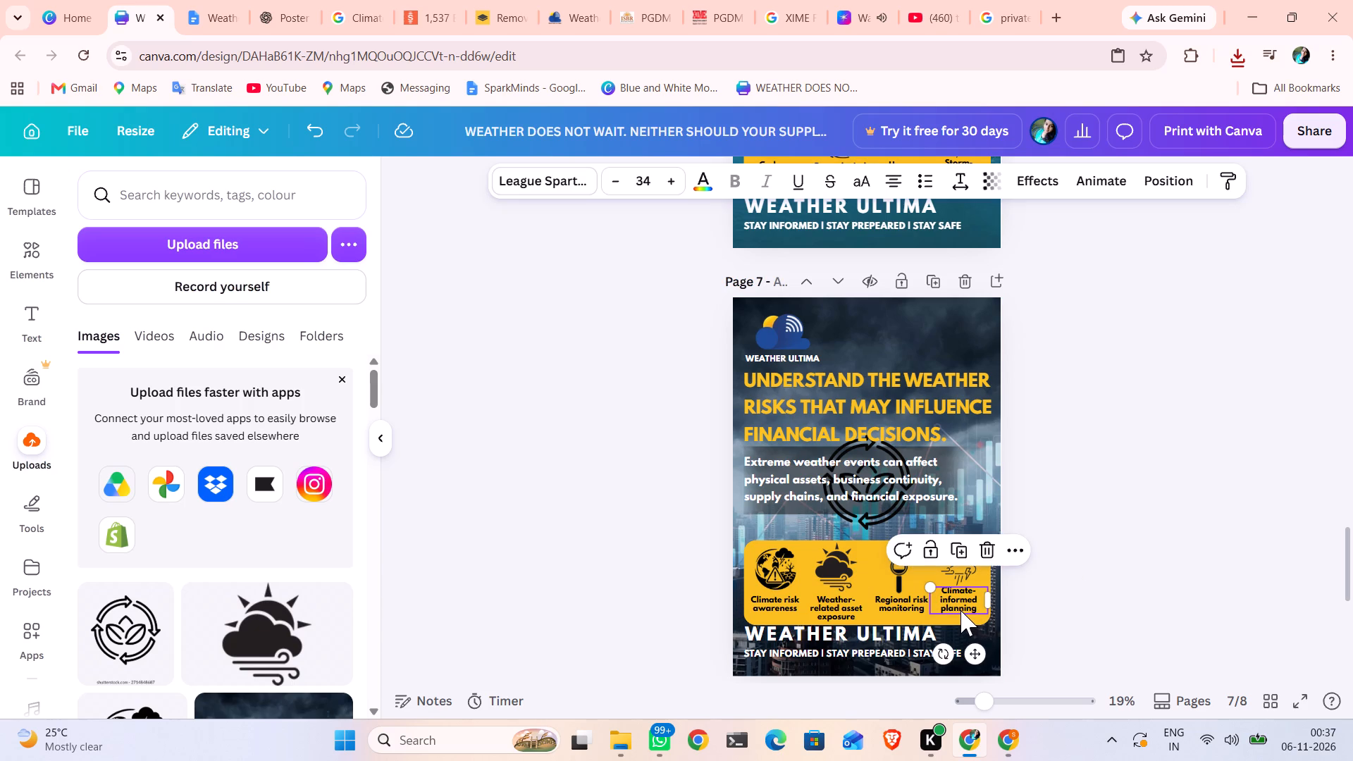
pyautogui.press('Down')
pyautogui.press('Down')
pyautogui.press('Down')
pyautogui.press('Down')
pyautogui.press('Down')
pyautogui.press('Down')
pyautogui.press('Down')
pyautogui.press('Down')
pyautogui.press('Down')
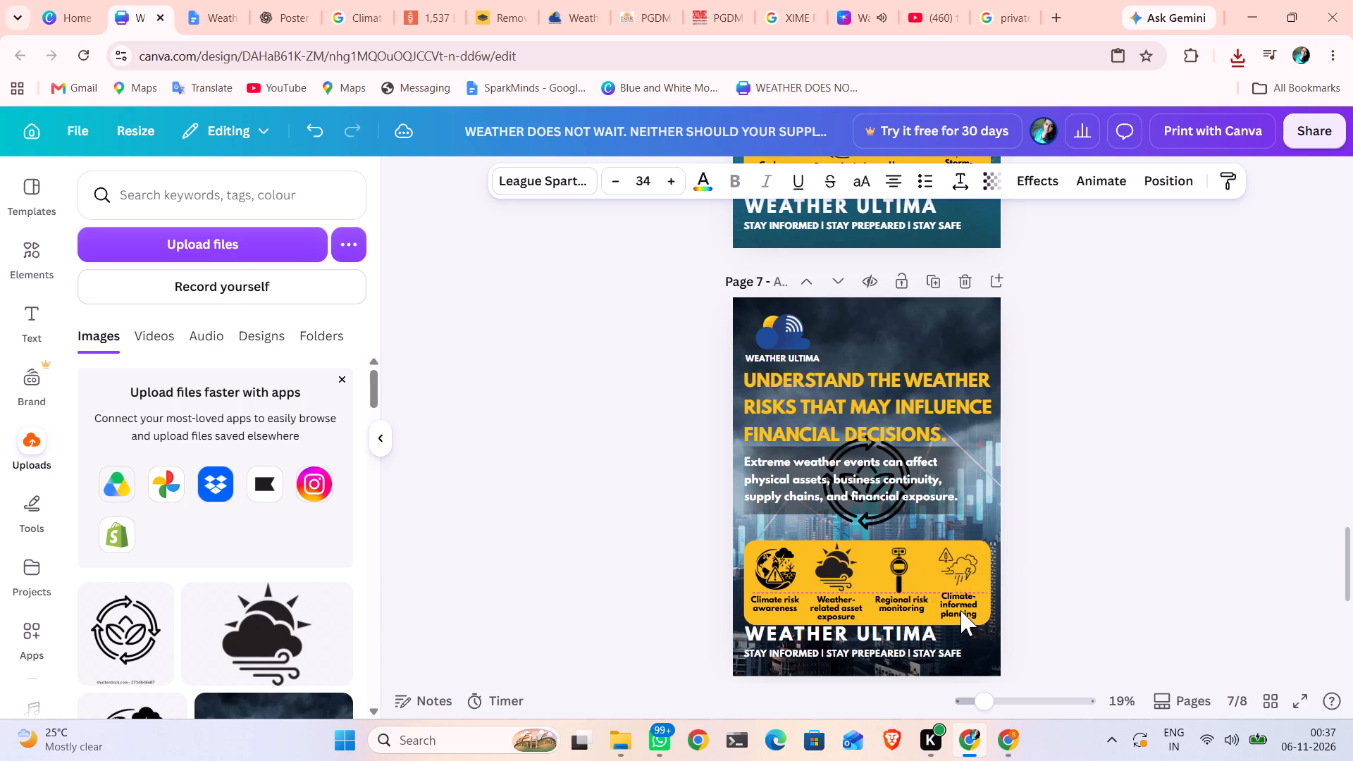
pyautogui.press('Down')
pyautogui.press('Down')
pyautogui.press('Down')
pyautogui.press('Down')
pyautogui.press('Down')
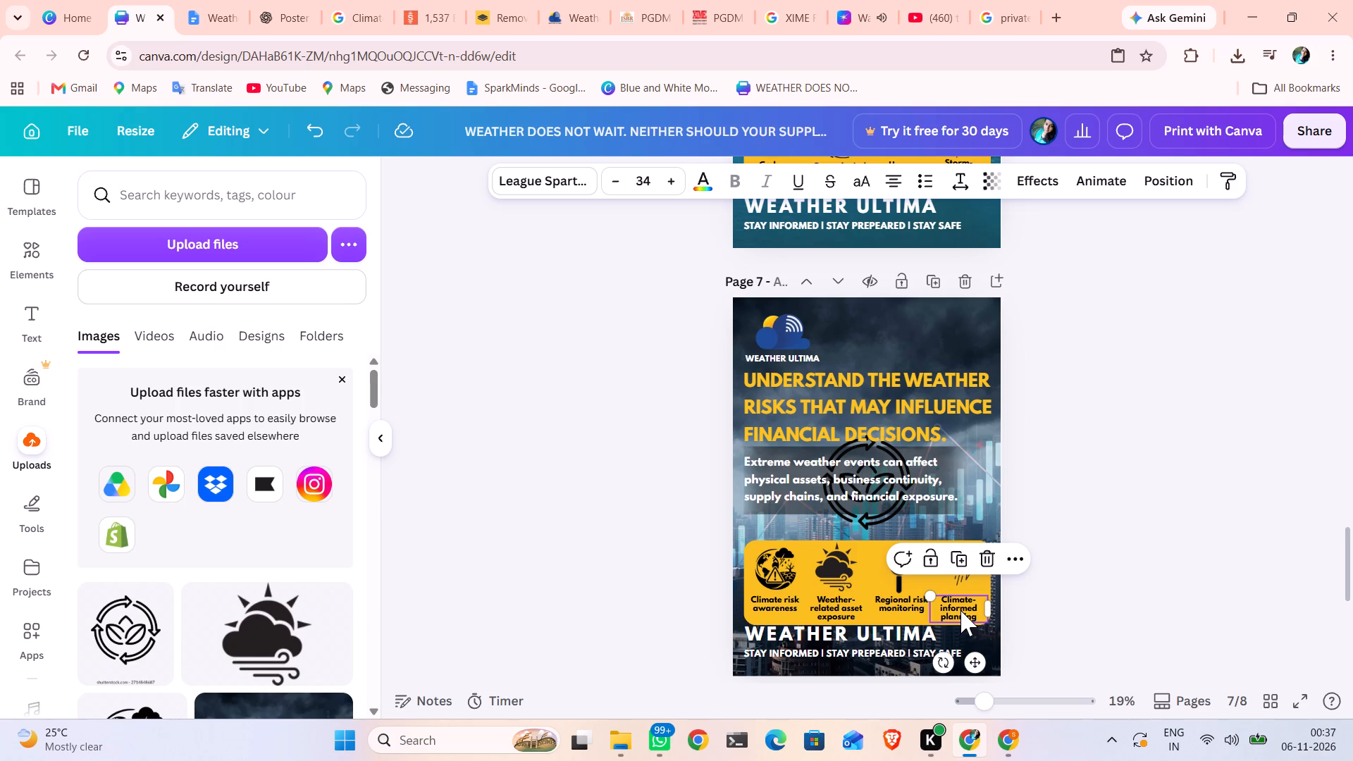
pyautogui.click(1170, 463)
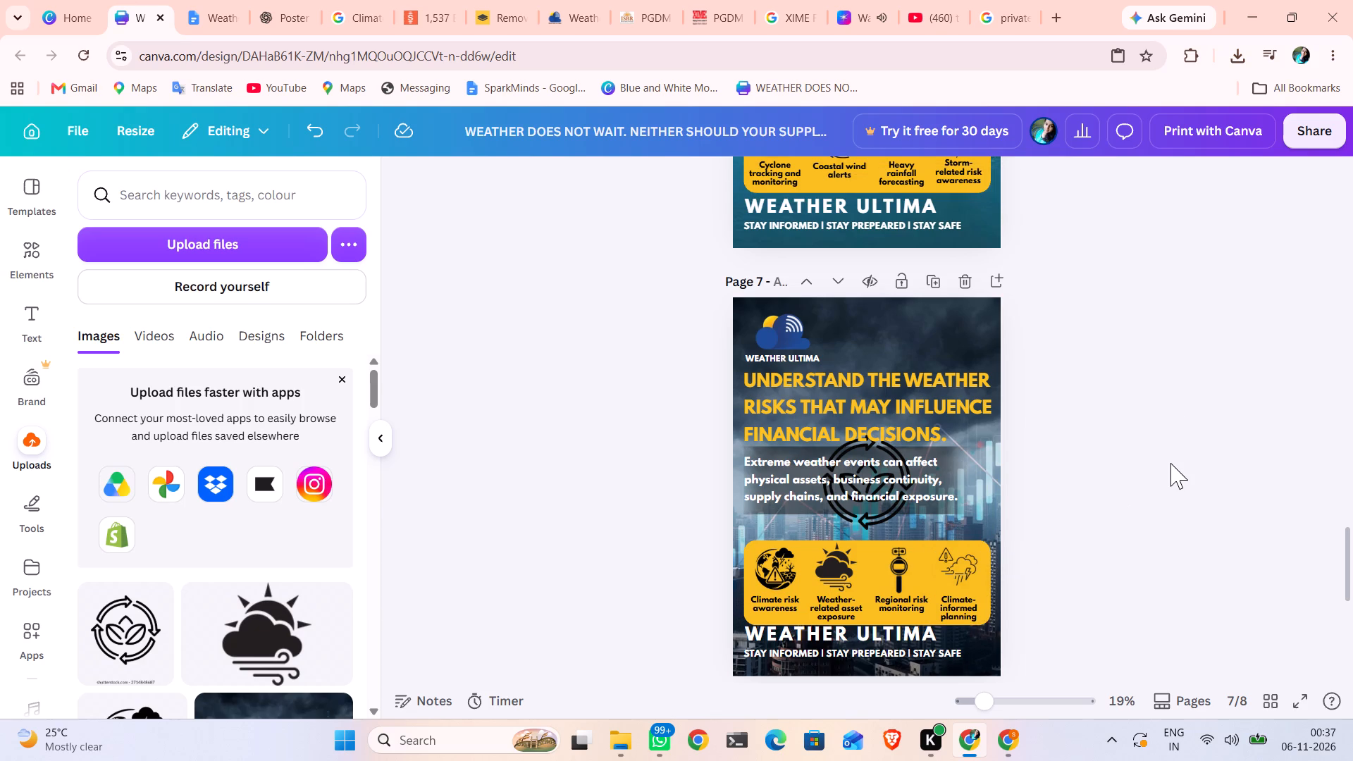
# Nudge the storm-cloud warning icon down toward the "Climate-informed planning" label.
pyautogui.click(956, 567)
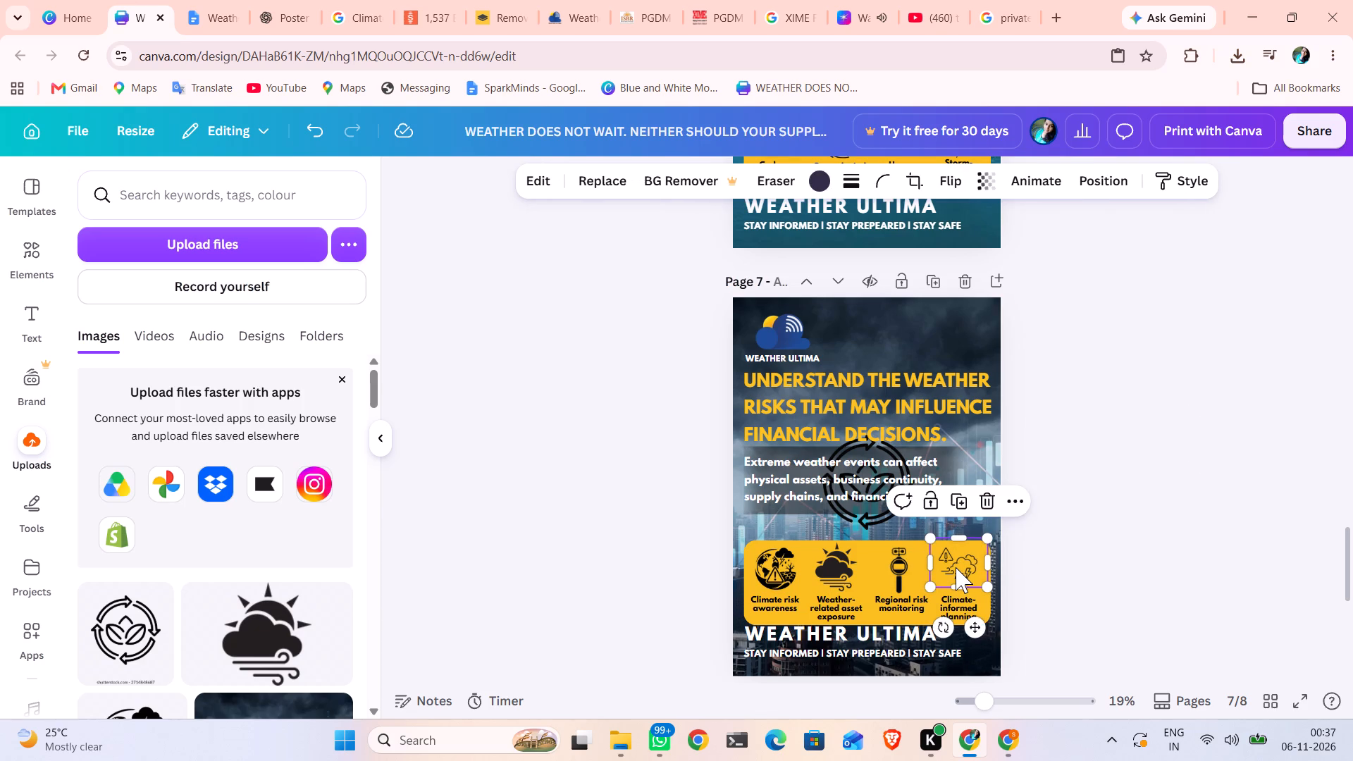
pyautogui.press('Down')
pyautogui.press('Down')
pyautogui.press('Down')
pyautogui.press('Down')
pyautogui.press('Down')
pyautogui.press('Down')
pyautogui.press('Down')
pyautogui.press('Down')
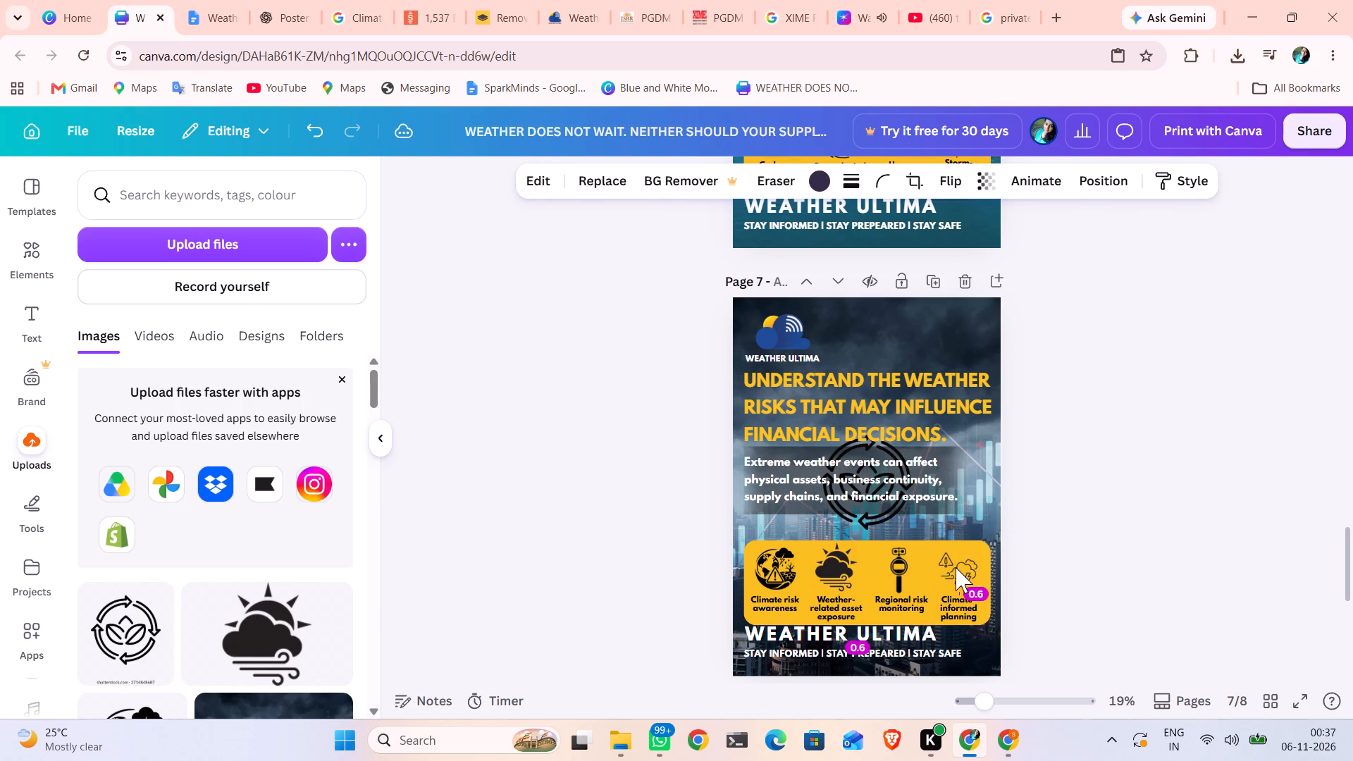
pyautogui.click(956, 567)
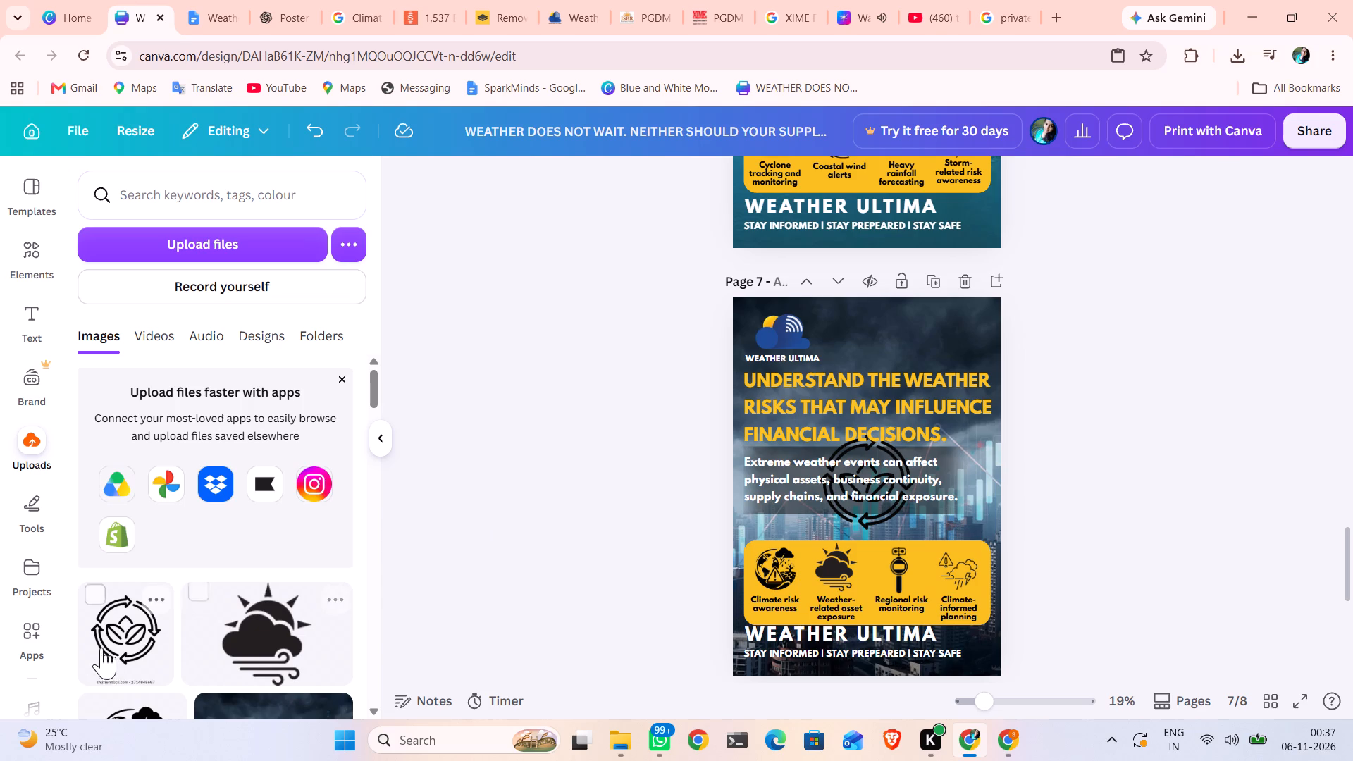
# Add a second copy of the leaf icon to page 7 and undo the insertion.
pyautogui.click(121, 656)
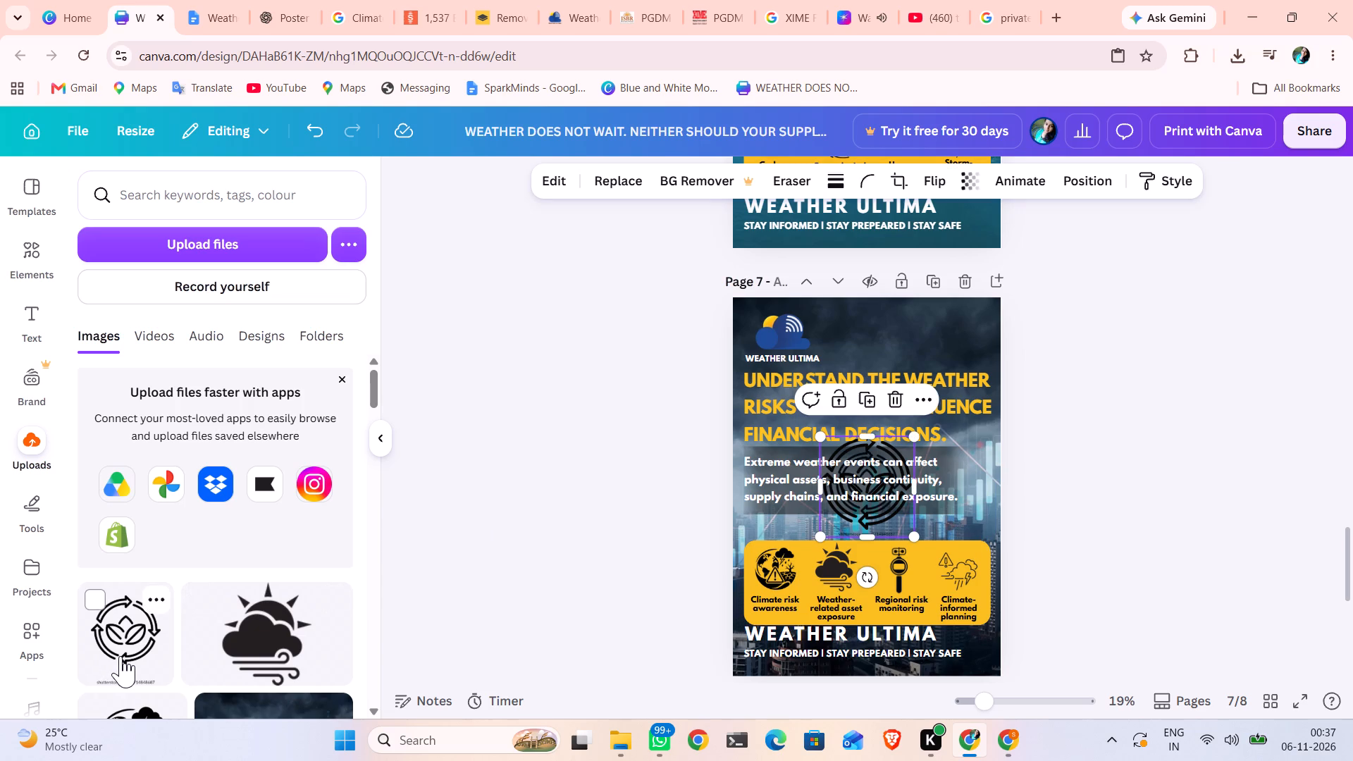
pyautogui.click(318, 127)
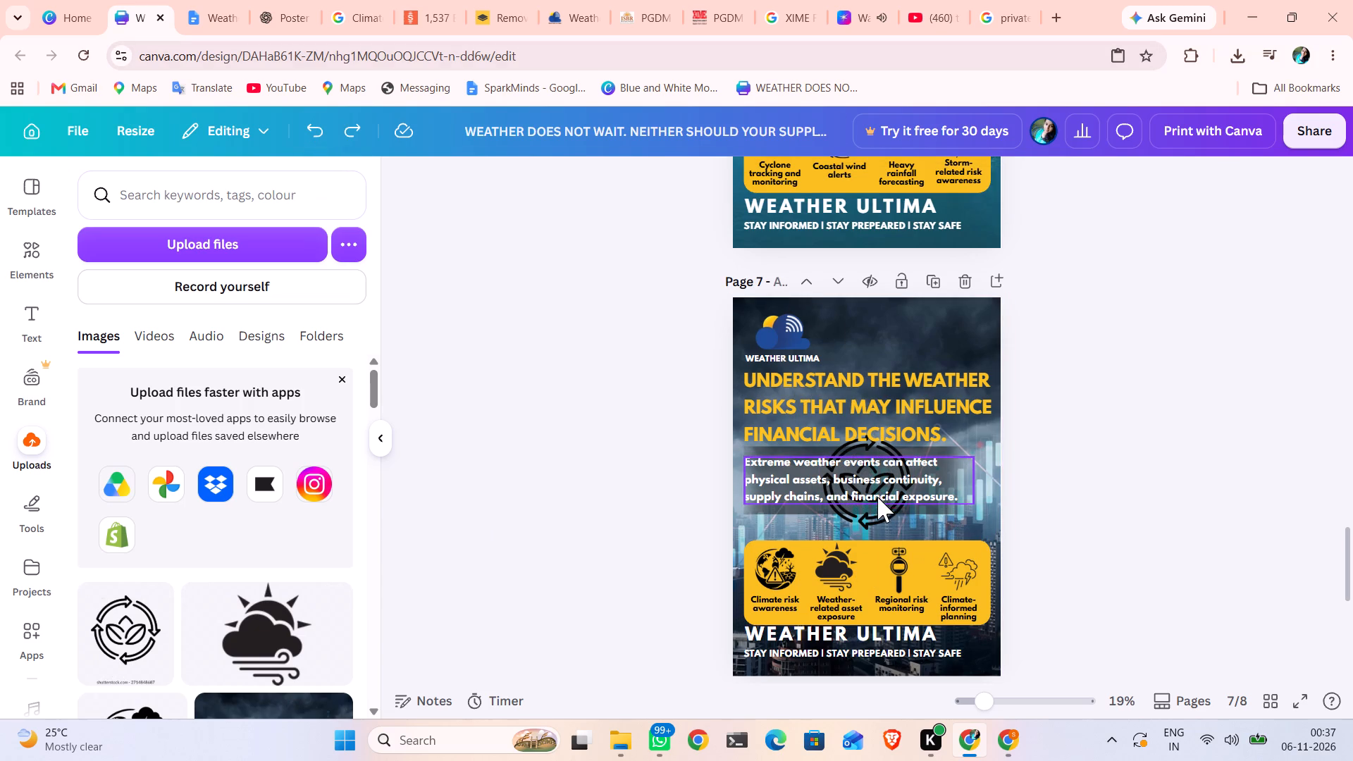
# Delete the storm-cloud warning icon above the "Climate-informed planning" label.
pyautogui.click(870, 519)
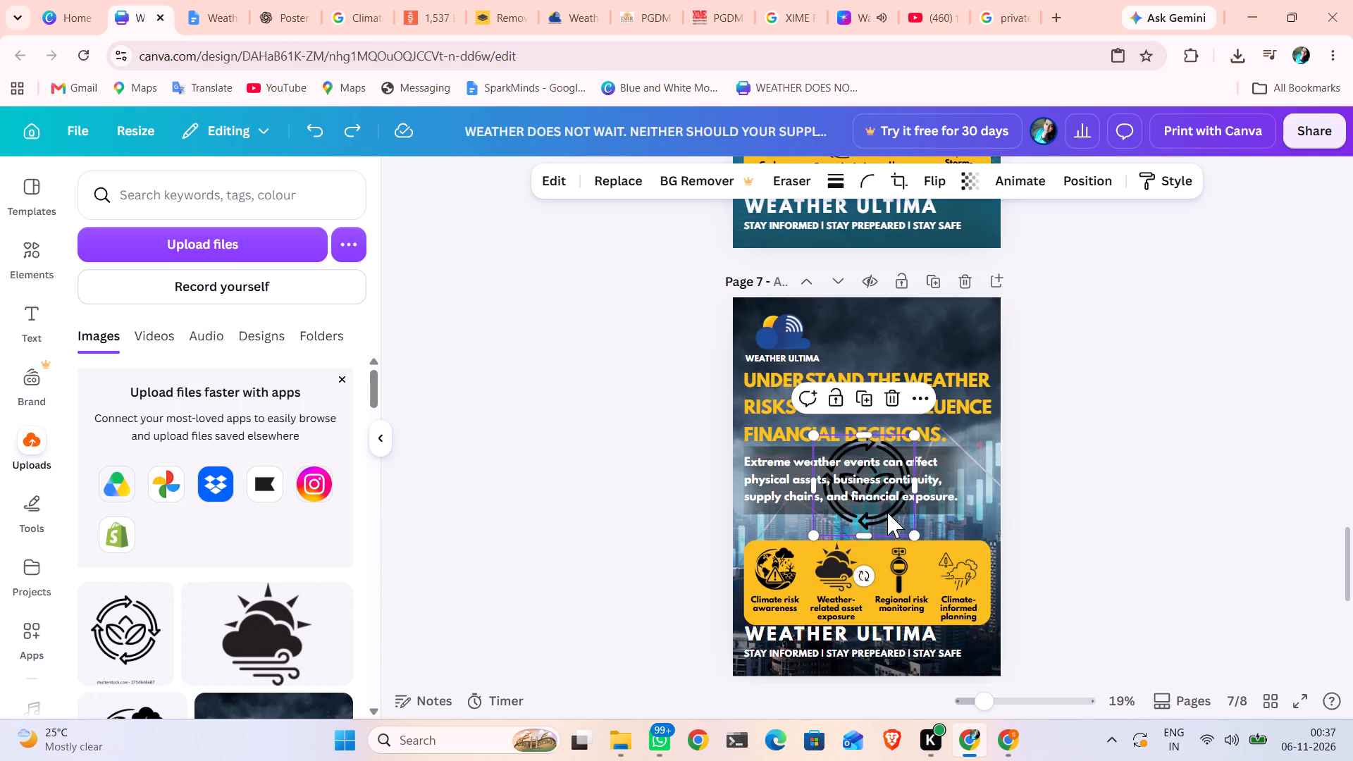
pyautogui.click(958, 575)
pyautogui.press('BackSpace')
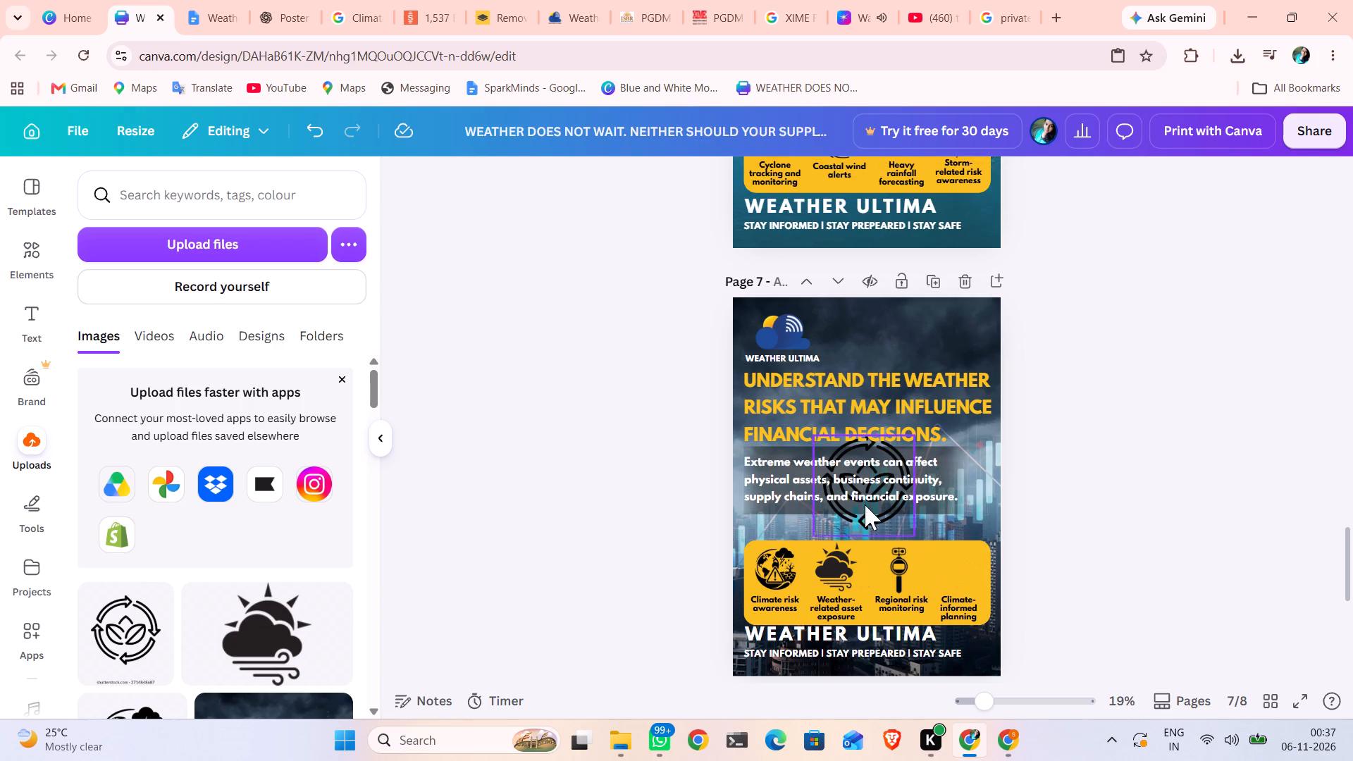
# Shrink the leaf icon to match the other highlight icons and move it above the "Climate-informed planning" label.
pyautogui.click(871, 515)
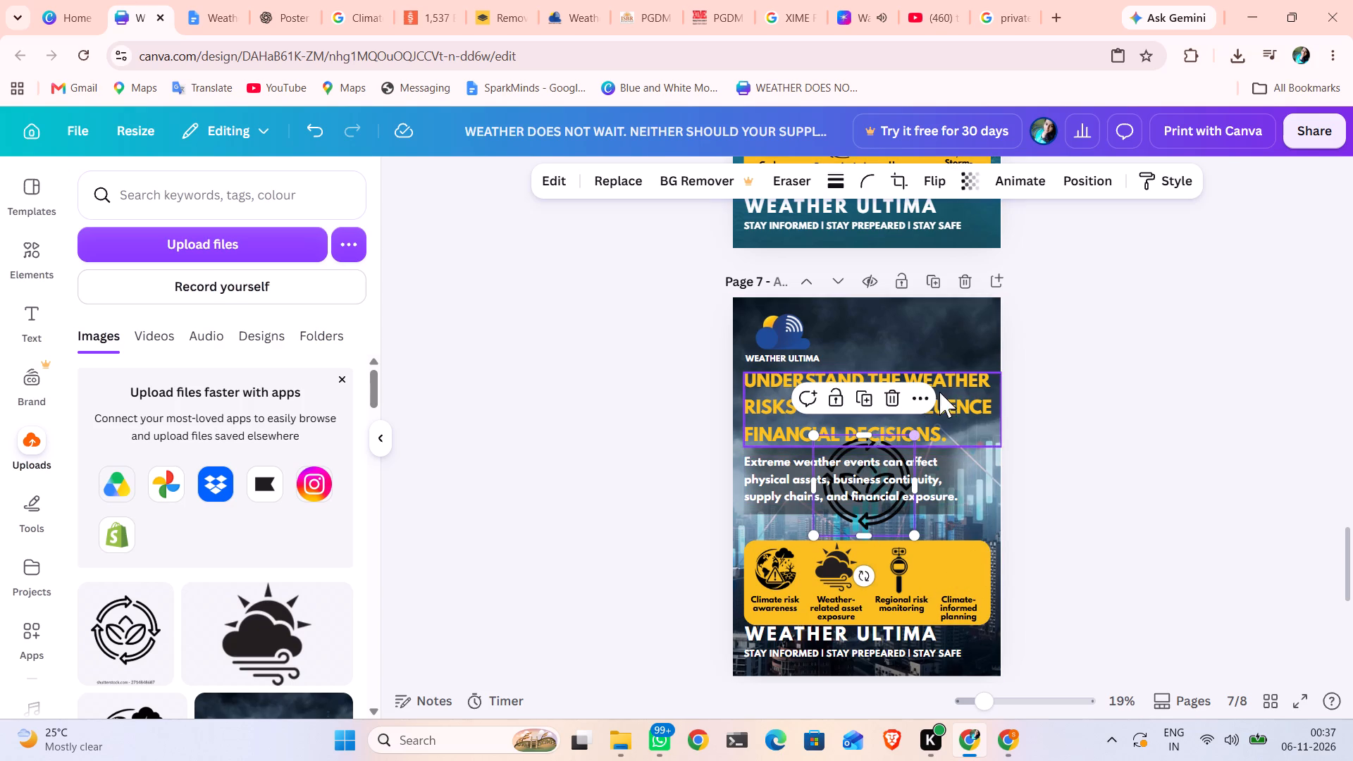
pyautogui.moveTo(918, 435); pyautogui.dragTo(859, 531)
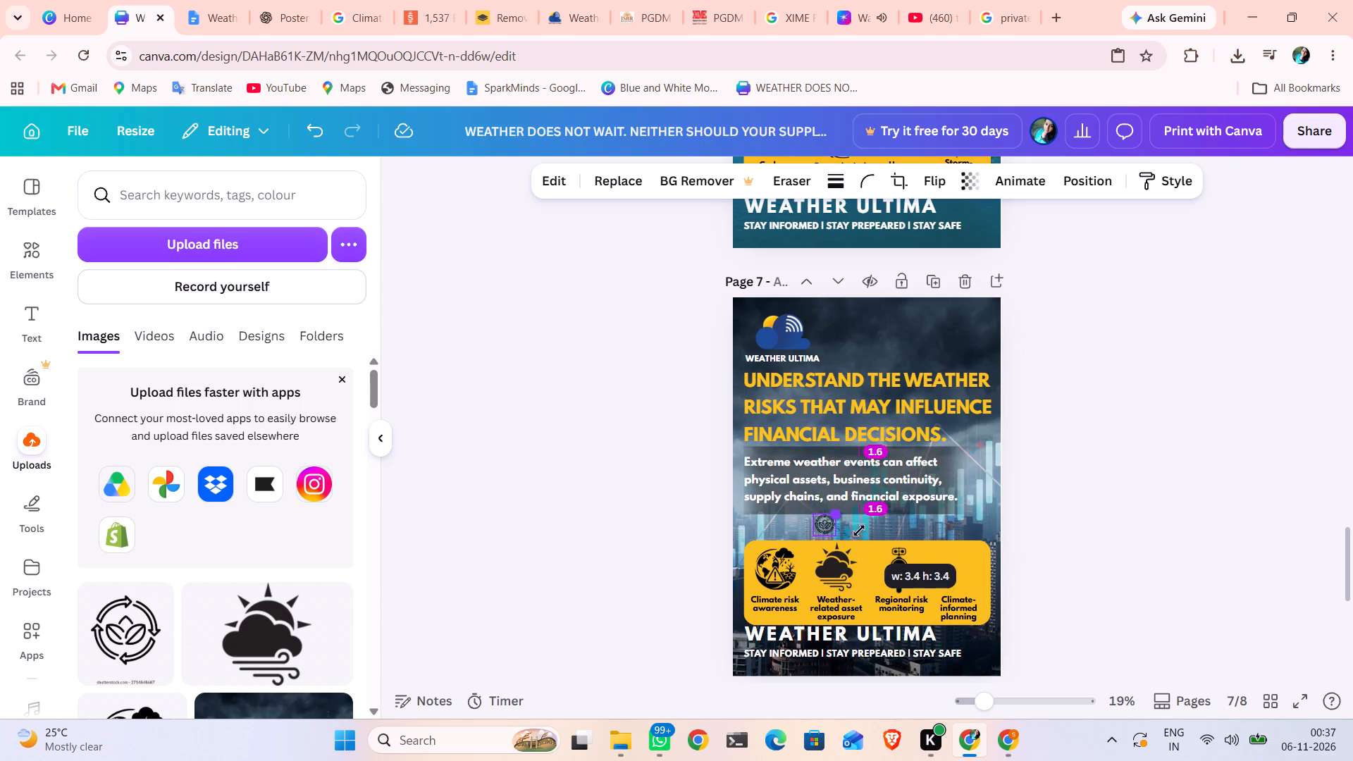
pyautogui.moveTo(859, 531); pyautogui.dragTo(878, 520)
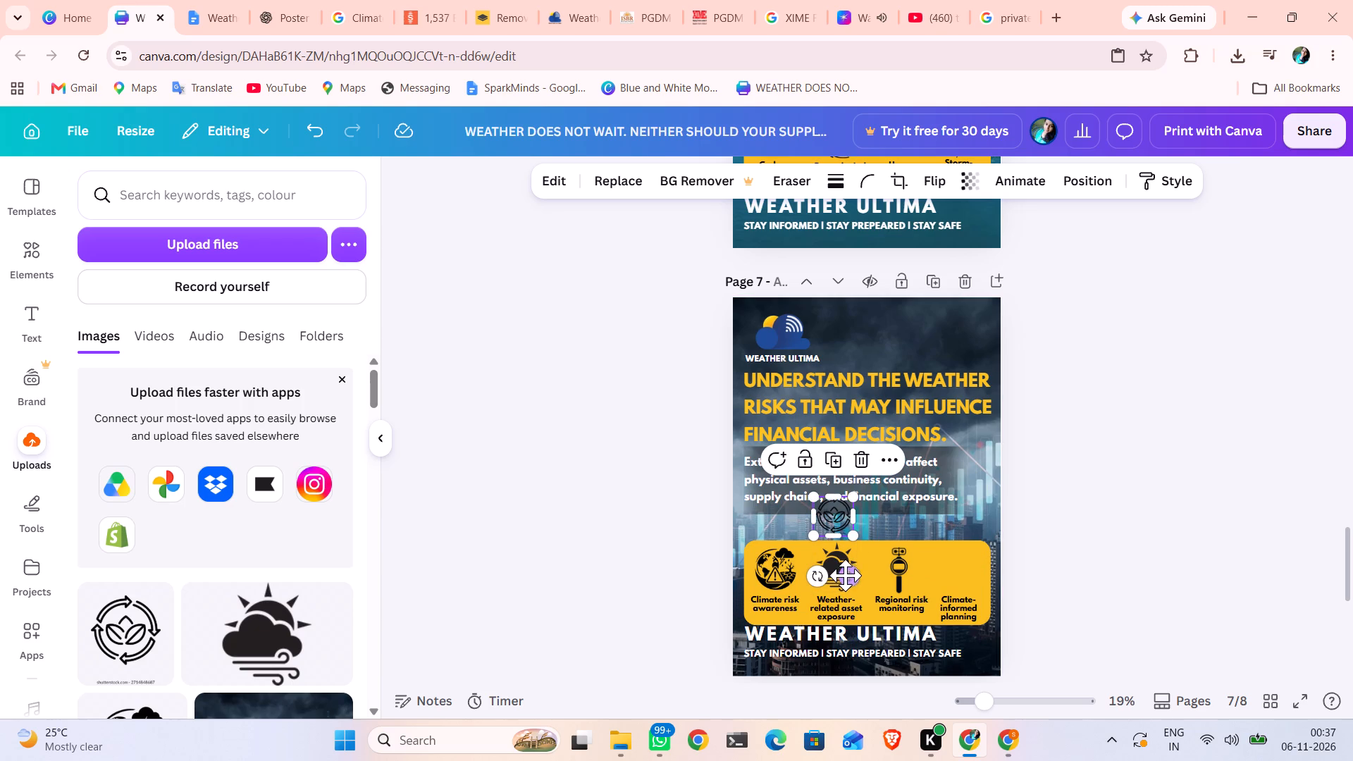
pyautogui.moveTo(847, 576); pyautogui.dragTo(967, 630)
pyautogui.click(1119, 544)
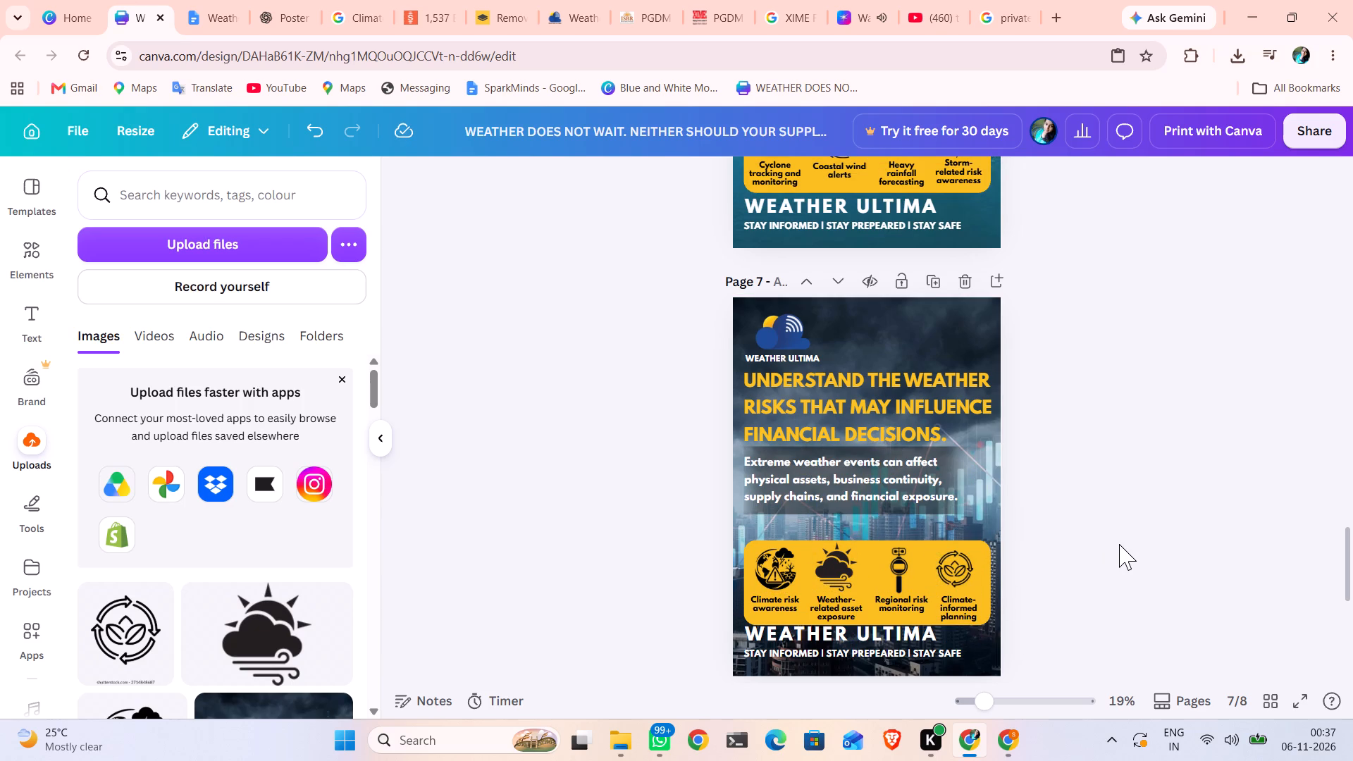
# Nudge the leaf icon right and slightly down until it is centred over the "Climate-informed planning" label.
pyautogui.click(960, 573)
pyautogui.press('Right')
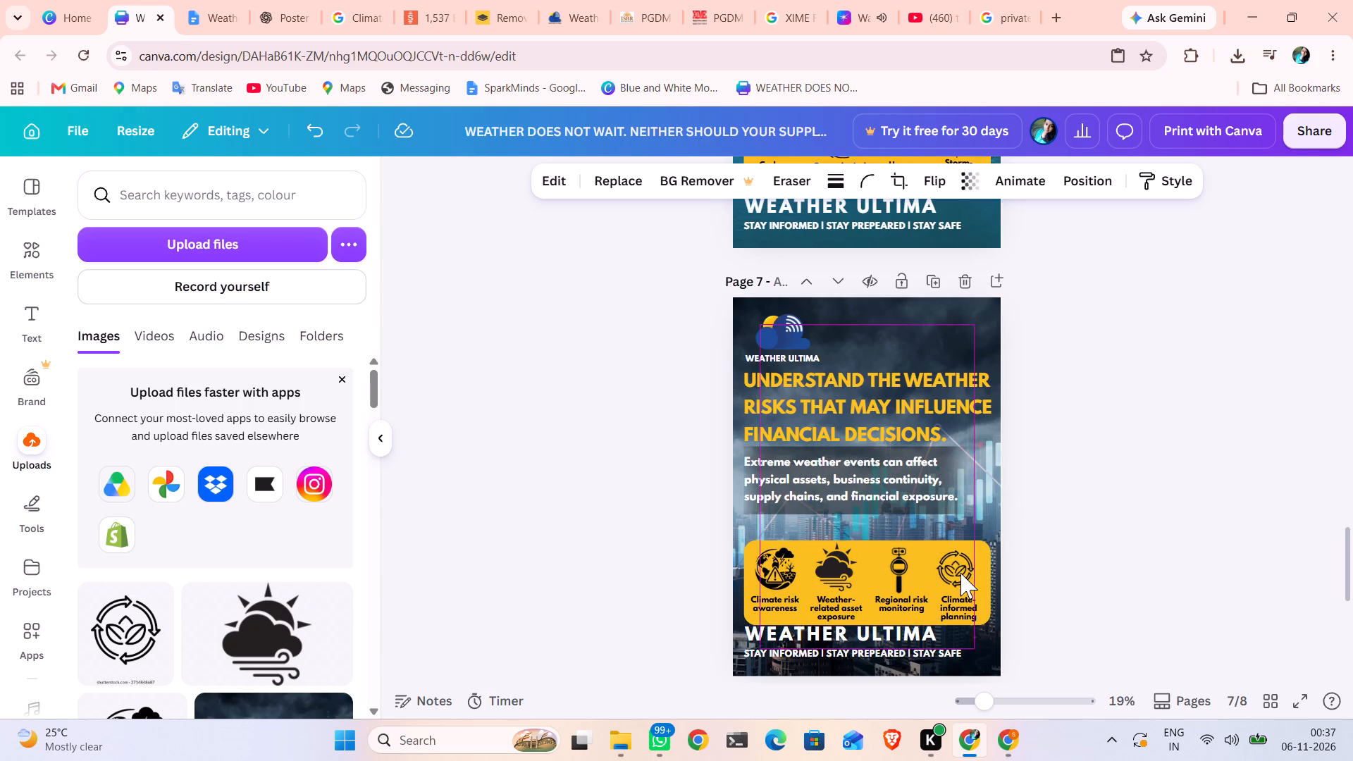
pyautogui.press('Right')
pyautogui.press('Right')
pyautogui.press('Right')
pyautogui.press('Right')
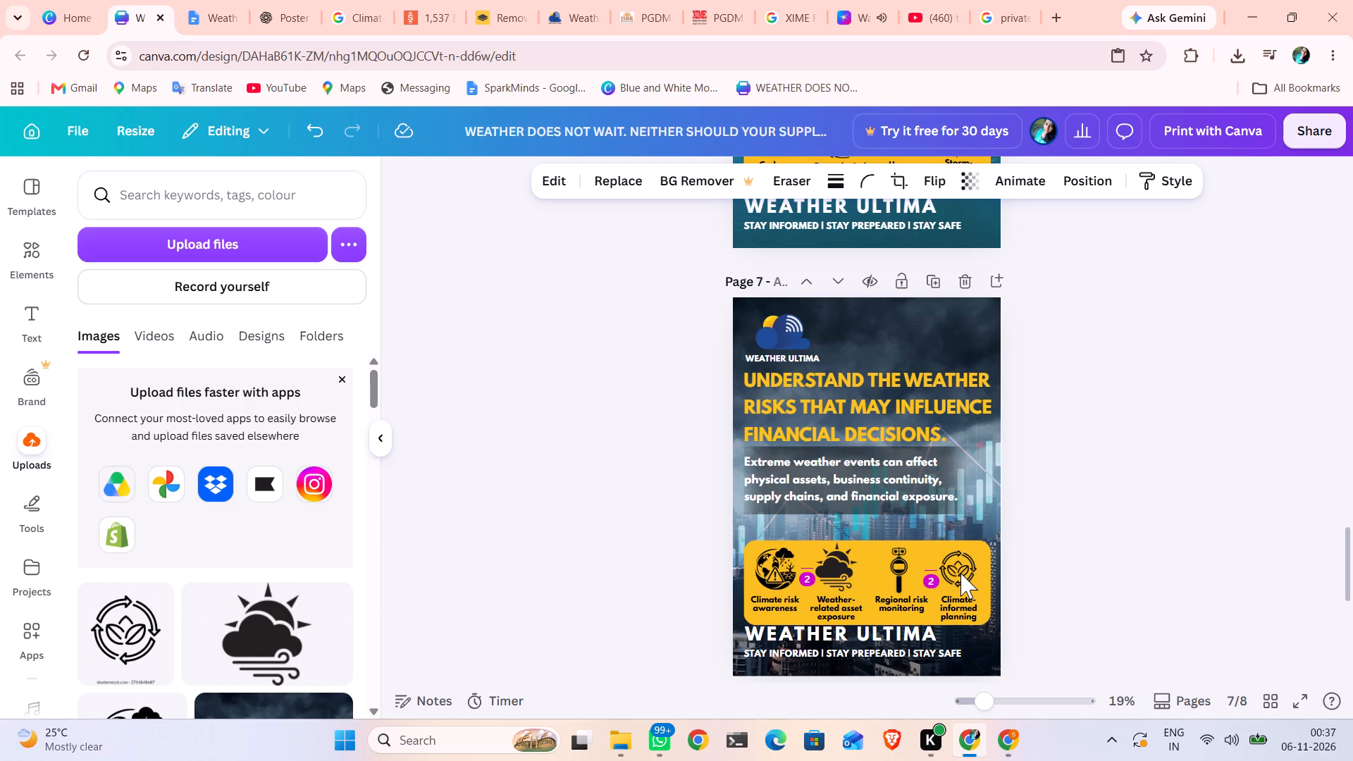
pyautogui.press('Right')
pyautogui.press('Right')
pyautogui.press('Right')
pyautogui.press('Right')
pyautogui.press('Down')
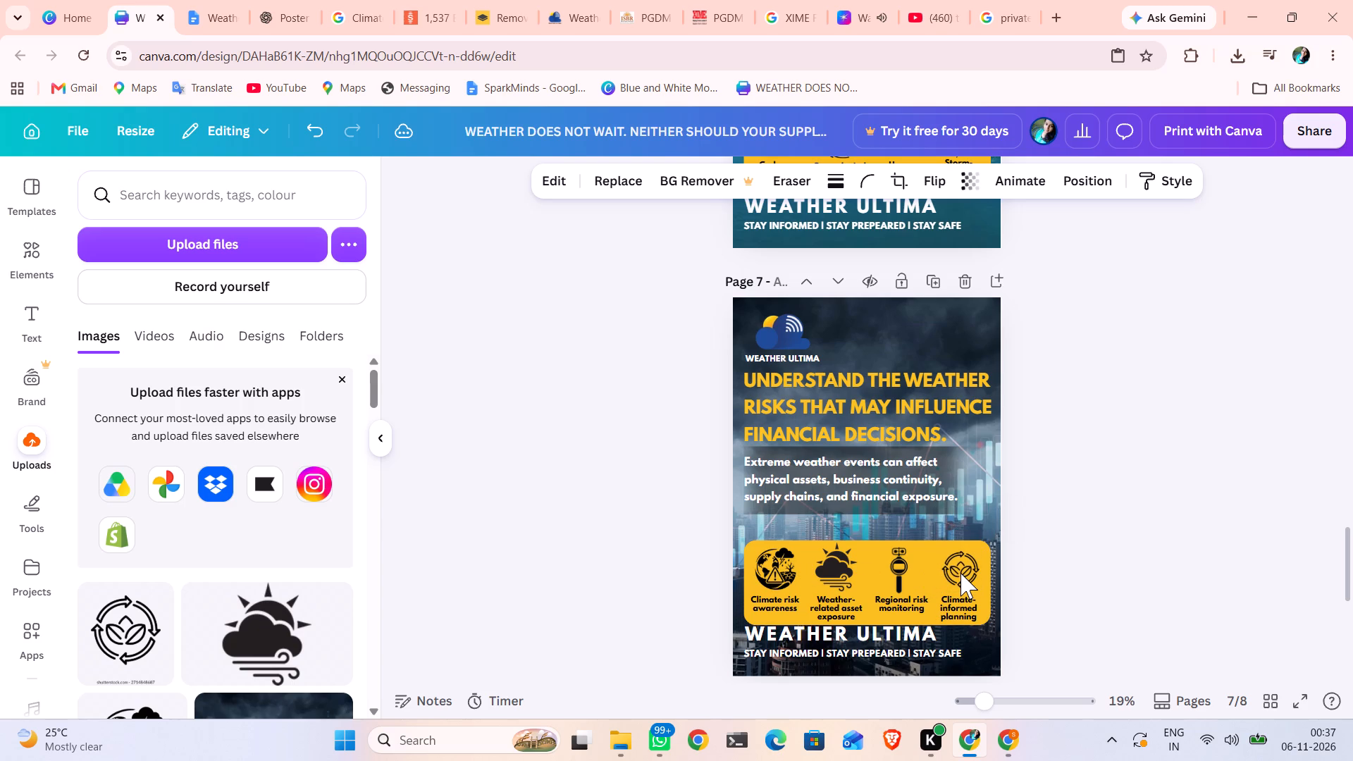
pyautogui.press('Down')
pyautogui.press('Down')
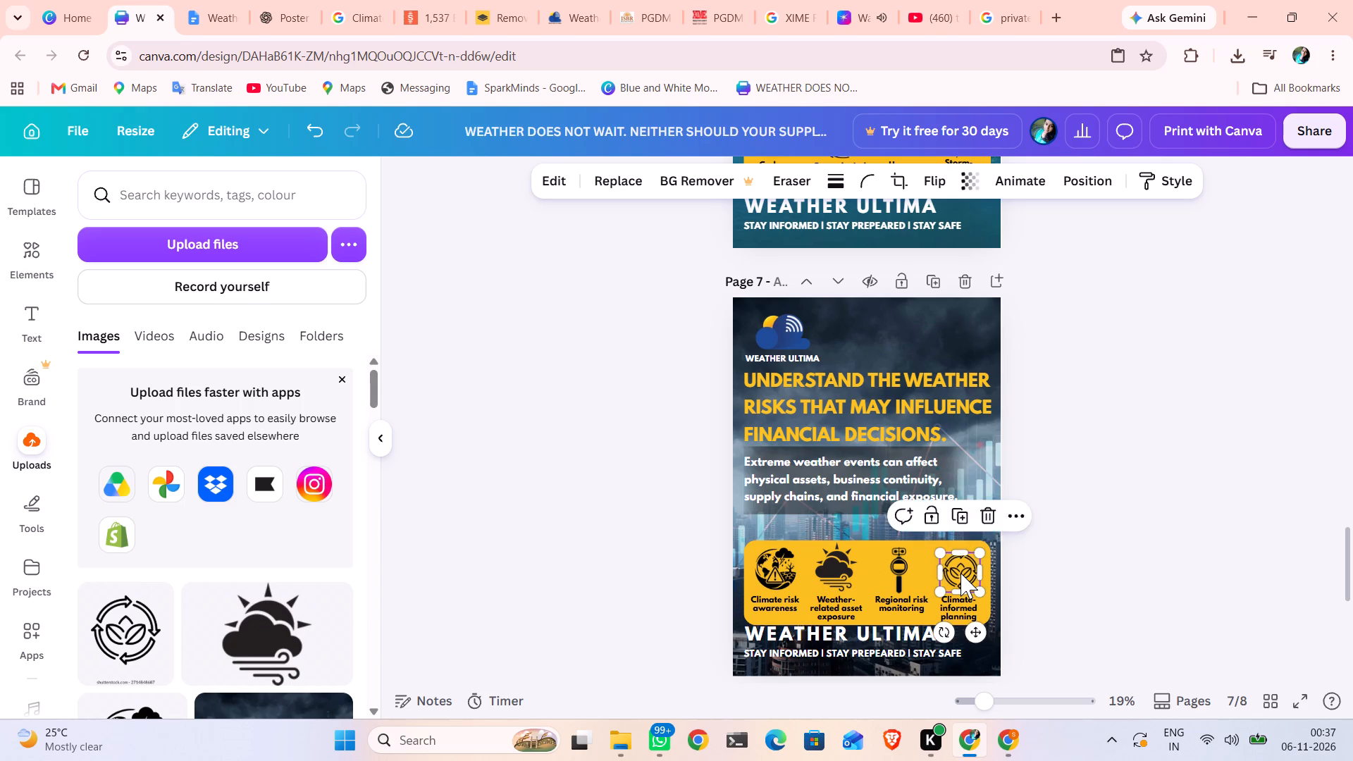
pyautogui.press('Left')
pyautogui.press('Up')
pyautogui.press('Up')
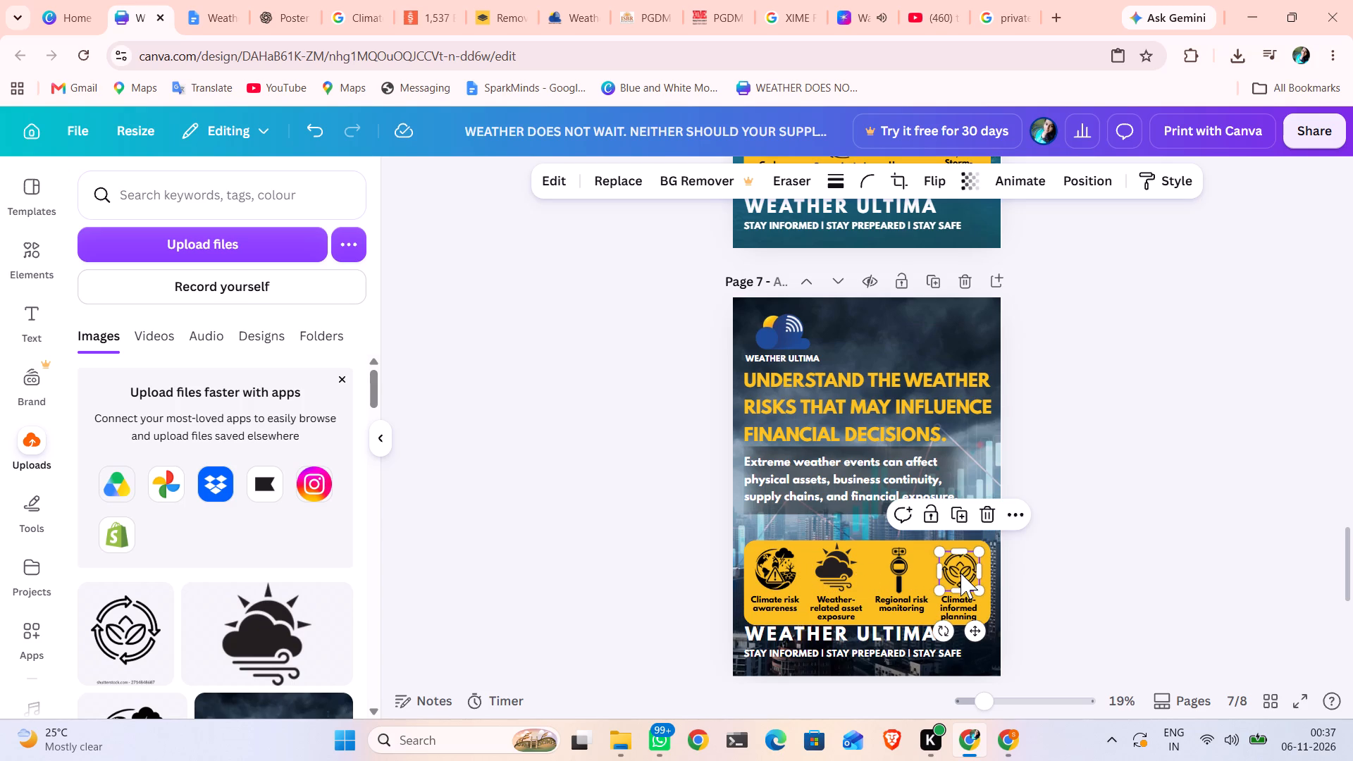
pyautogui.click(1155, 489)
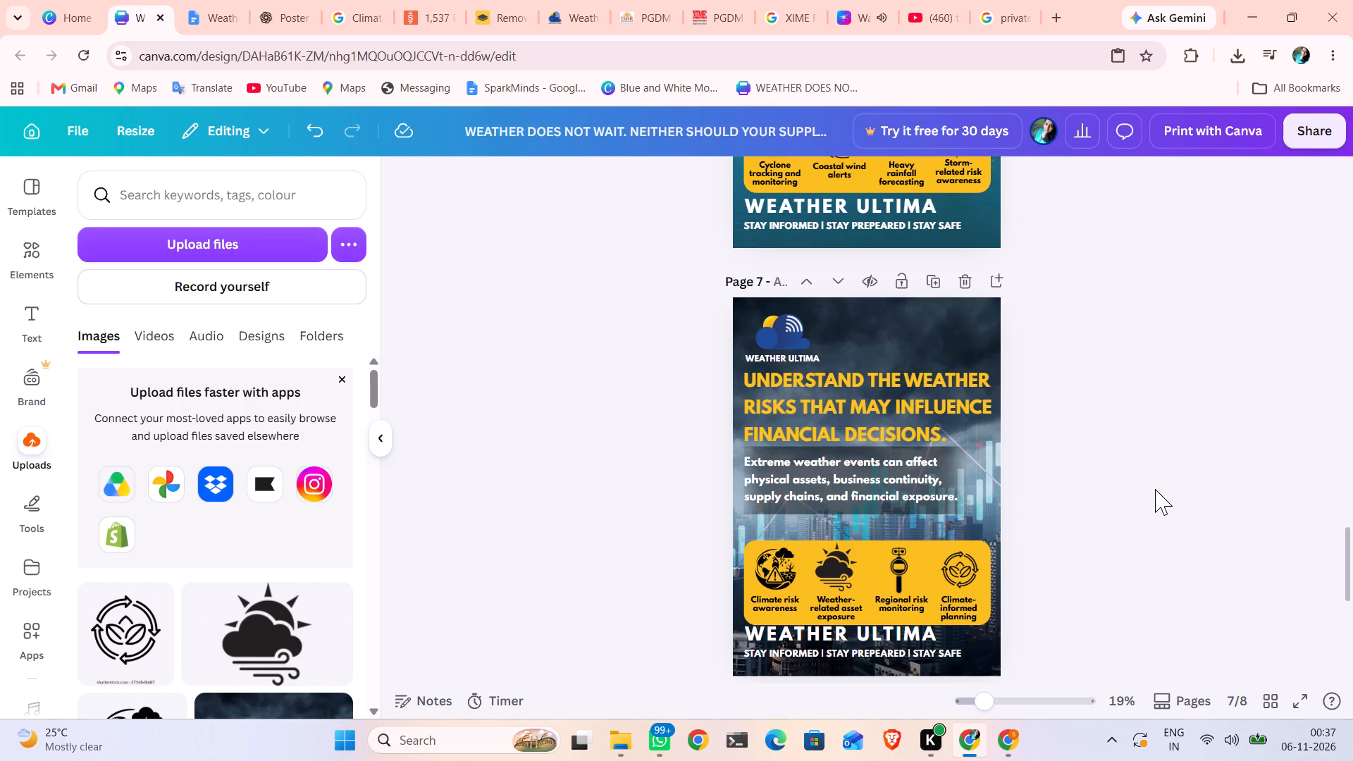
# Nudge the "Climate-informed planning" label slightly up, closer to the leaf icon on page 7.
pyautogui.click(968, 602)
pyautogui.press('Up')
pyautogui.press('Up')
pyautogui.press('Up')
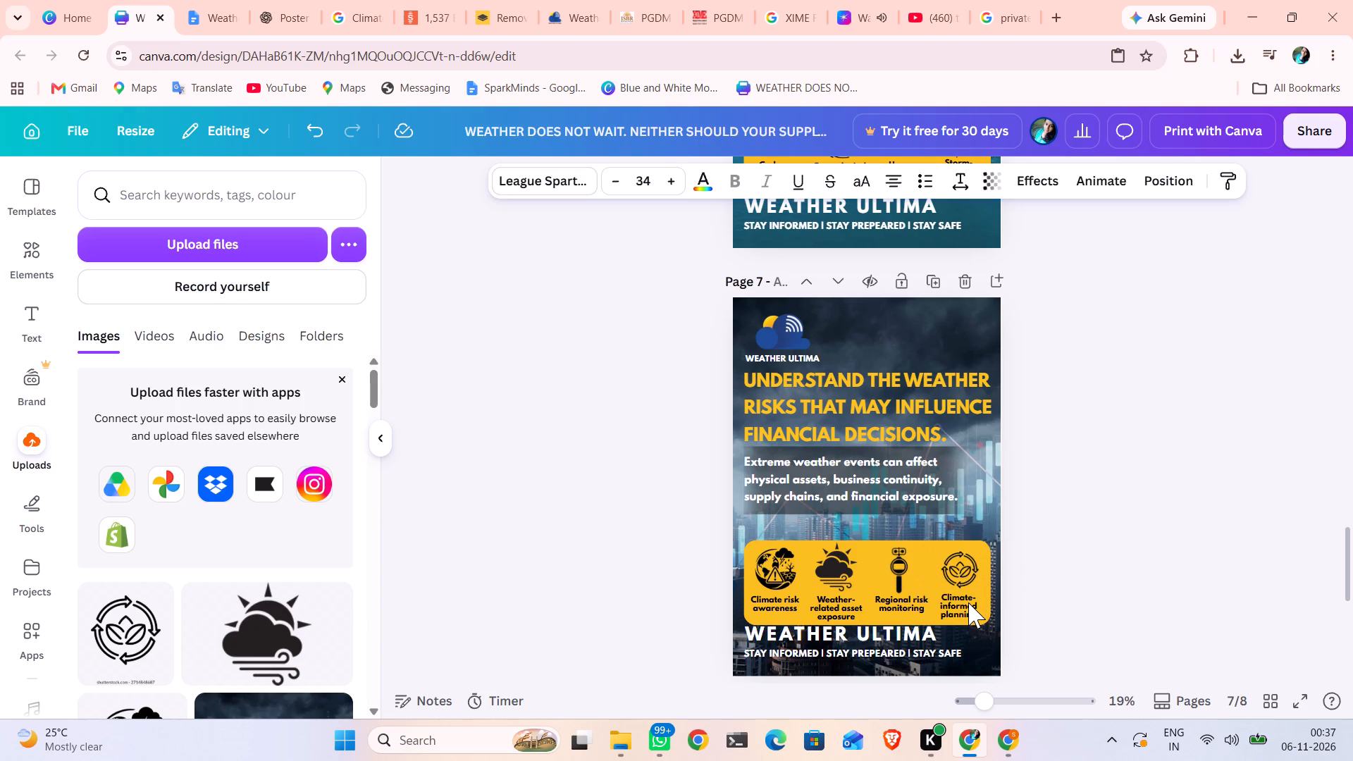
pyautogui.click(1148, 526)
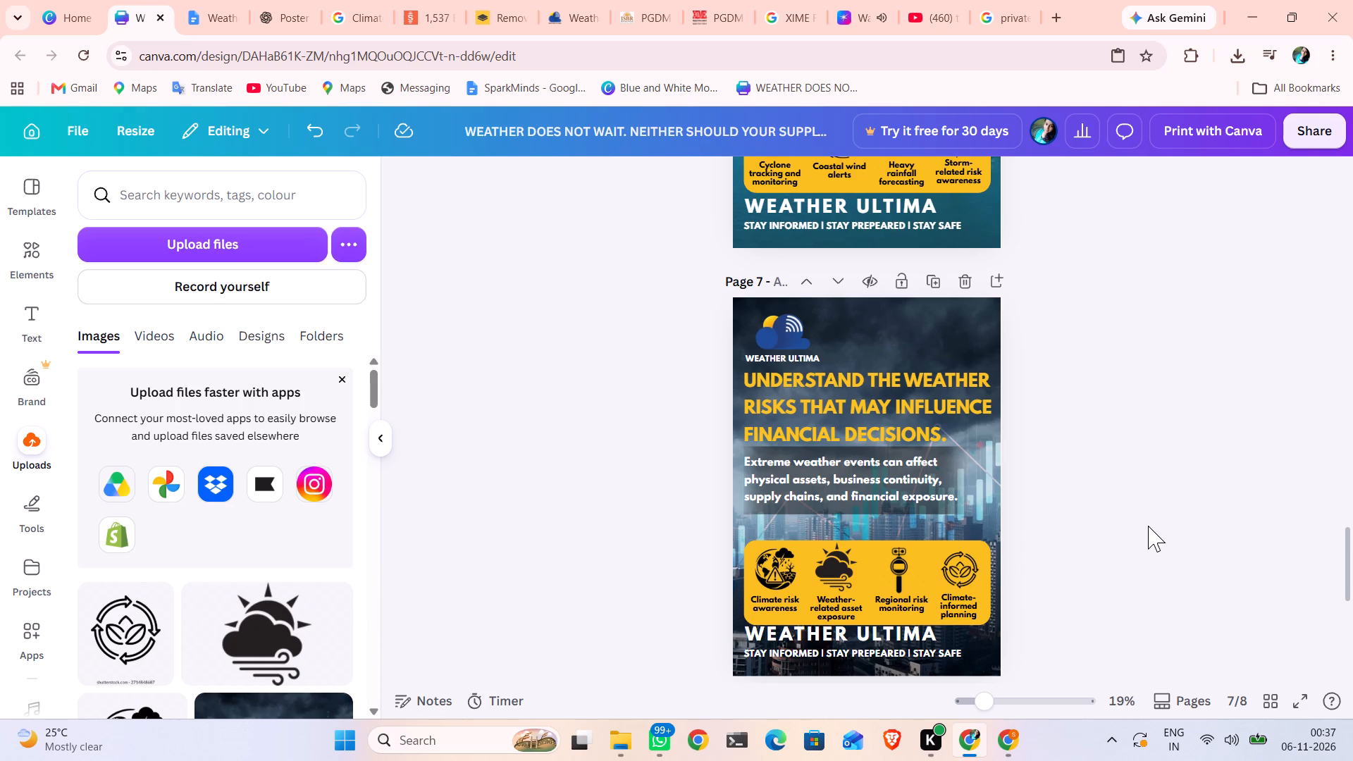
# Shrink the sun-and-cloud icon above the "Weather-related asset exposure" label to about 6.2 wide by 6.6 high.
pyautogui.scroll(-1, 1148, 526)
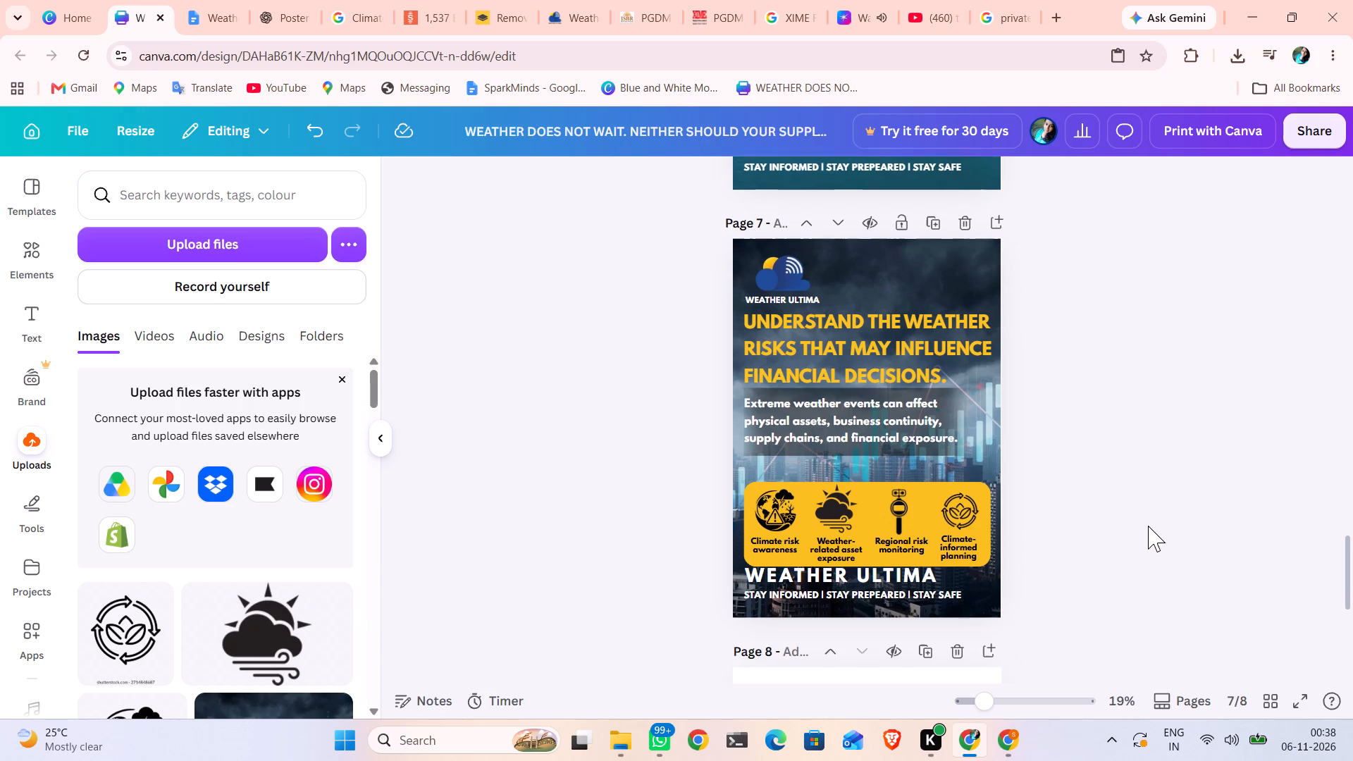
pyautogui.scroll(-2, 1148, 526)
pyautogui.hscroll(1, 1148, 526)
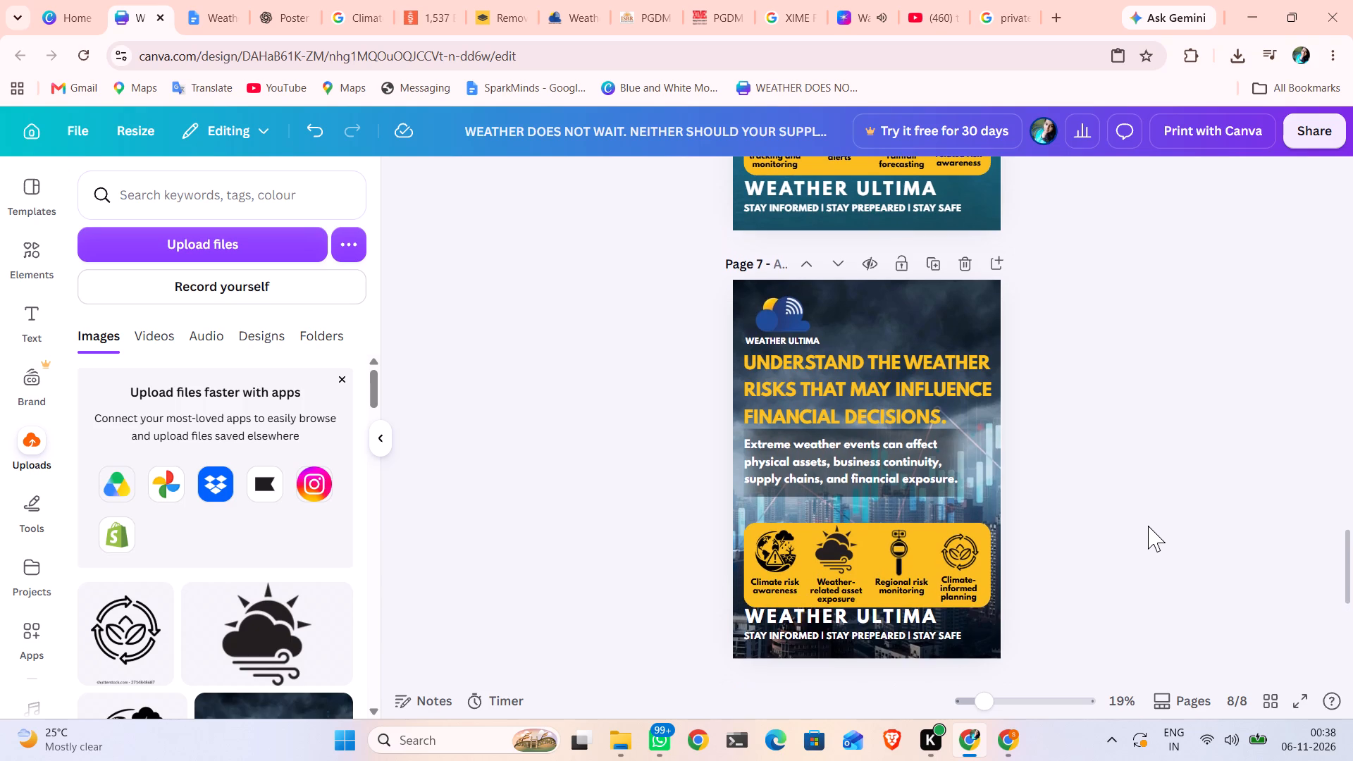
pyautogui.hscroll(1, 1148, 526)
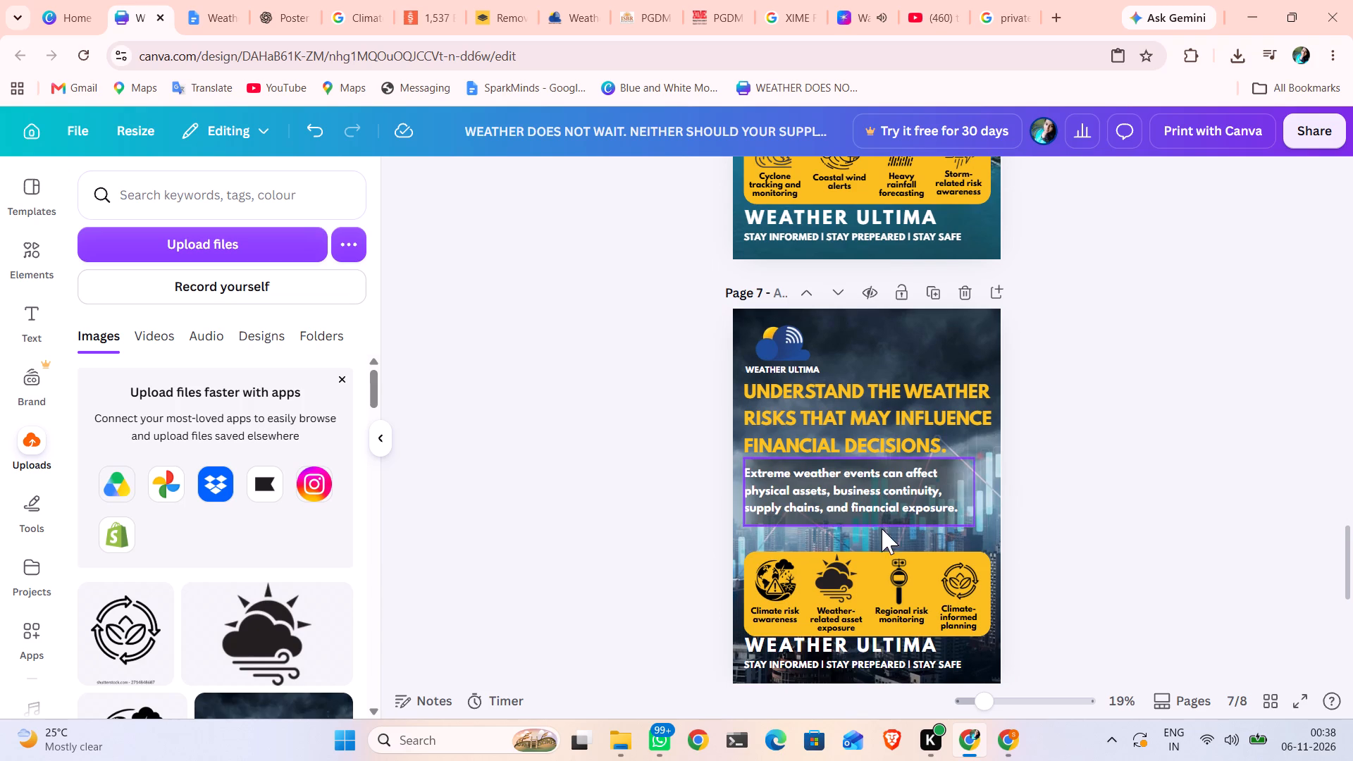
pyautogui.click(834, 586)
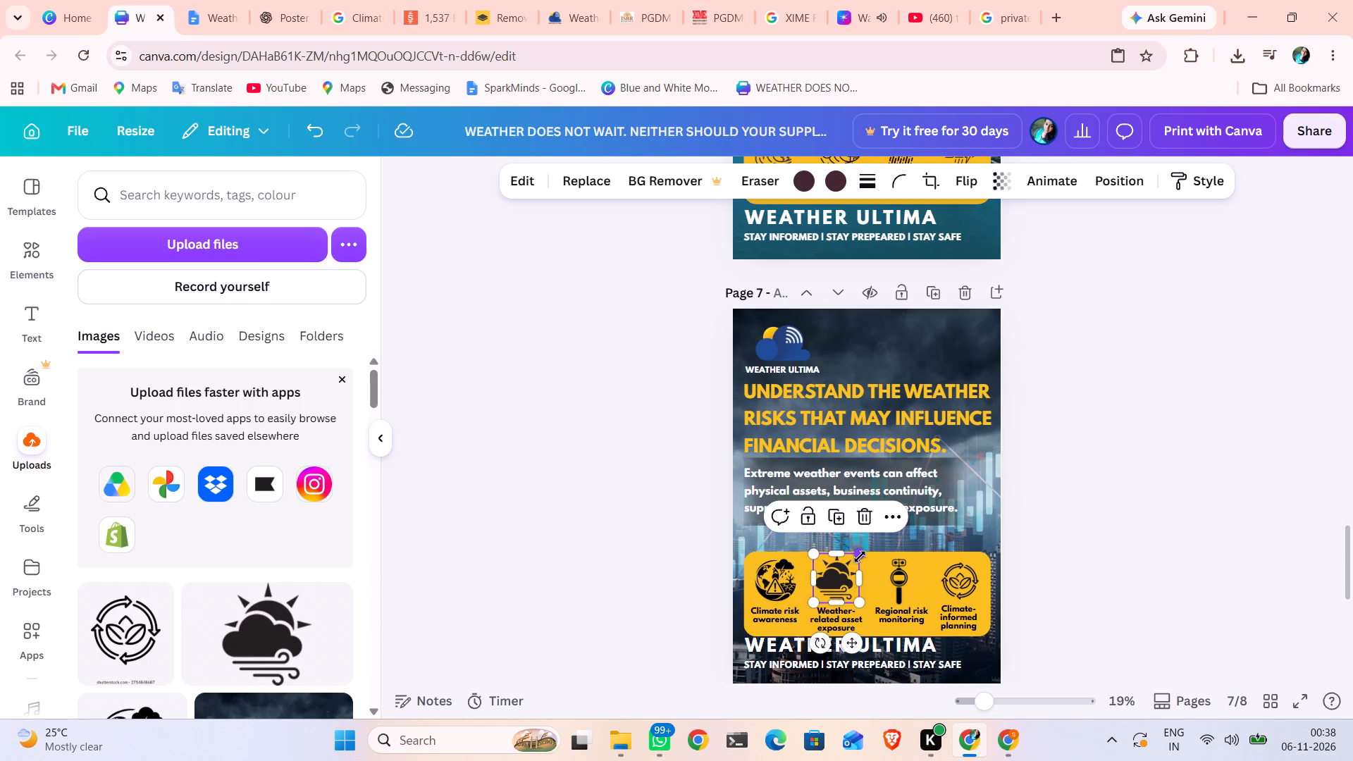
pyautogui.moveTo(860, 557); pyautogui.dragTo(859, 567)
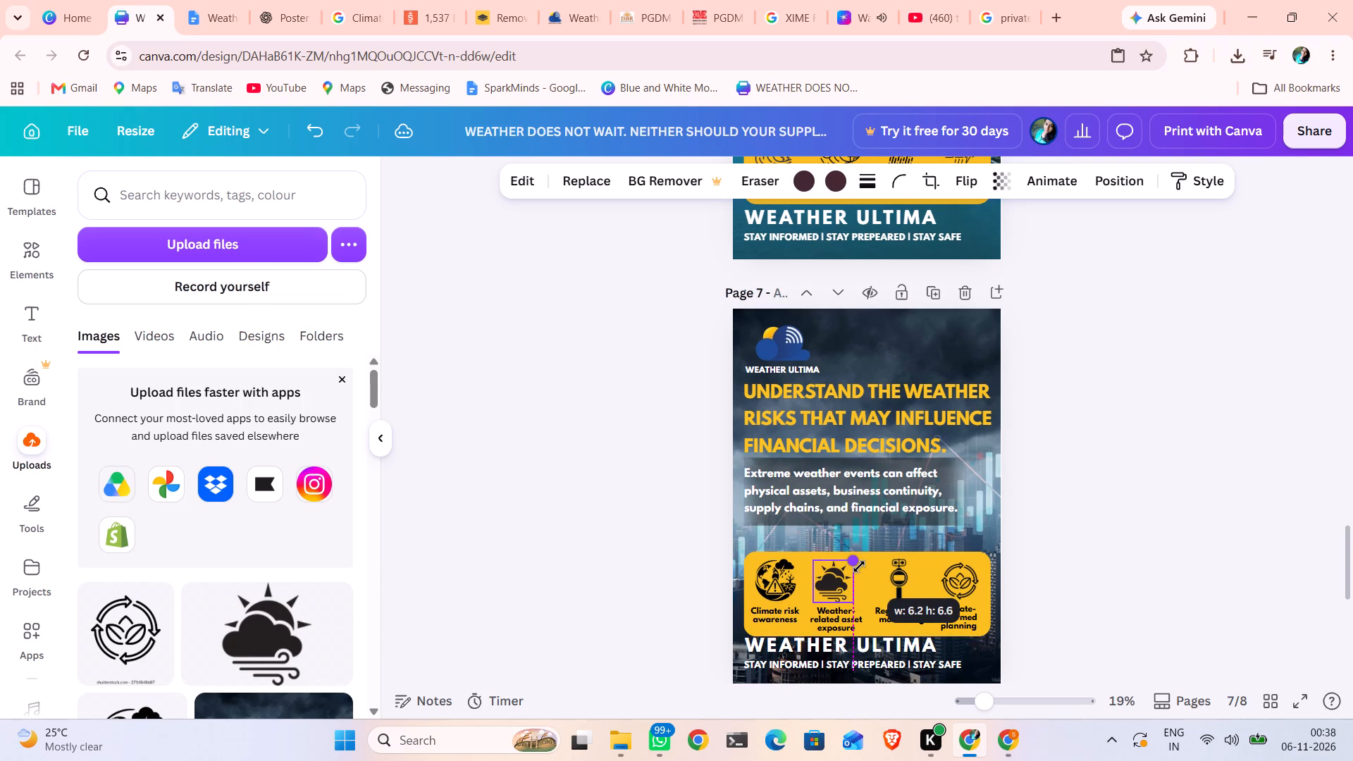
pyautogui.moveTo(859, 567); pyautogui.dragTo(859, 566)
pyautogui.click(607, 566)
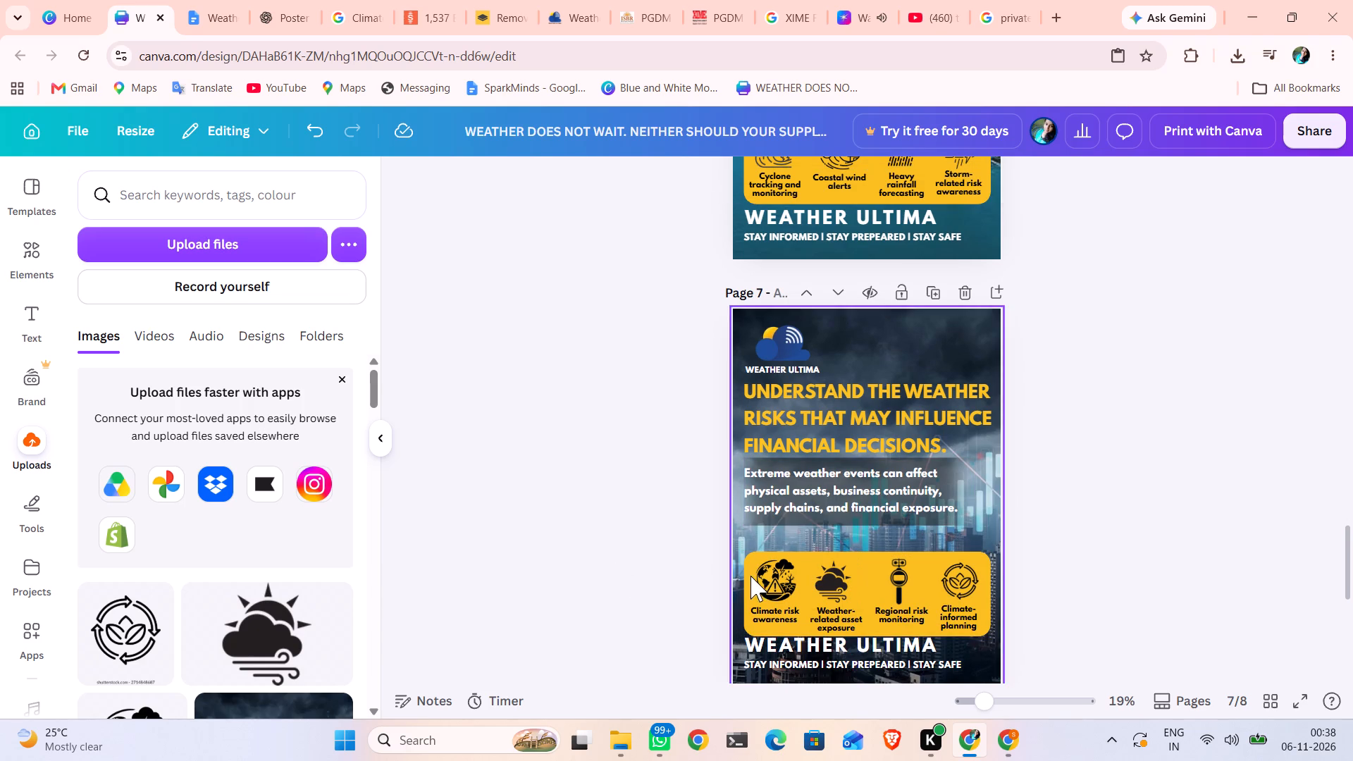
# Shrink the globe icon above the "Climate risk awareness" label slightly.
pyautogui.click(759, 581)
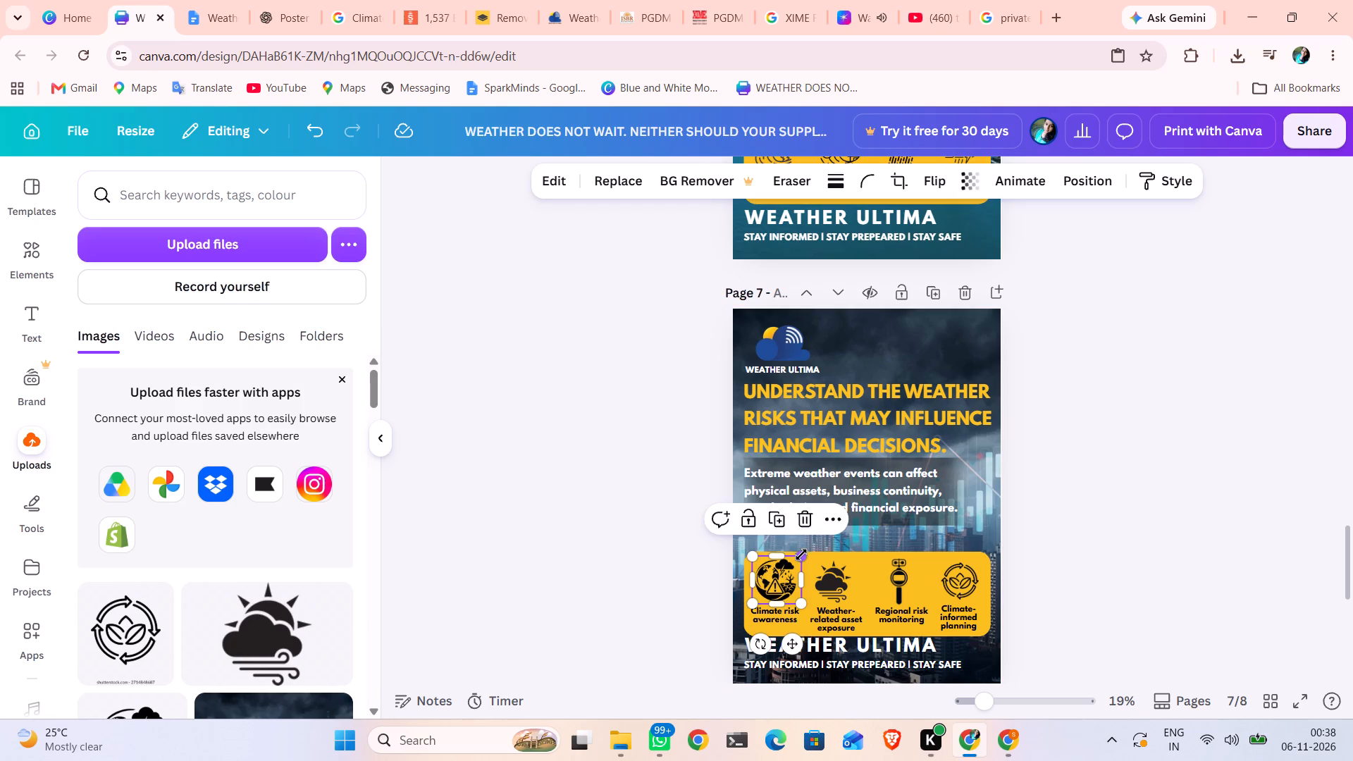
pyautogui.moveTo(801, 555); pyautogui.dragTo(799, 562)
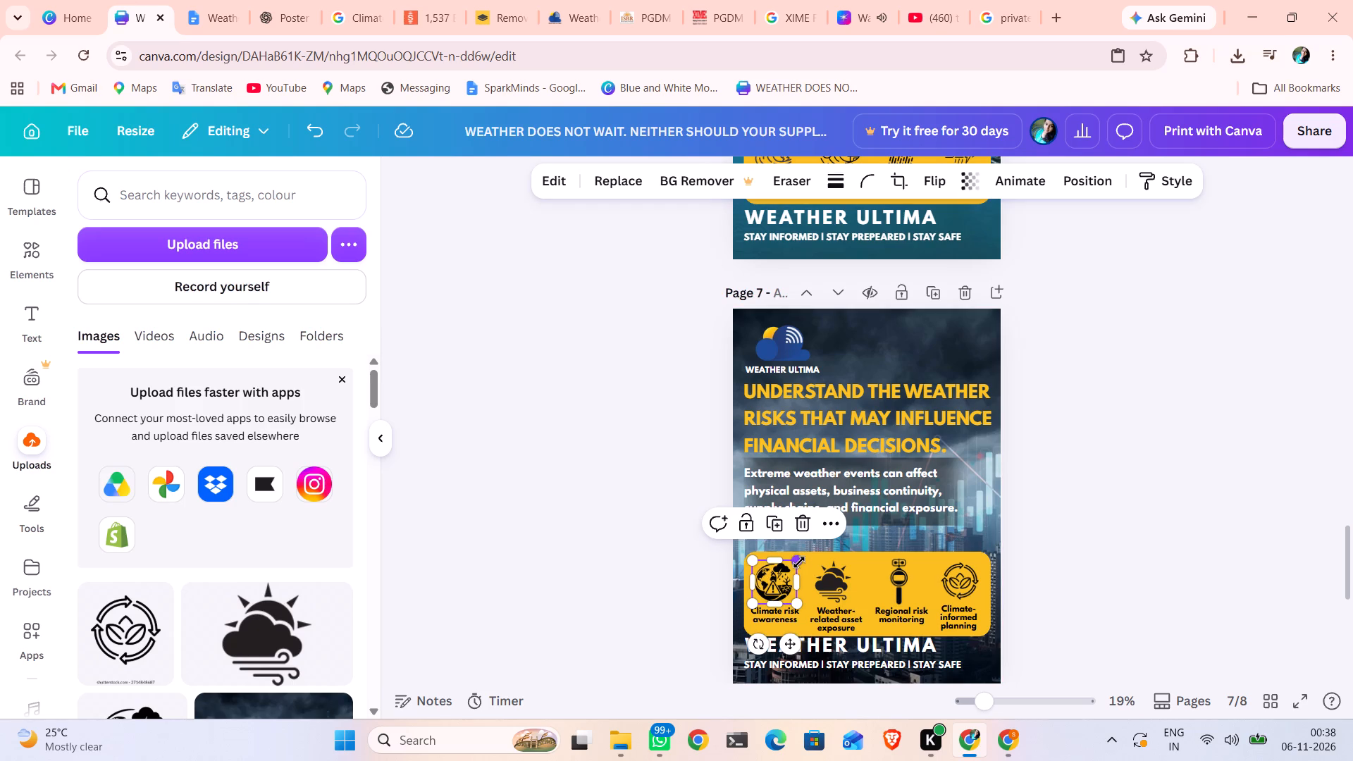
pyautogui.click(574, 614)
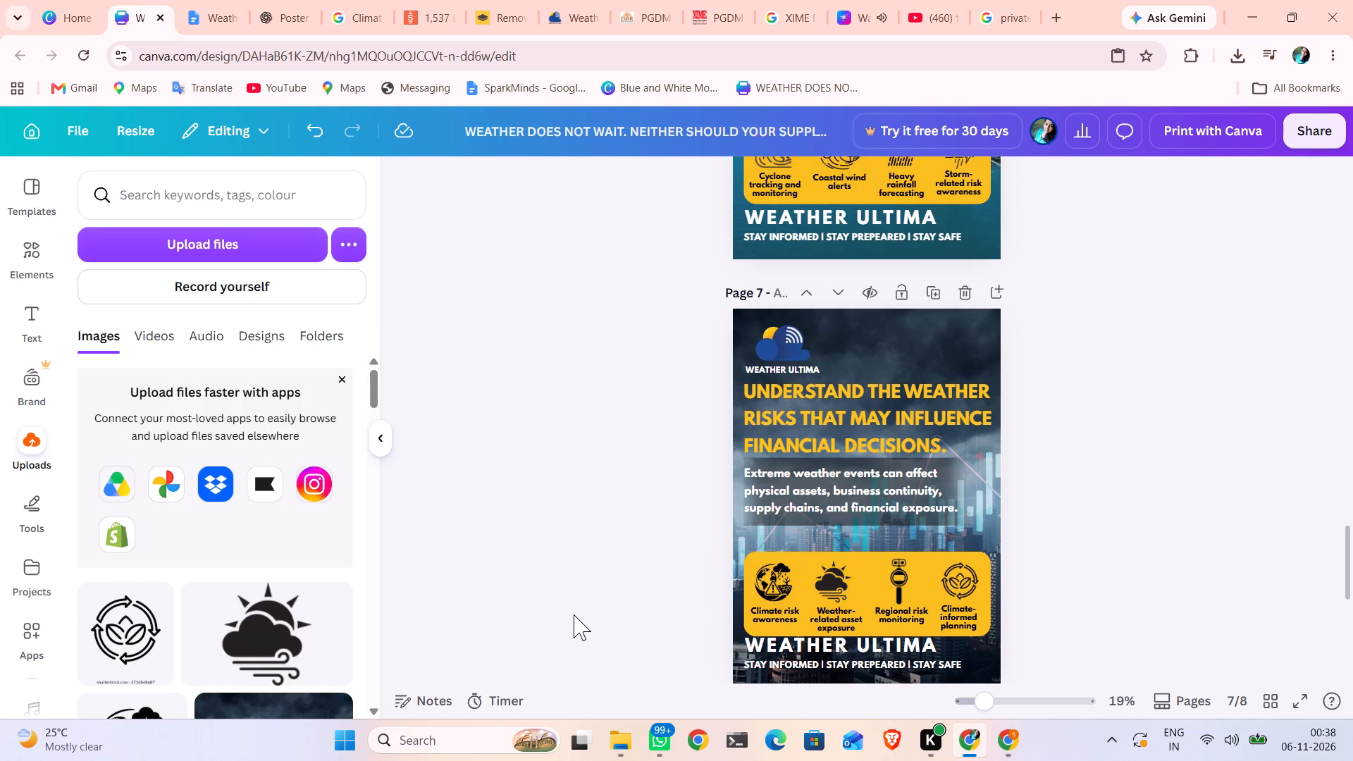
# Nudge the "STAY INFORMED | STAY PREPEARED | STAY SAFE" tagline slightly down towards page 7's bottom edge.
pyautogui.scroll(-2, 574, 614)
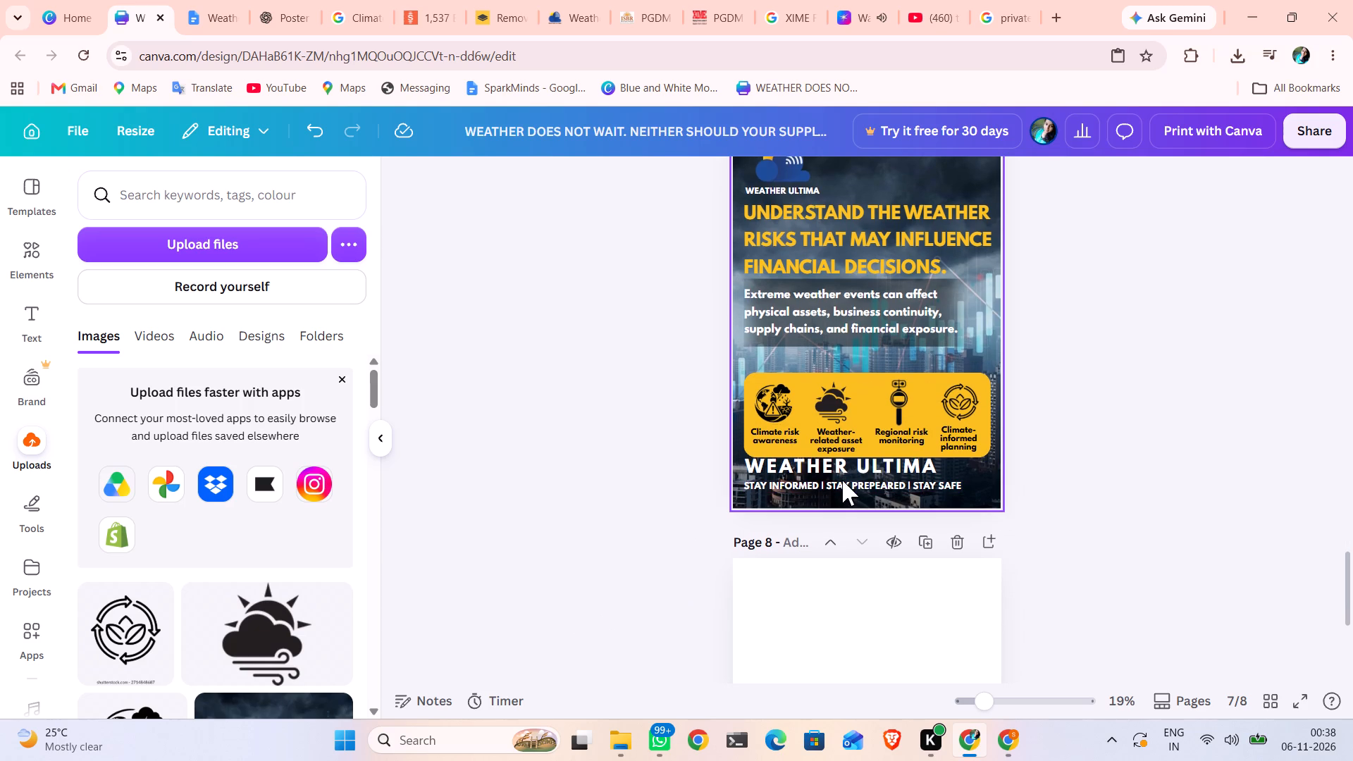
pyautogui.click(843, 480)
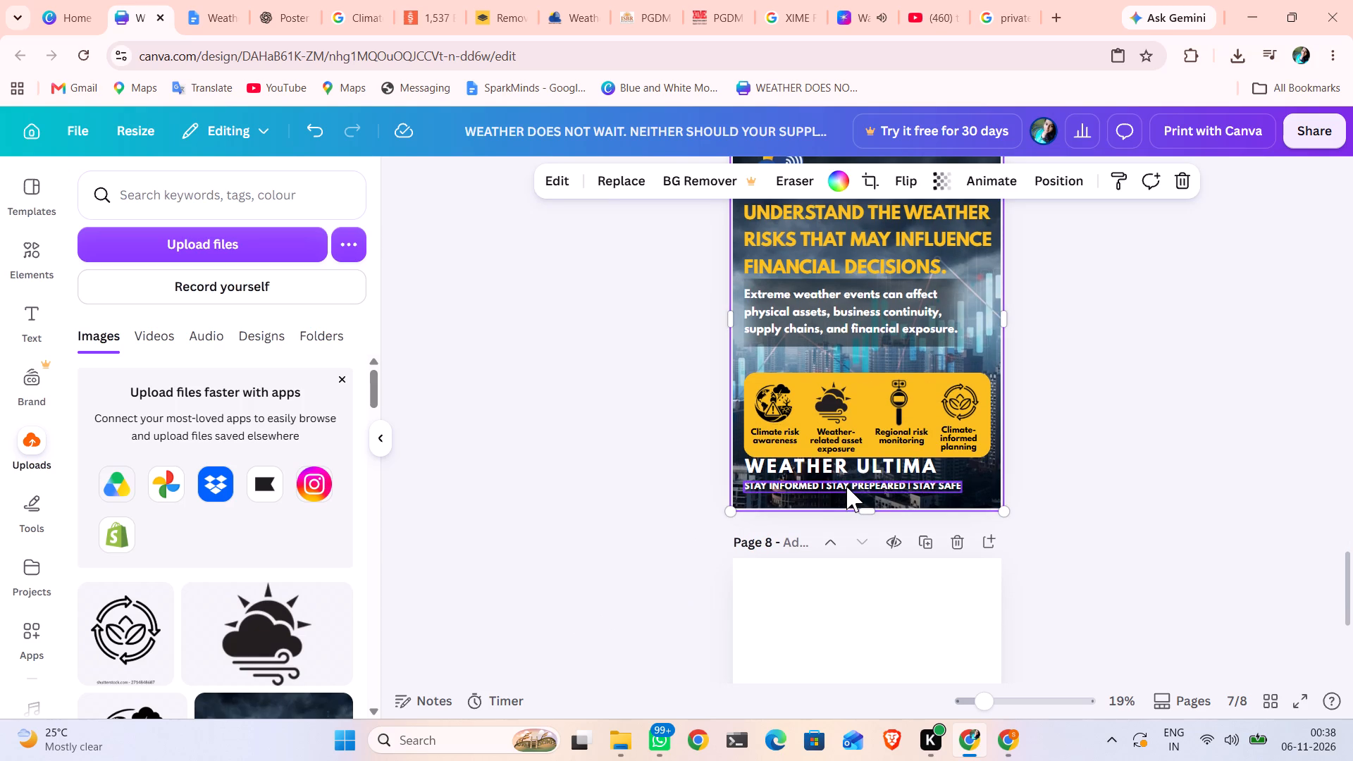
pyautogui.click(846, 486)
pyautogui.press('Down')
pyautogui.press('Down')
pyautogui.press('Down')
pyautogui.press('Down')
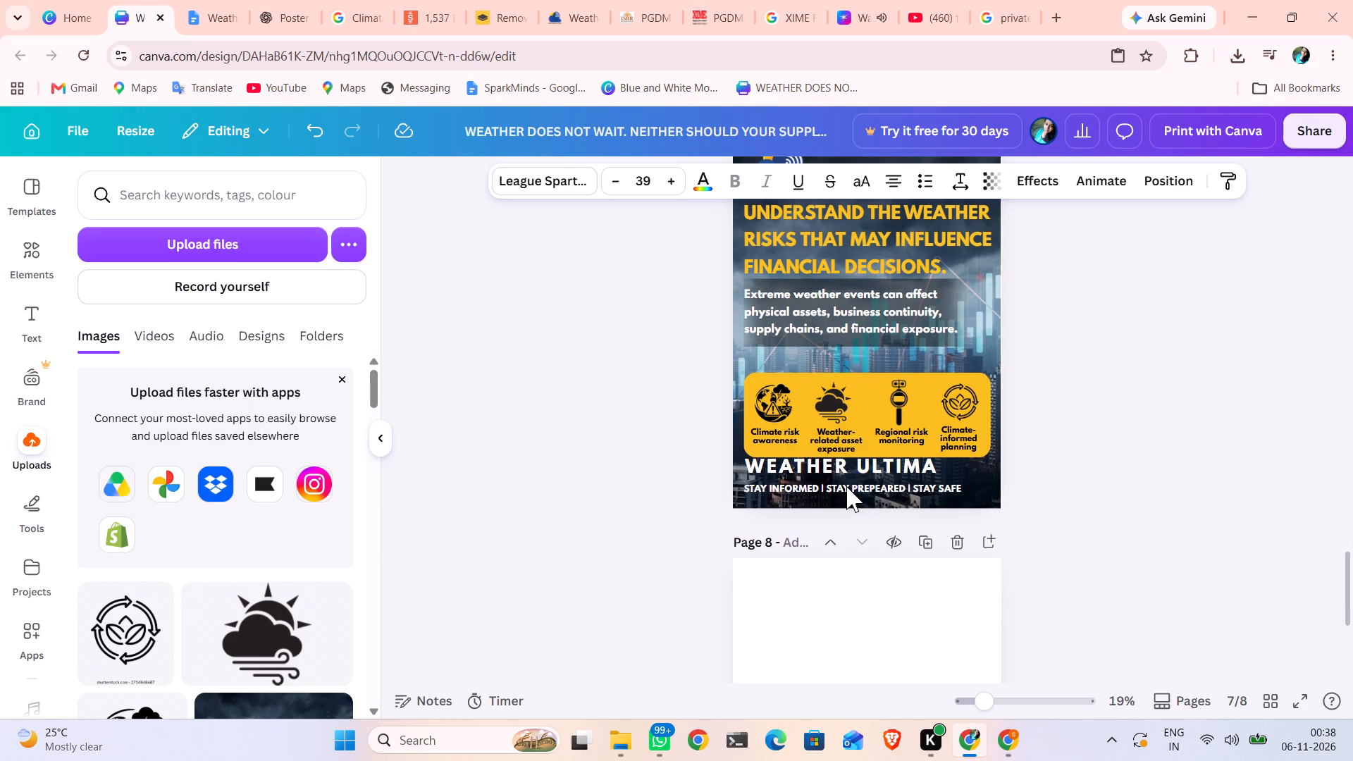
pyautogui.press('Down')
pyautogui.press('Down')
pyautogui.press('Down')
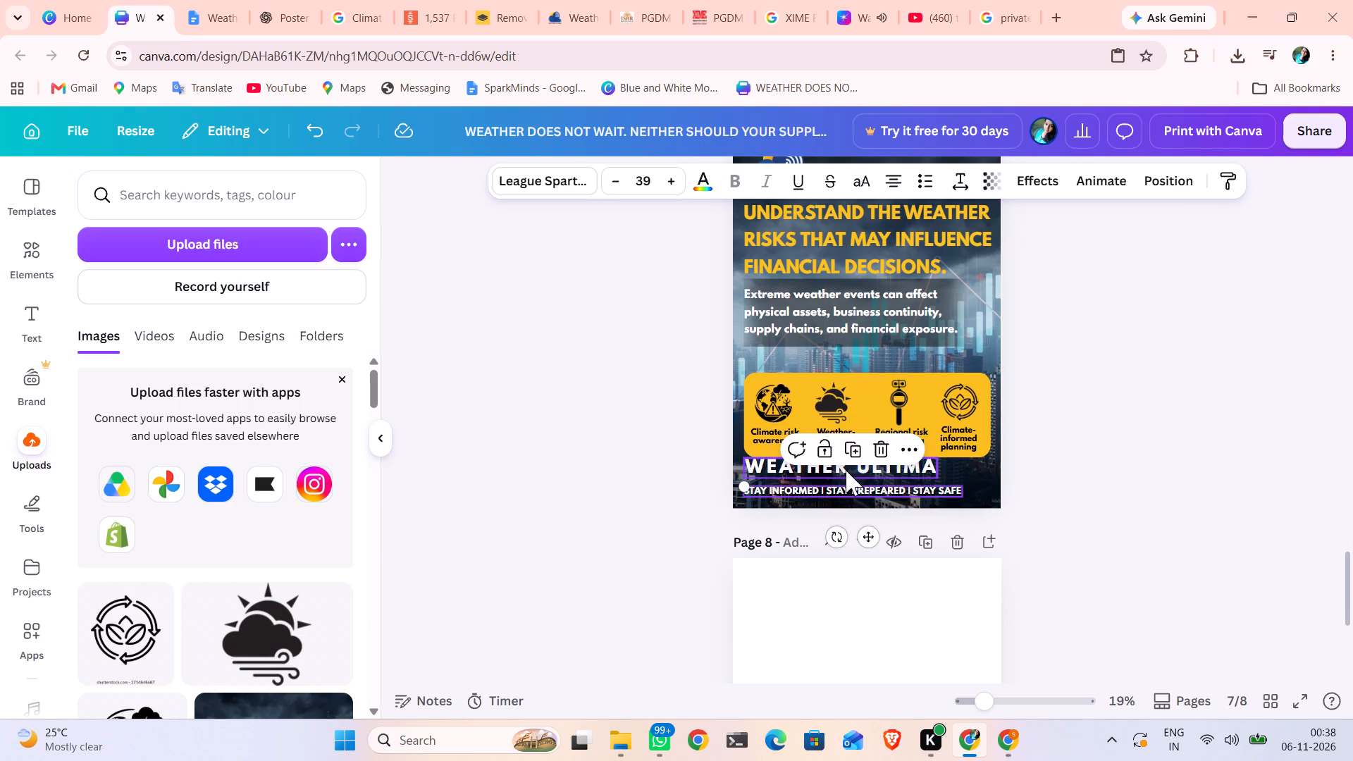
# Nudge page 7's large "WEATHER ULTIMA" footer title down, away from the yellow highlights box and closer to the tagline.
pyautogui.click(846, 469)
pyautogui.press('Down')
pyautogui.press('Down')
pyautogui.press('Down')
pyautogui.press('Down')
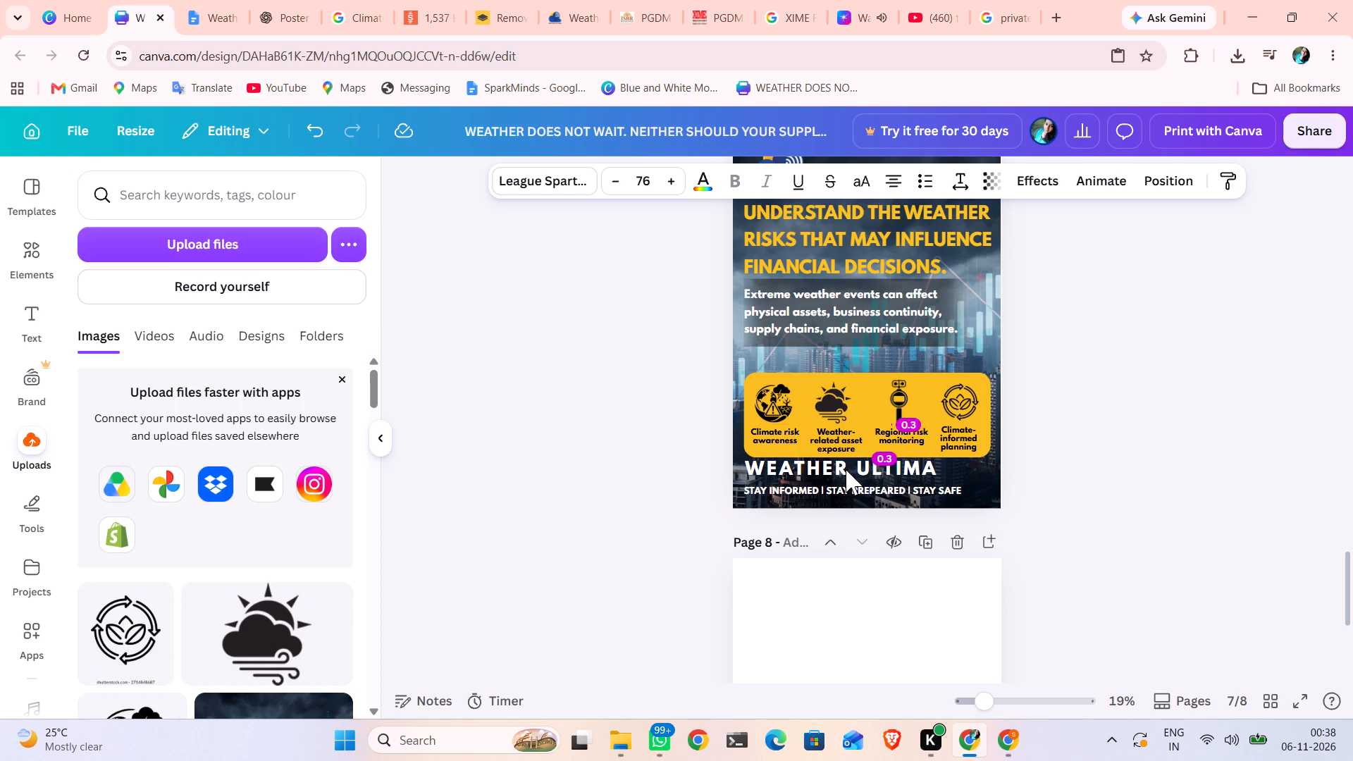
pyautogui.press('Down')
pyautogui.press('Down')
pyautogui.press('Down')
pyautogui.press('Down')
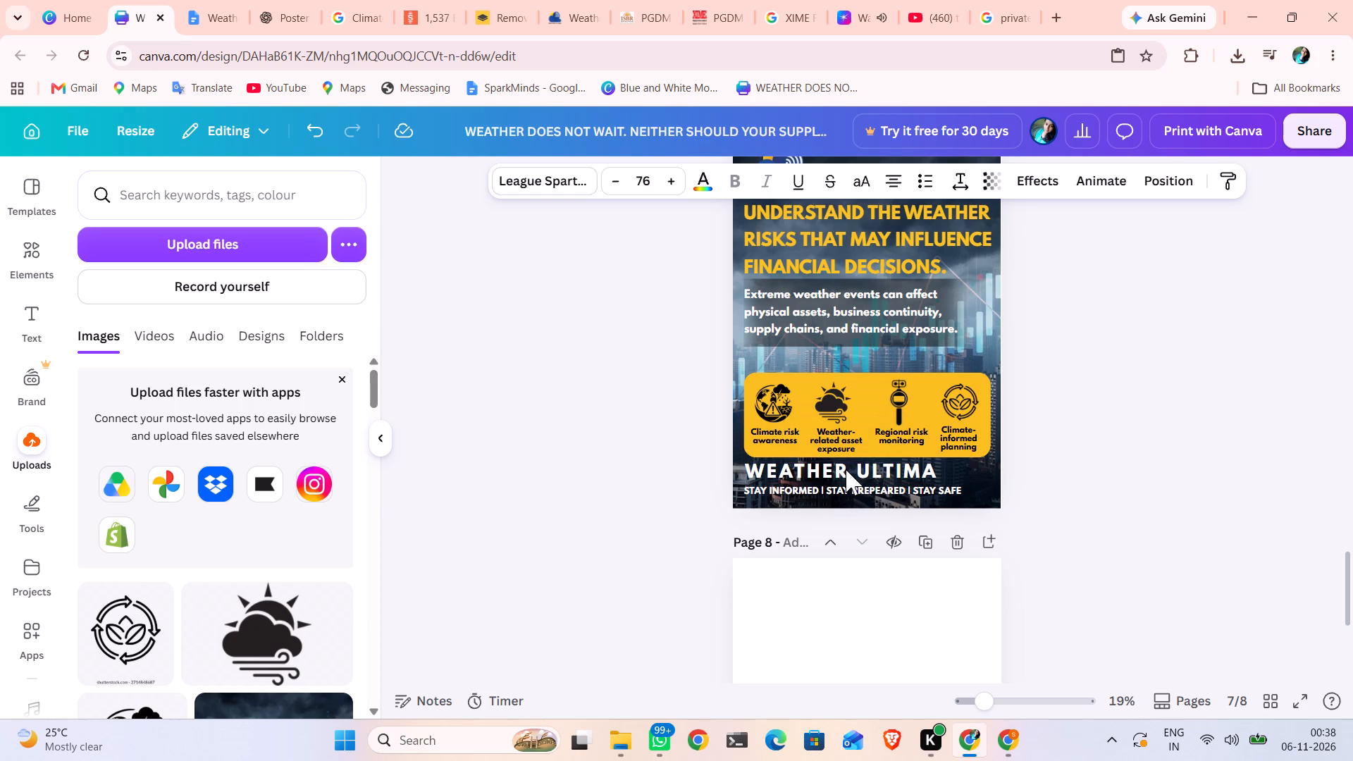
pyautogui.click(619, 462)
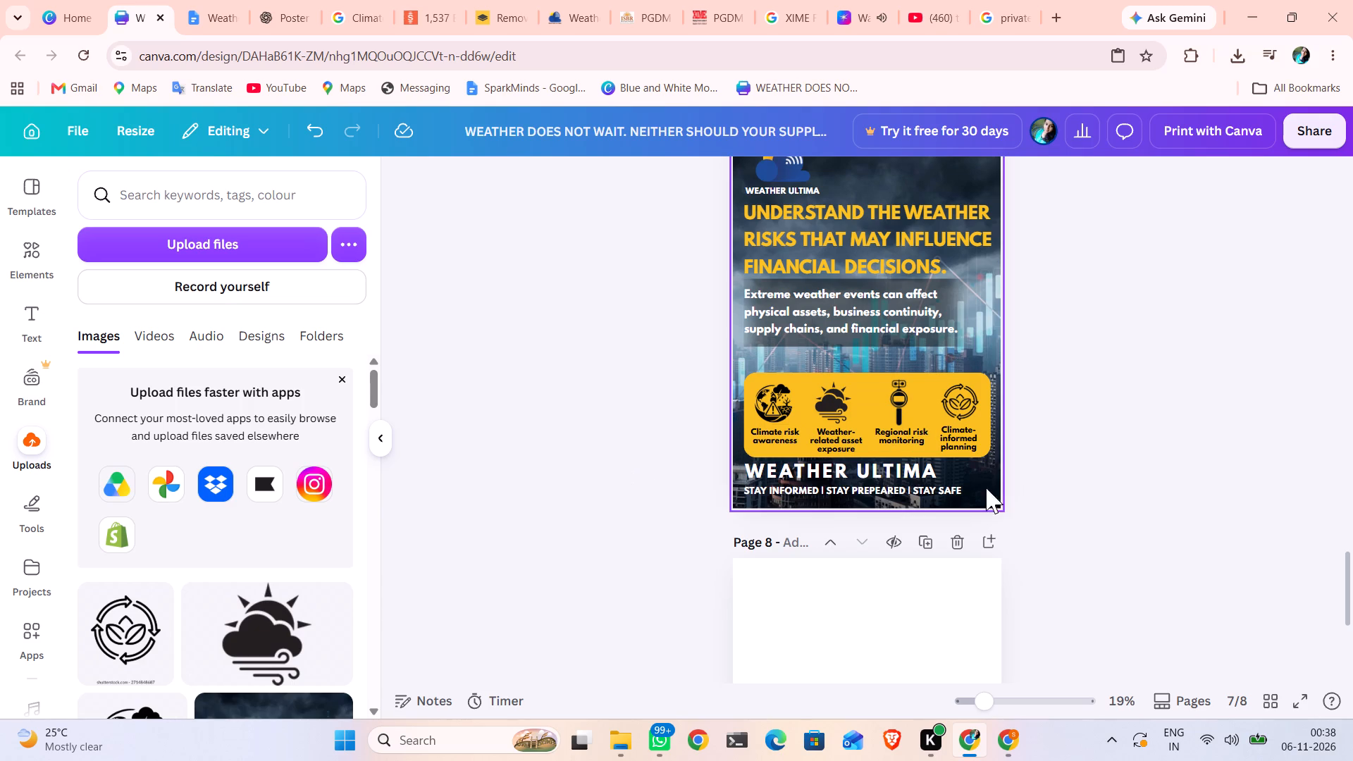
# Group page 7's yellow highlights box, its four icons and labels, the "WEATHER ULTIMA" footer title and the tagline.
pyautogui.moveTo(985, 493); pyautogui.dragTo(848, 421)
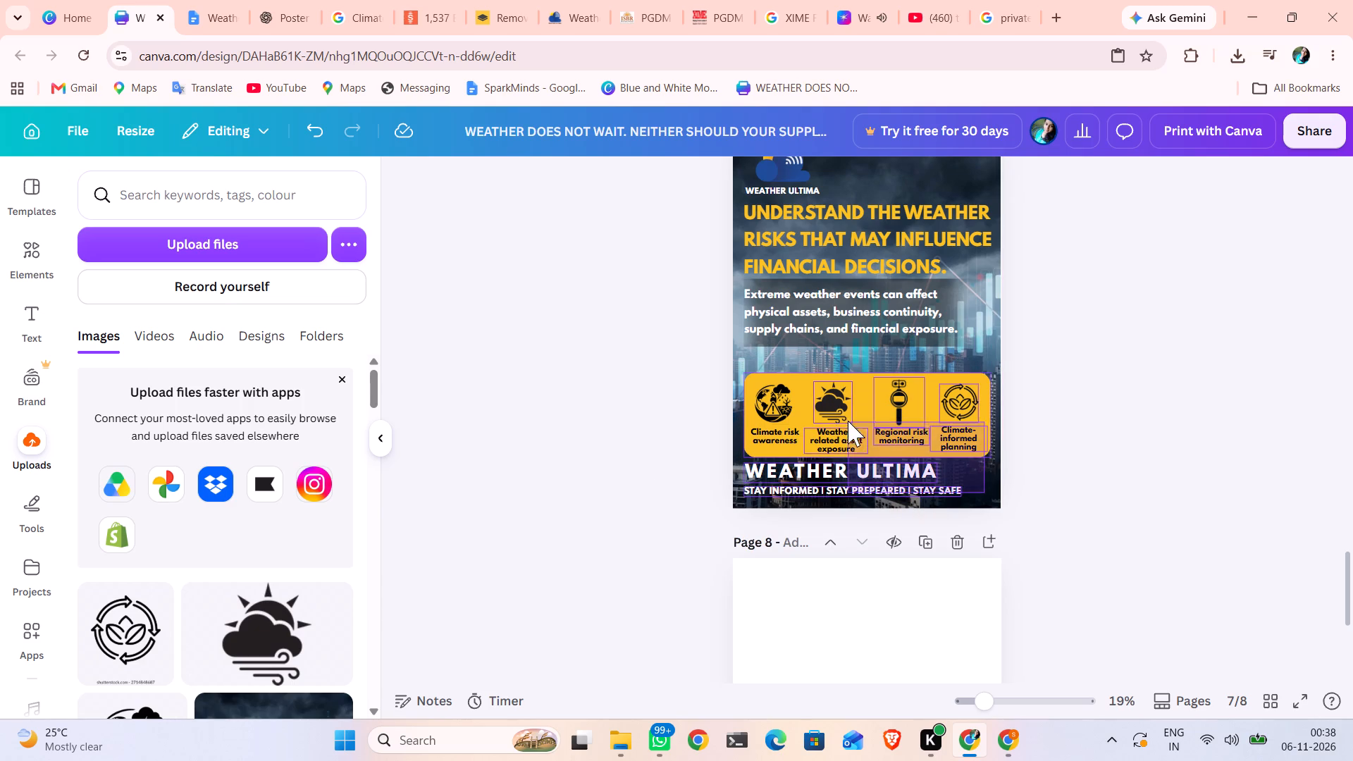
pyautogui.moveTo(848, 421); pyautogui.dragTo(751, 374)
pyautogui.click(811, 337)
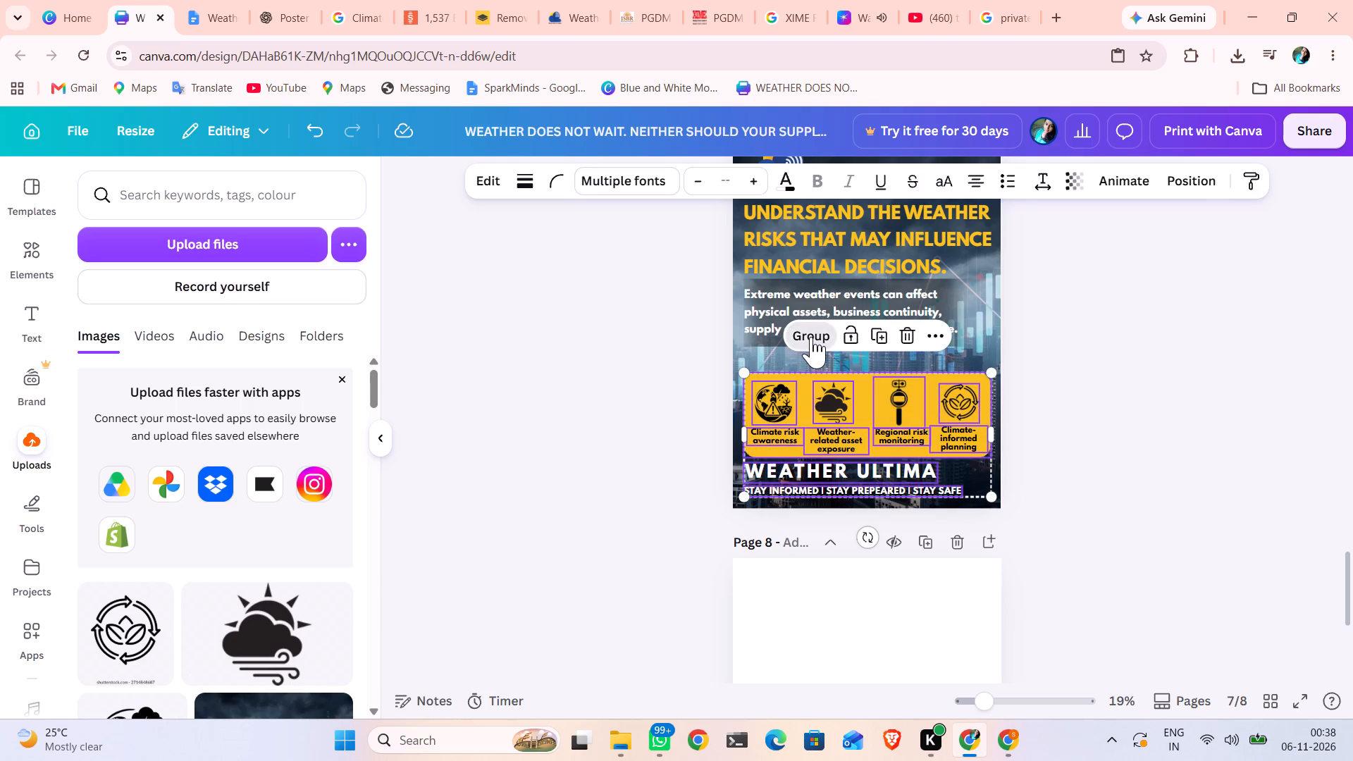
pyautogui.press('Up')
pyautogui.press('Up')
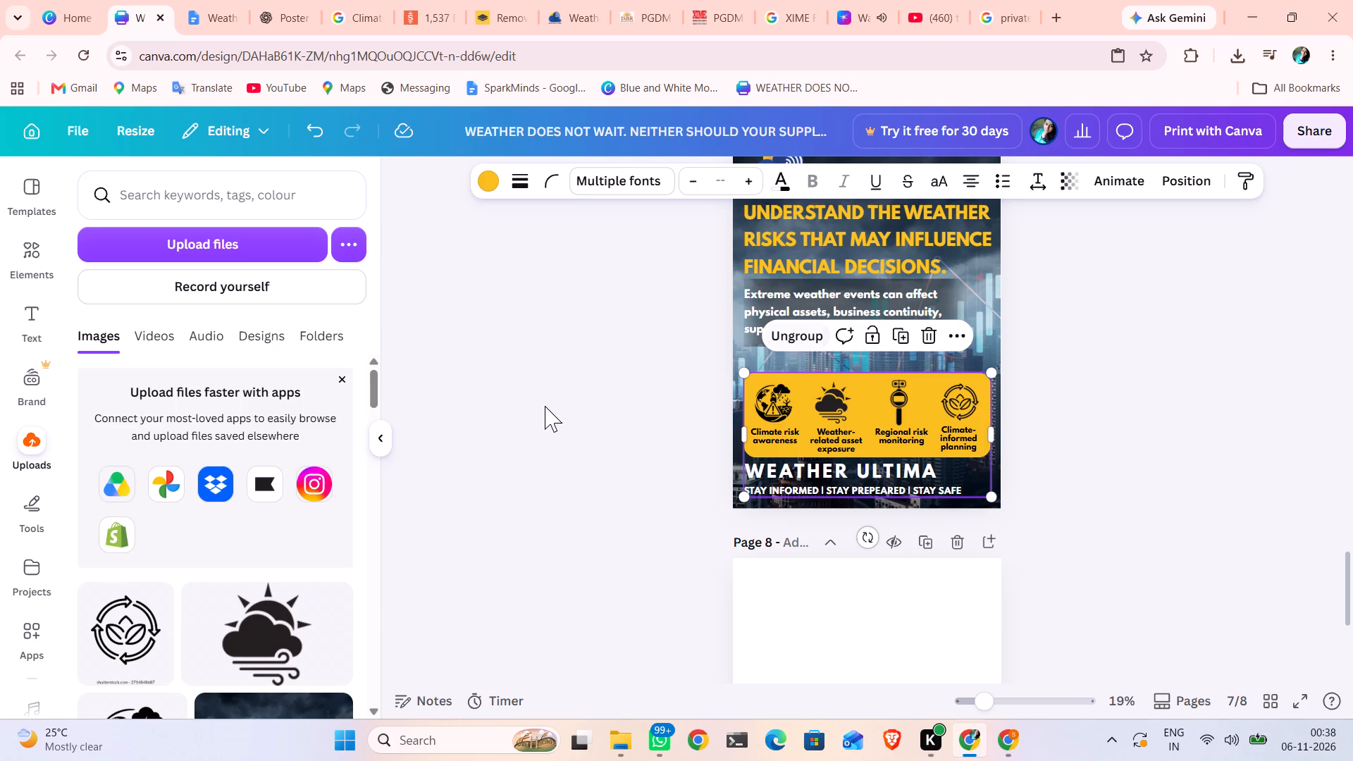
# Nudge the grouped highlights box and footer text slightly up on page 7 and ungroup them.
pyautogui.click(543, 405)
pyautogui.click(796, 416)
pyautogui.press('Up')
pyautogui.press('Up')
pyautogui.press('Up')
pyautogui.press('Up')
pyautogui.press('Up')
pyautogui.press('Up')
pyautogui.press('Up')
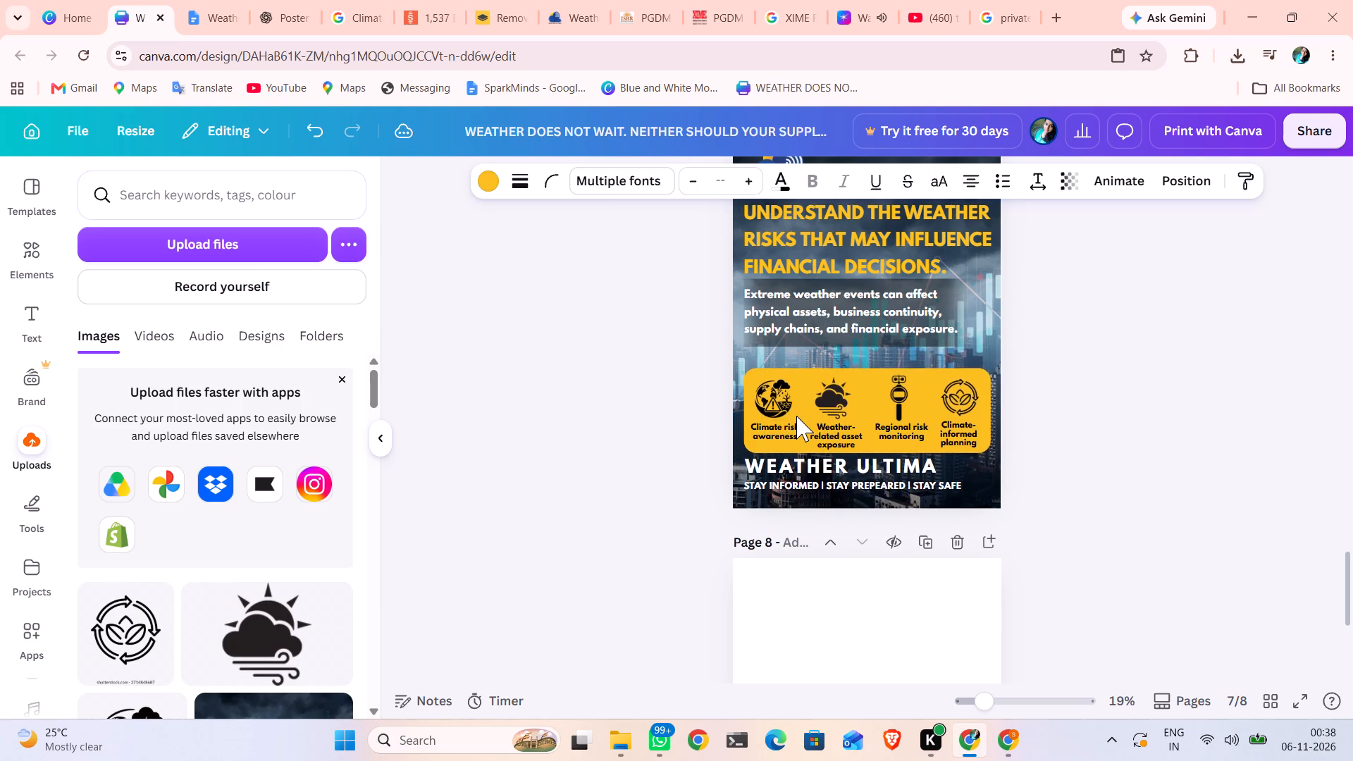
pyautogui.press('Up')
pyautogui.press('Up')
pyautogui.press('Up')
pyautogui.press('Up')
pyautogui.press('Up')
pyautogui.press('Up')
pyautogui.press('Up')
pyautogui.press('Down')
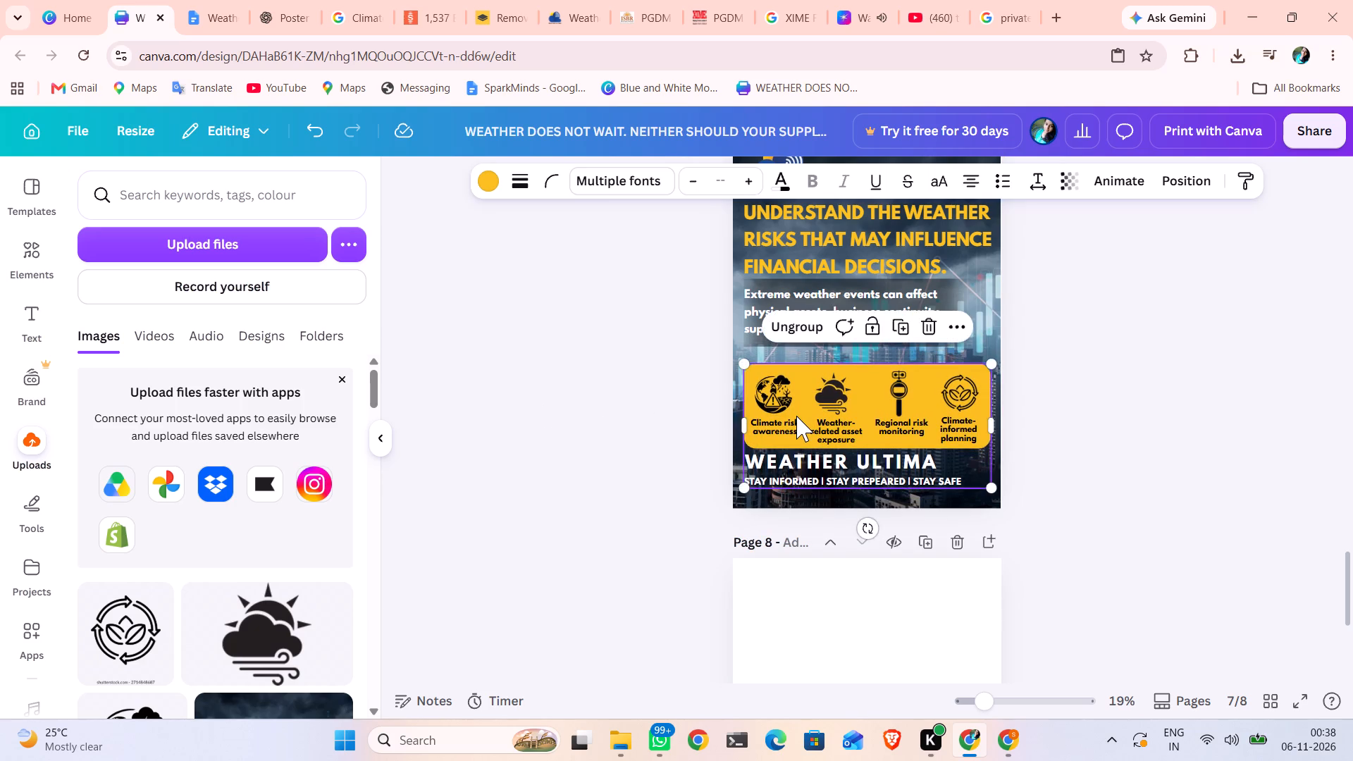
pyautogui.press('Down')
pyautogui.press('Down')
pyautogui.press('Down')
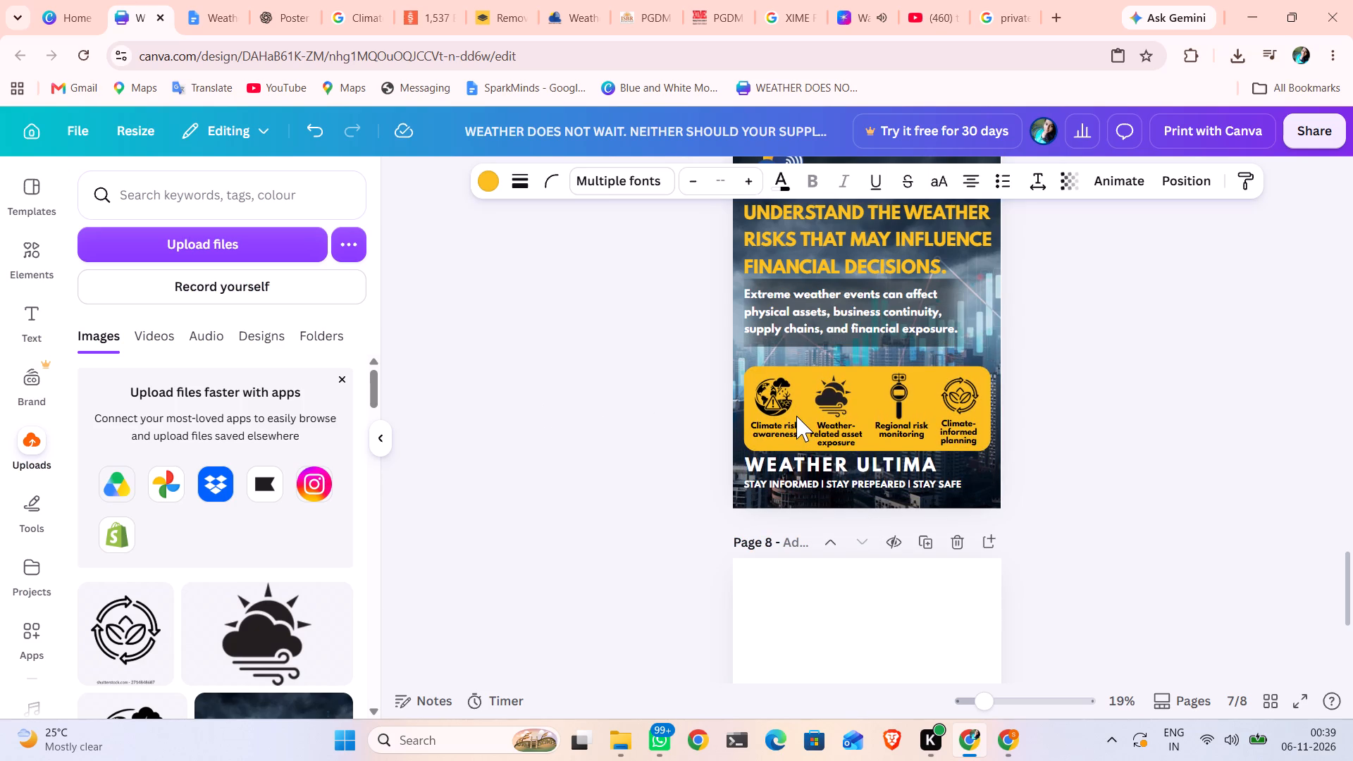
pyautogui.click(811, 335)
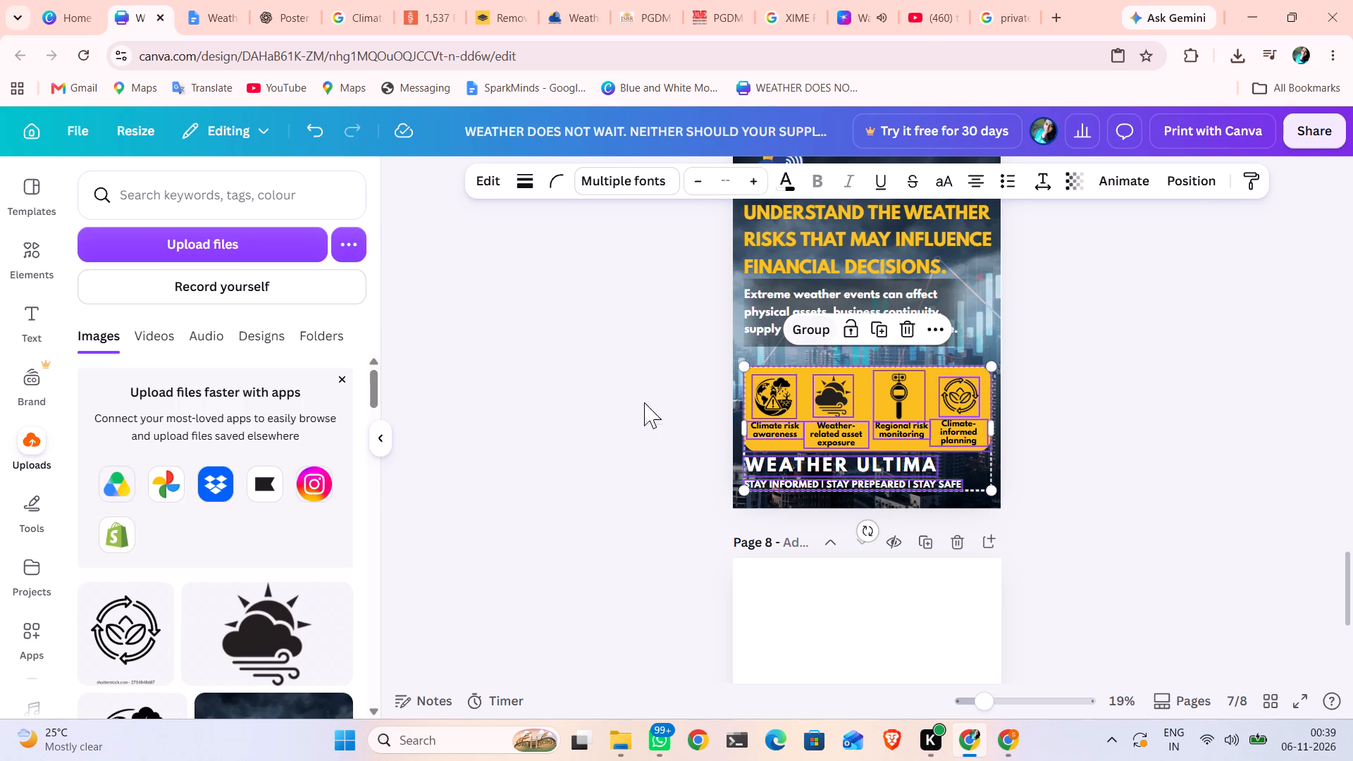
pyautogui.click(547, 459)
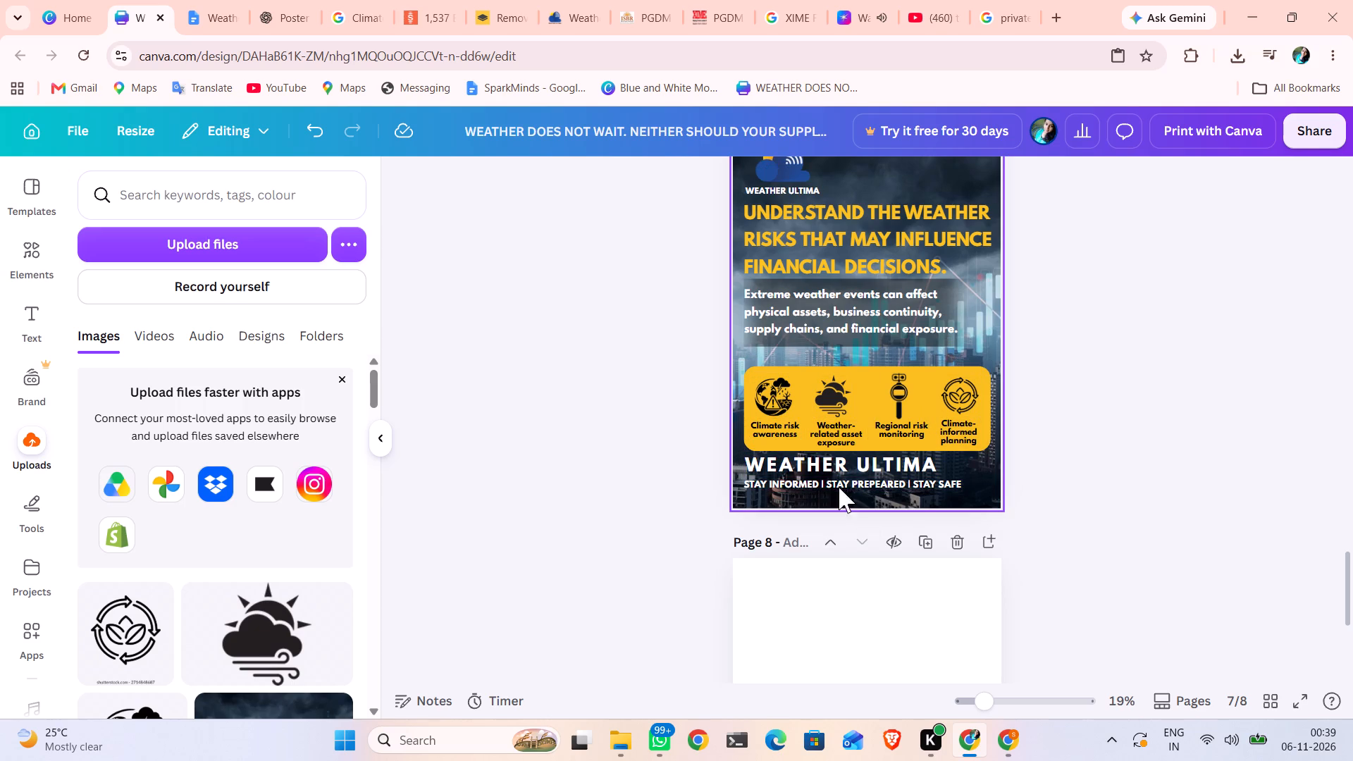
# Group the "WEATHER ULTIMA" footer title with the tagline beneath it on page 7.
pyautogui.moveTo(901, 497); pyautogui.dragTo(896, 461)
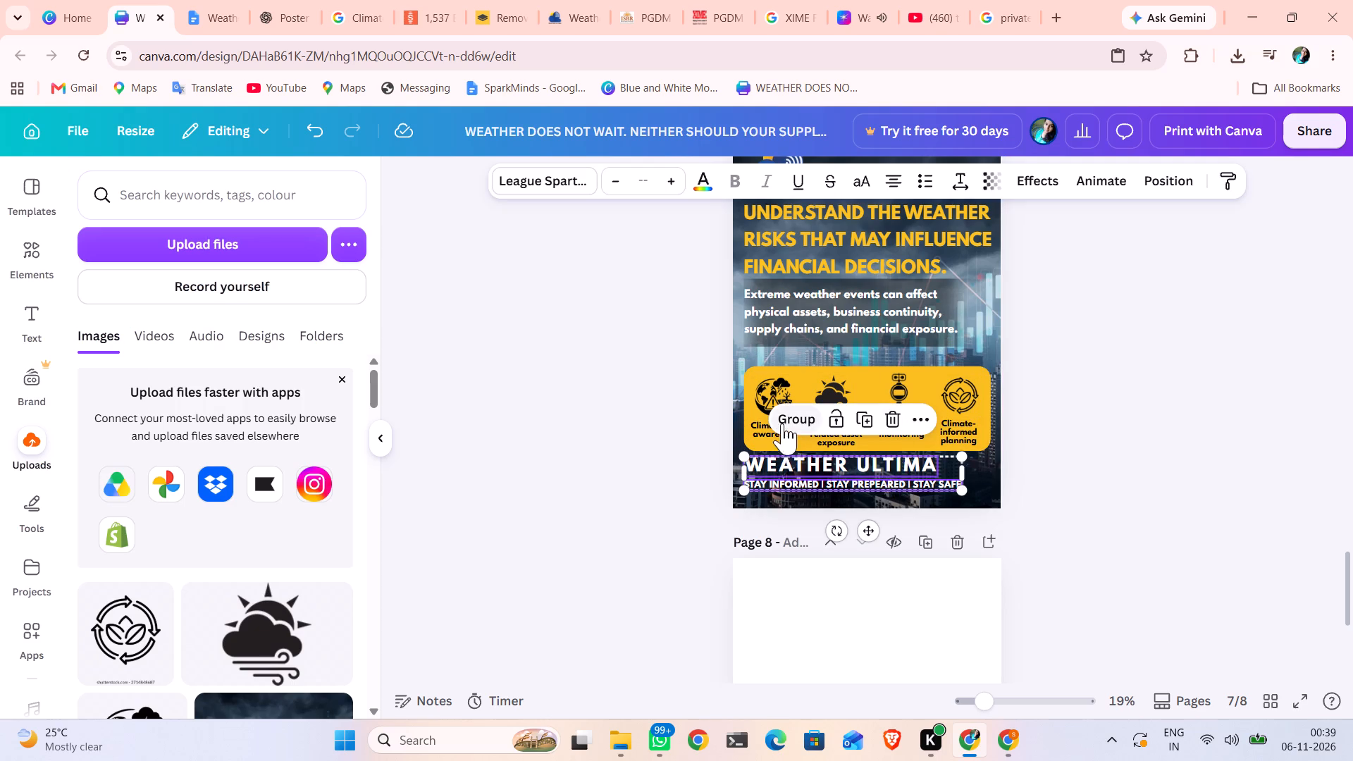
pyautogui.click(786, 419)
pyautogui.click(657, 482)
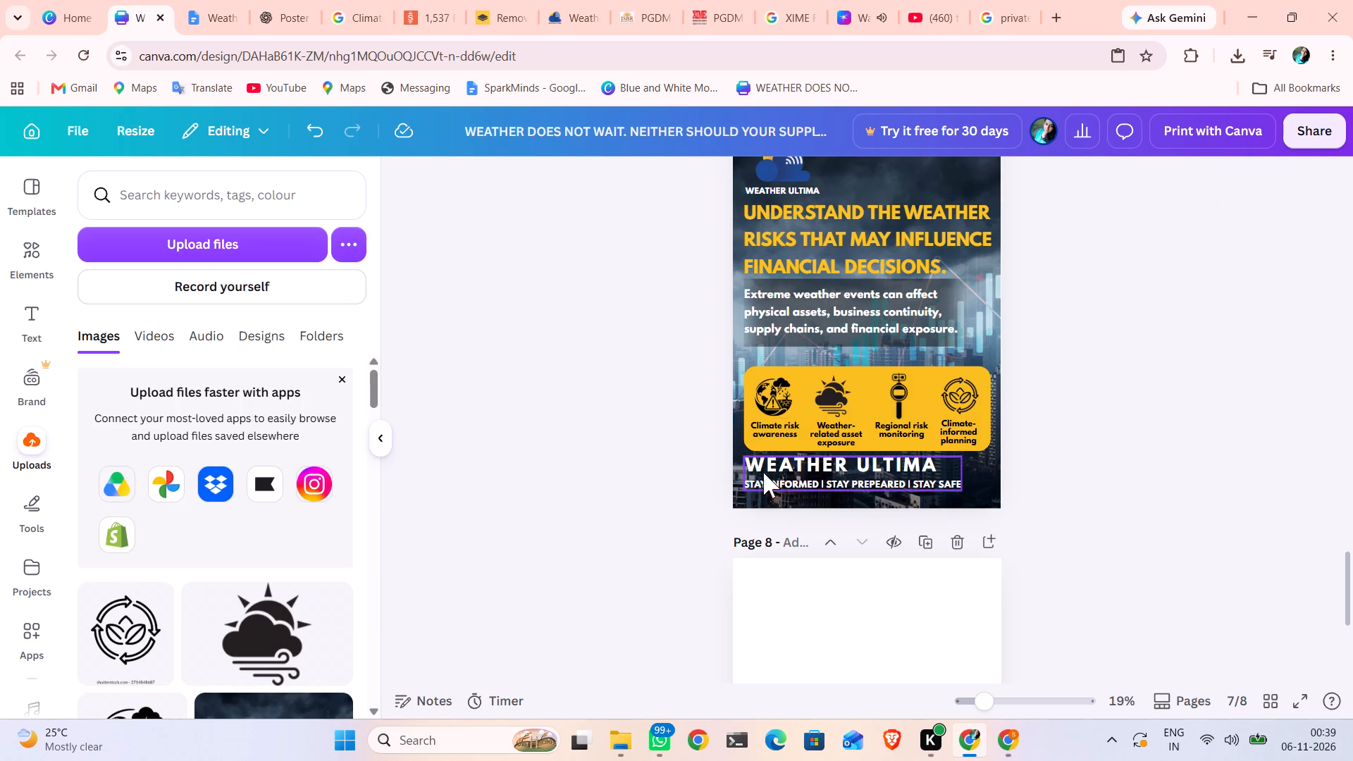
# Nudge the footer title and tagline group down to leave a clear gap below the yellow highlights box.
pyautogui.click(774, 477)
pyautogui.press('Down')
pyautogui.press('Down')
pyautogui.press('Down')
pyautogui.press('Down')
pyautogui.press('Down')
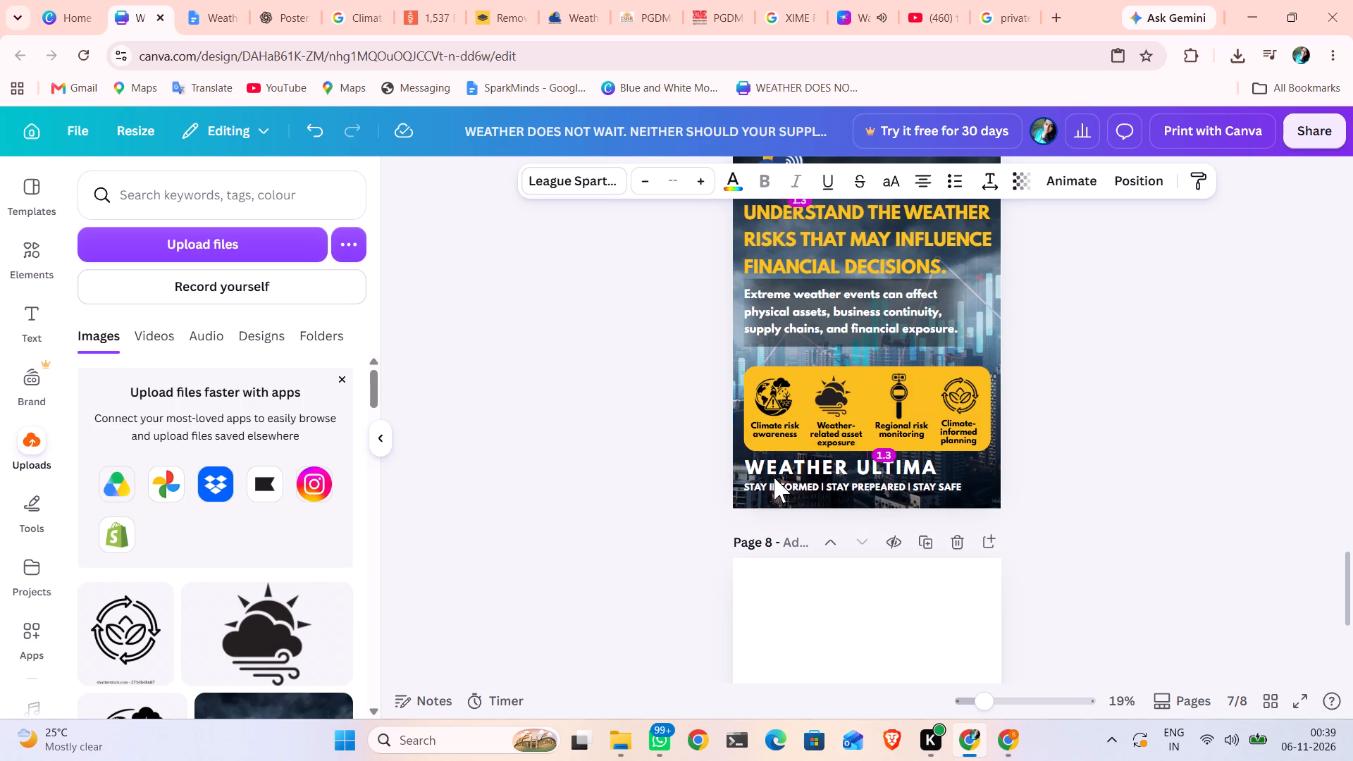
pyautogui.press('Down')
pyautogui.press('Down')
pyautogui.press('Down')
pyautogui.press('Down')
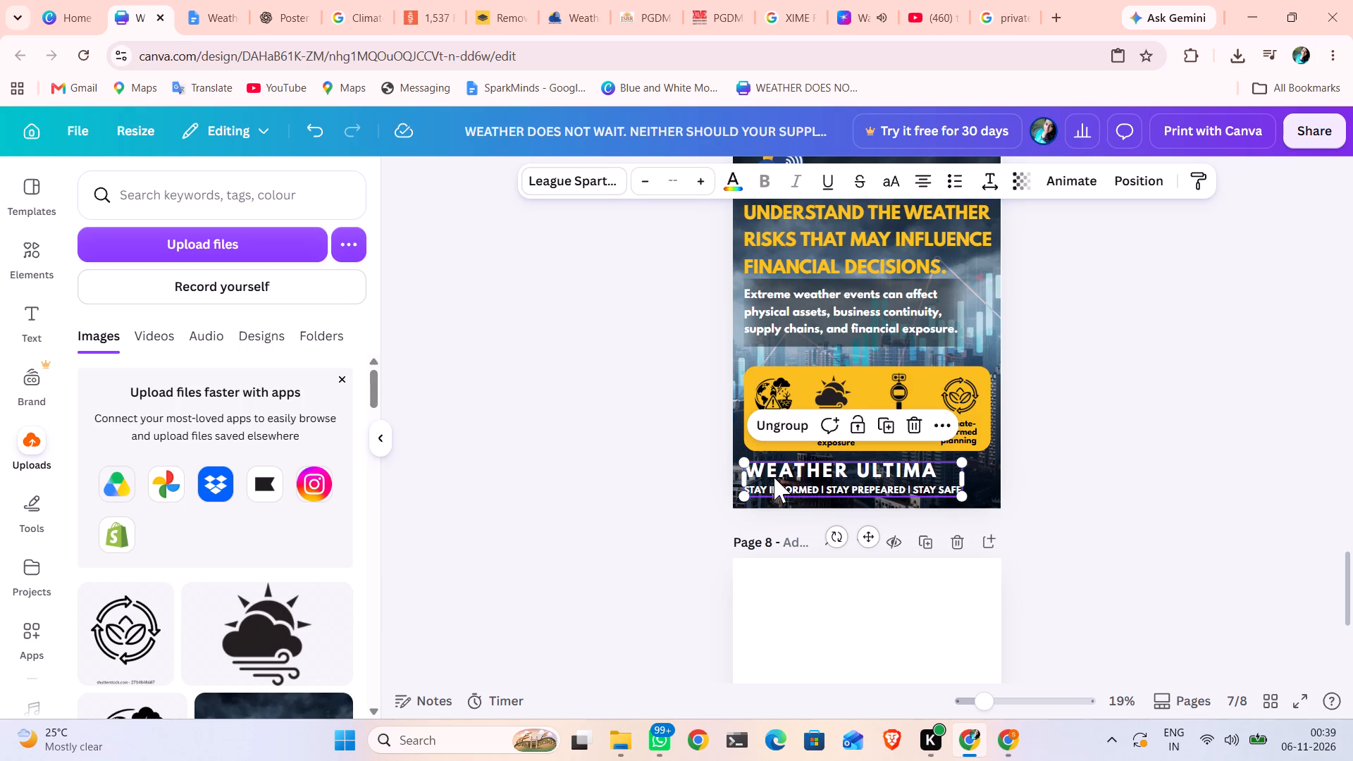
pyautogui.click(560, 476)
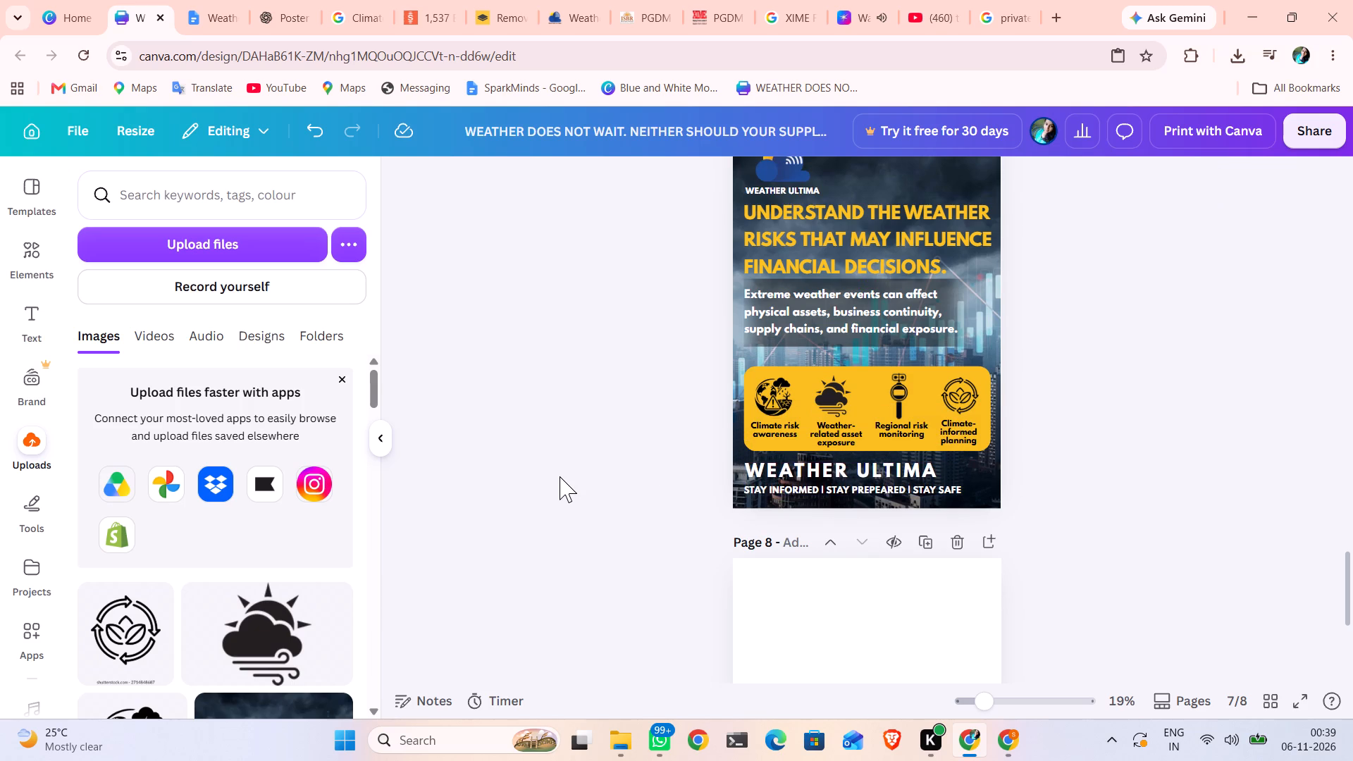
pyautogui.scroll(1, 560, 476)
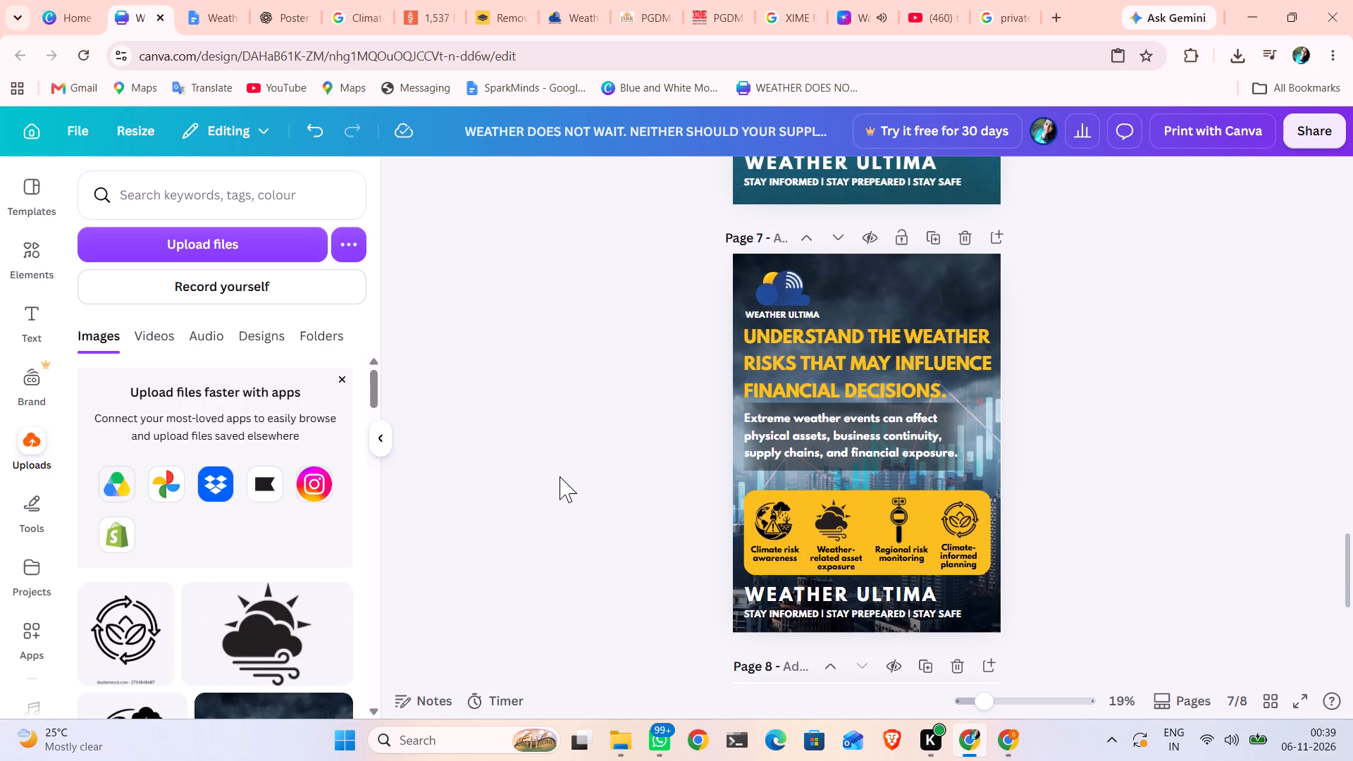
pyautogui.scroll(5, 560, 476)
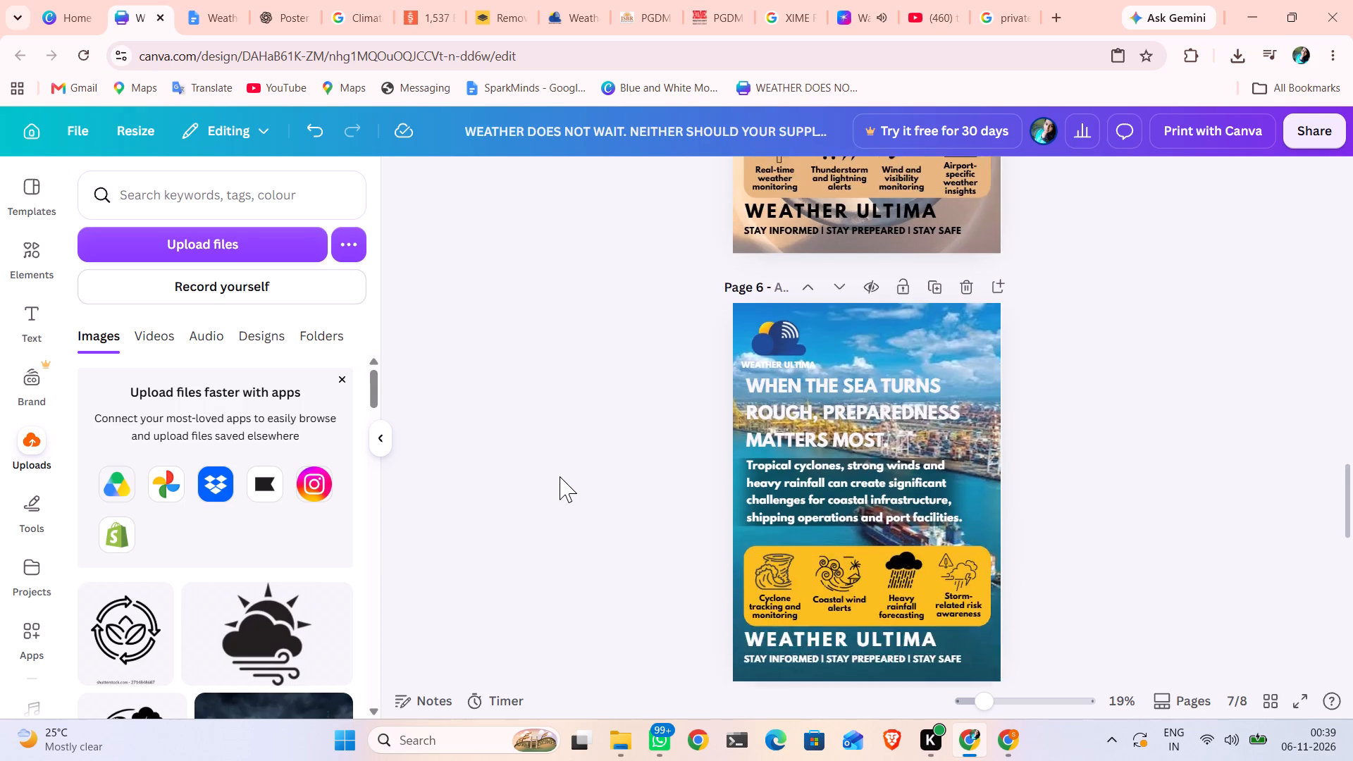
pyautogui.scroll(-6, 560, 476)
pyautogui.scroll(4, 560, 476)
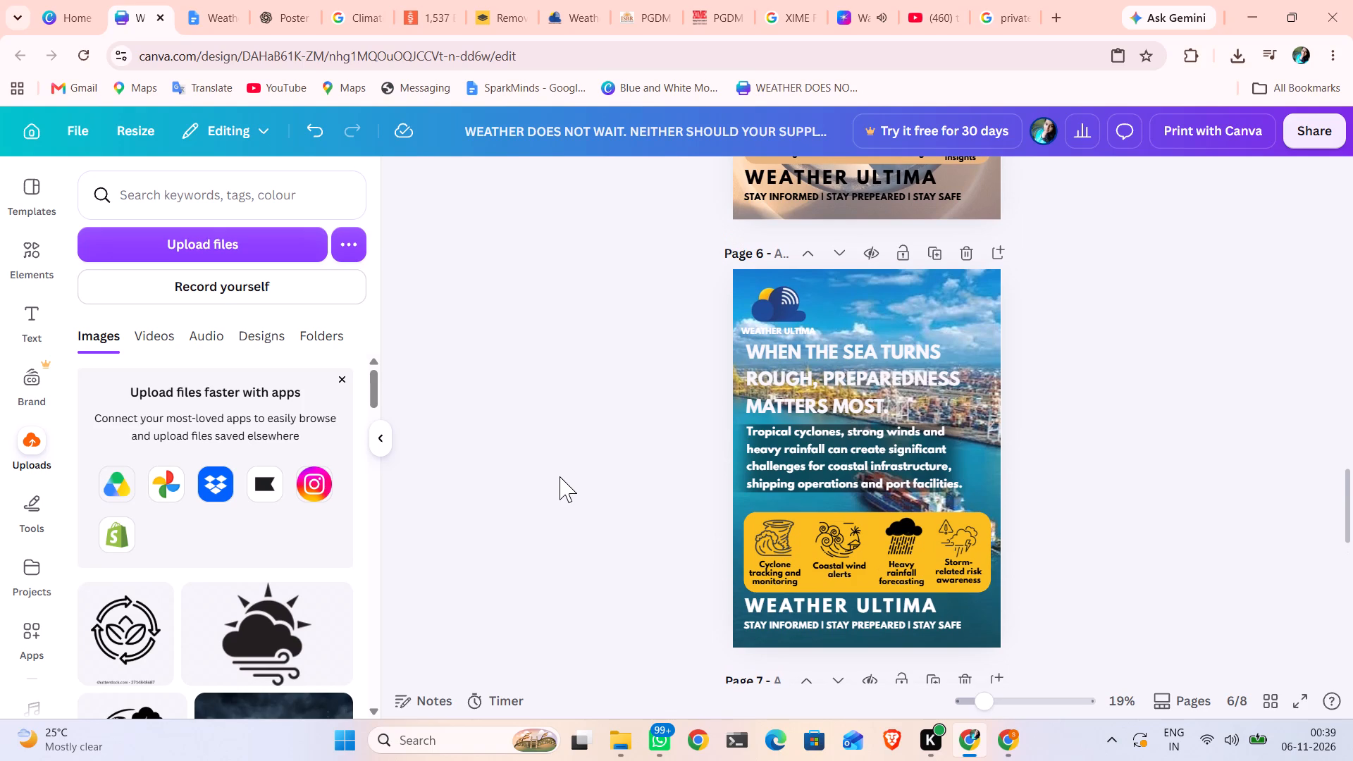
# Browse through the previously uploaded images, going back to the older uploads, to look for artwork for the posters.
pyautogui.scroll(-16, 134, 554)
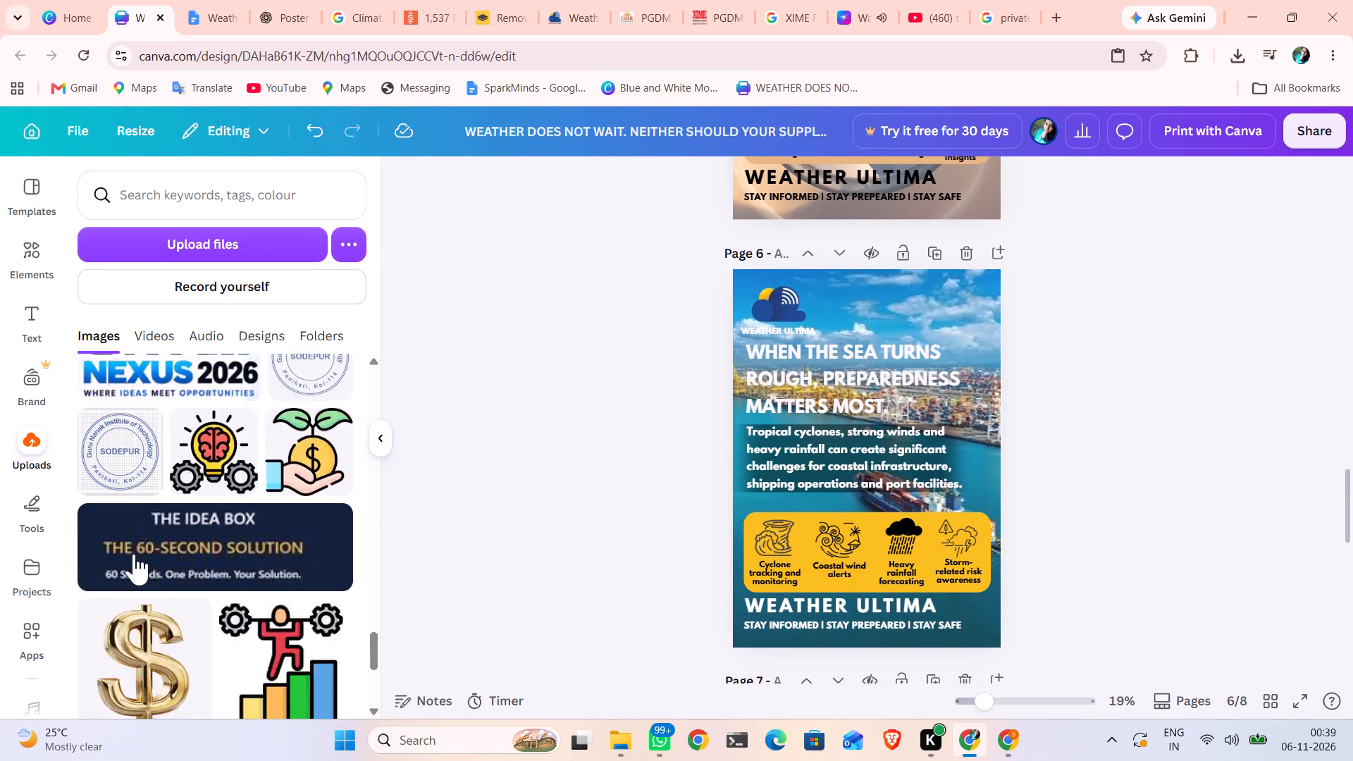
pyautogui.scroll(-3, 134, 554)
pyautogui.hscroll(1, 134, 554)
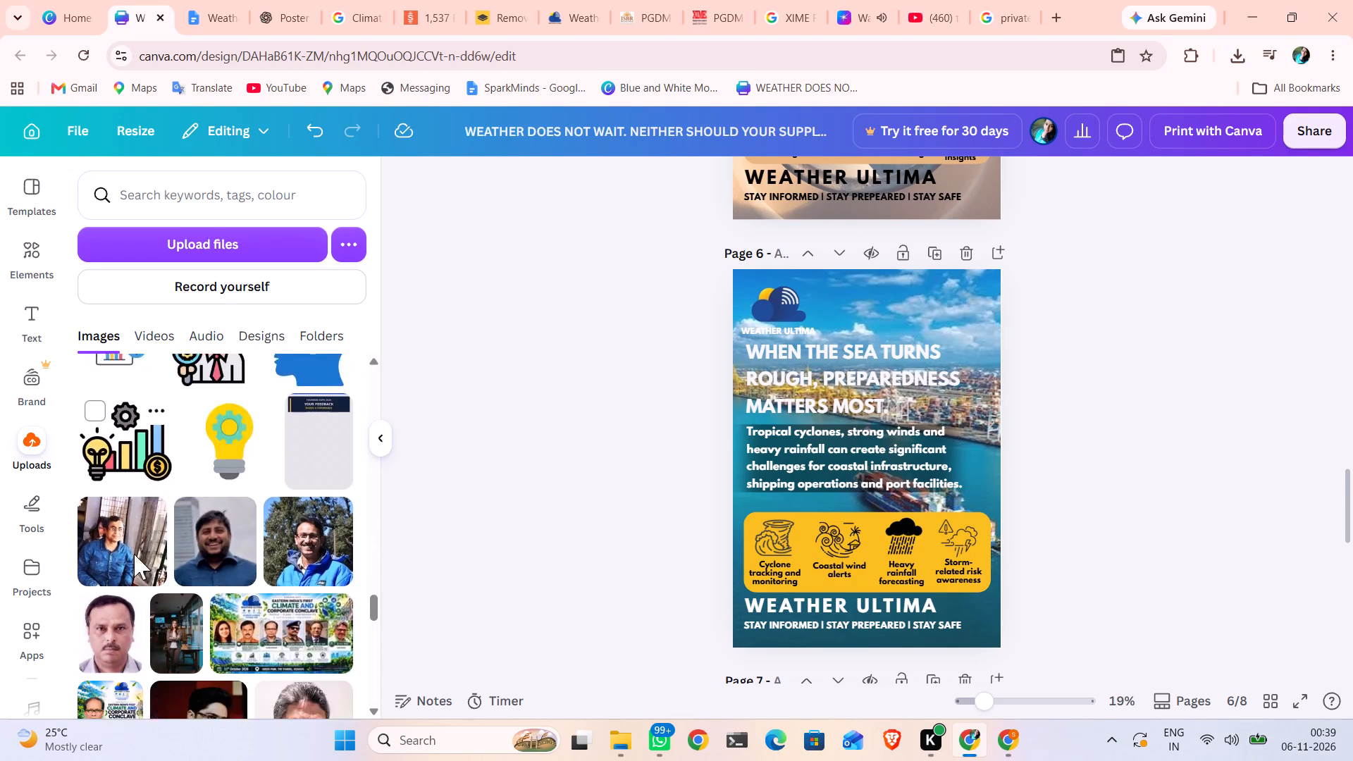
pyautogui.hscroll(1, 134, 554)
pyautogui.scroll(-4, 134, 554)
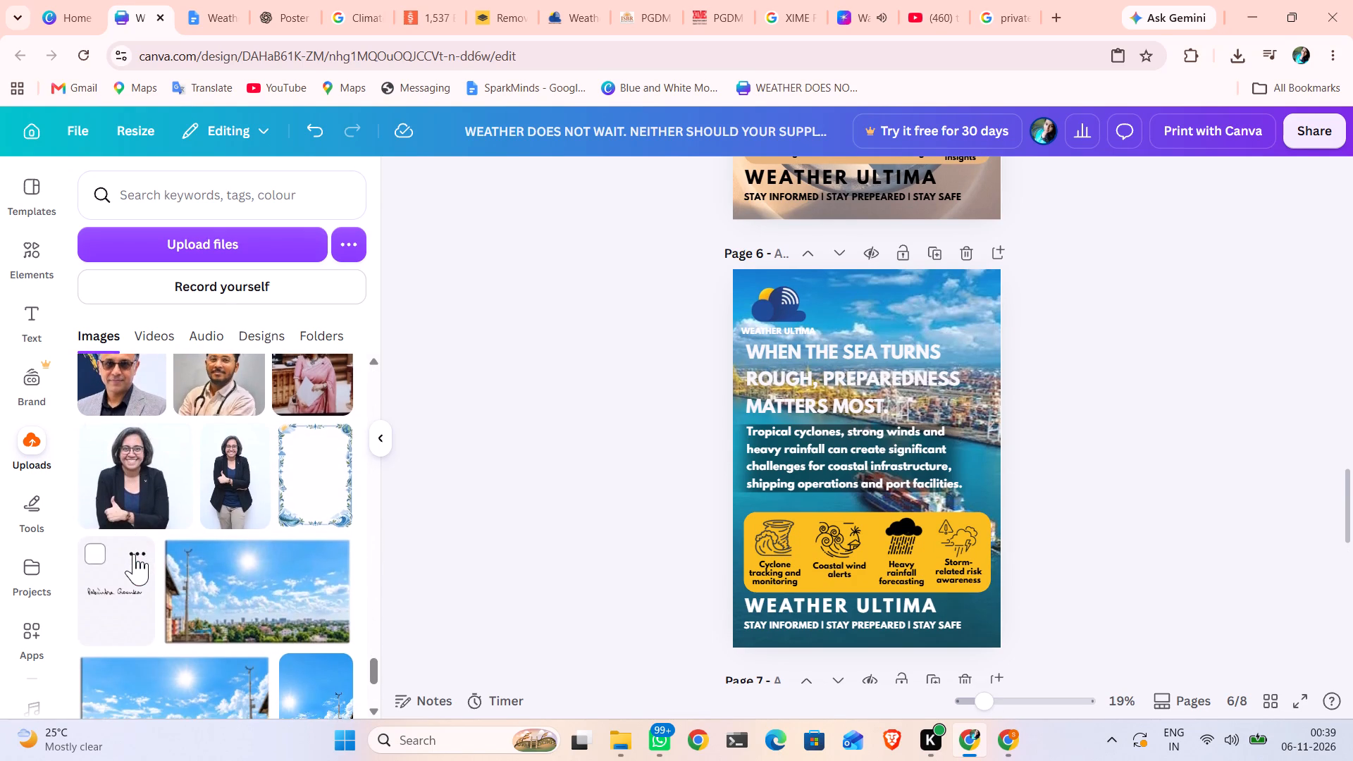
pyautogui.scroll(-3, 134, 554)
pyautogui.hscroll(1, 134, 554)
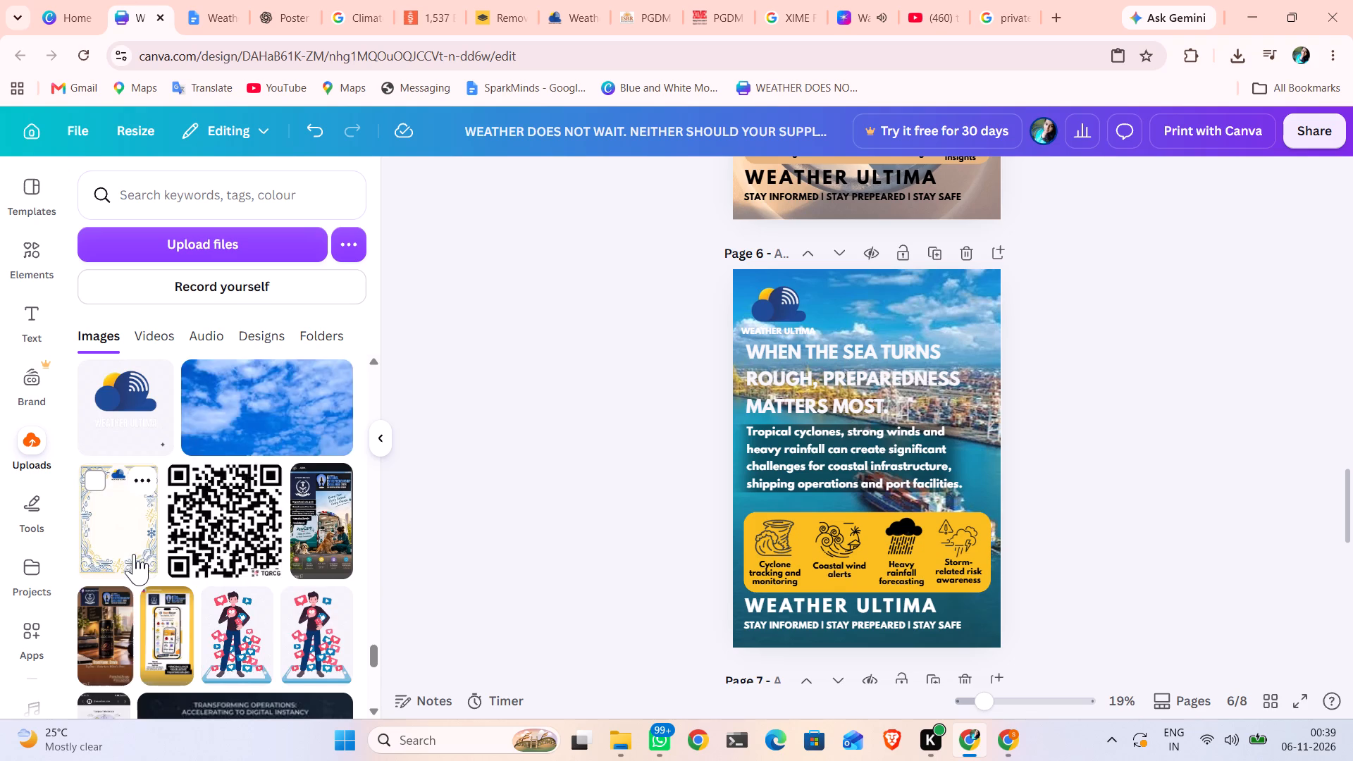
pyautogui.hscroll(1, 134, 554)
pyautogui.scroll(-3, 134, 554)
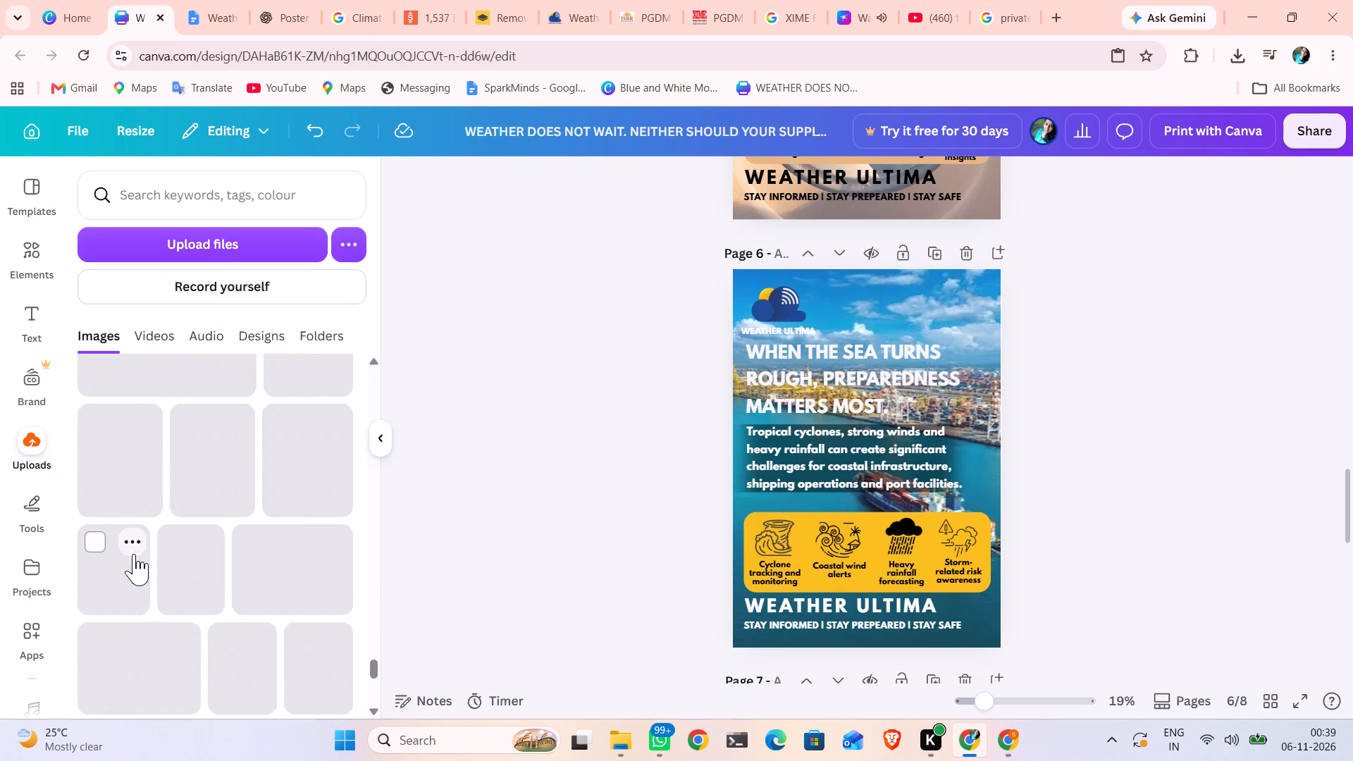
pyautogui.hscroll(1, 134, 554)
pyautogui.scroll(-1, 134, 554)
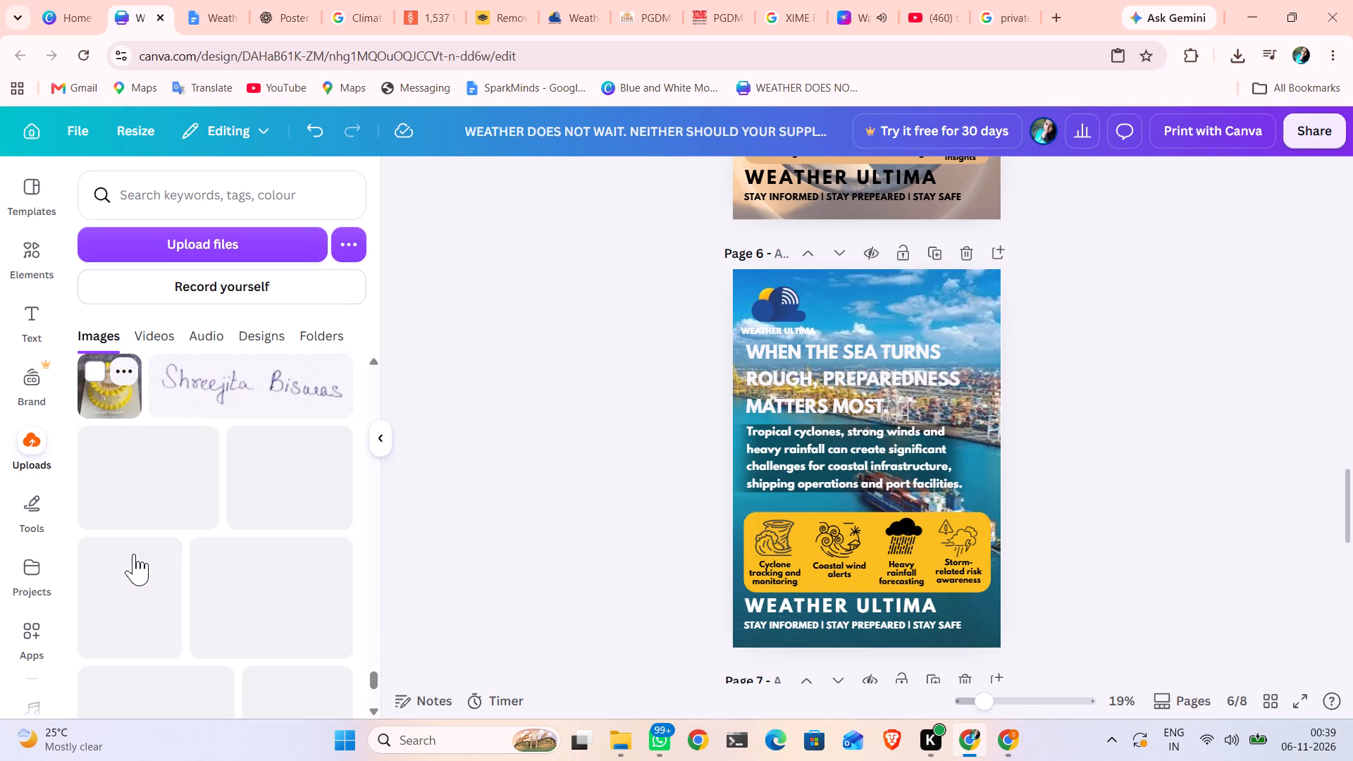
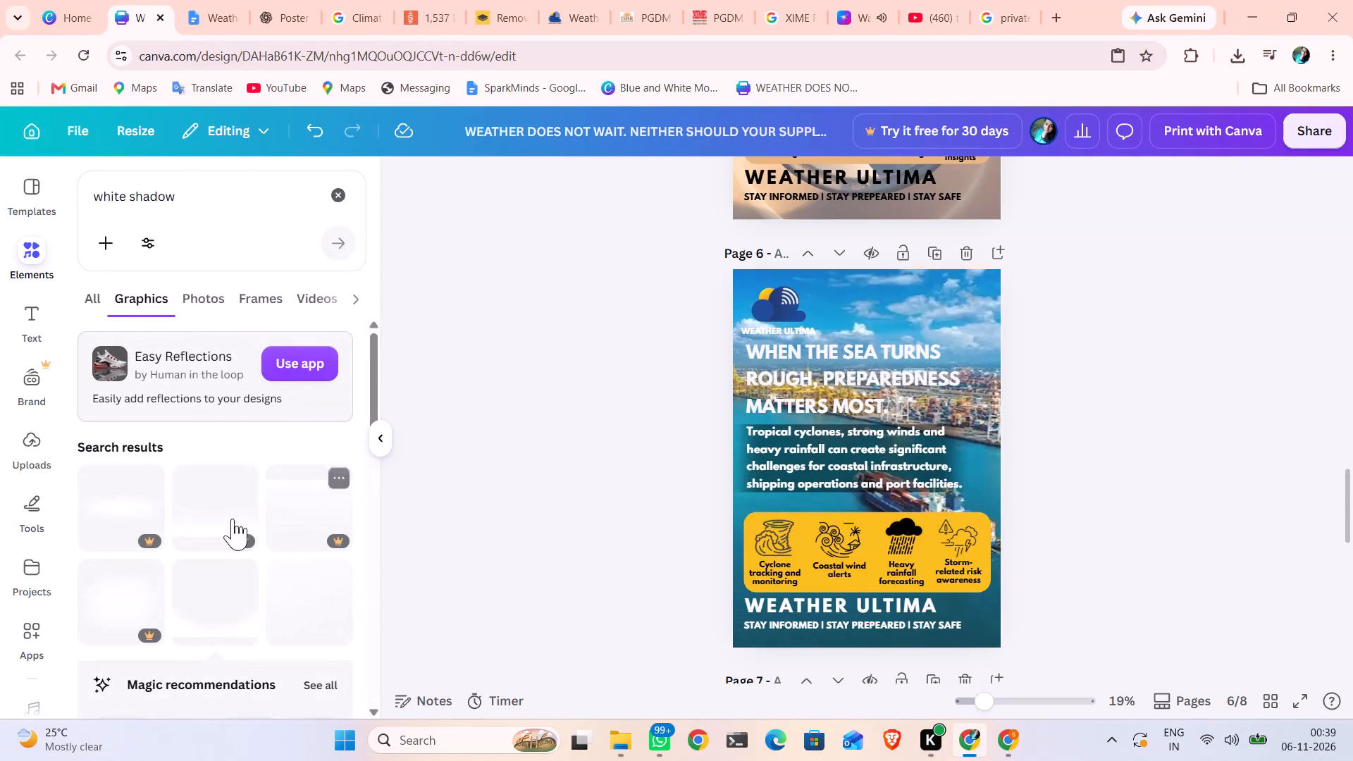
# Add the blue-and-white corner gradient from the recently used elements to page 6.
pyautogui.click(326, 204)
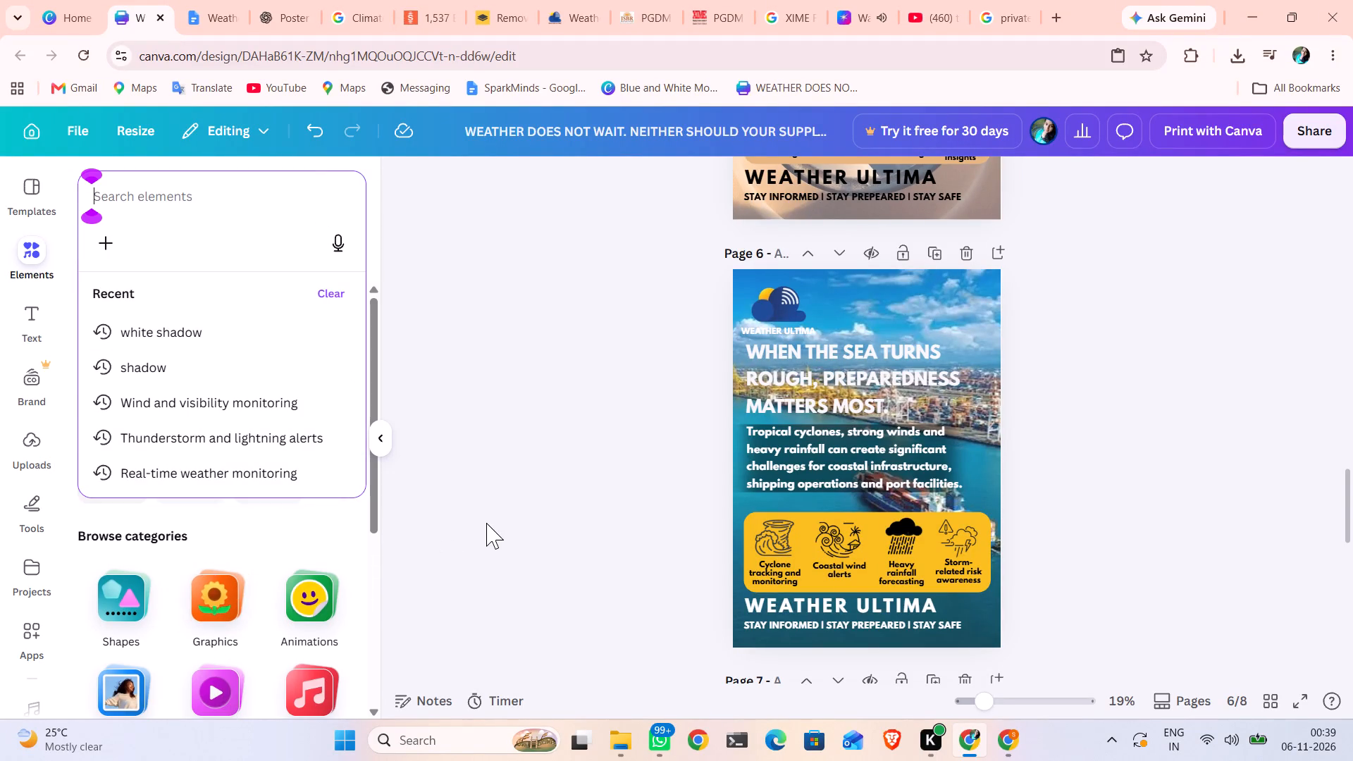
pyautogui.click(486, 522)
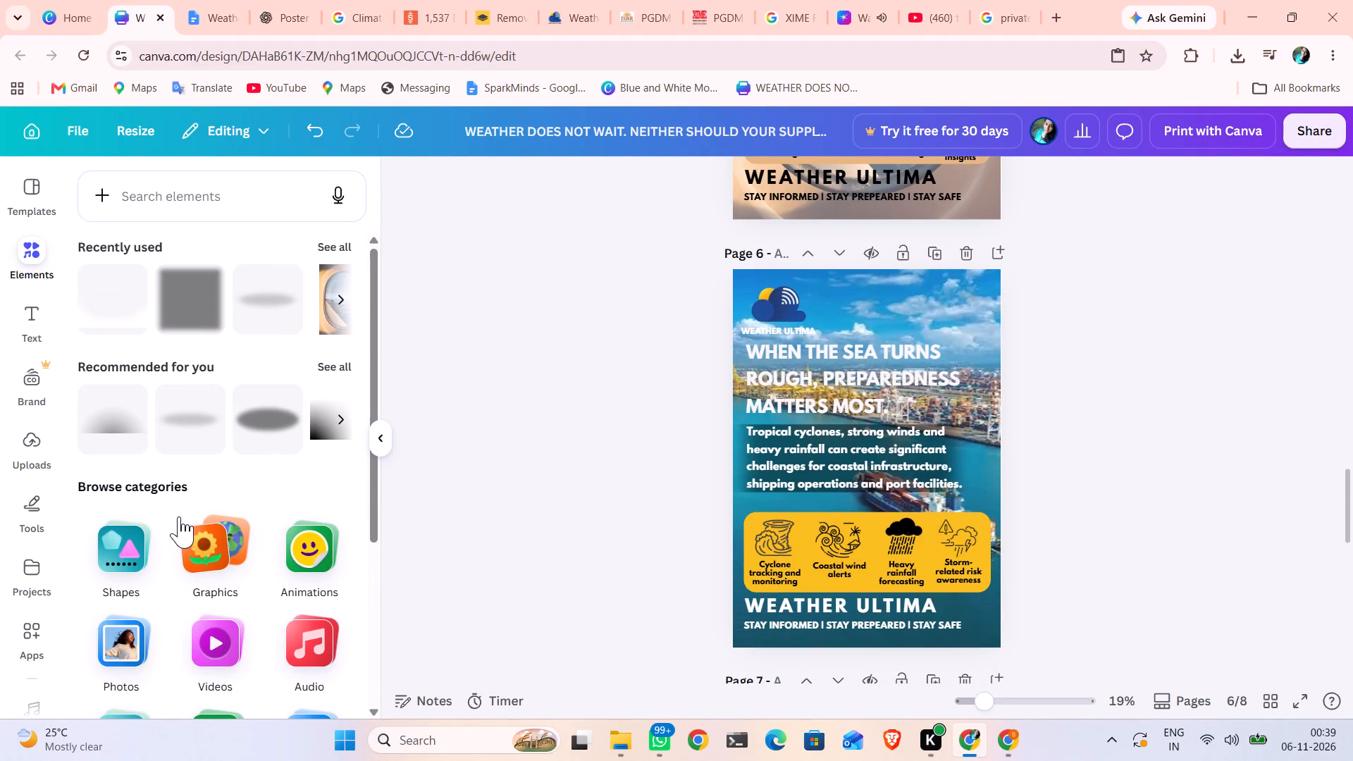
pyautogui.scroll(-3, 179, 516)
pyautogui.scroll(3, 179, 516)
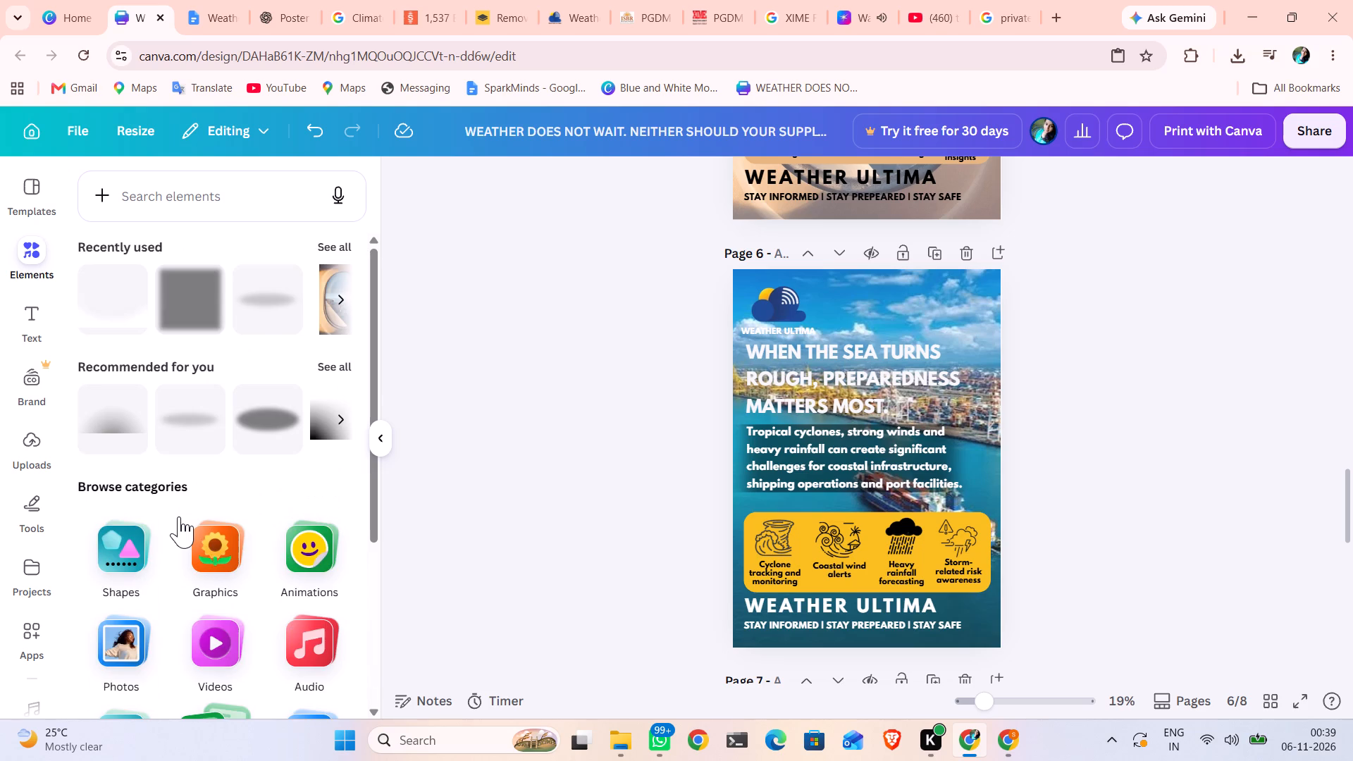
pyautogui.click(338, 247)
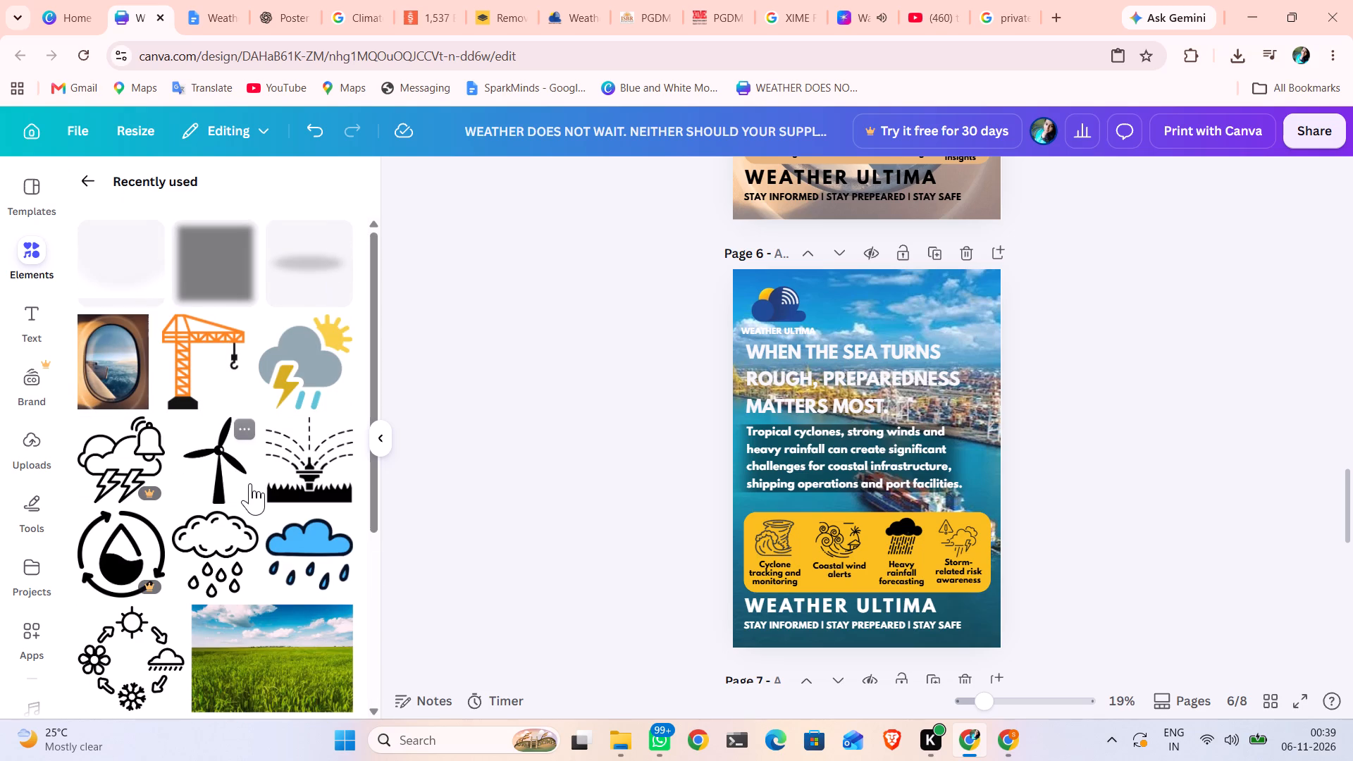
pyautogui.scroll(-5, 221, 549)
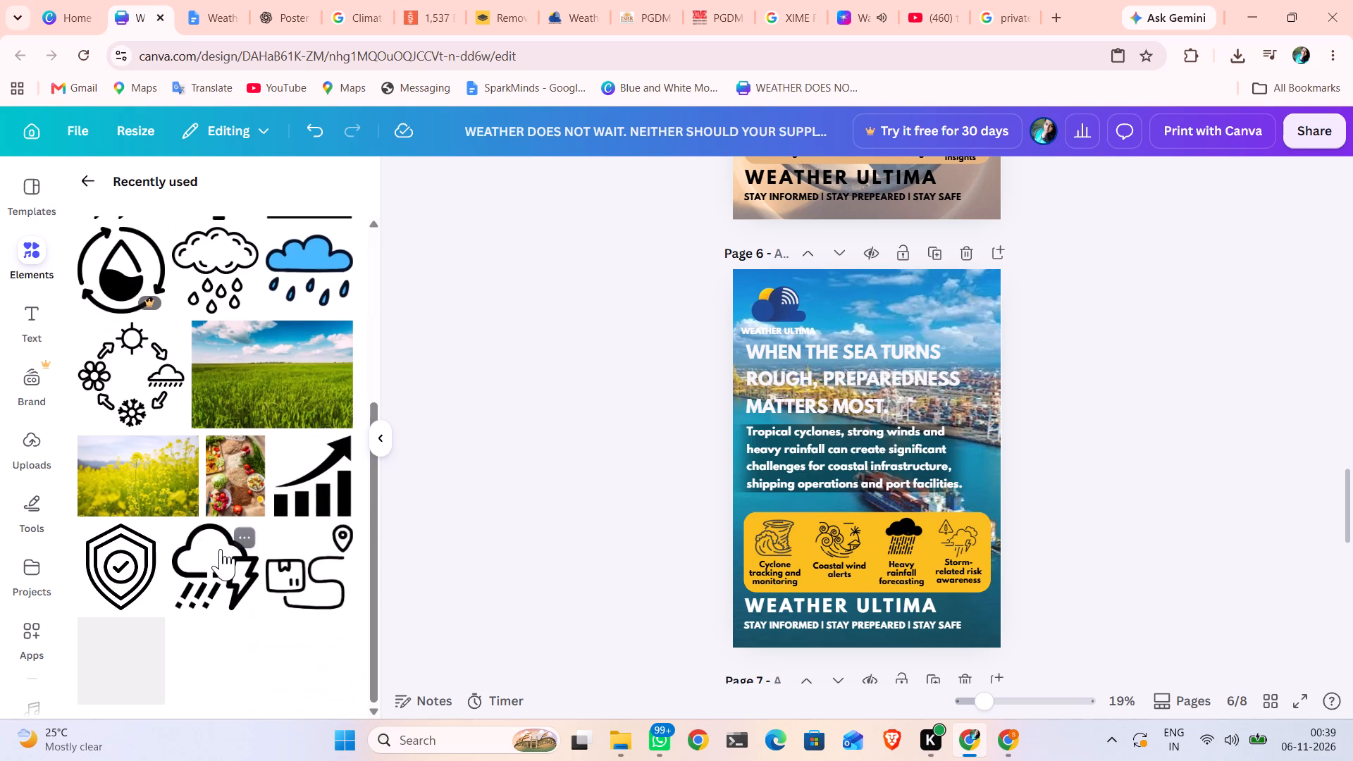
pyautogui.scroll(-6, 221, 549)
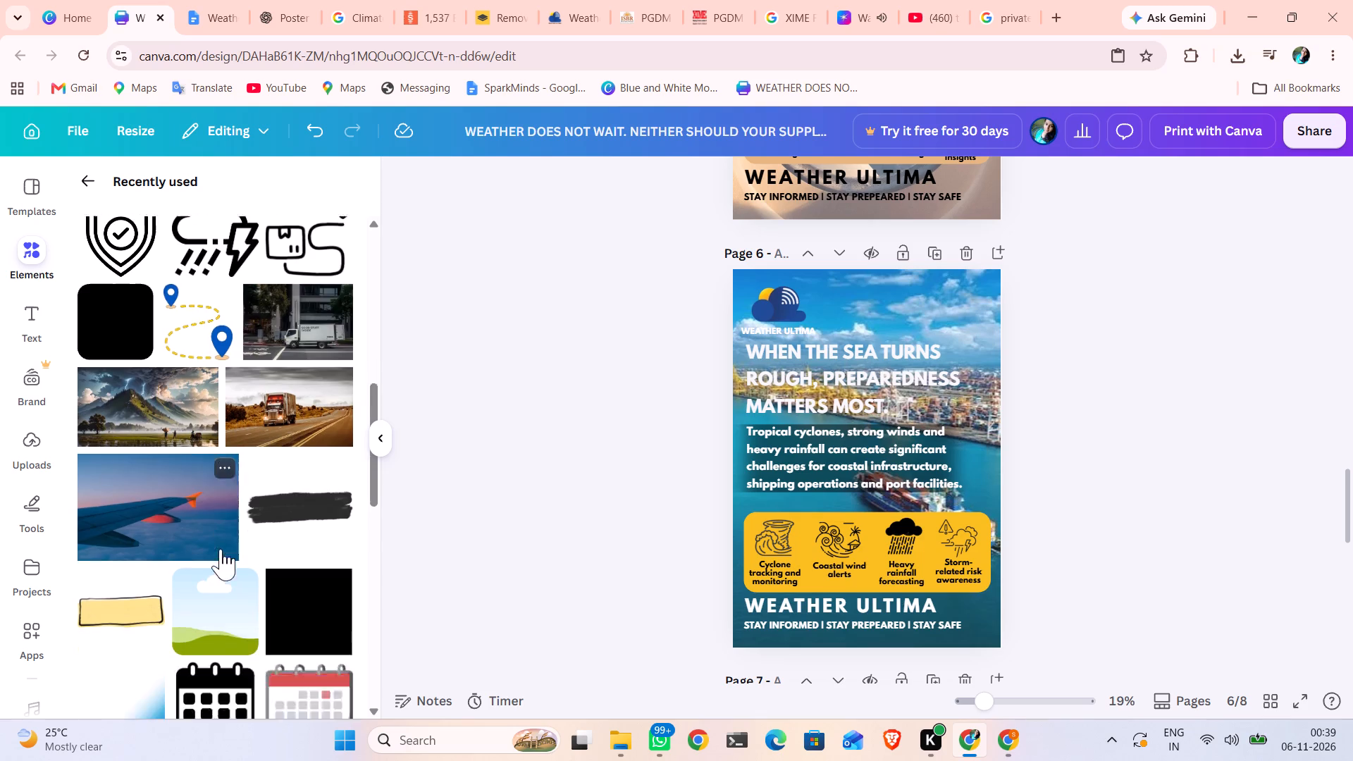
pyautogui.scroll(-1, 221, 549)
pyautogui.click(140, 514)
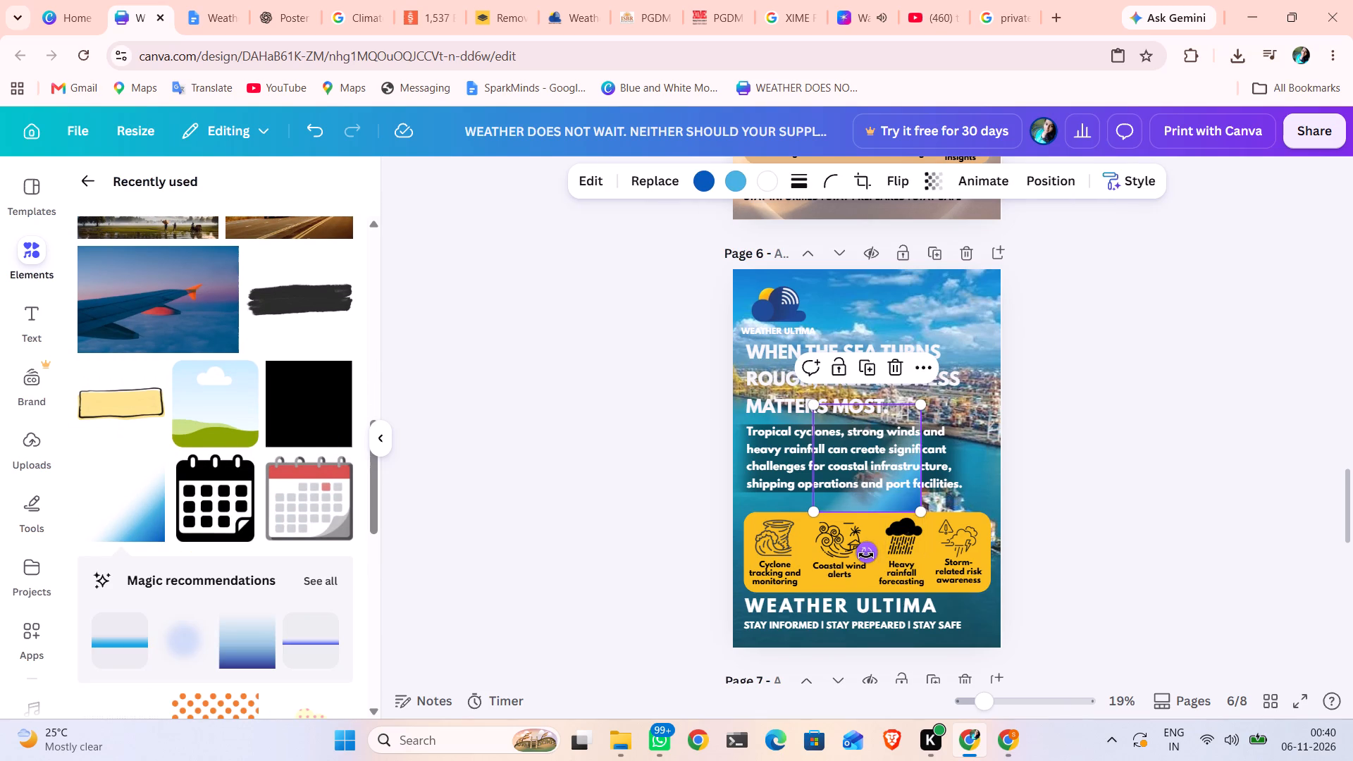
# Rotate the gradient by 180° and move it to the upper-left corner of page 6, over the logo.
pyautogui.moveTo(866, 555); pyautogui.dragTo(867, 363)
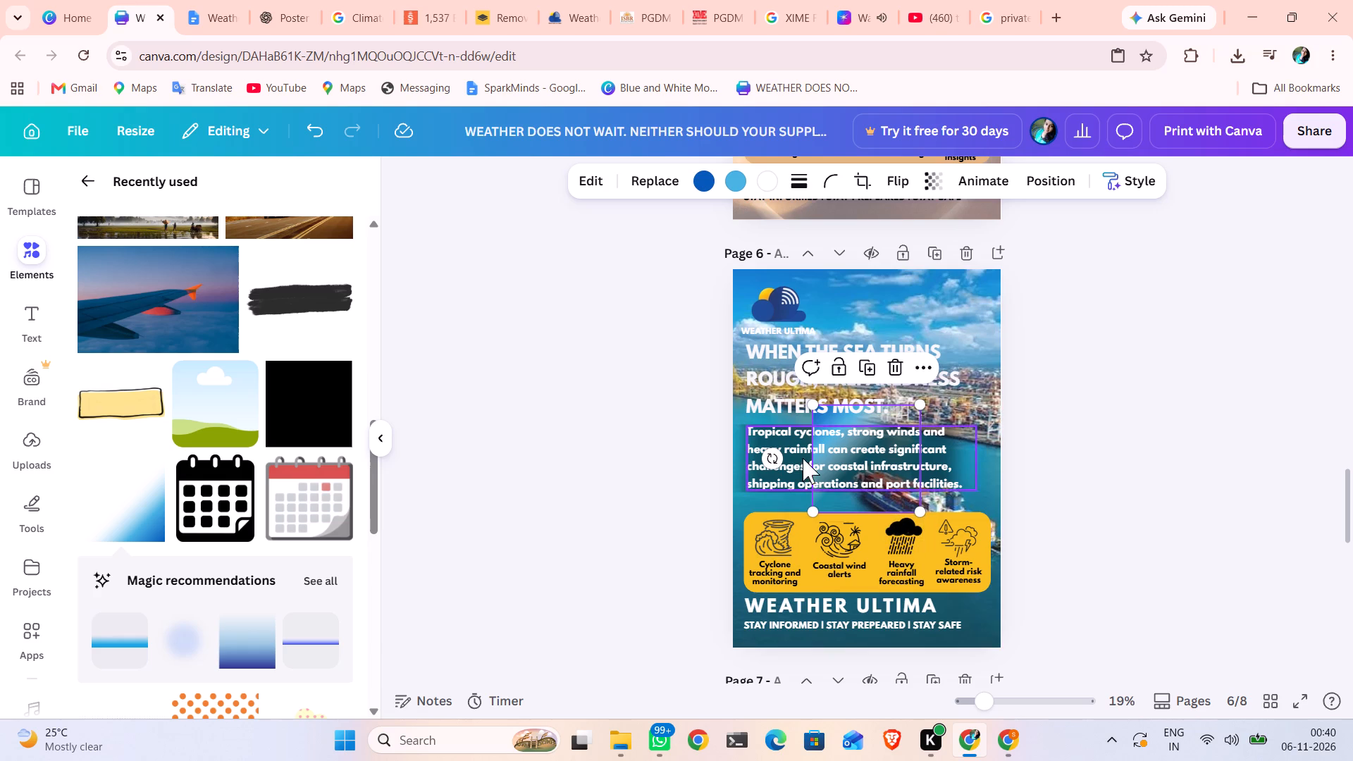
pyautogui.click(1160, 342)
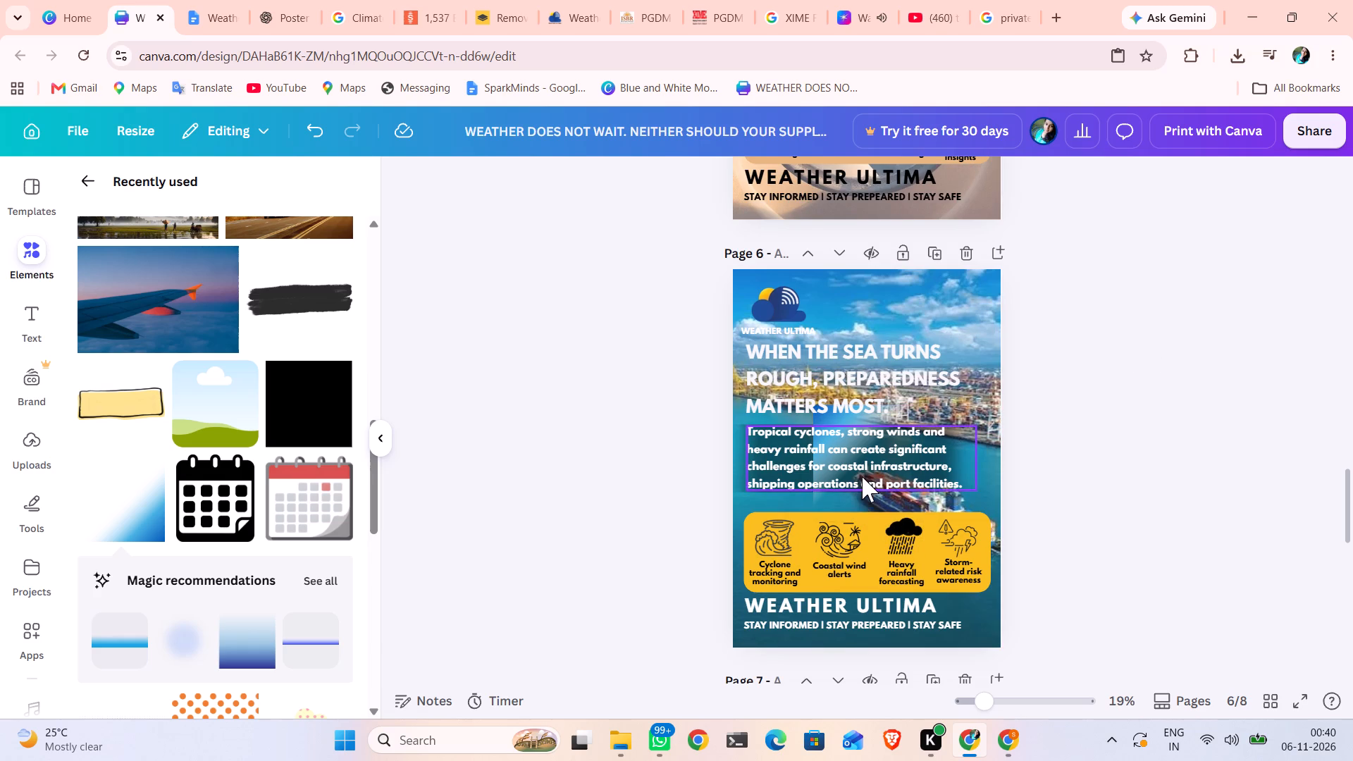
pyautogui.moveTo(858, 501); pyautogui.dragTo(770, 387)
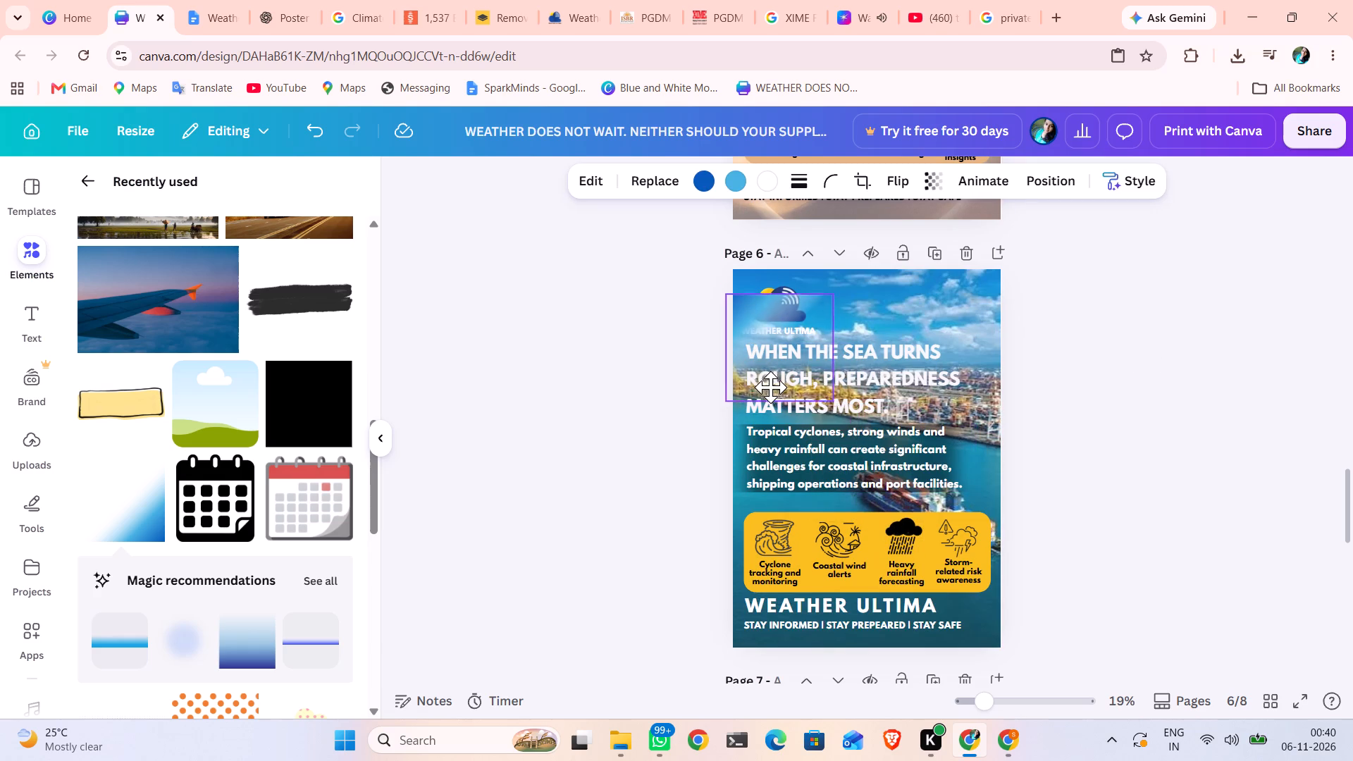
pyautogui.moveTo(770, 387); pyautogui.dragTo(771, 364)
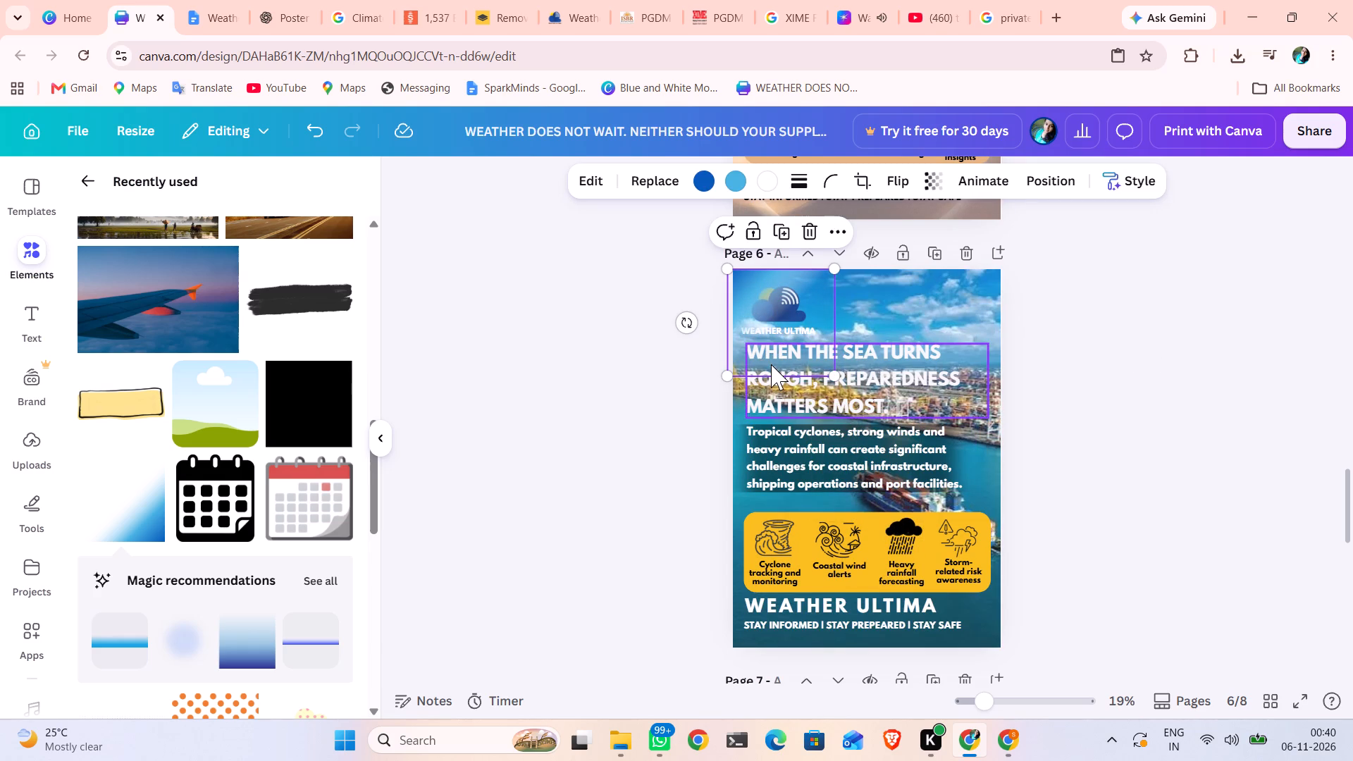
# Enlarge the gradient on page 6 to about 33.2 cm square, extending it over the headline and body text.
pyautogui.moveTo(834, 376); pyautogui.dragTo(885, 415)
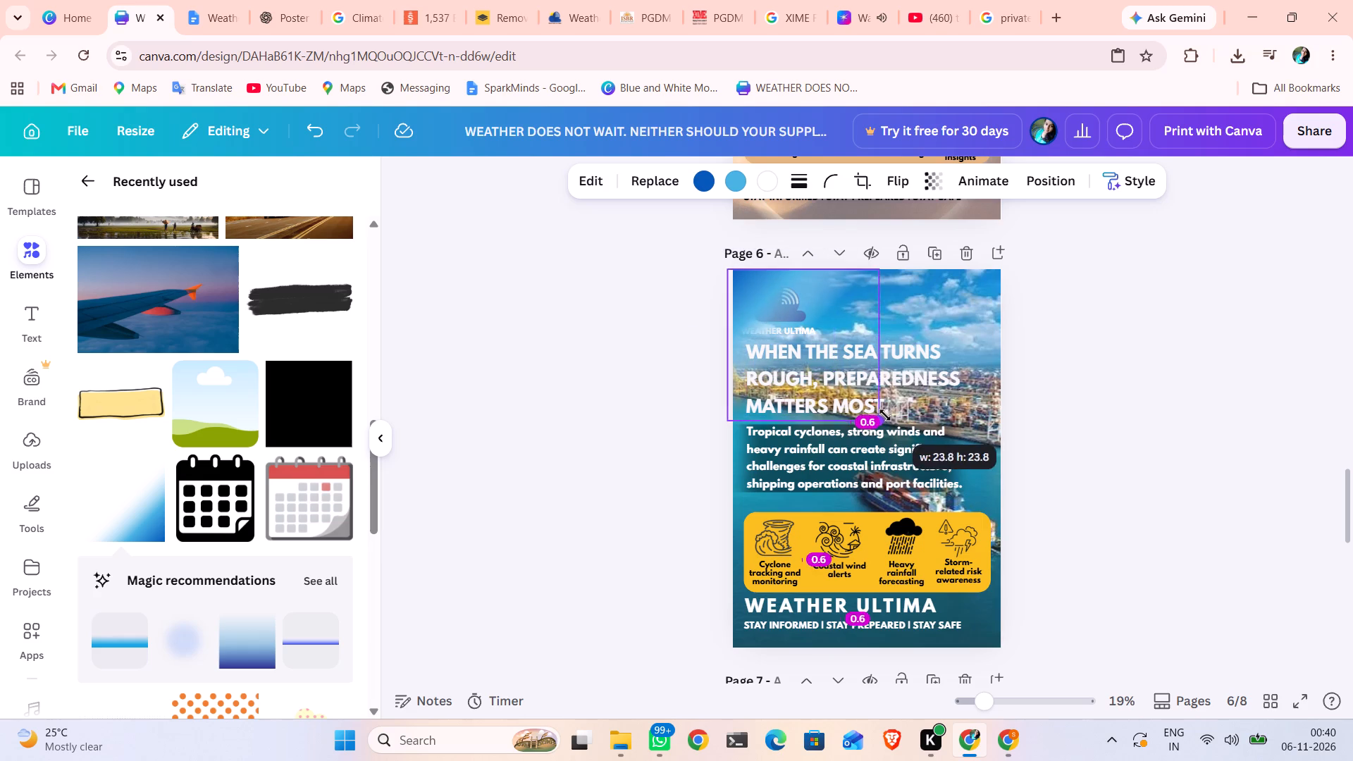
pyautogui.moveTo(885, 415); pyautogui.dragTo(886, 416)
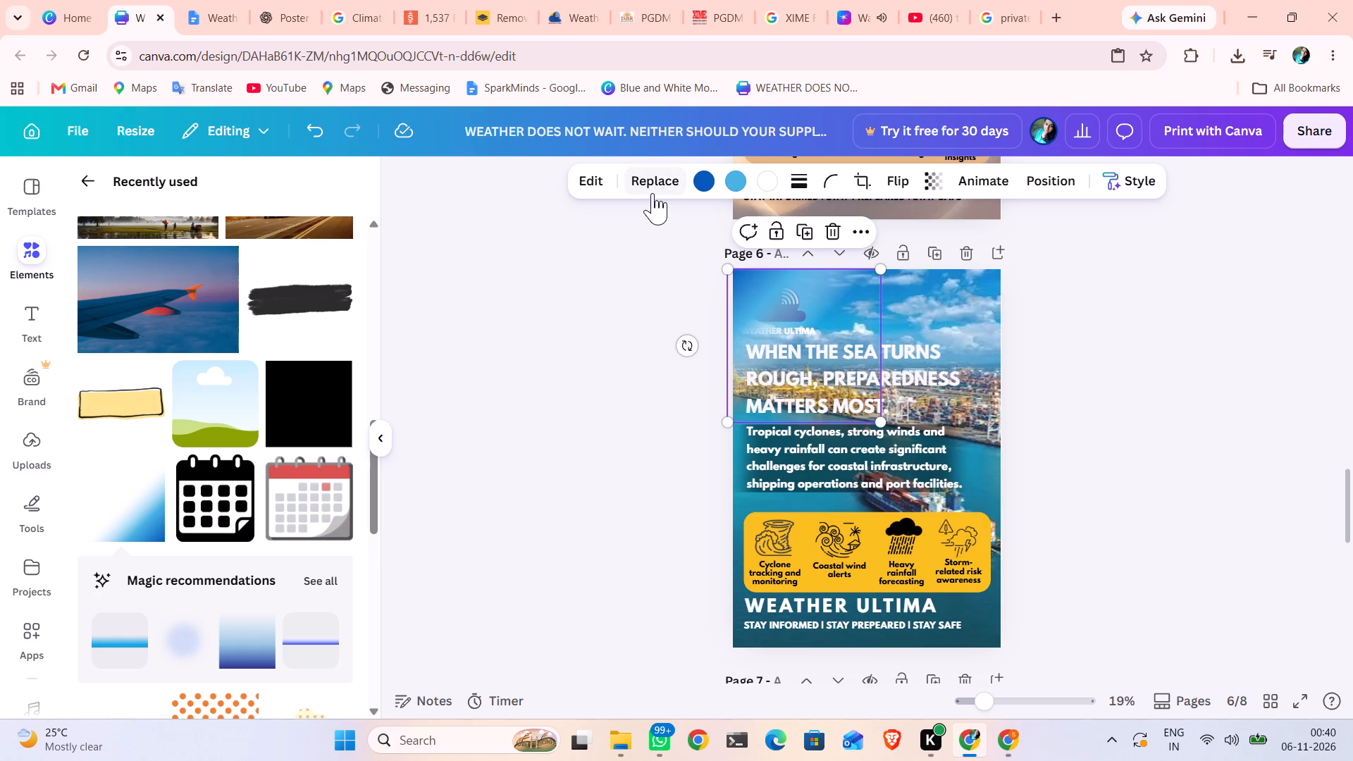
pyautogui.moveTo(879, 421); pyautogui.dragTo(939, 455)
pyautogui.moveTo(939, 455); pyautogui.dragTo(959, 466)
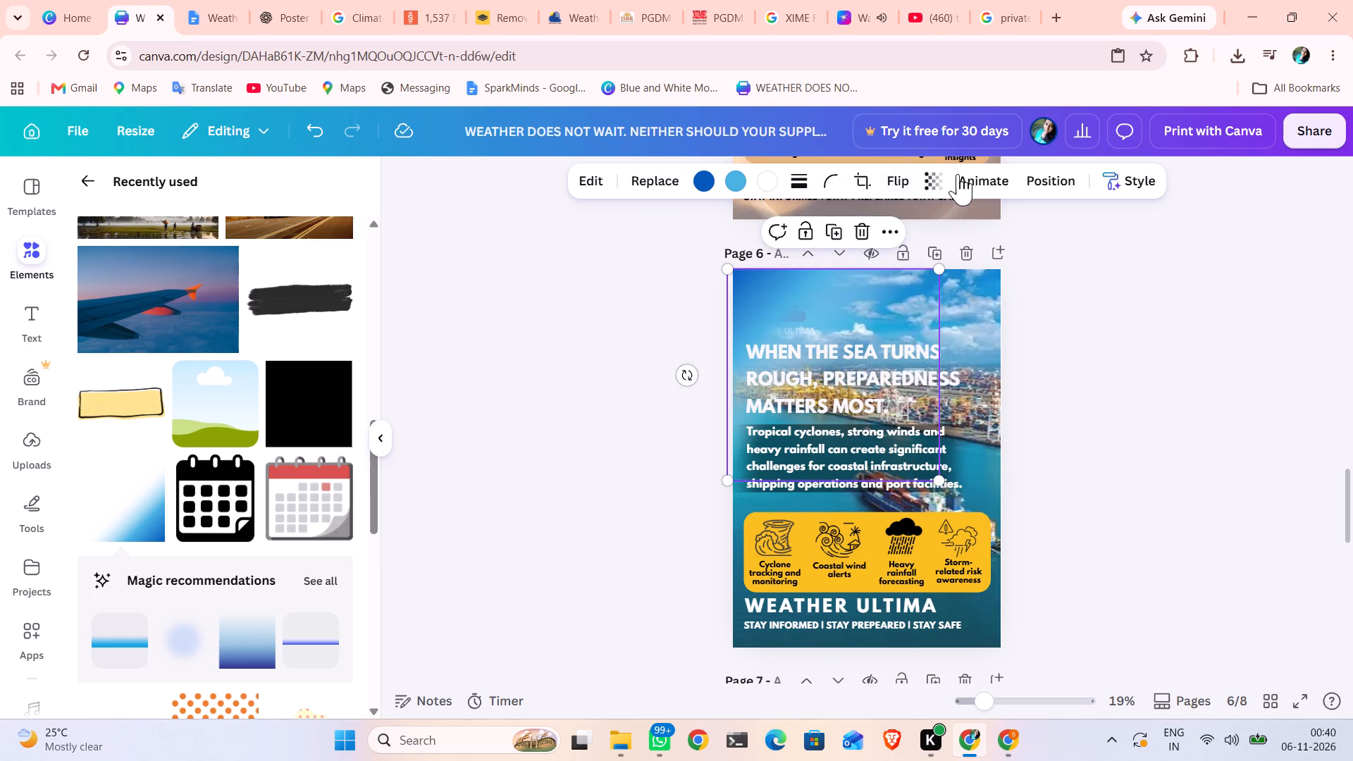
# Send the gradient backward on page 6 so it sits behind the logo and text, and deselect it.
pyautogui.click(1064, 174)
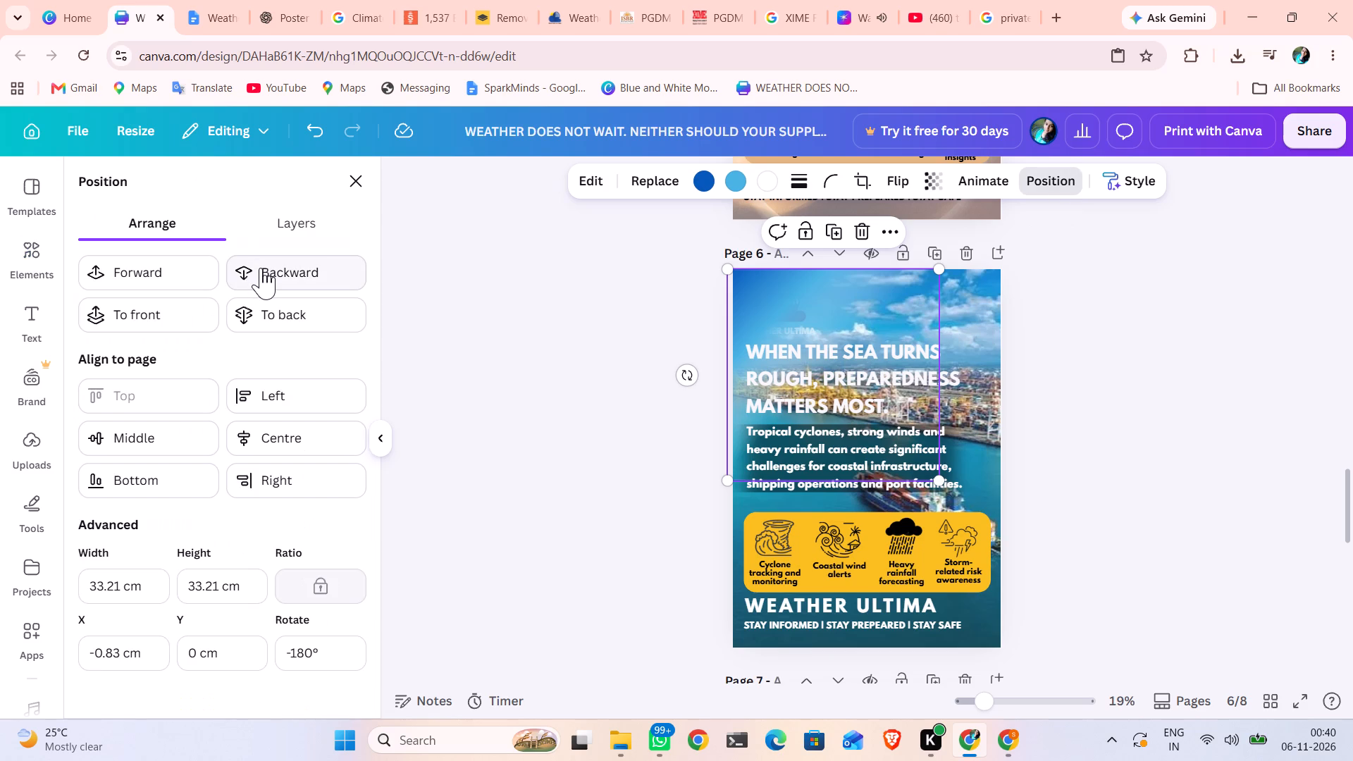
pyautogui.click(261, 268)
pyautogui.click(261, 268)
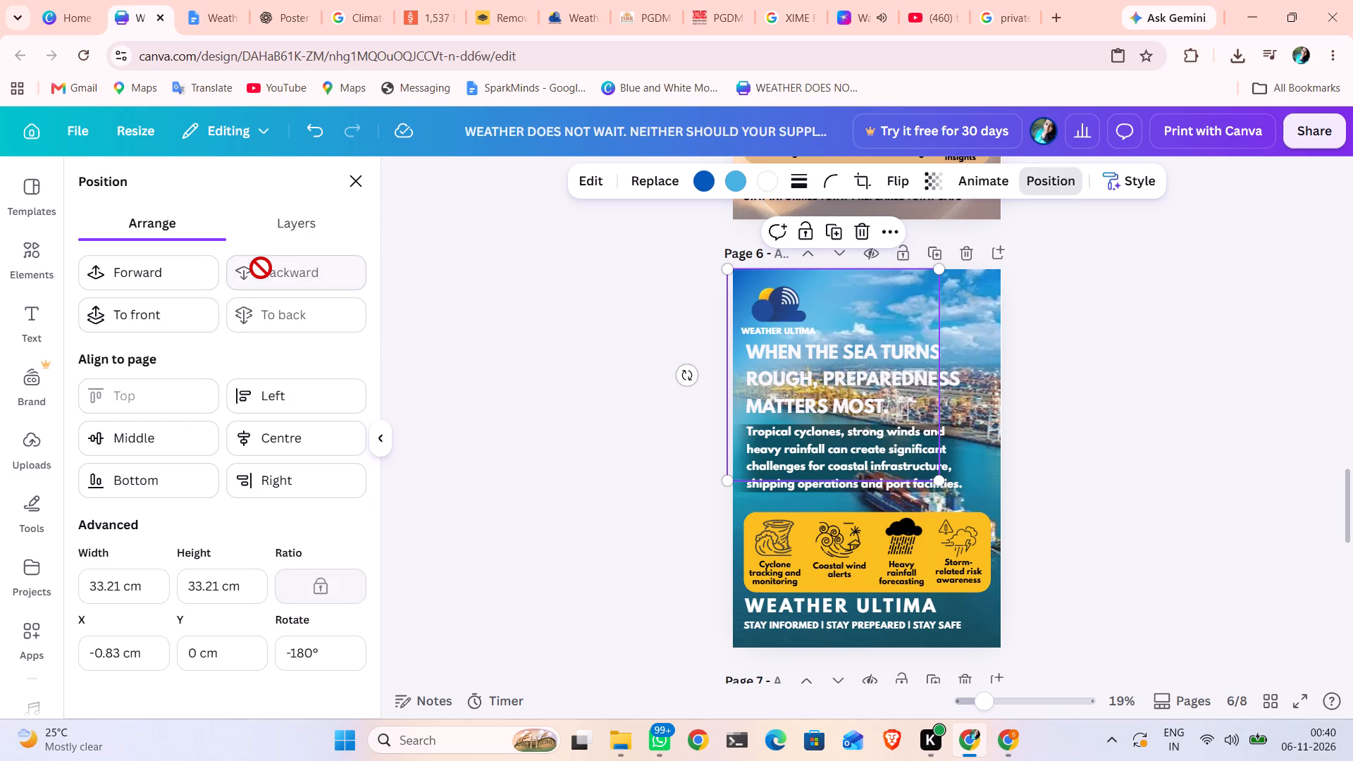
pyautogui.click(537, 250)
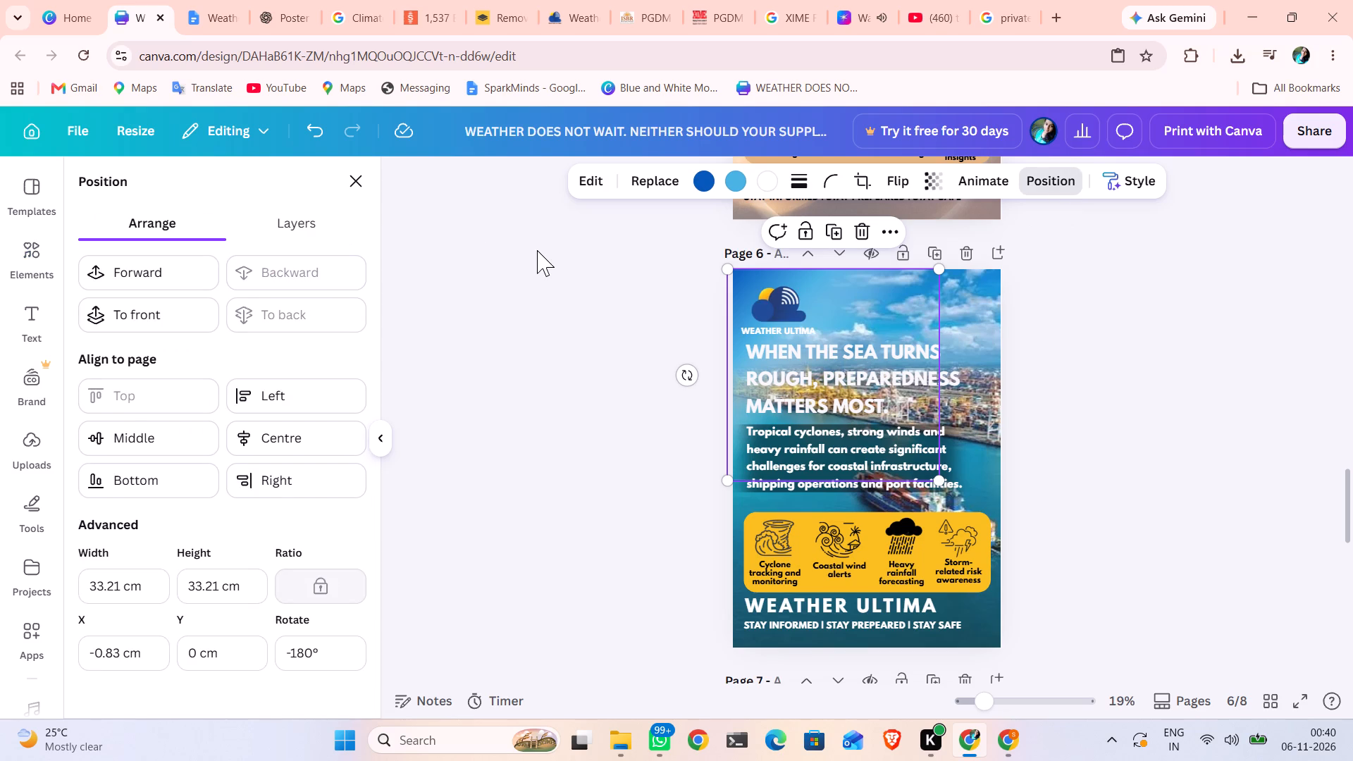
pyautogui.click(537, 250)
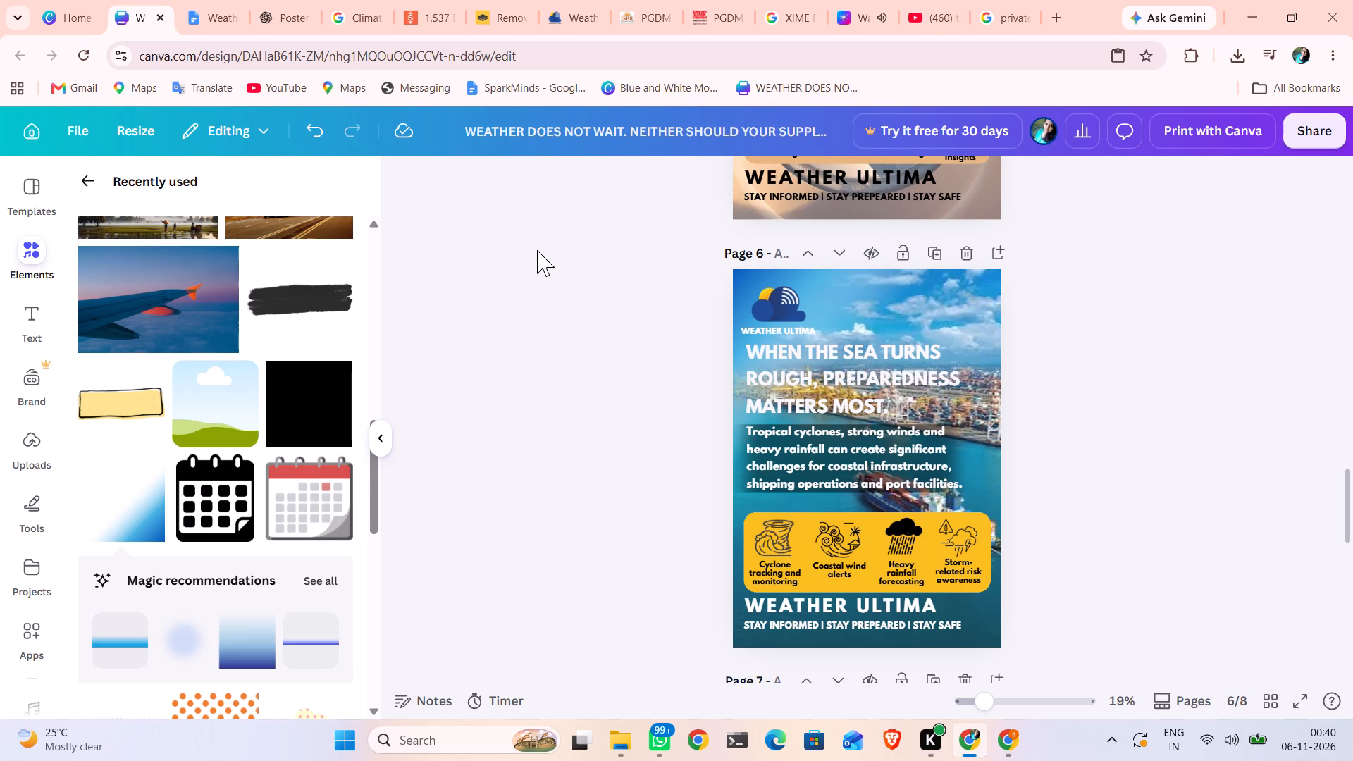
# Review all the poster pages from page 1 through the blank last page, comparing their layouts.
pyautogui.scroll(4, 537, 250)
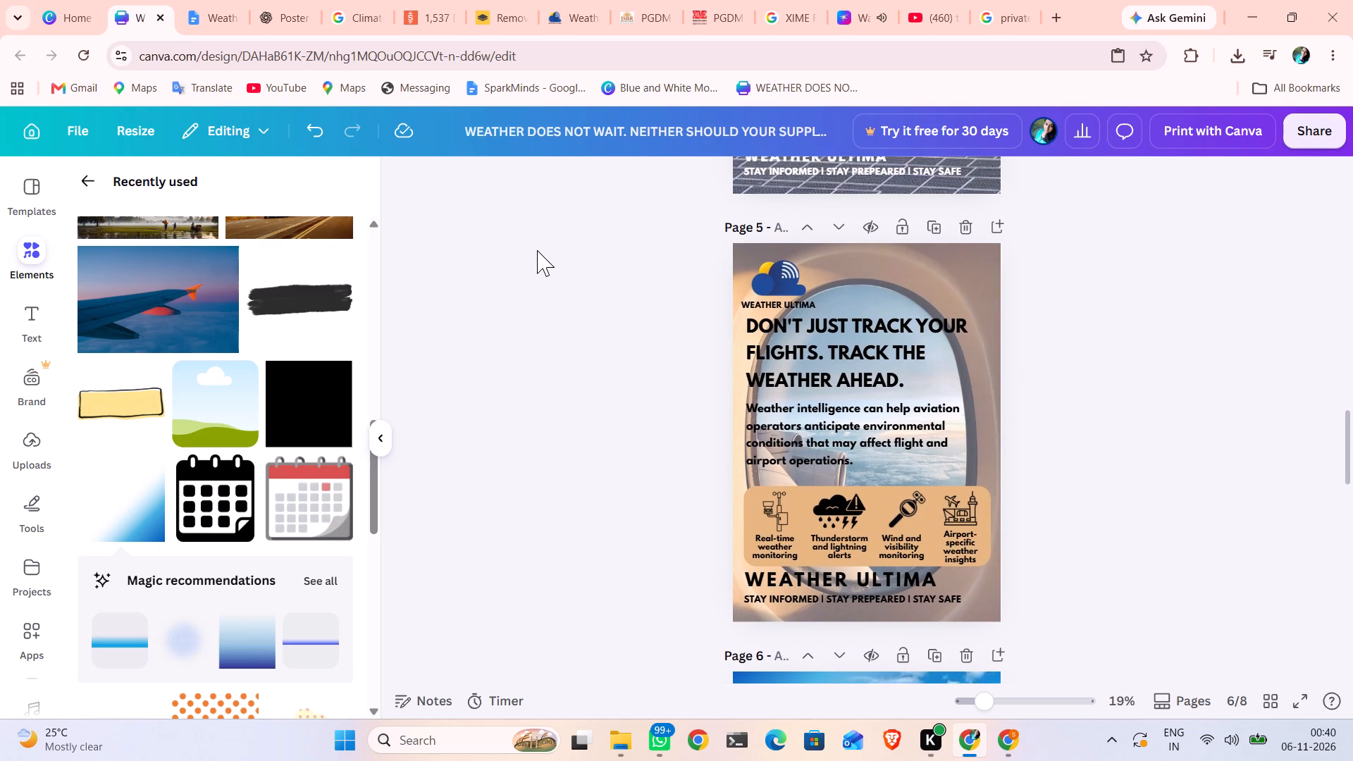
pyautogui.scroll(3, 537, 250)
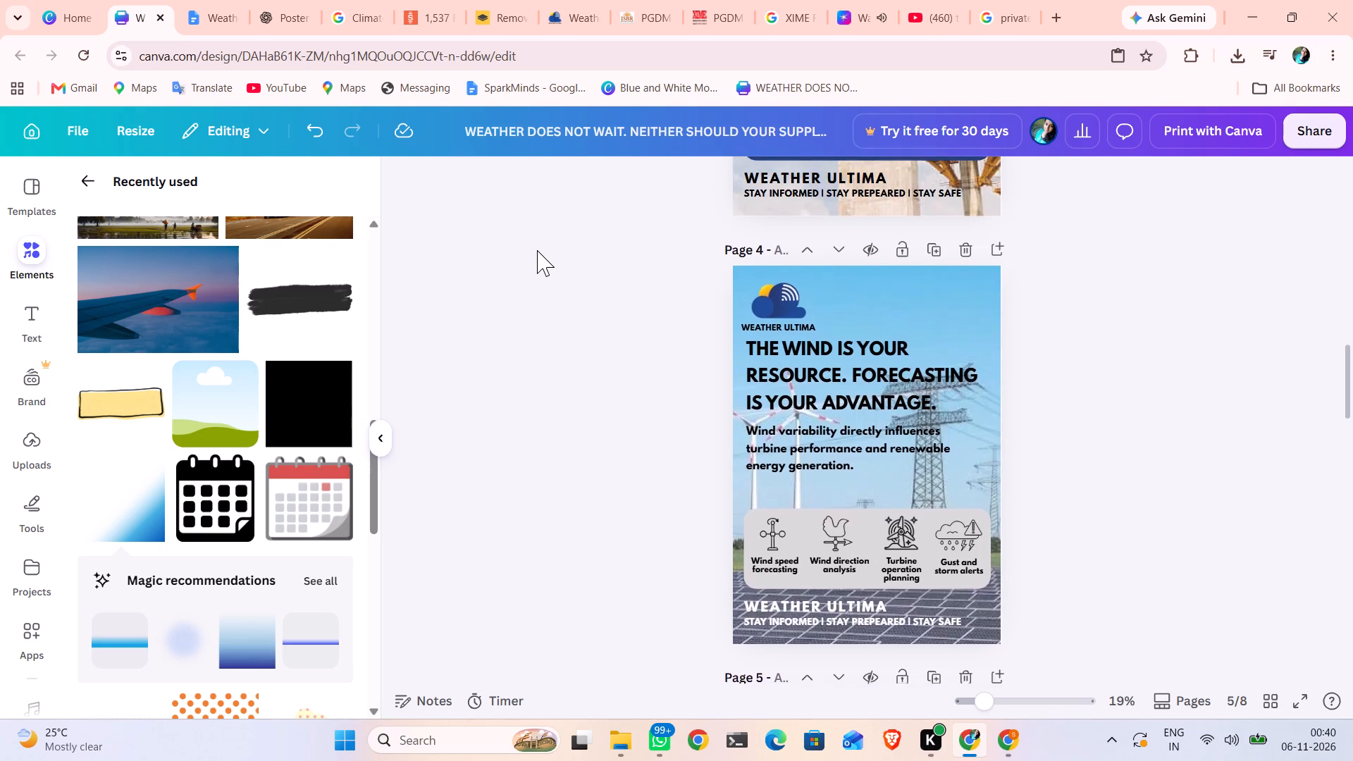
pyautogui.scroll(6, 537, 250)
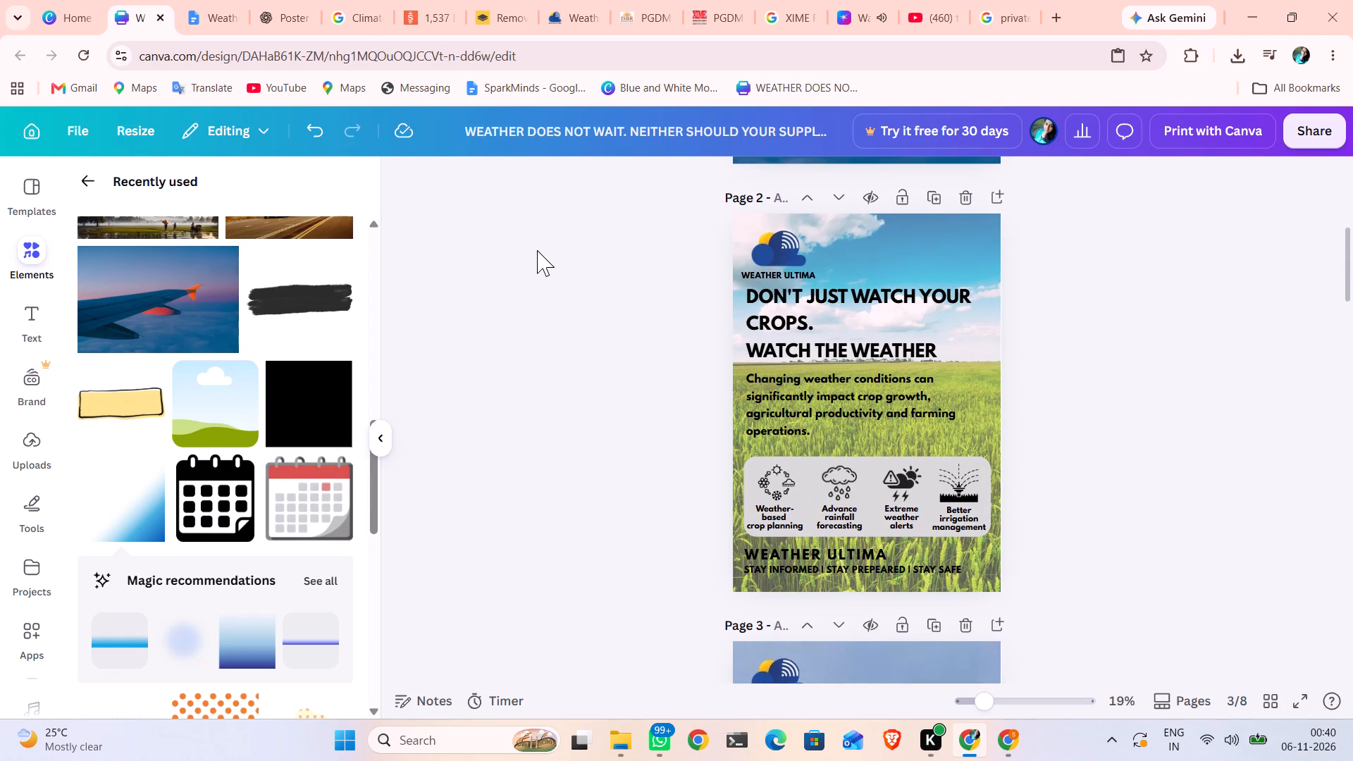
pyautogui.scroll(5, 537, 250)
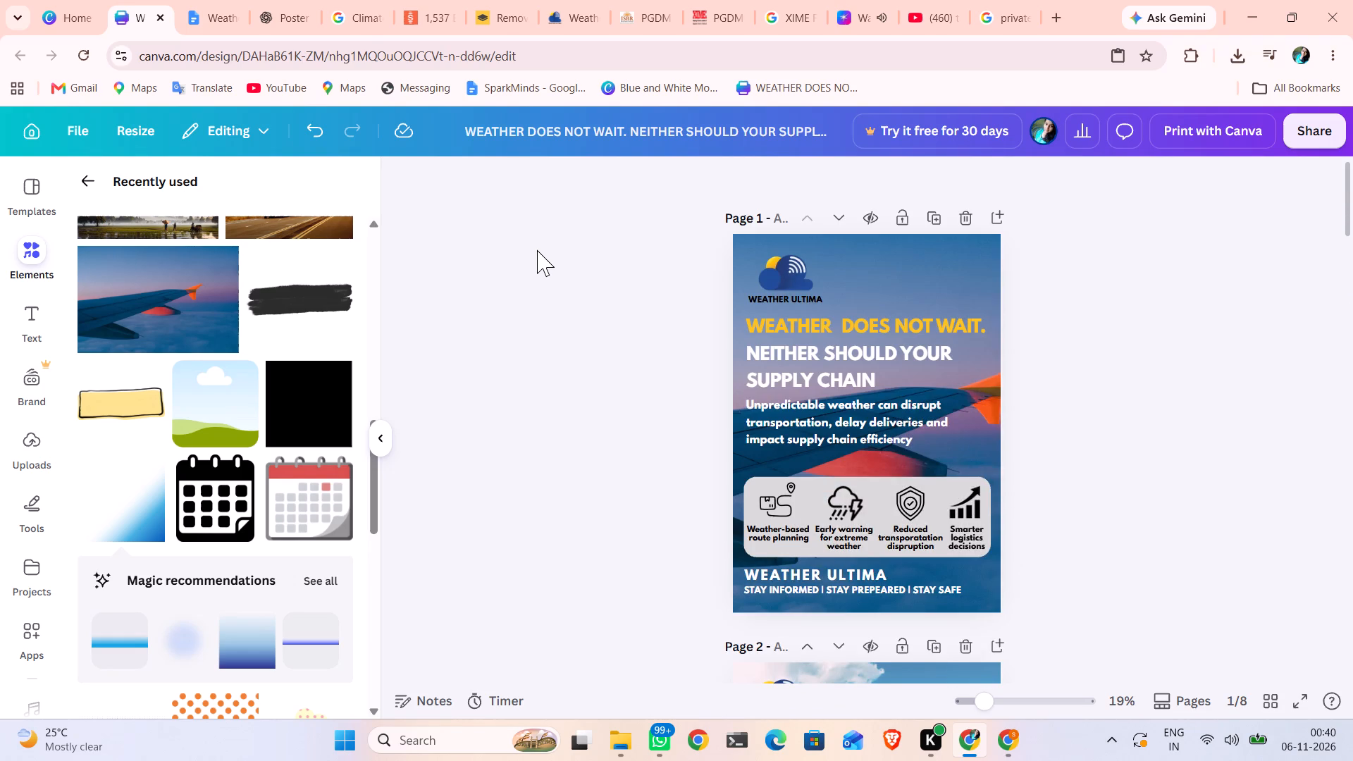
pyautogui.scroll(-7, 537, 250)
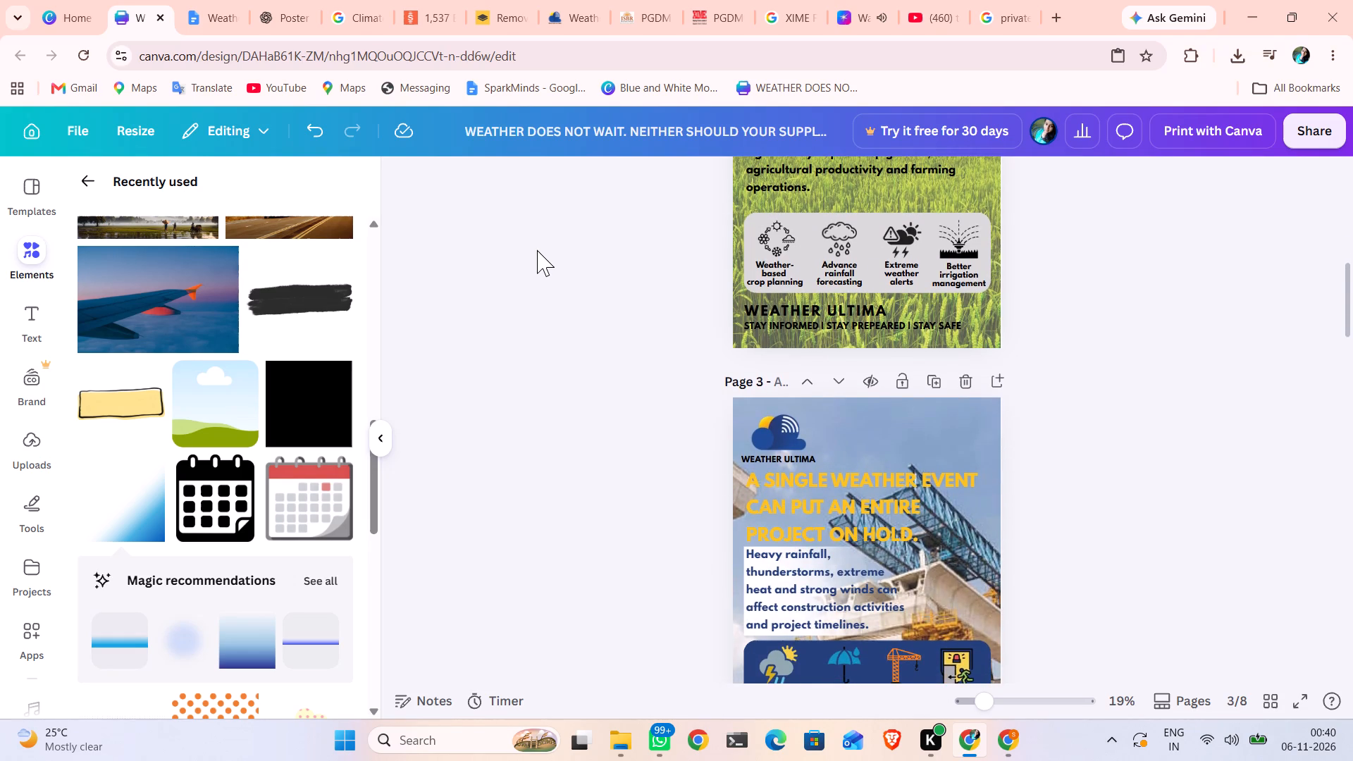
pyautogui.scroll(-3, 537, 250)
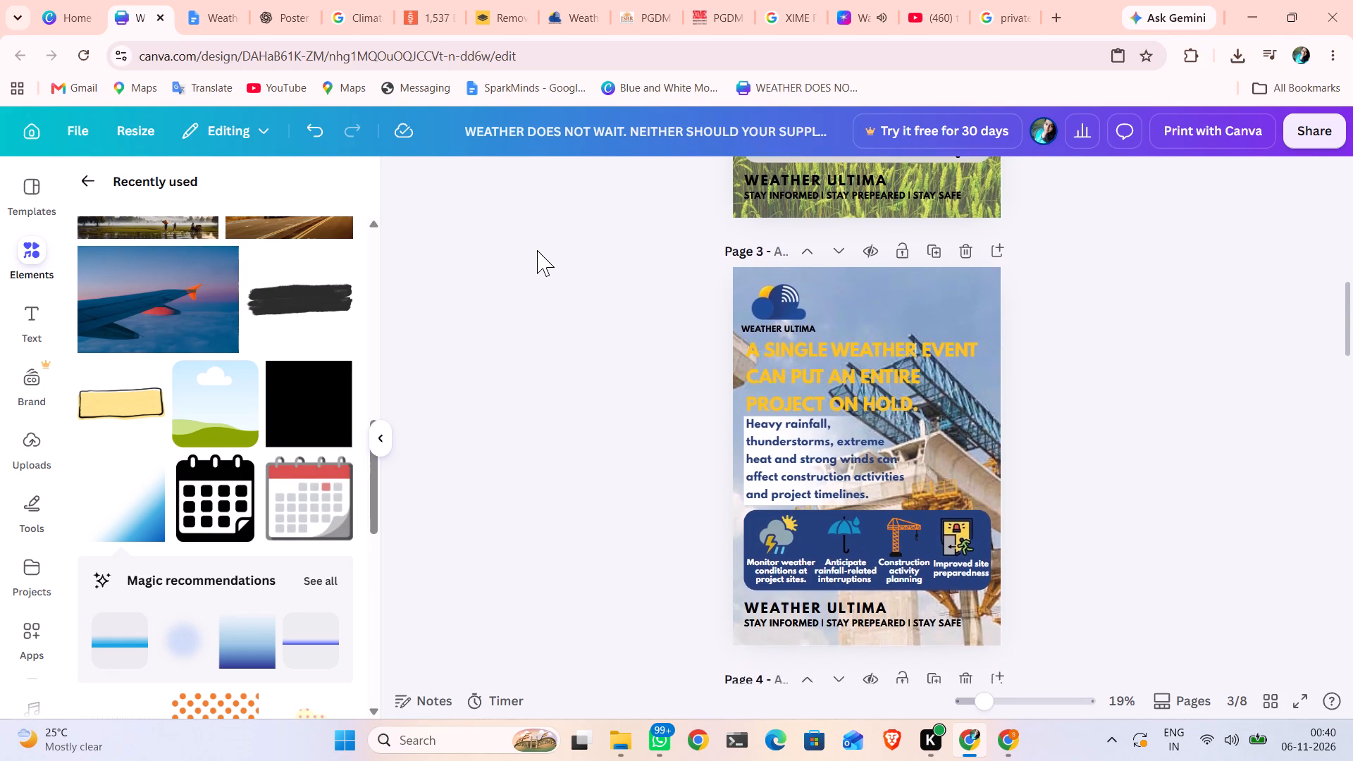
pyautogui.scroll(-5, 537, 250)
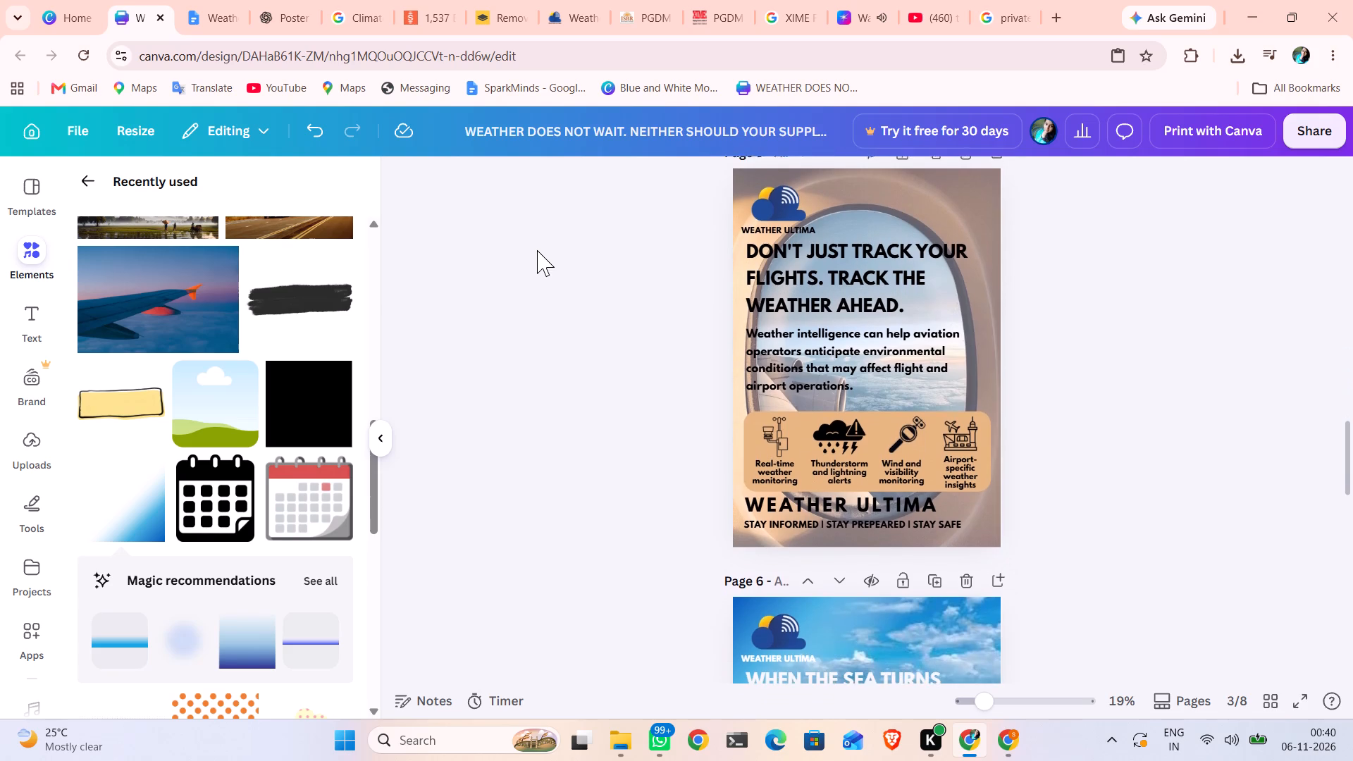
pyautogui.scroll(-9, 537, 250)
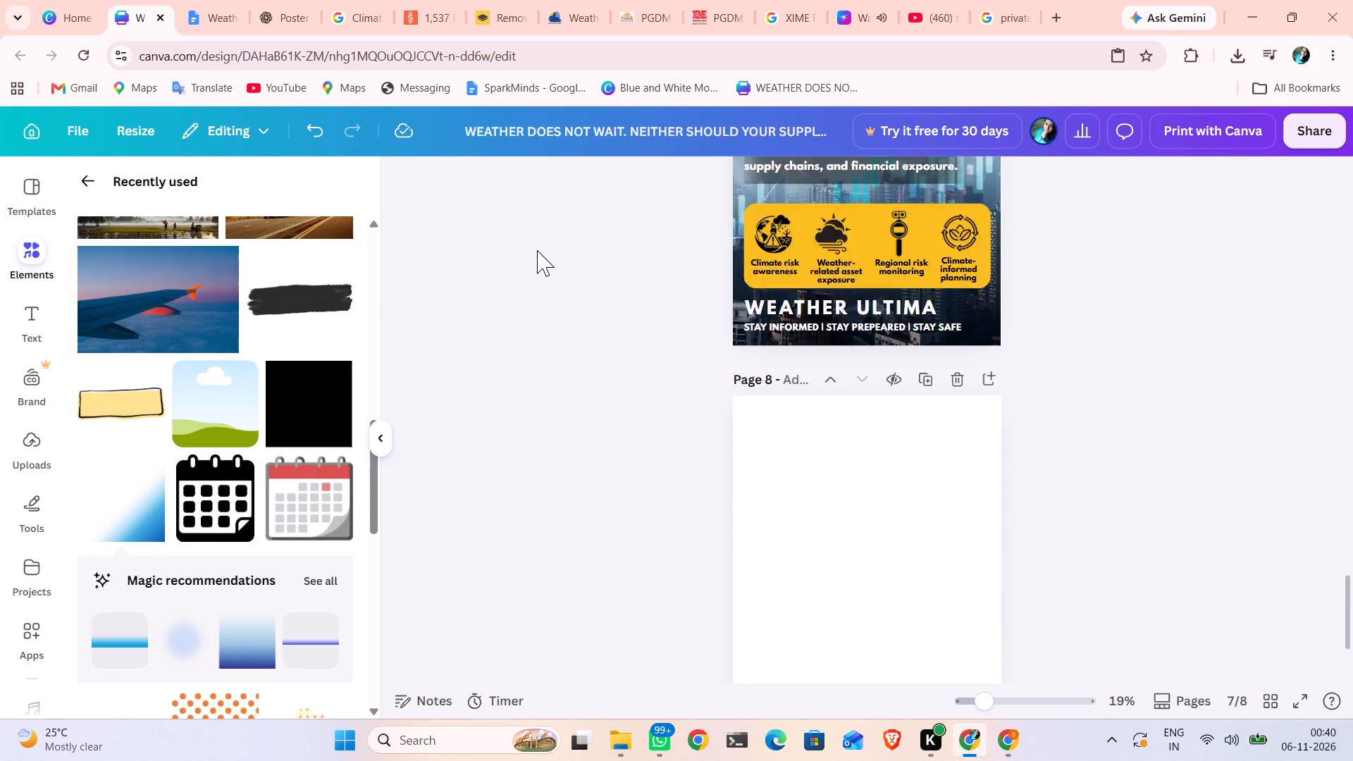
pyautogui.scroll(-1, 537, 250)
# Duplicate page 6, the "When the sea turns rough" port poster.
pyautogui.scroll(5, 537, 250)
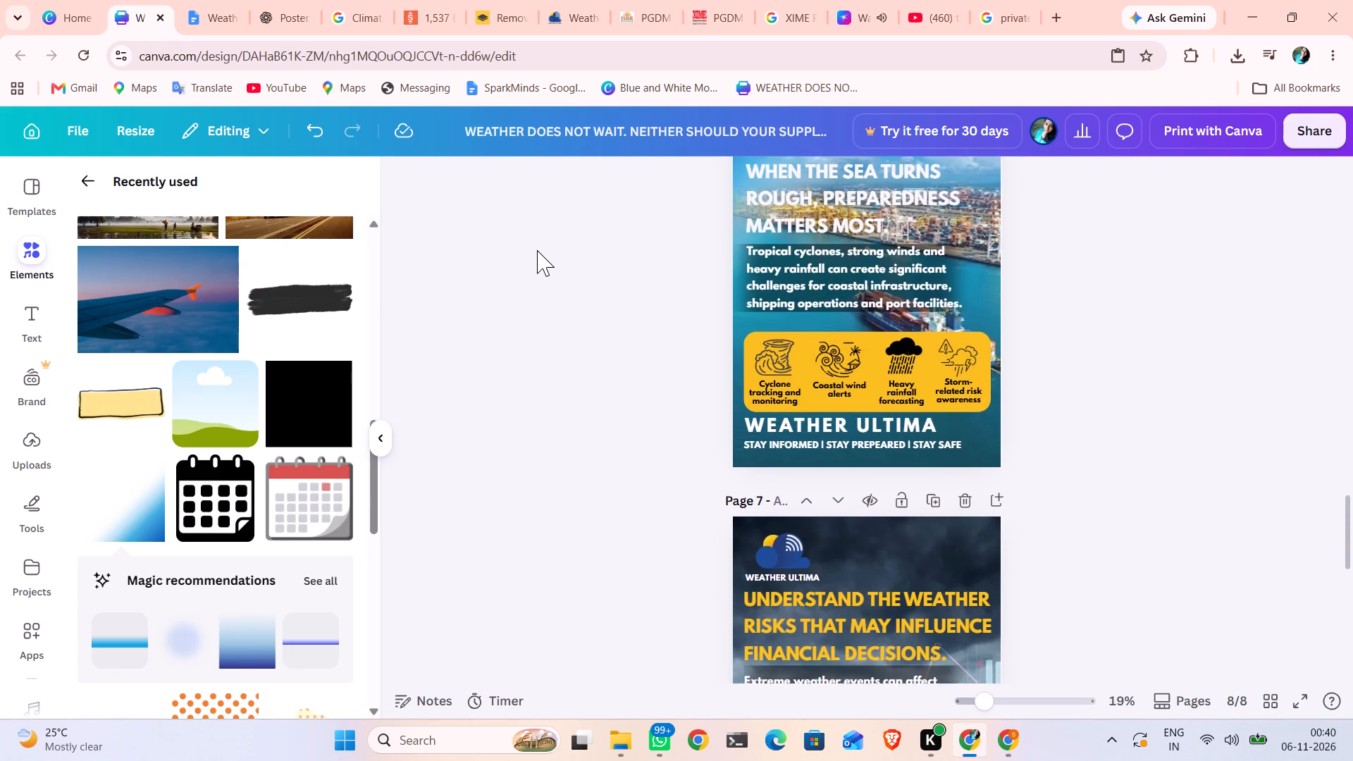
pyautogui.scroll(1, 537, 250)
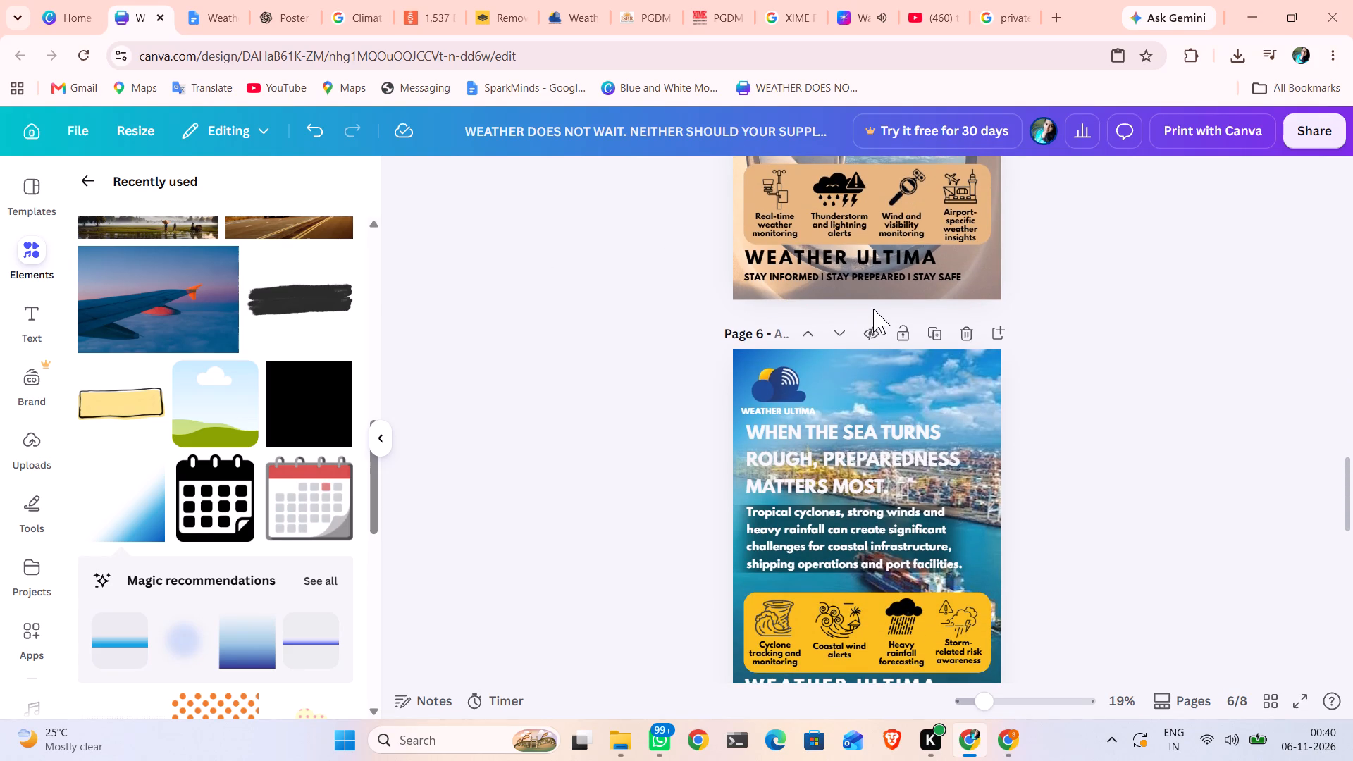
pyautogui.click(779, 328)
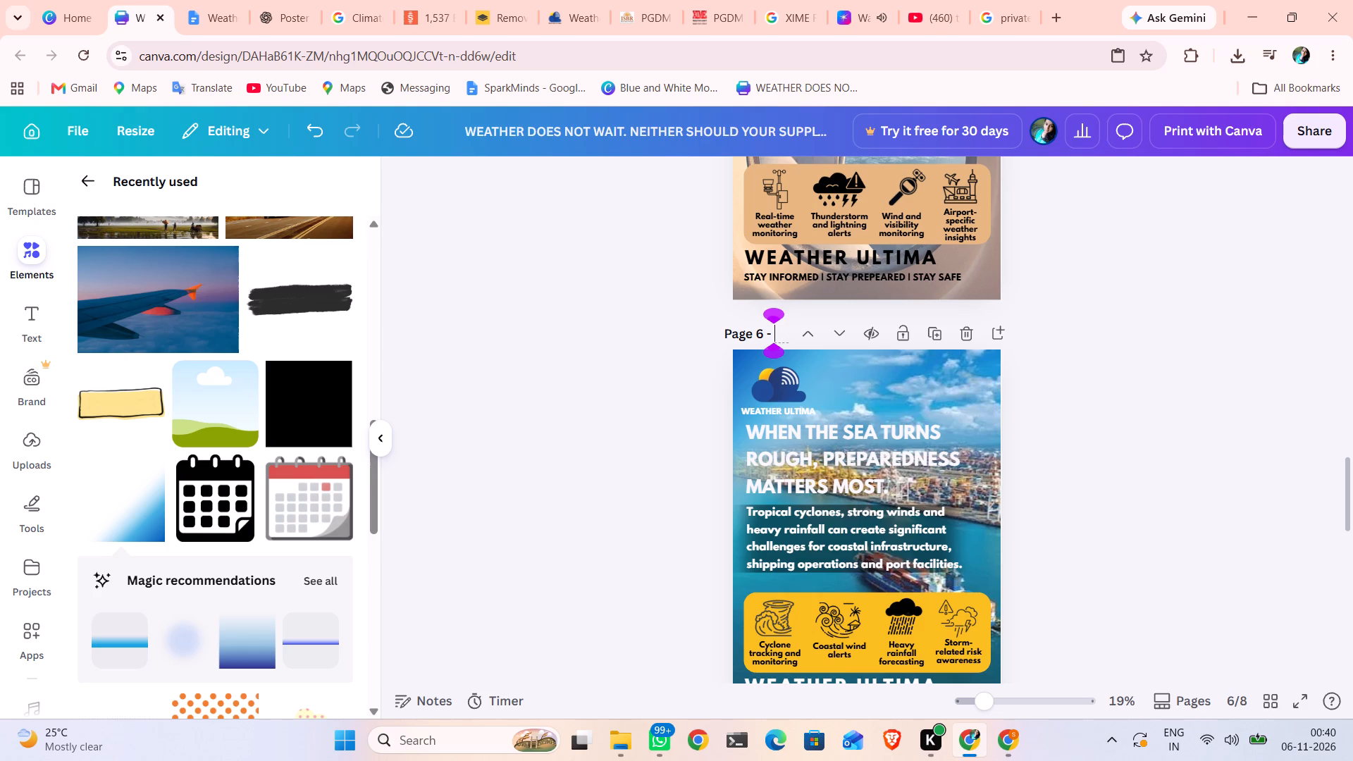
pyautogui.click(937, 333)
# Delete the blank page 9 at the end of the design.
pyautogui.scroll(-2, 624, 419)
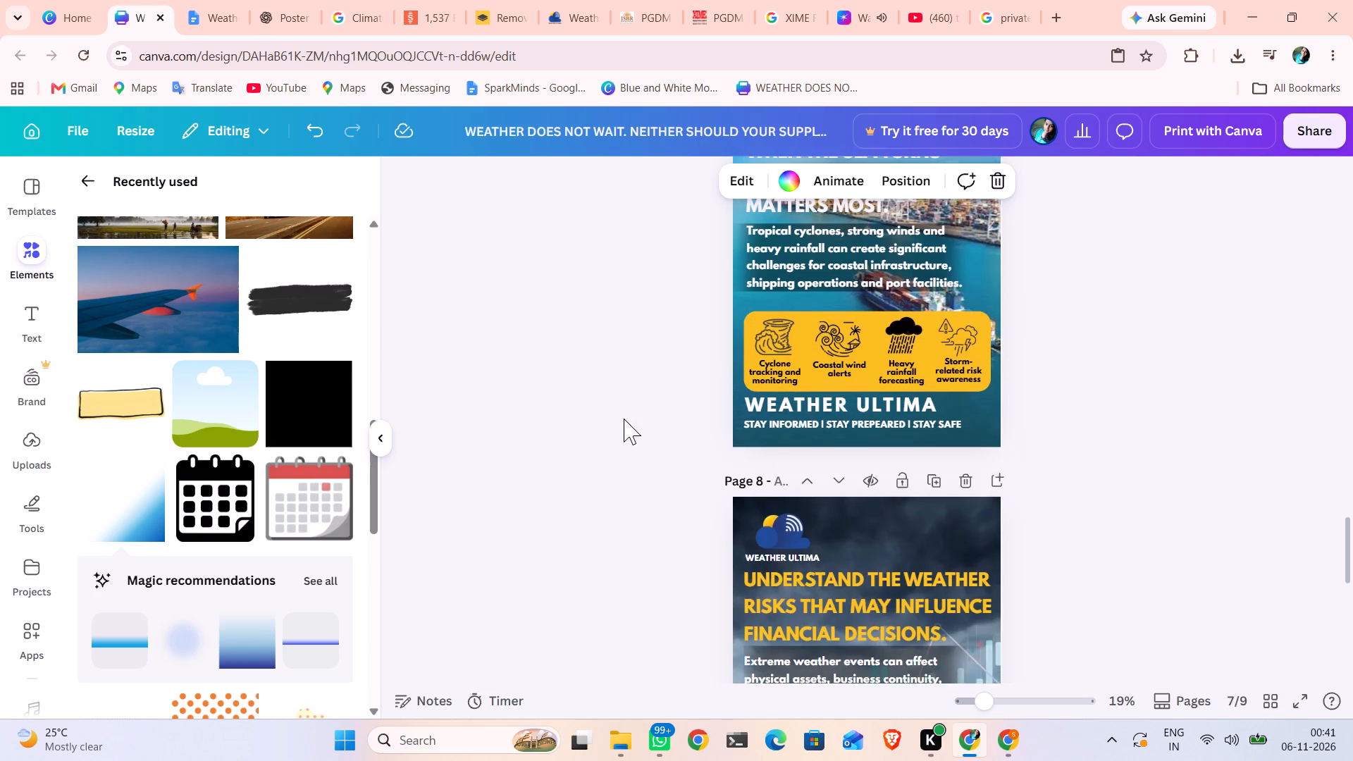
pyautogui.scroll(-5, 624, 419)
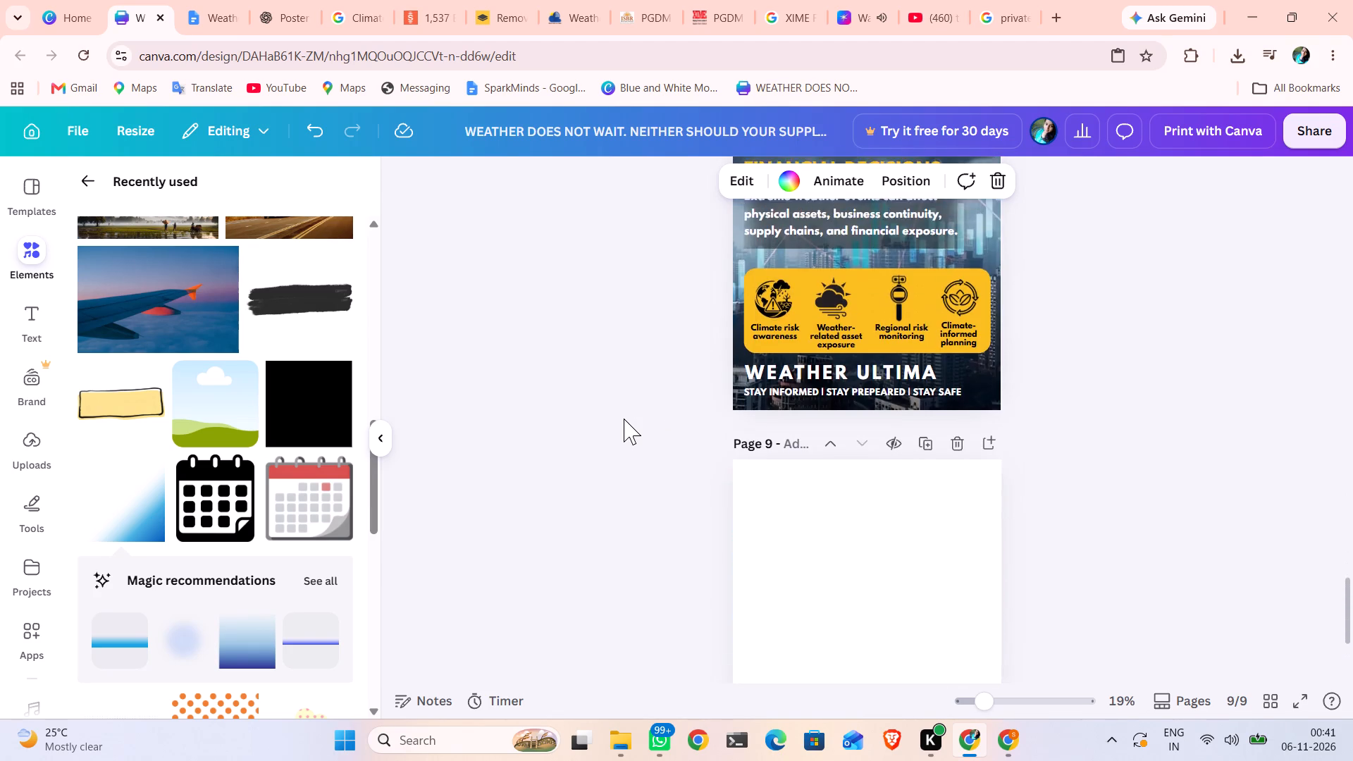
pyautogui.scroll(-1, 624, 419)
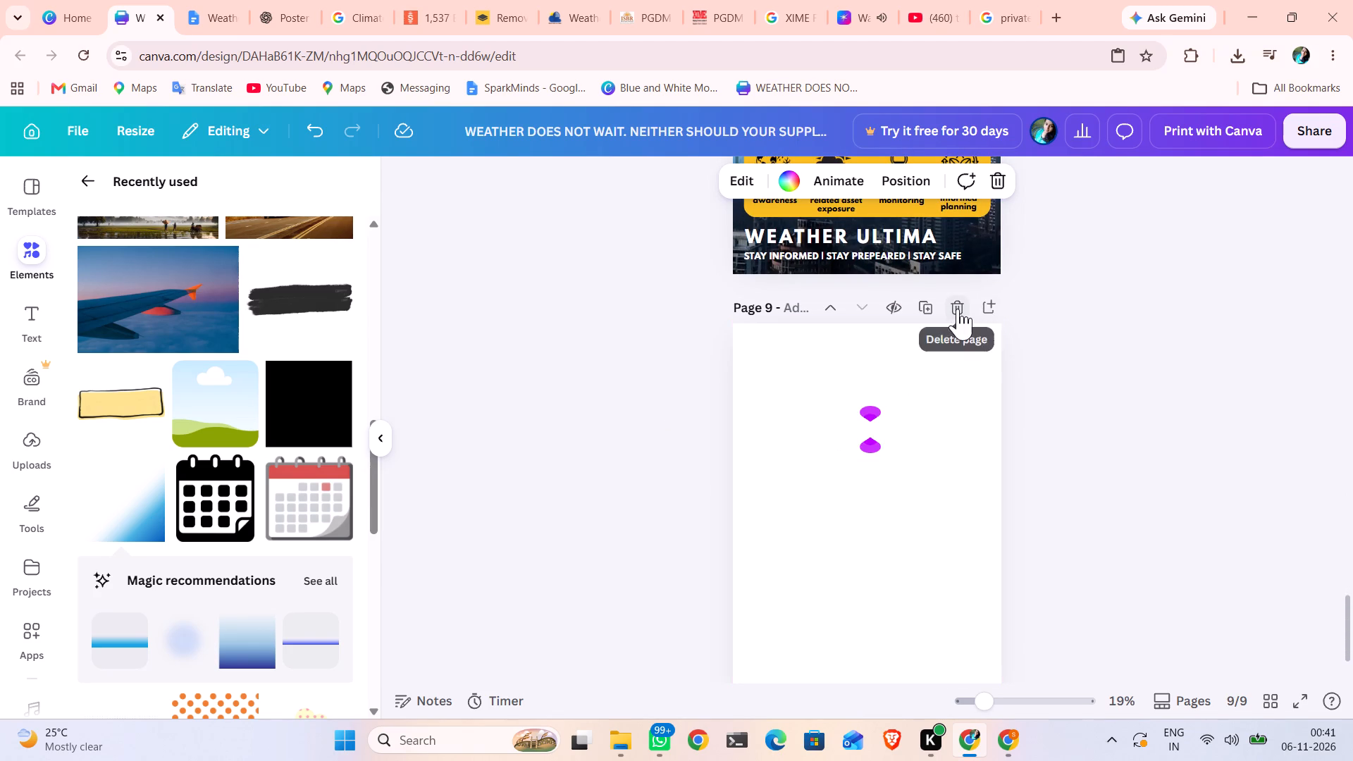
pyautogui.click(958, 309)
pyautogui.scroll(-1, 879, 436)
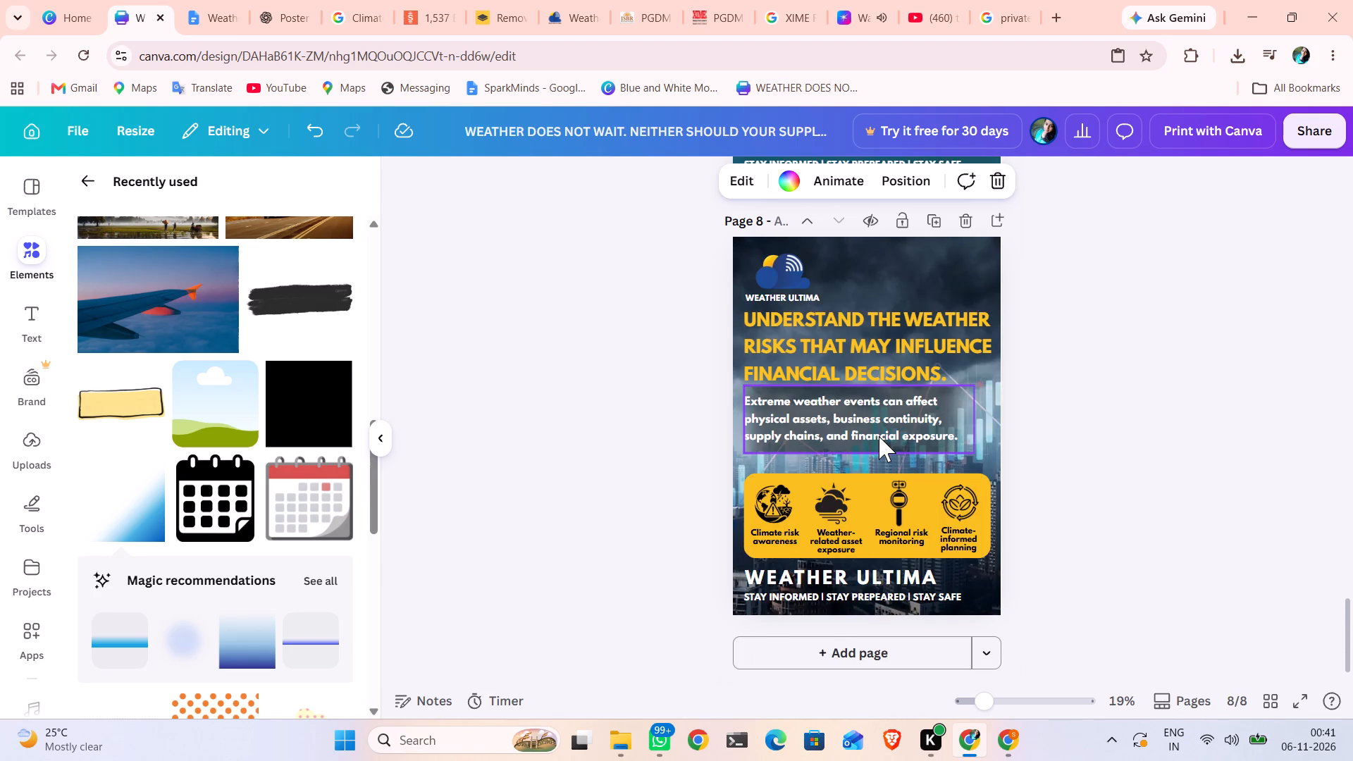
pyautogui.scroll(5, 879, 436)
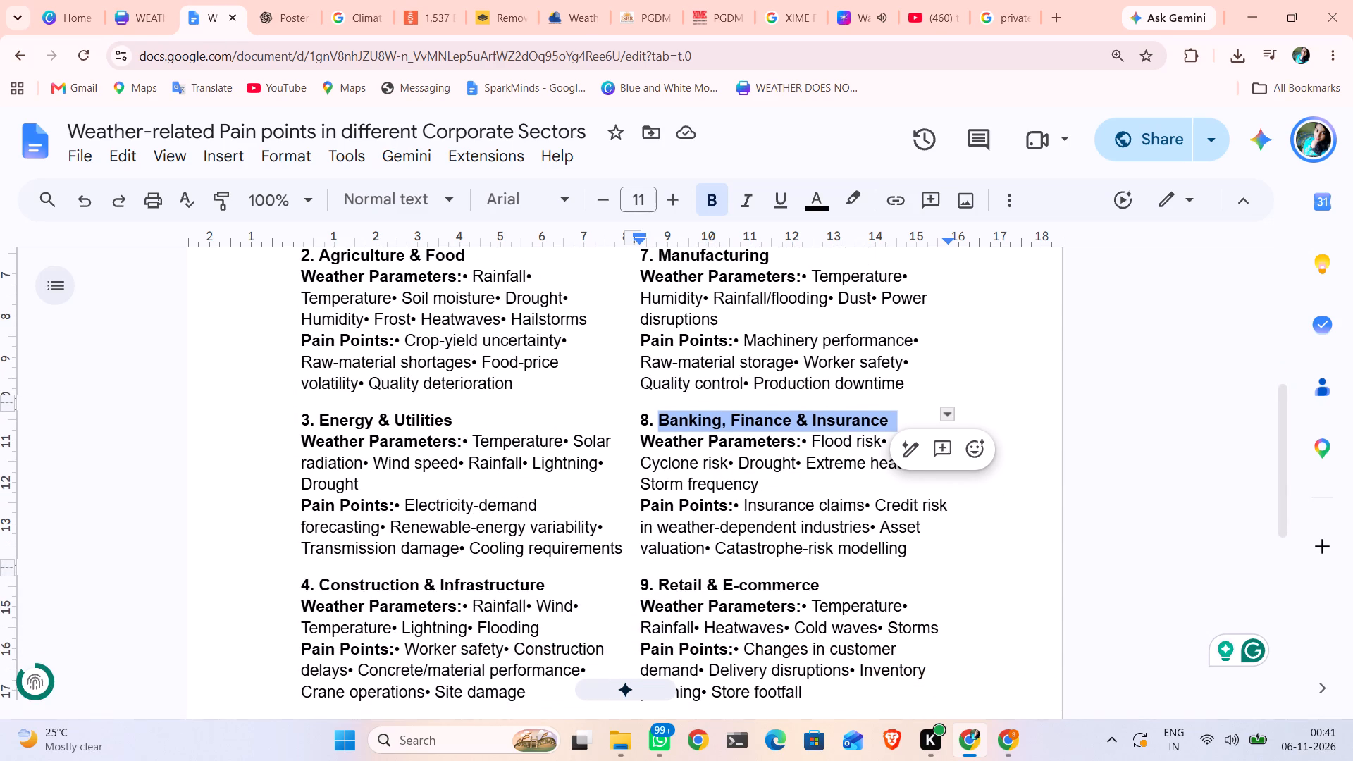
pyautogui.hscroll(2, 695, 476)
pyautogui.scroll(1, 695, 476)
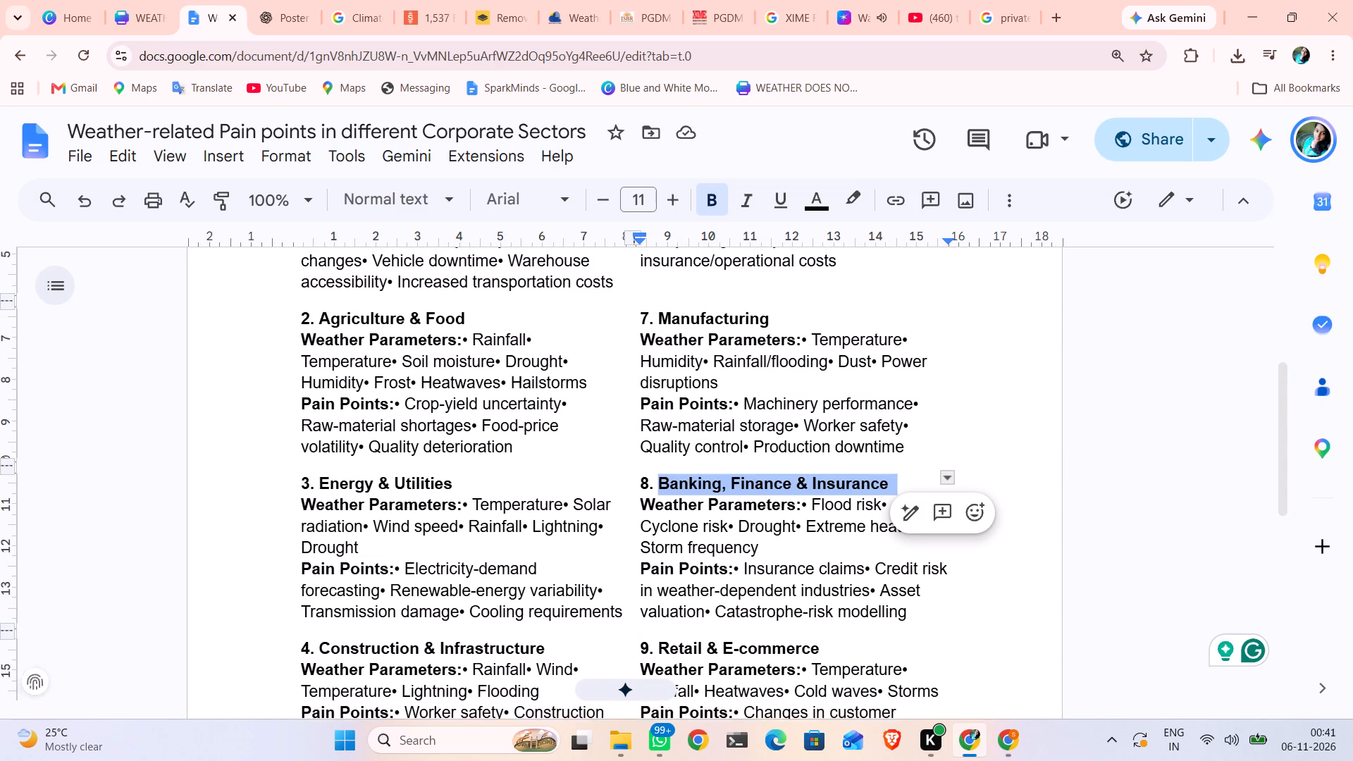
pyautogui.scroll(1, 695, 476)
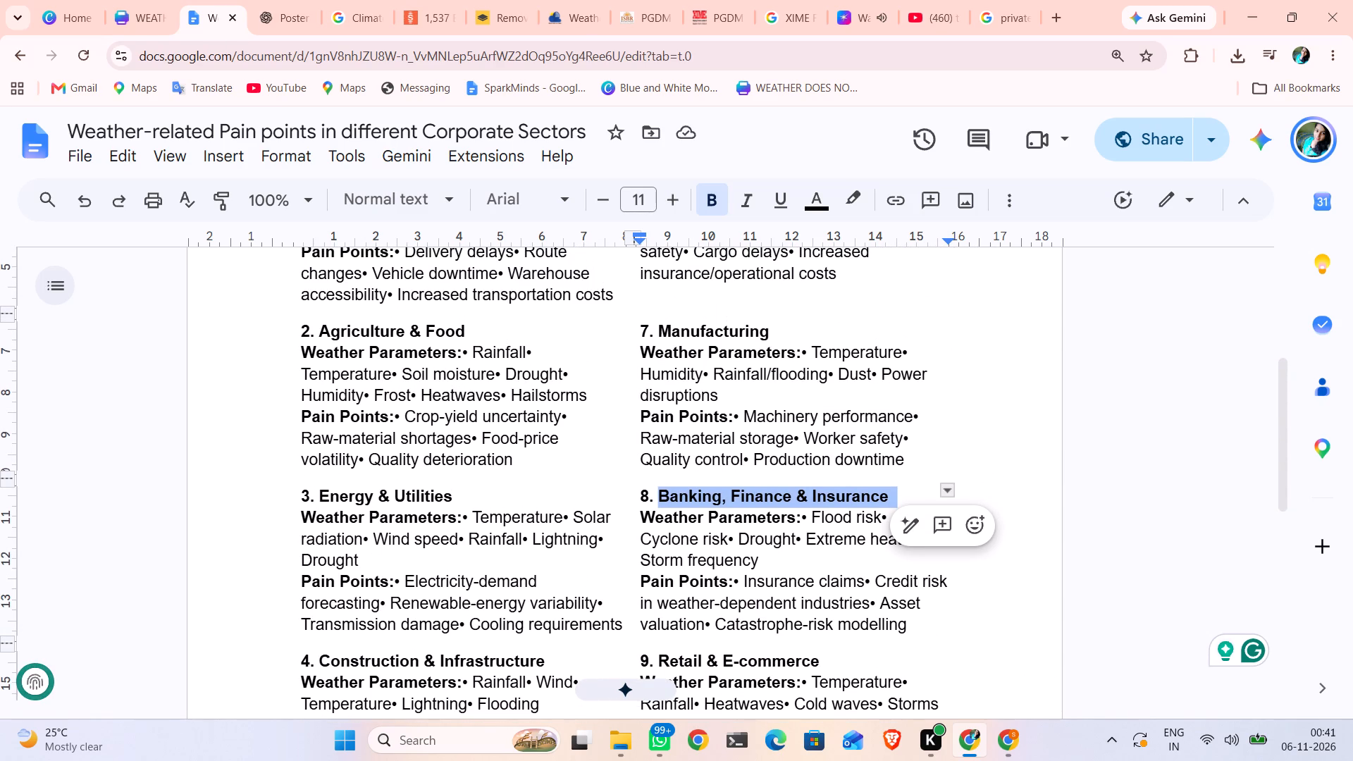
pyautogui.moveTo(664, 324); pyautogui.dragTo(785, 505)
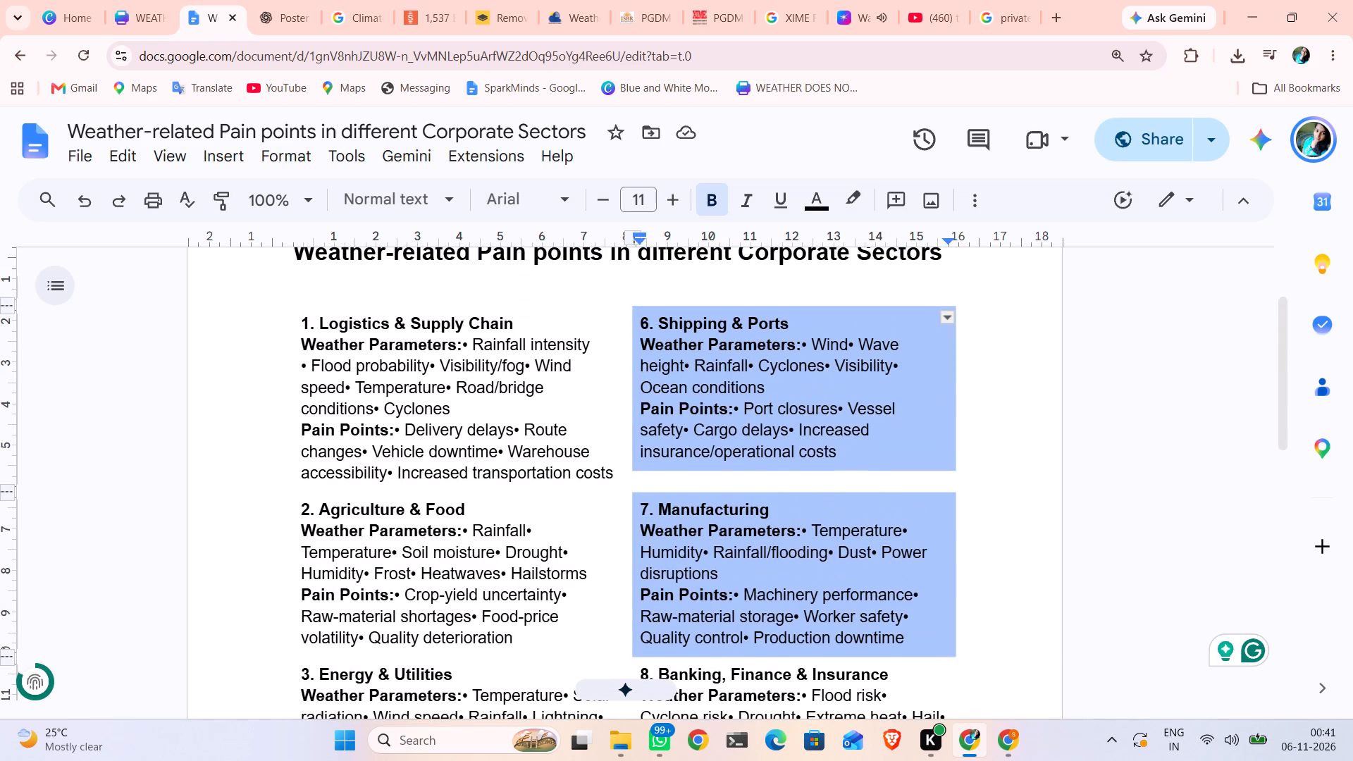
pyautogui.moveTo(785, 505); pyautogui.dragTo(780, 513)
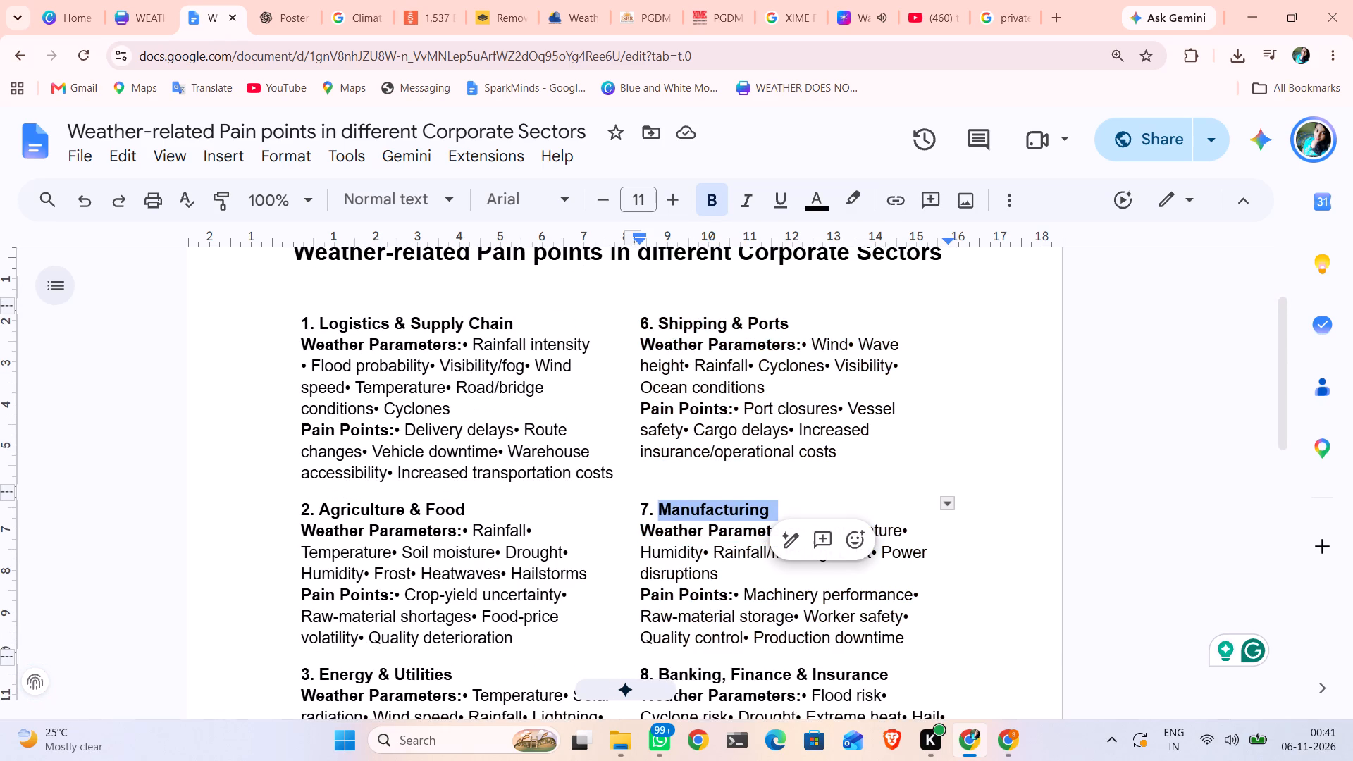
pyautogui.hotkey('ctrl', 'c')
pyautogui.hotkey('ctrl', 'c')
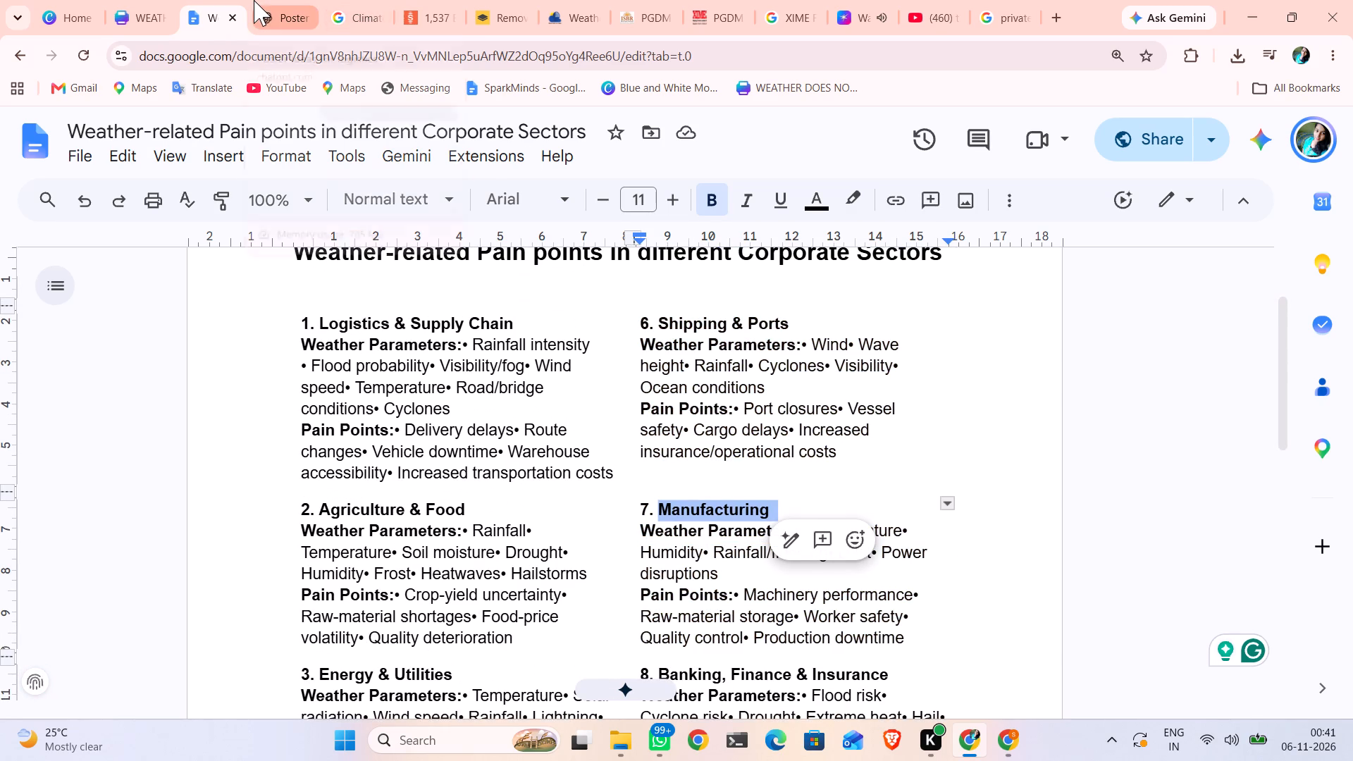
# Back in Canva, search the elements for "Manufacturing" and show all the matching photos.
pyautogui.click(139, 20)
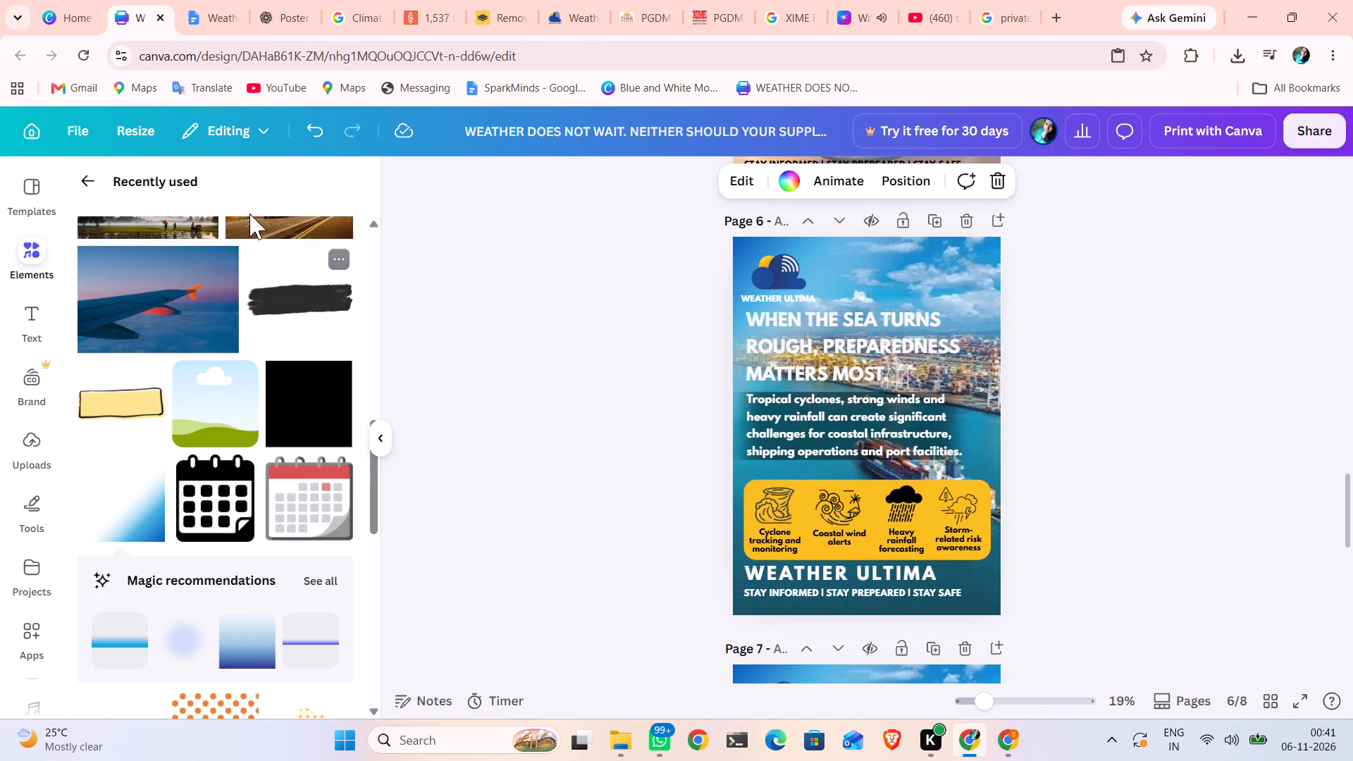
pyautogui.click(27, 253)
pyautogui.click(27, 253)
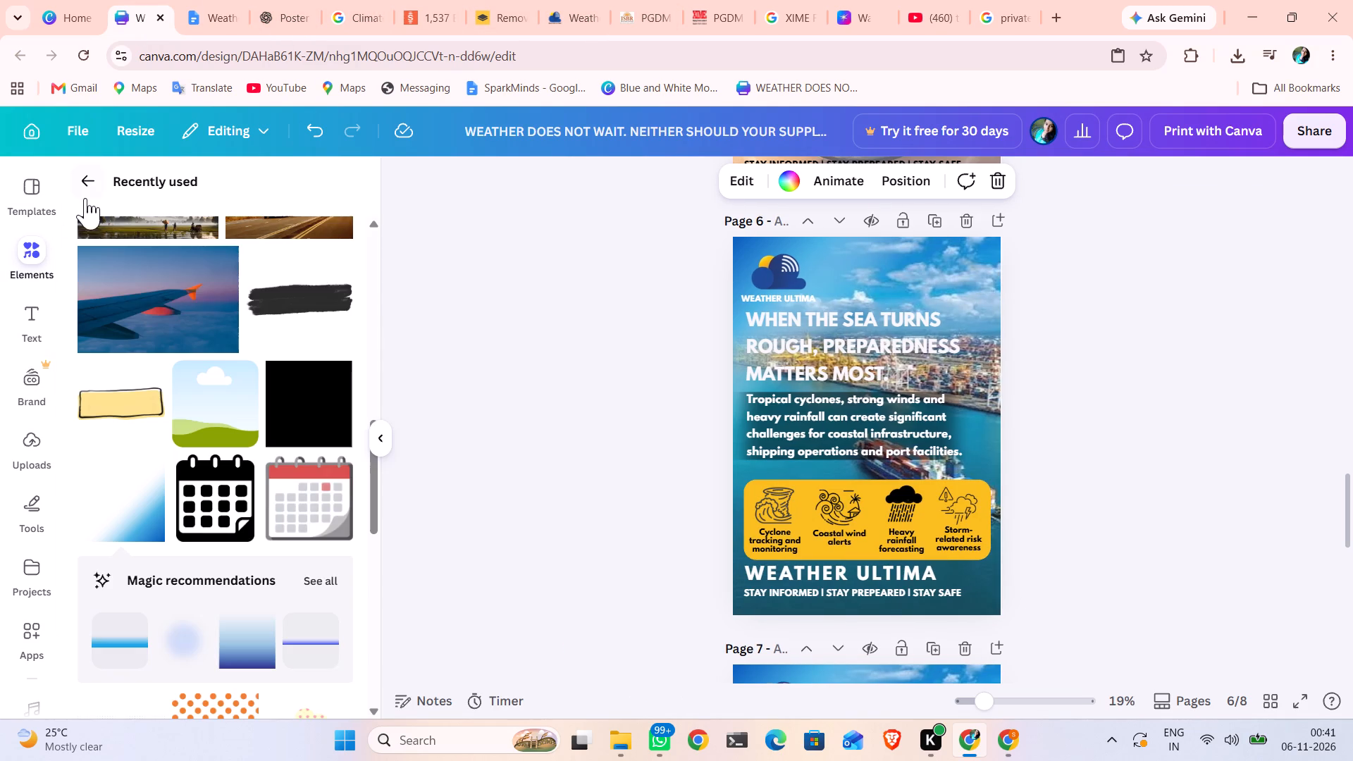
pyautogui.click(85, 190)
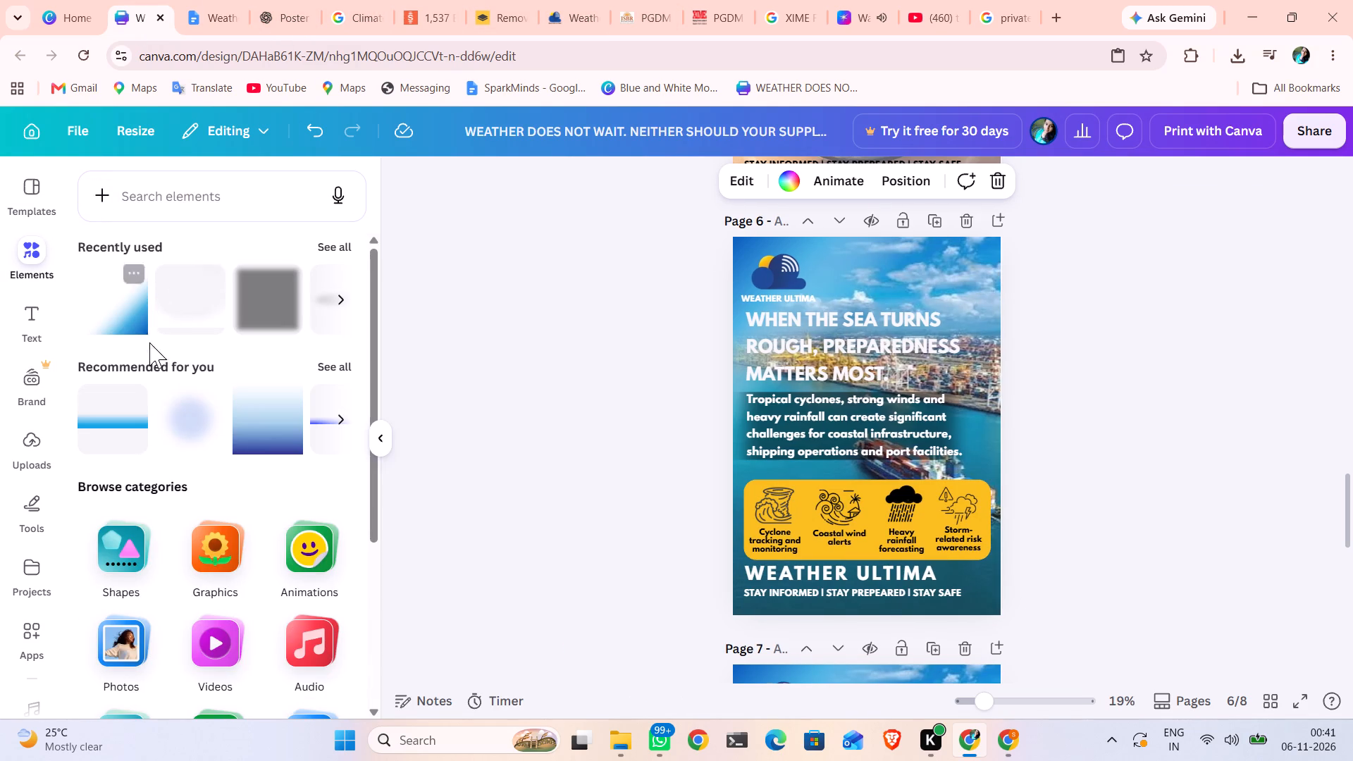
pyautogui.click(175, 193)
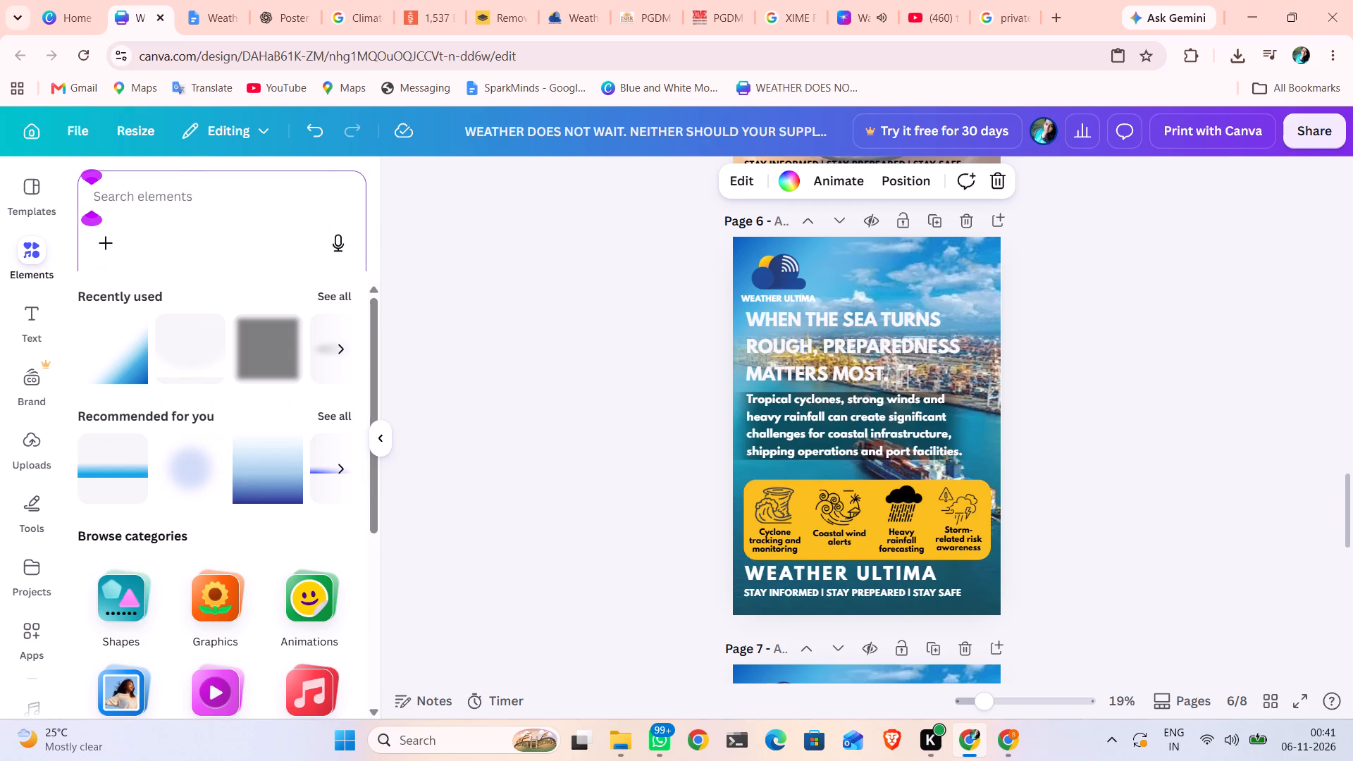
pyautogui.hotkey('ctrl', 'v')
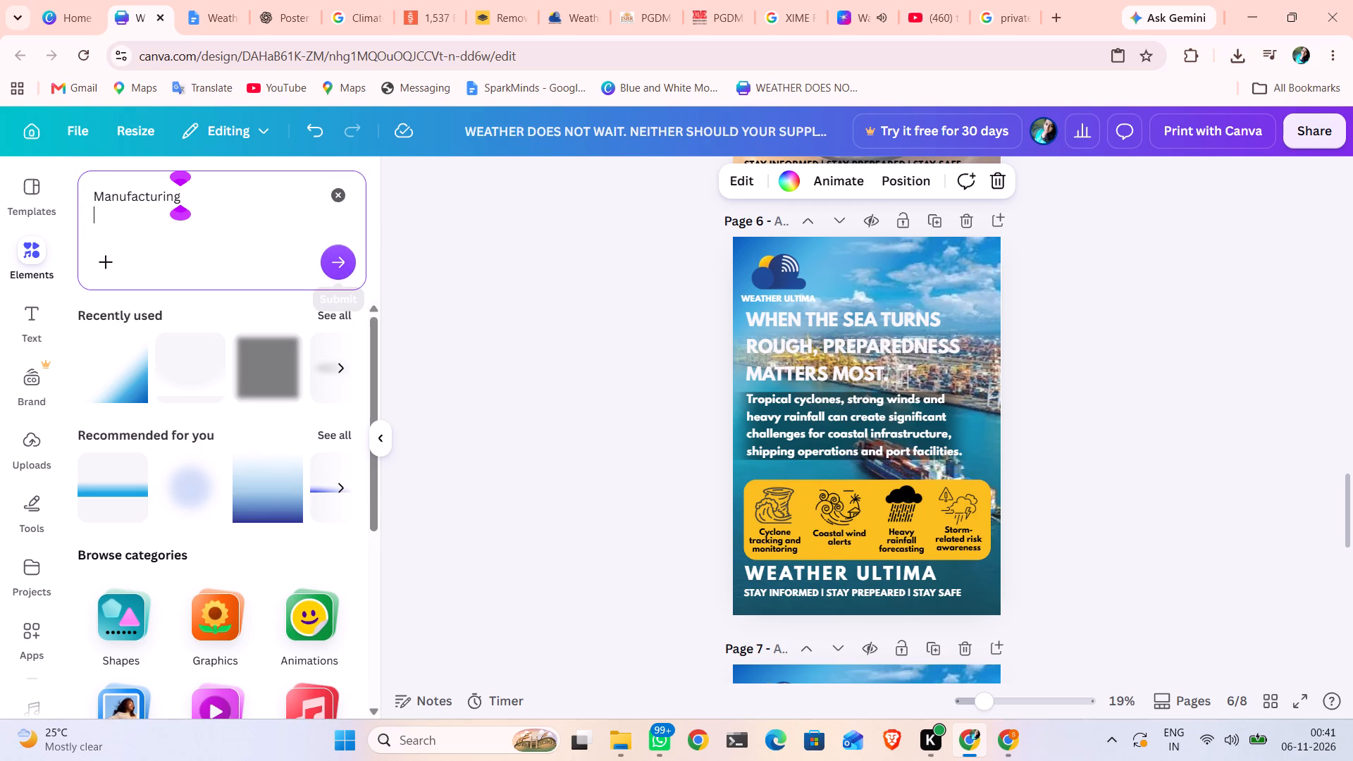
pyautogui.click(340, 274)
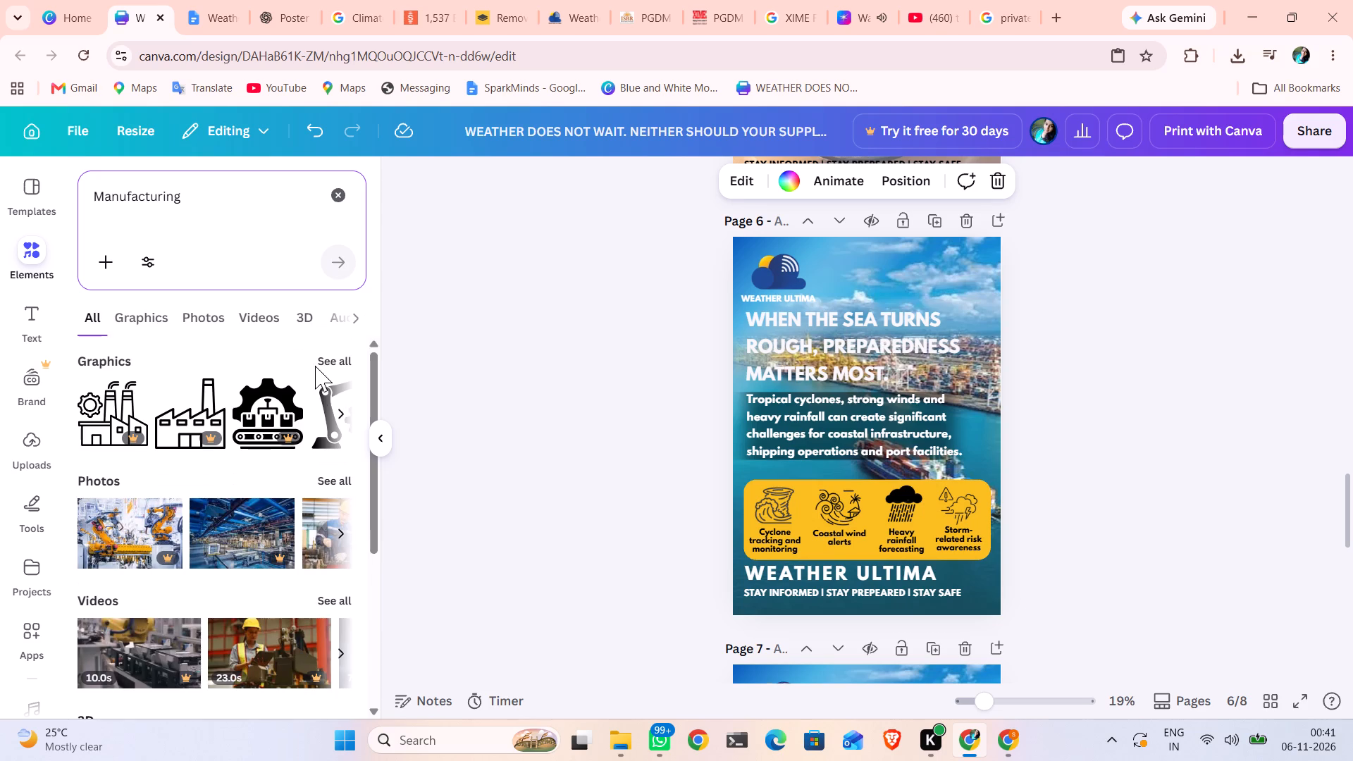
pyautogui.click(332, 484)
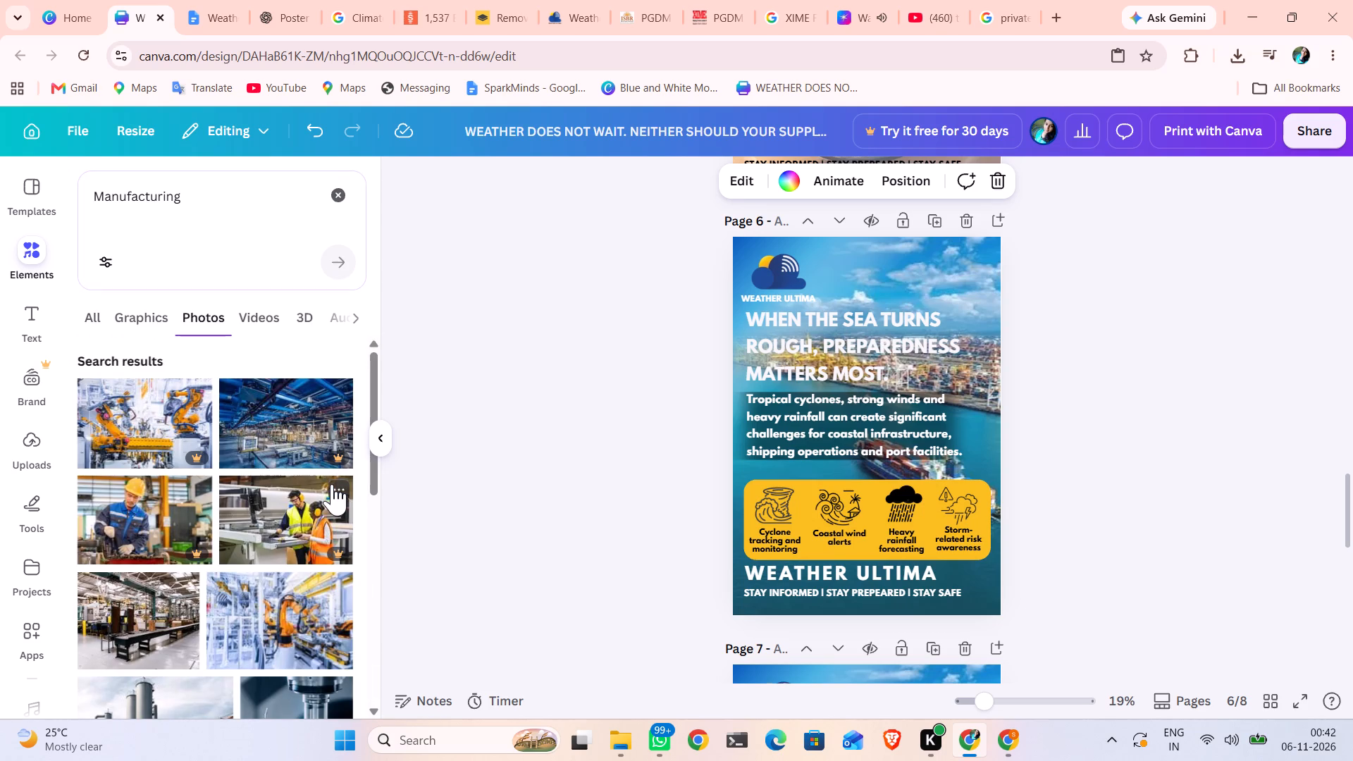
# Add the free industrial warehouse photo with forklift and shelving to page 6, the first "When the sea turns rough" poster.
pyautogui.scroll(-1, 605, 440)
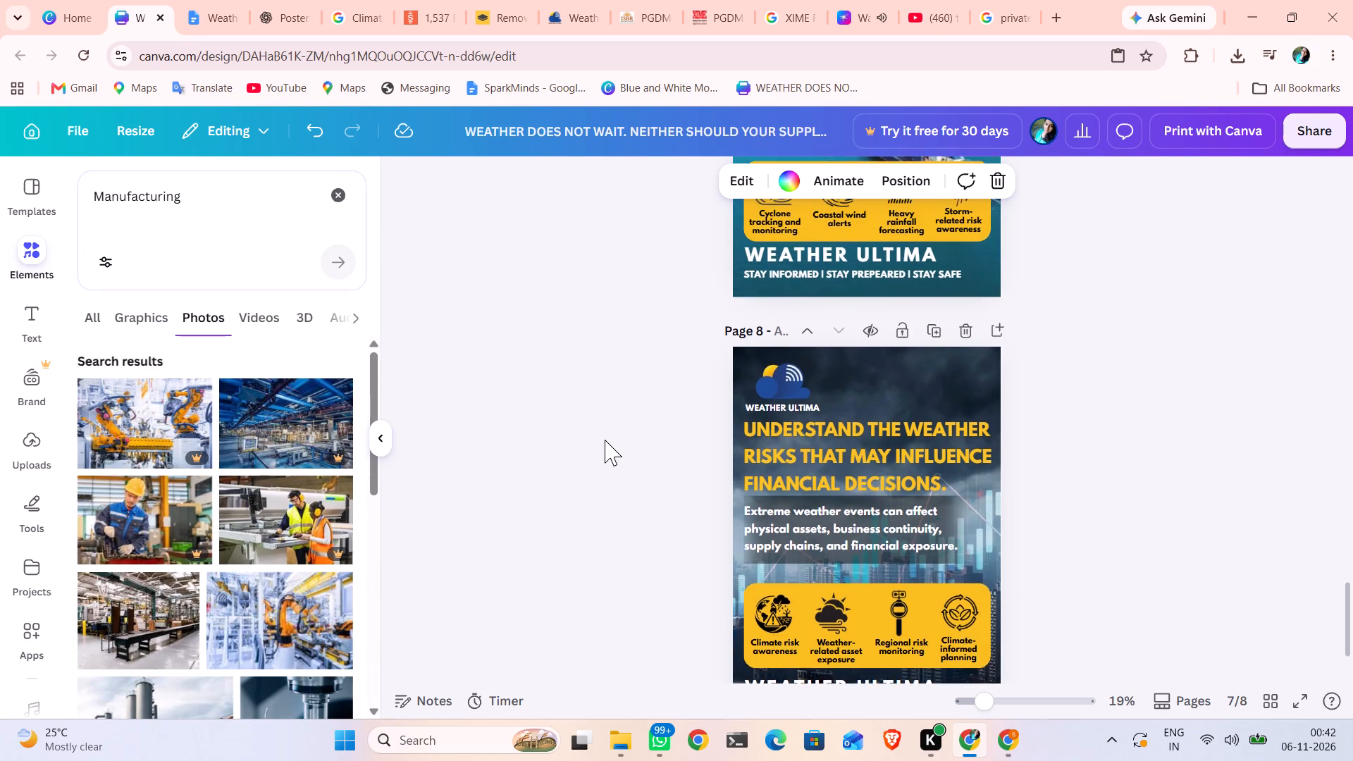
pyautogui.scroll(2, 605, 440)
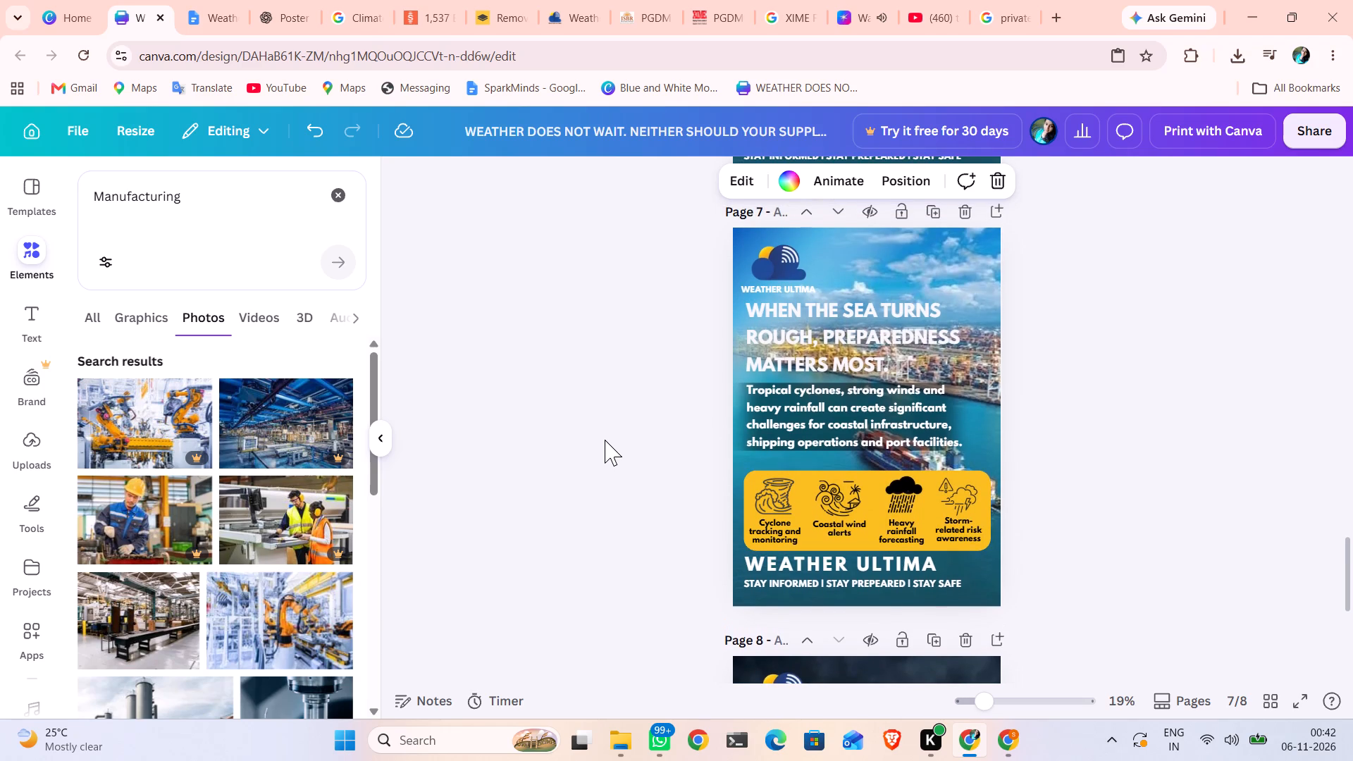
pyautogui.scroll(5, 605, 440)
pyautogui.hscroll(1, 605, 440)
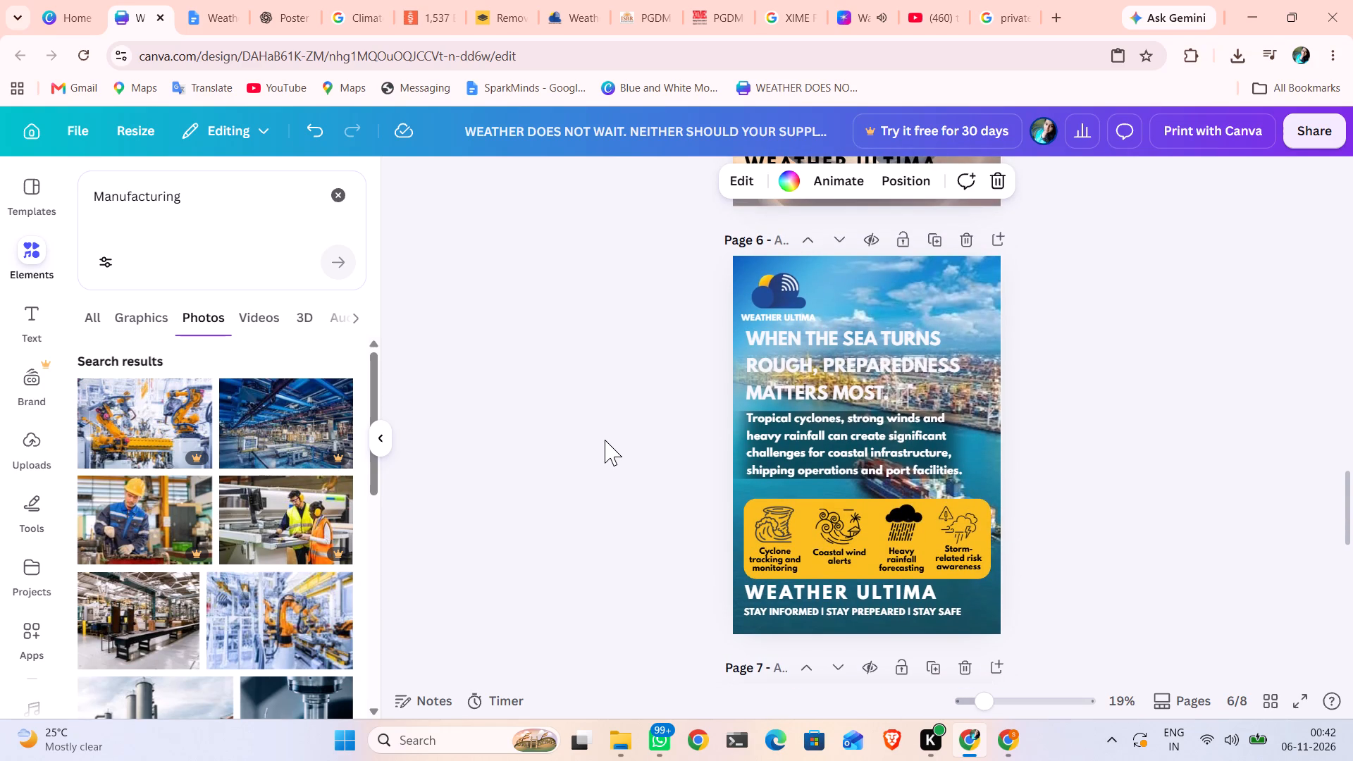
pyautogui.hscroll(2, 605, 440)
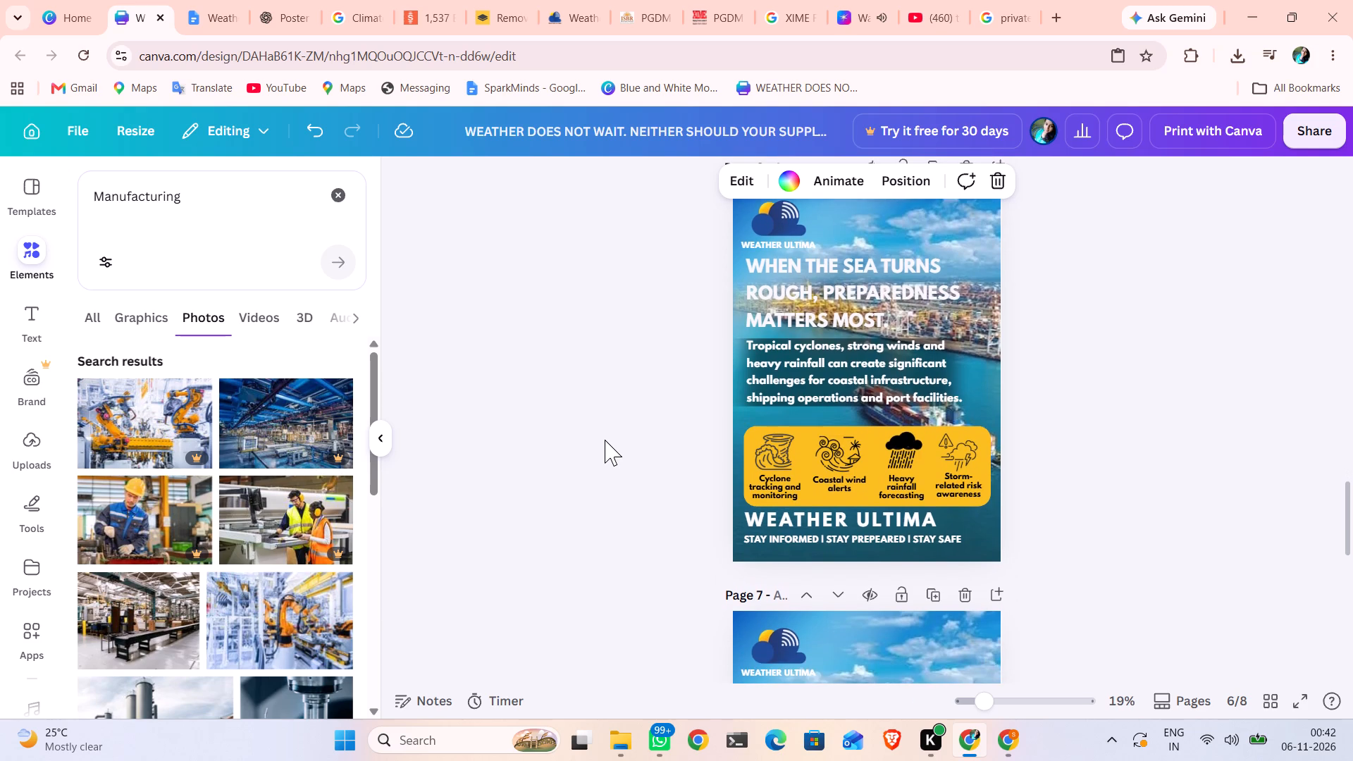
pyautogui.scroll(-3, 142, 592)
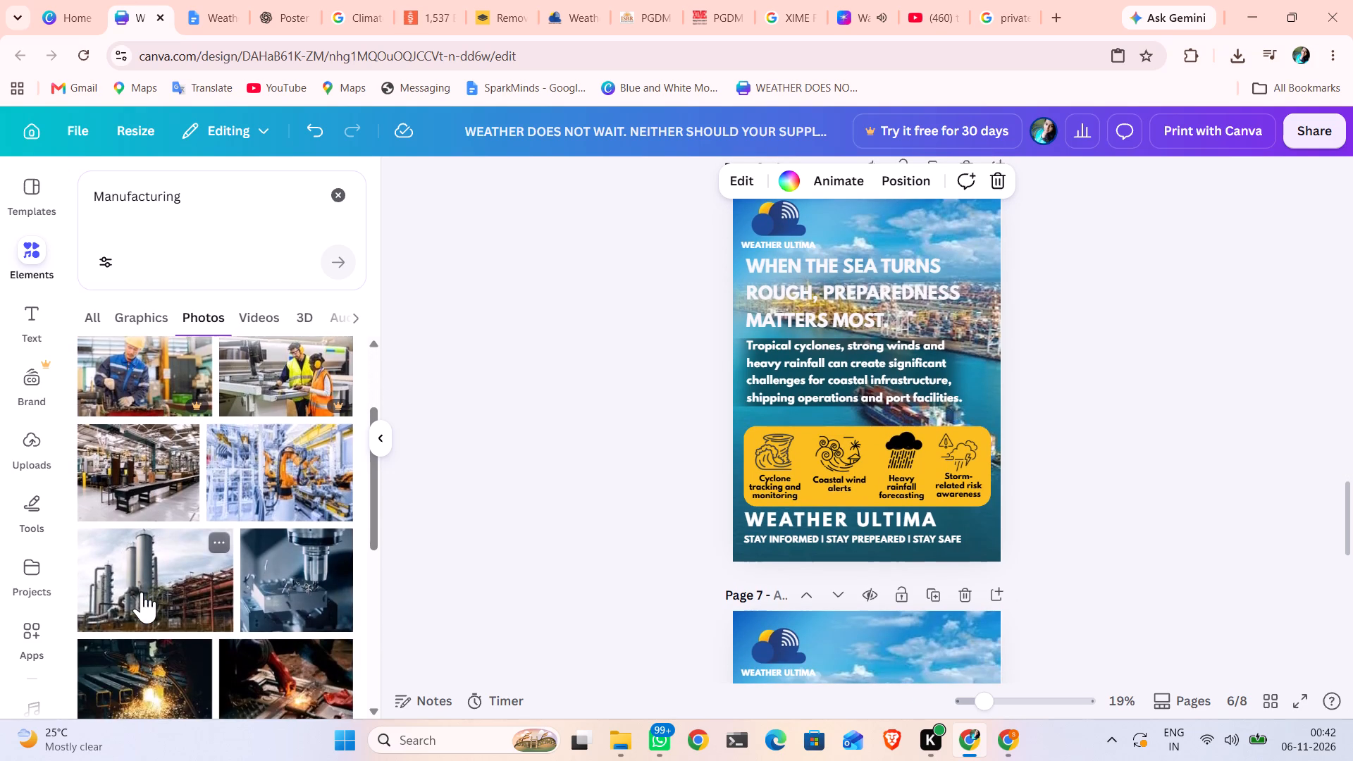
pyautogui.scroll(-1, 142, 592)
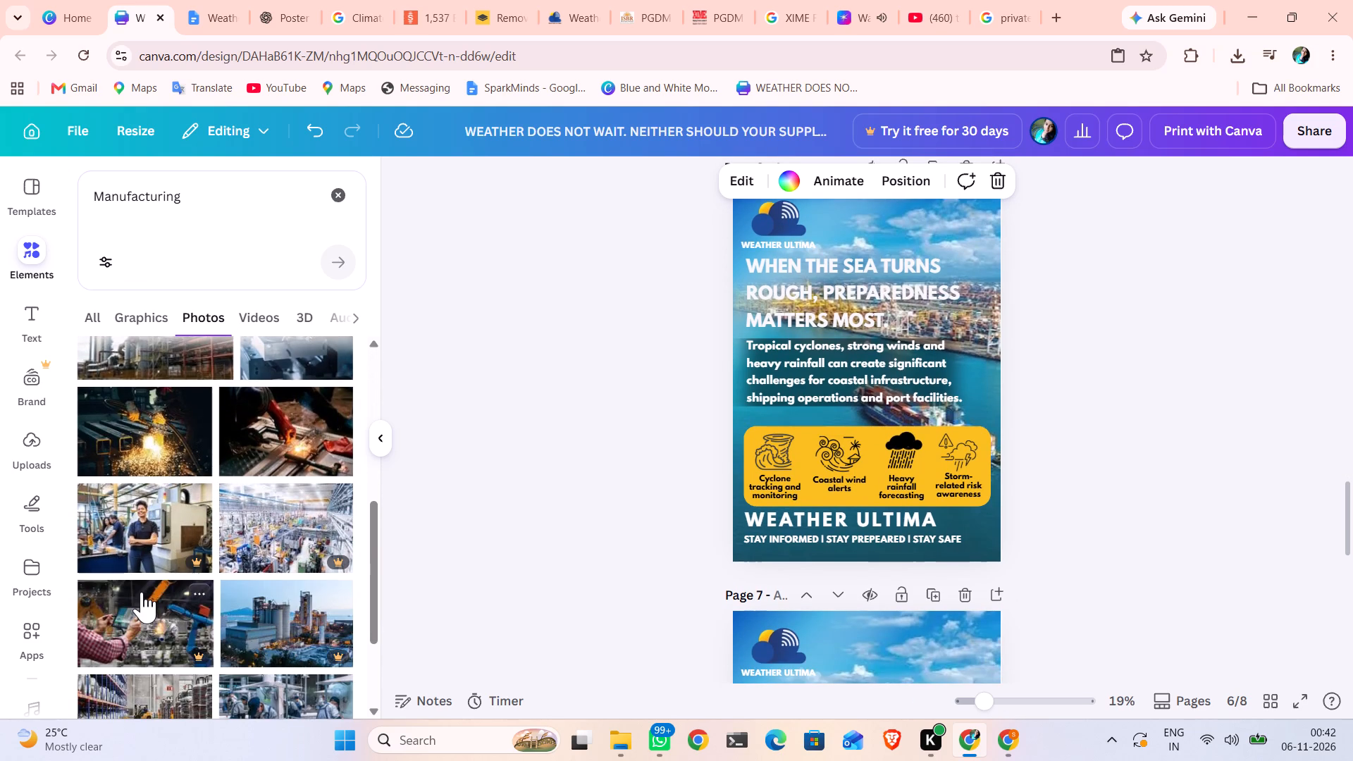
pyautogui.scroll(-1, 142, 592)
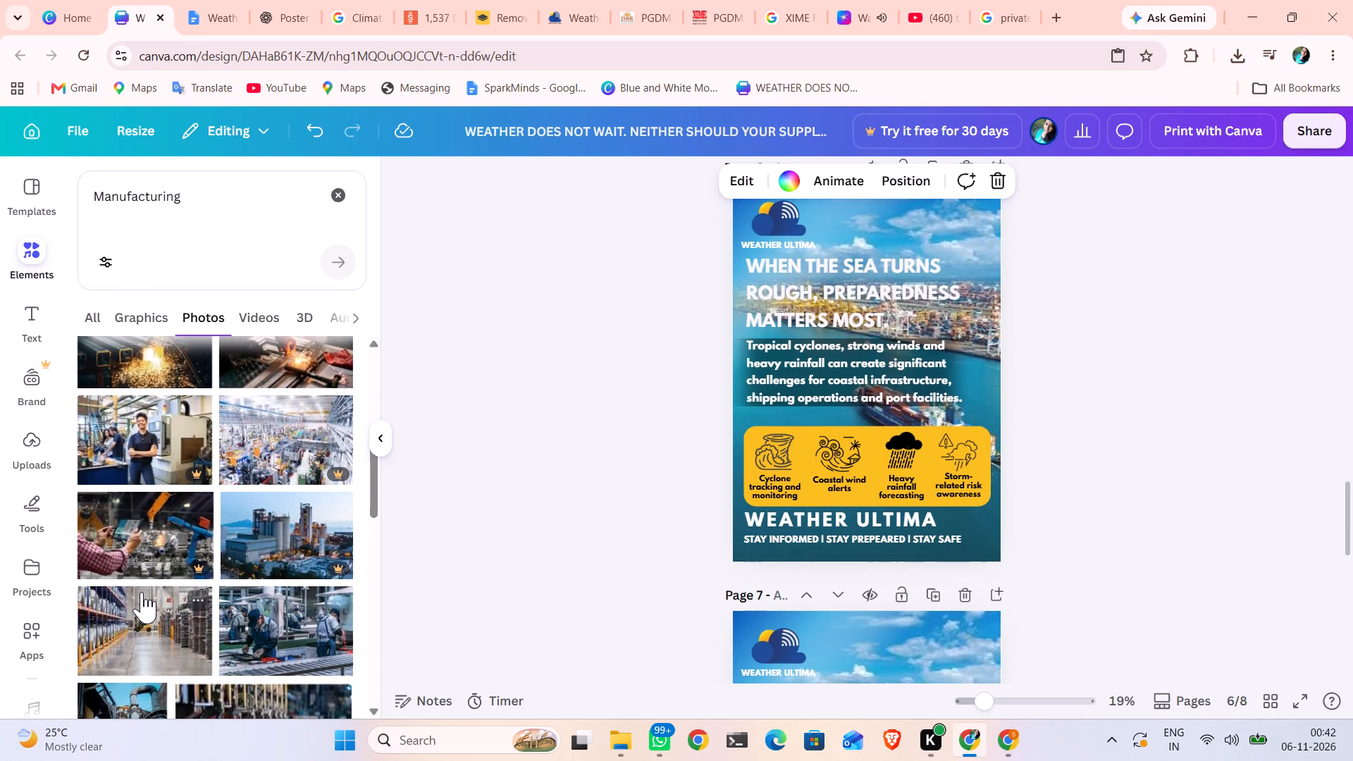
pyautogui.scroll(-1, 142, 592)
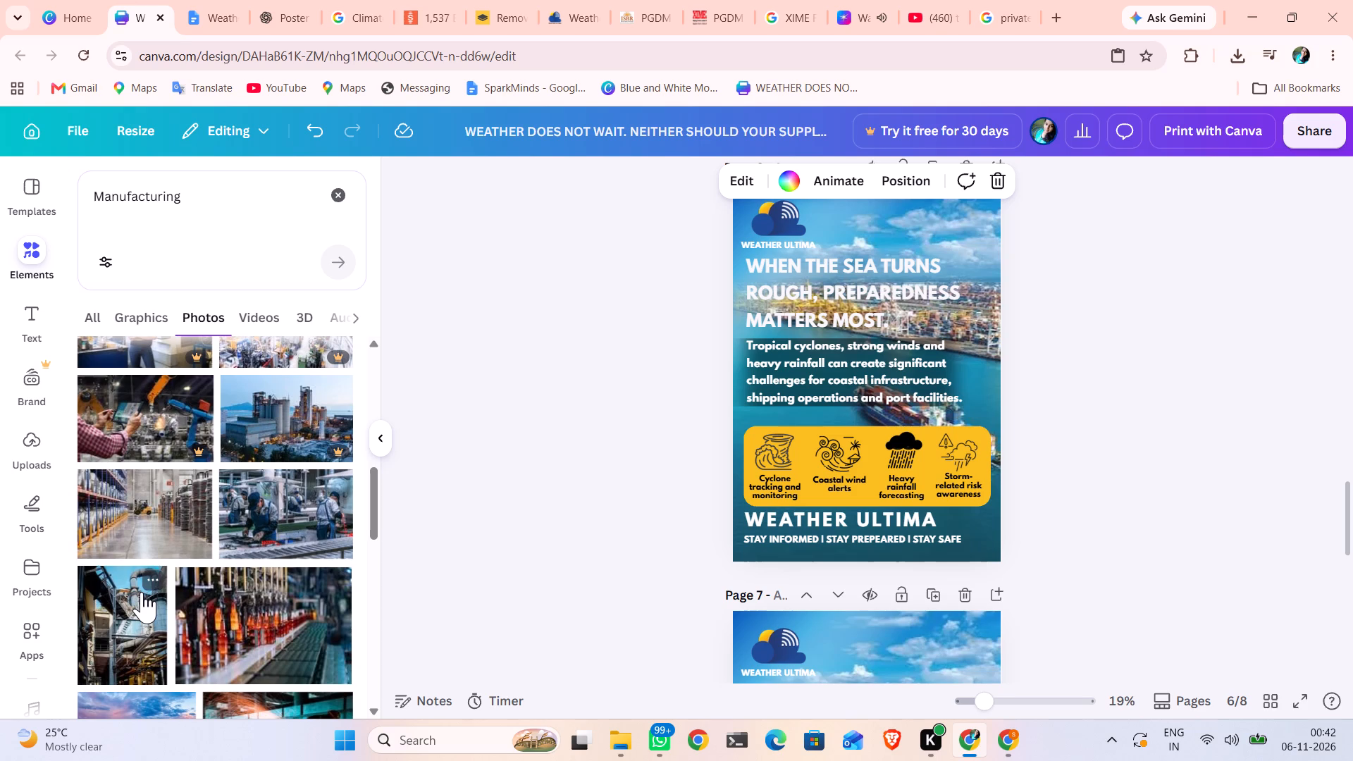
pyautogui.rightClick(128, 526)
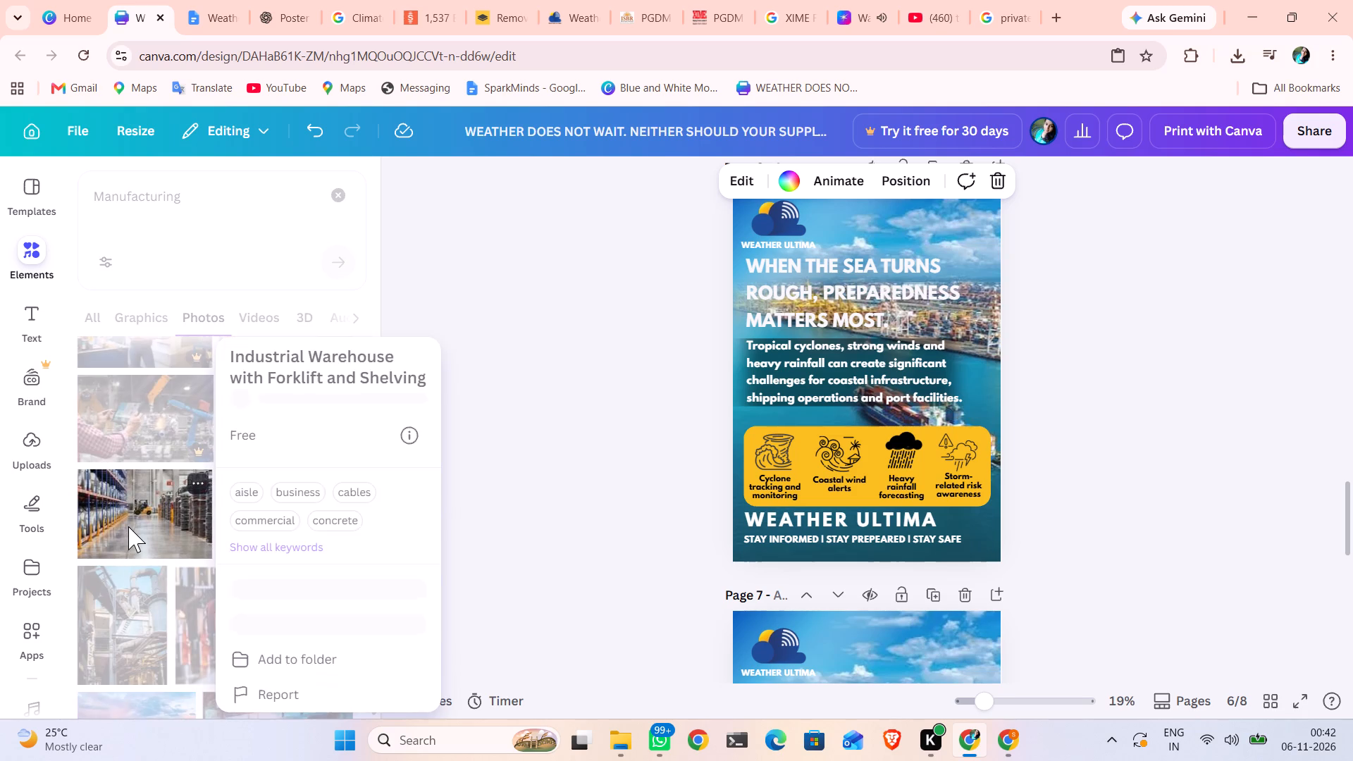
pyautogui.click(128, 526)
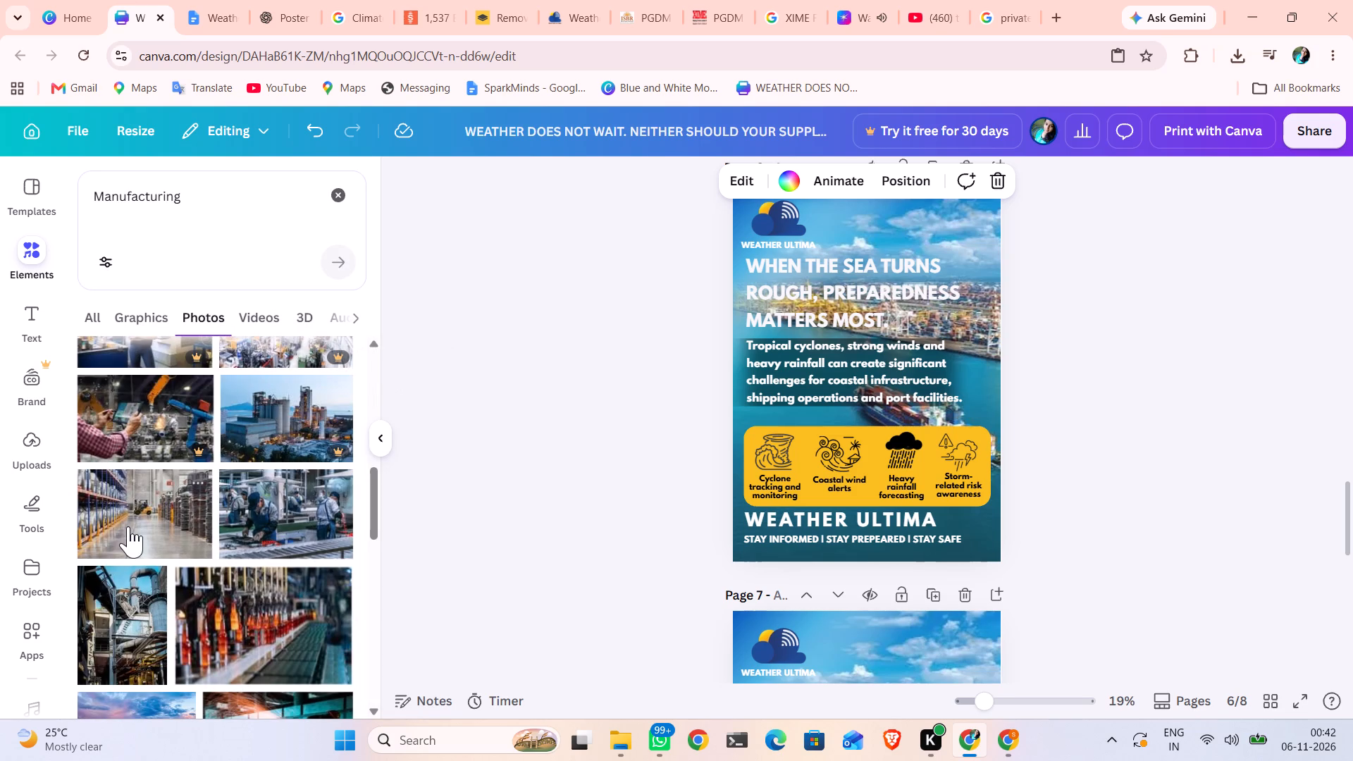
pyautogui.click(128, 526)
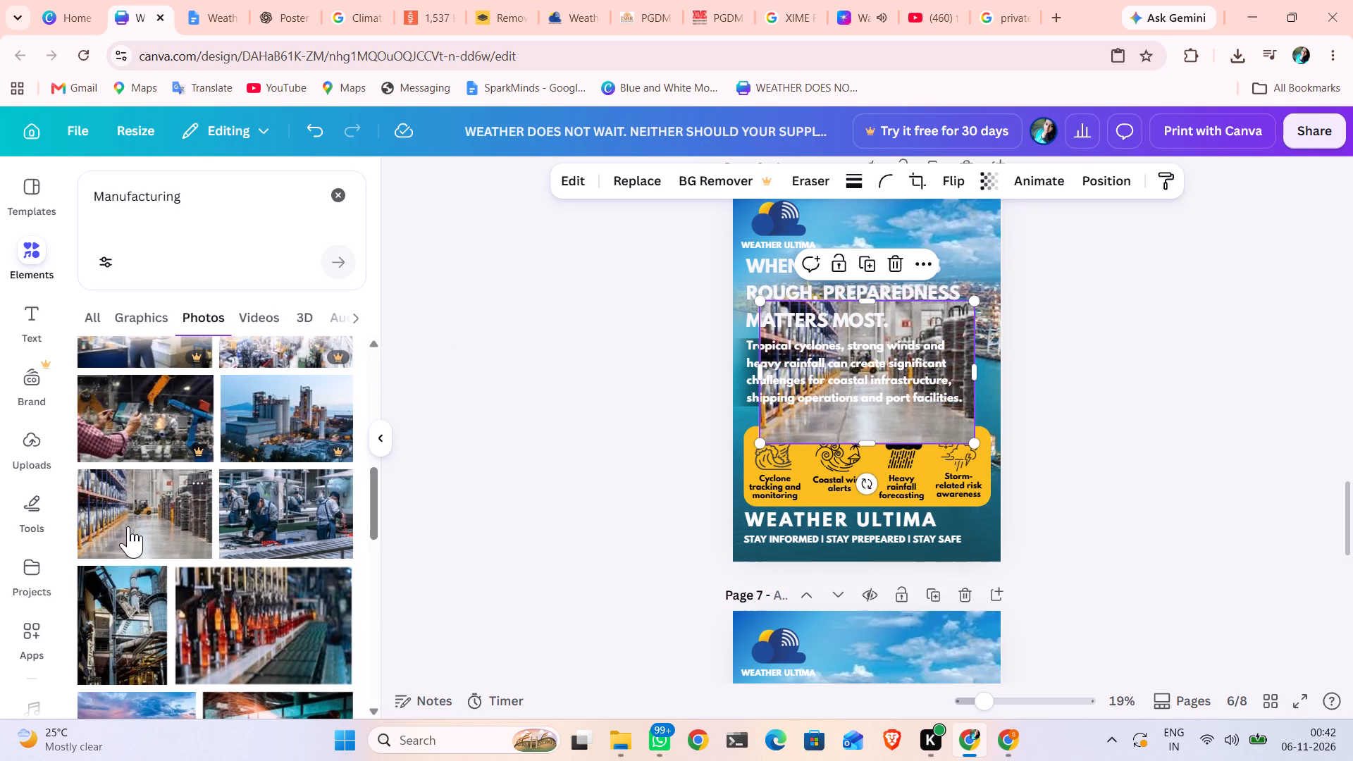
# Replace the background of page 6 with the warehouse photo and deselect it.
pyautogui.rightClick(824, 426)
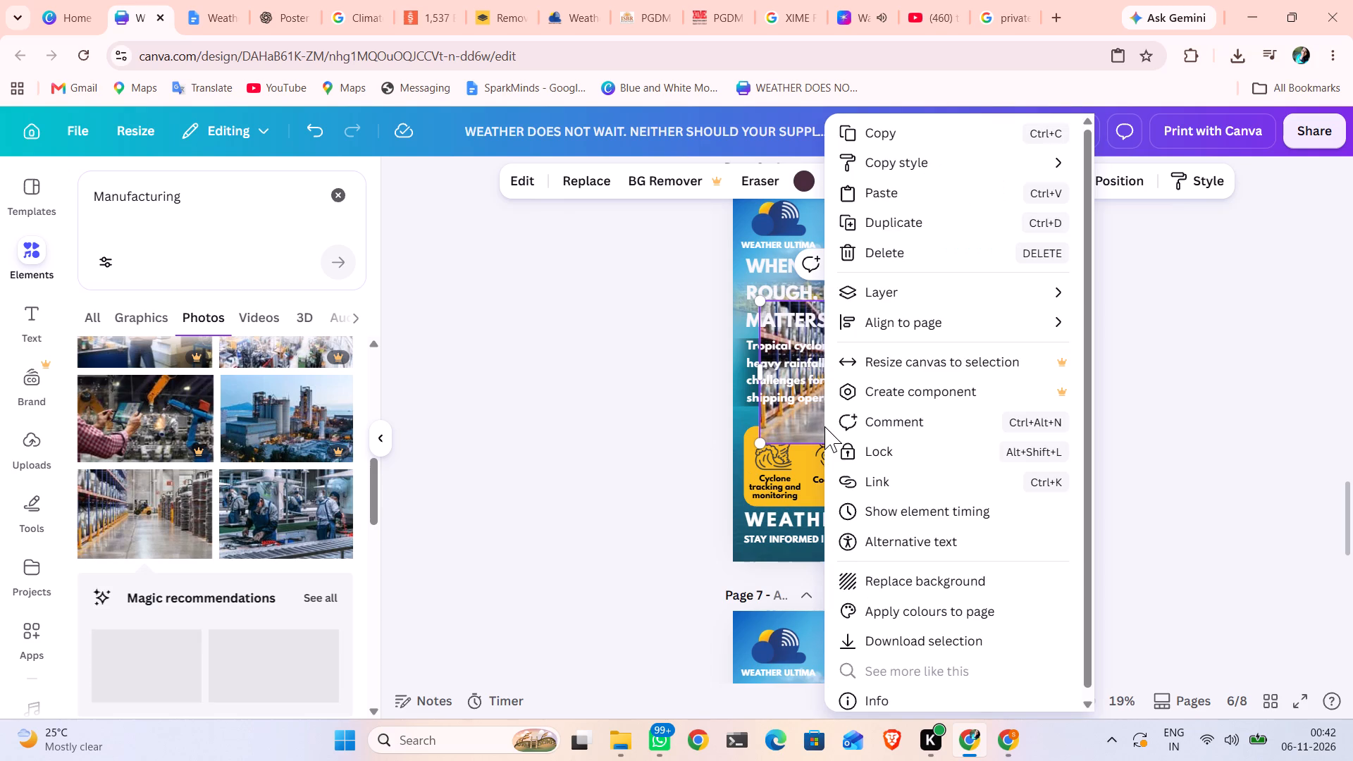
pyautogui.click(891, 581)
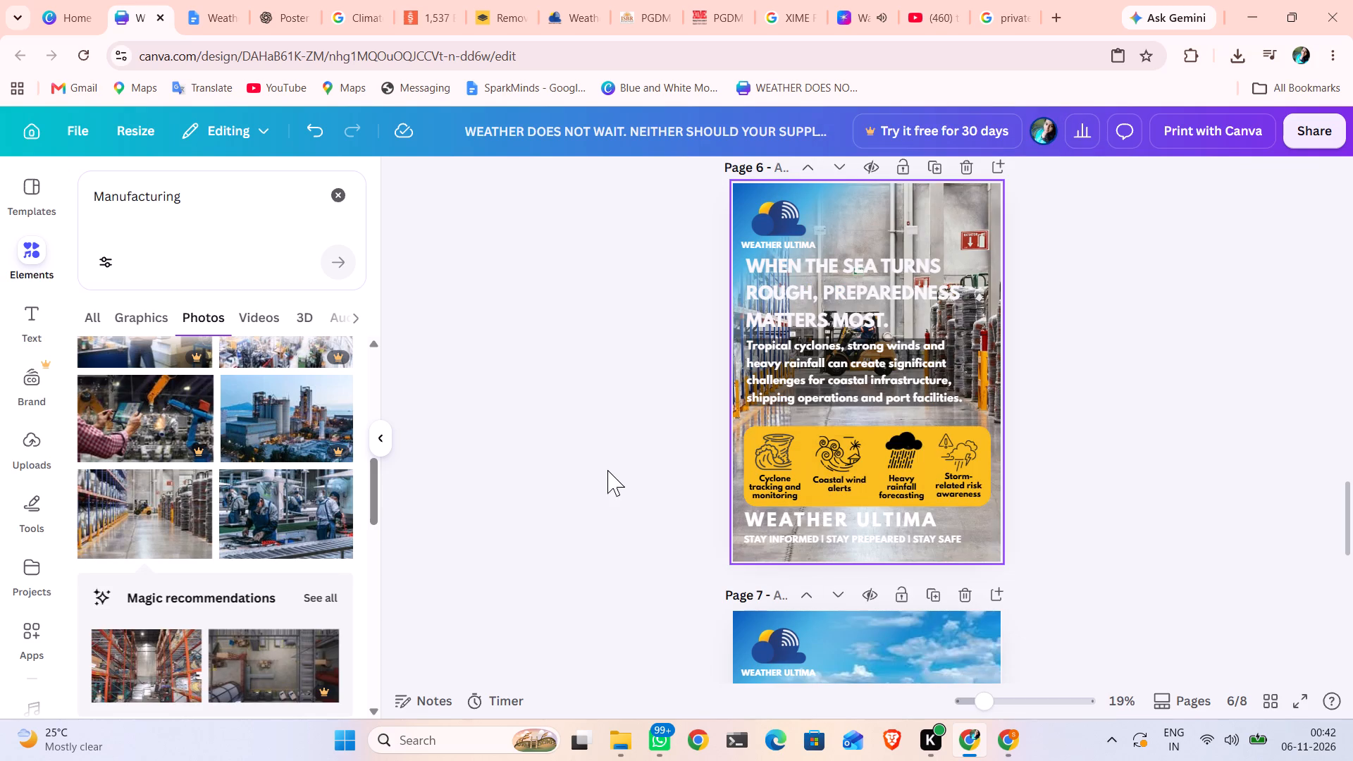
pyautogui.click(602, 465)
pyautogui.scroll(1, 602, 465)
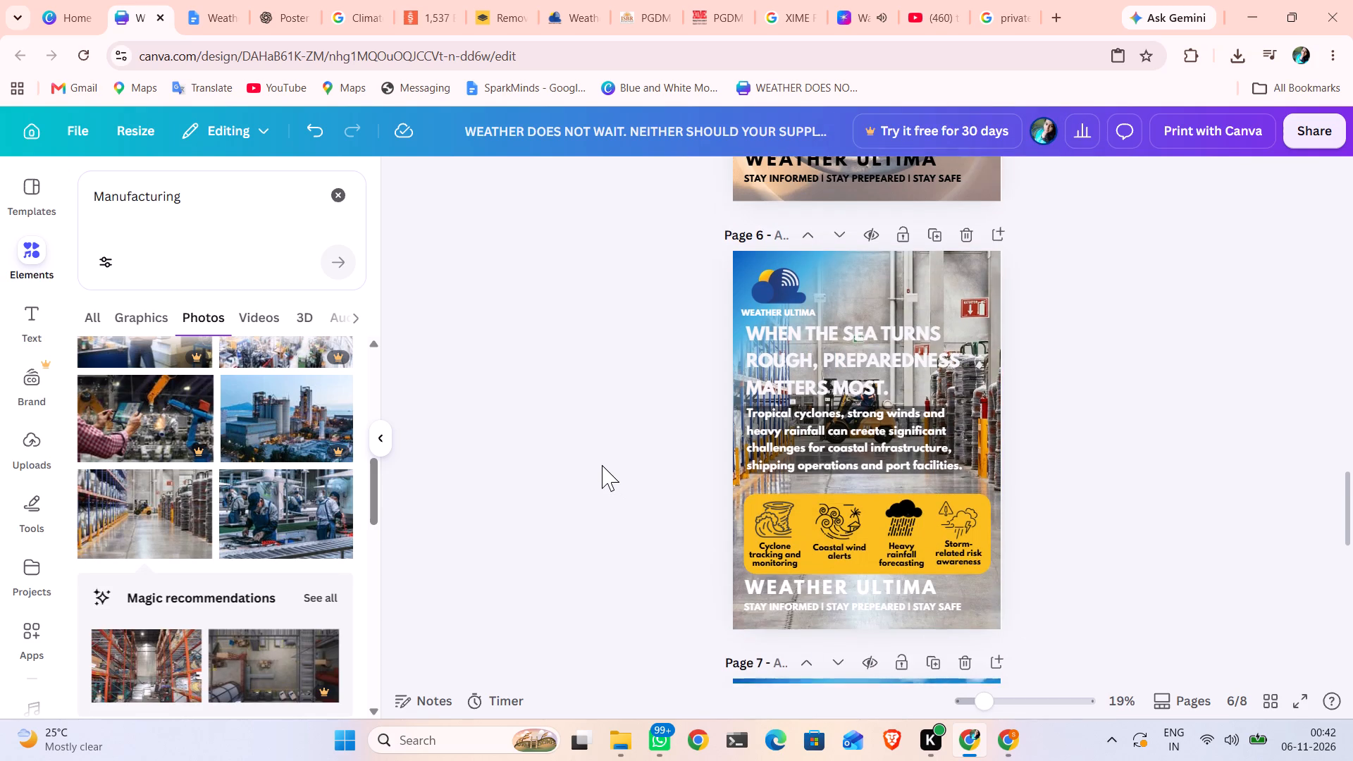
pyautogui.scroll(1, 602, 465)
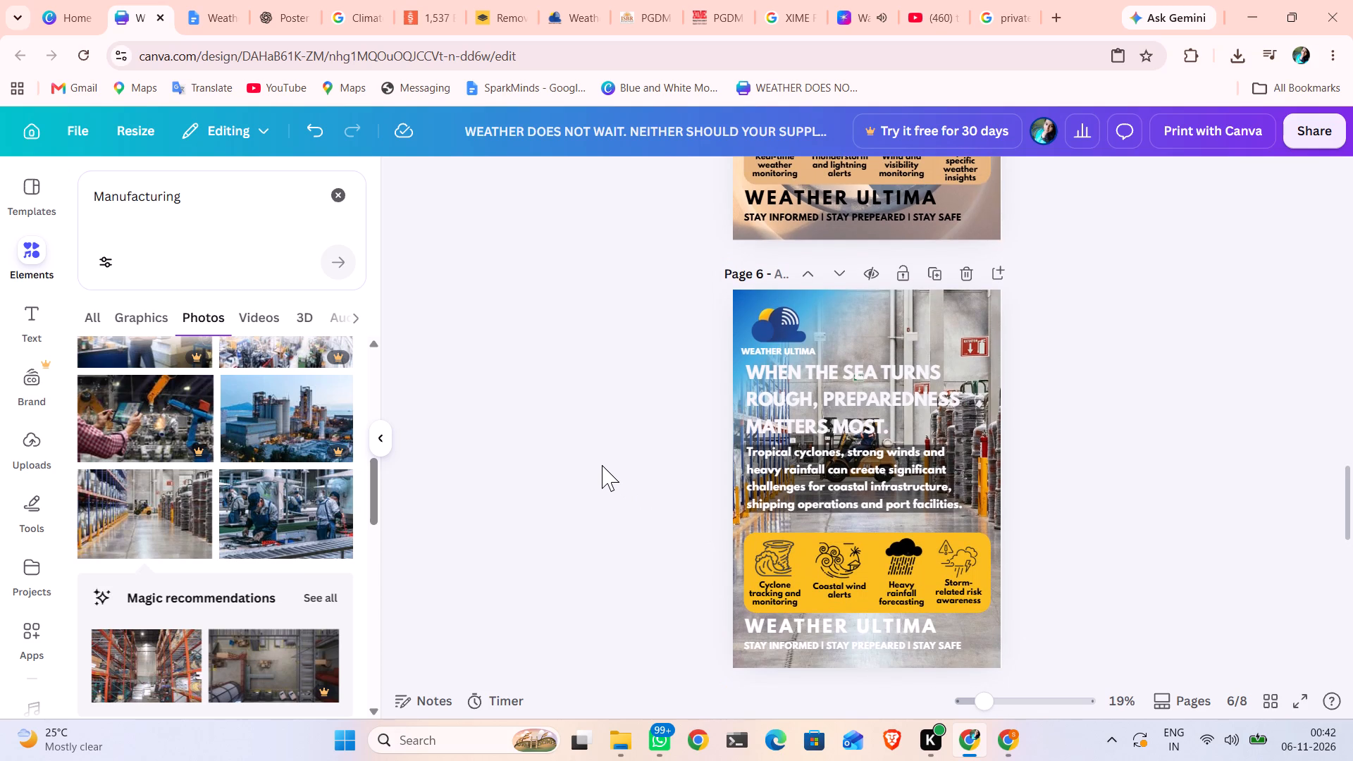
# Change the large "WEATHER ULTIMA" brand line at the bottom of the page 6 poster to black (#000000).
pyautogui.scroll(3, 602, 465)
pyautogui.hscroll(1, 602, 465)
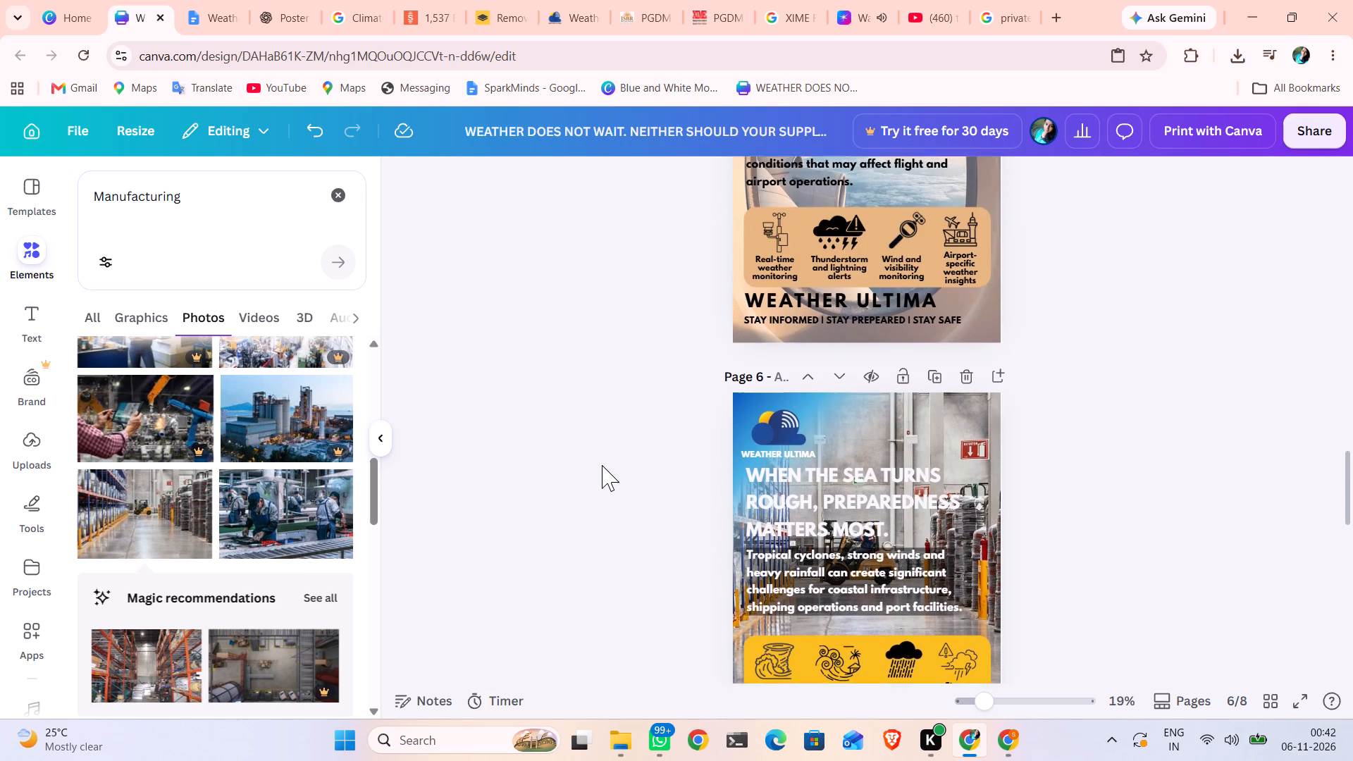
pyautogui.hscroll(1, 602, 465)
pyautogui.scroll(1, 602, 465)
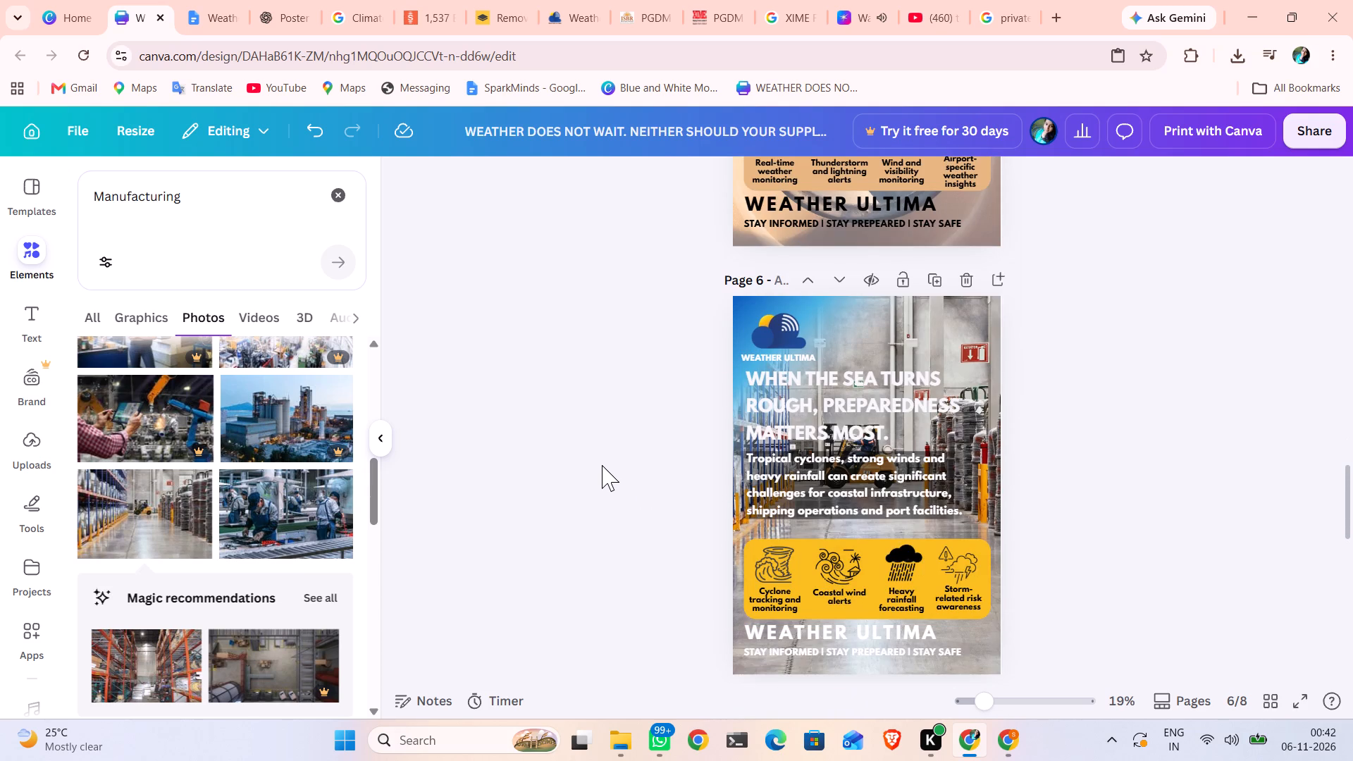
pyautogui.scroll(3, 602, 465)
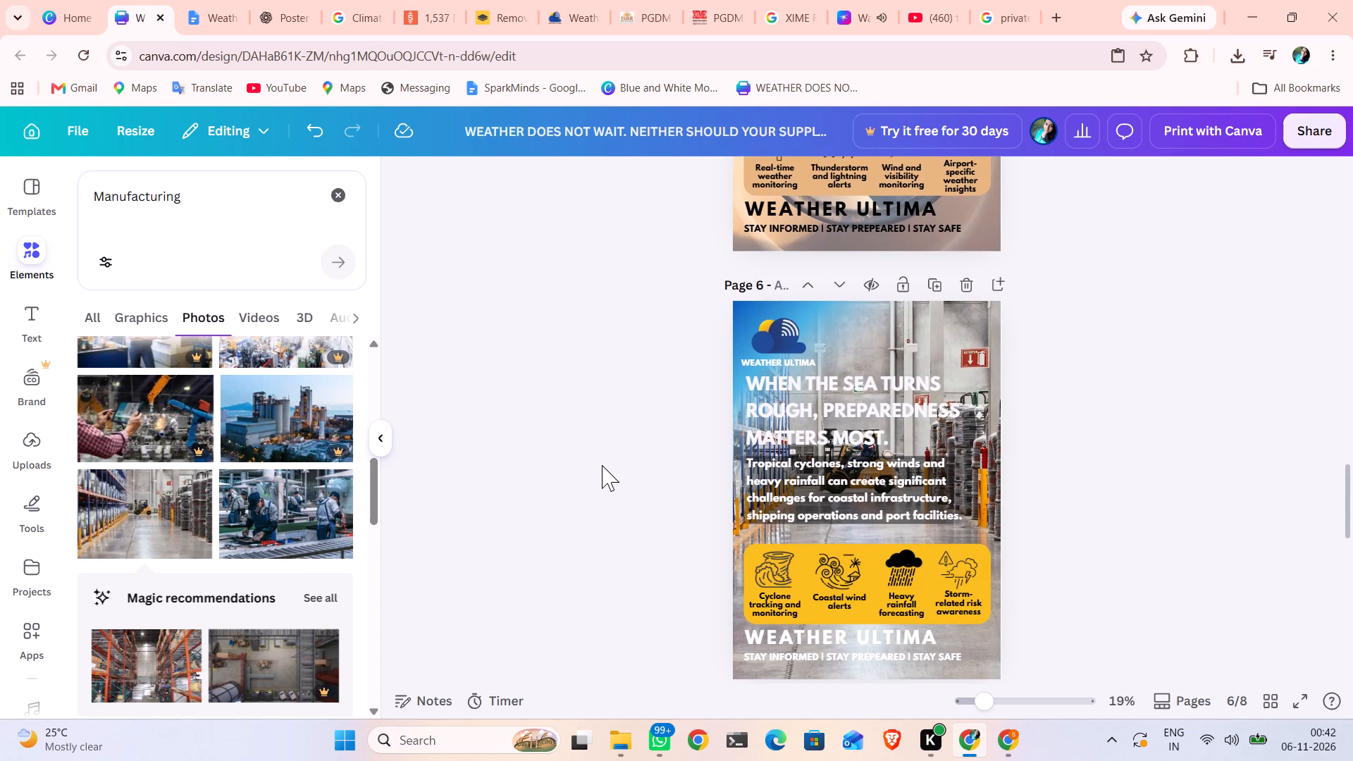
pyautogui.doubleClick(791, 630)
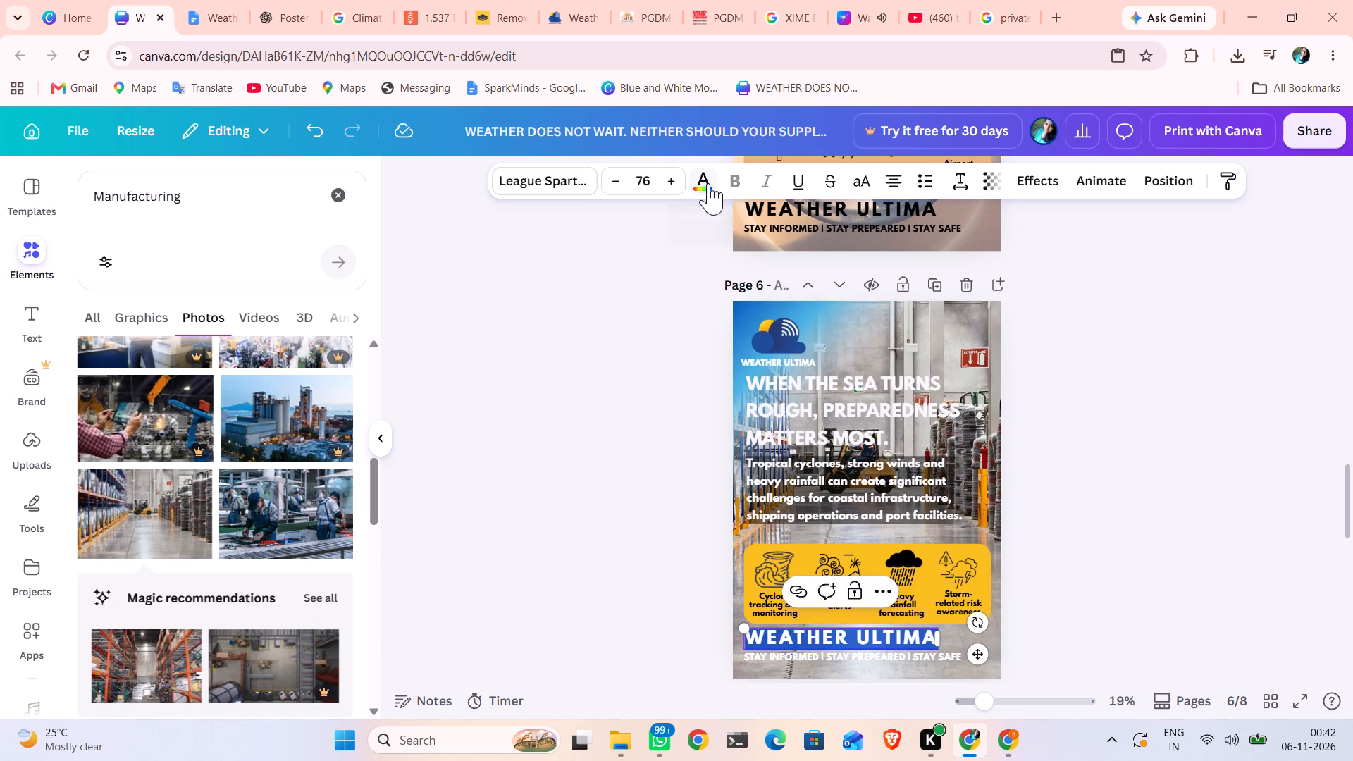
pyautogui.click(708, 183)
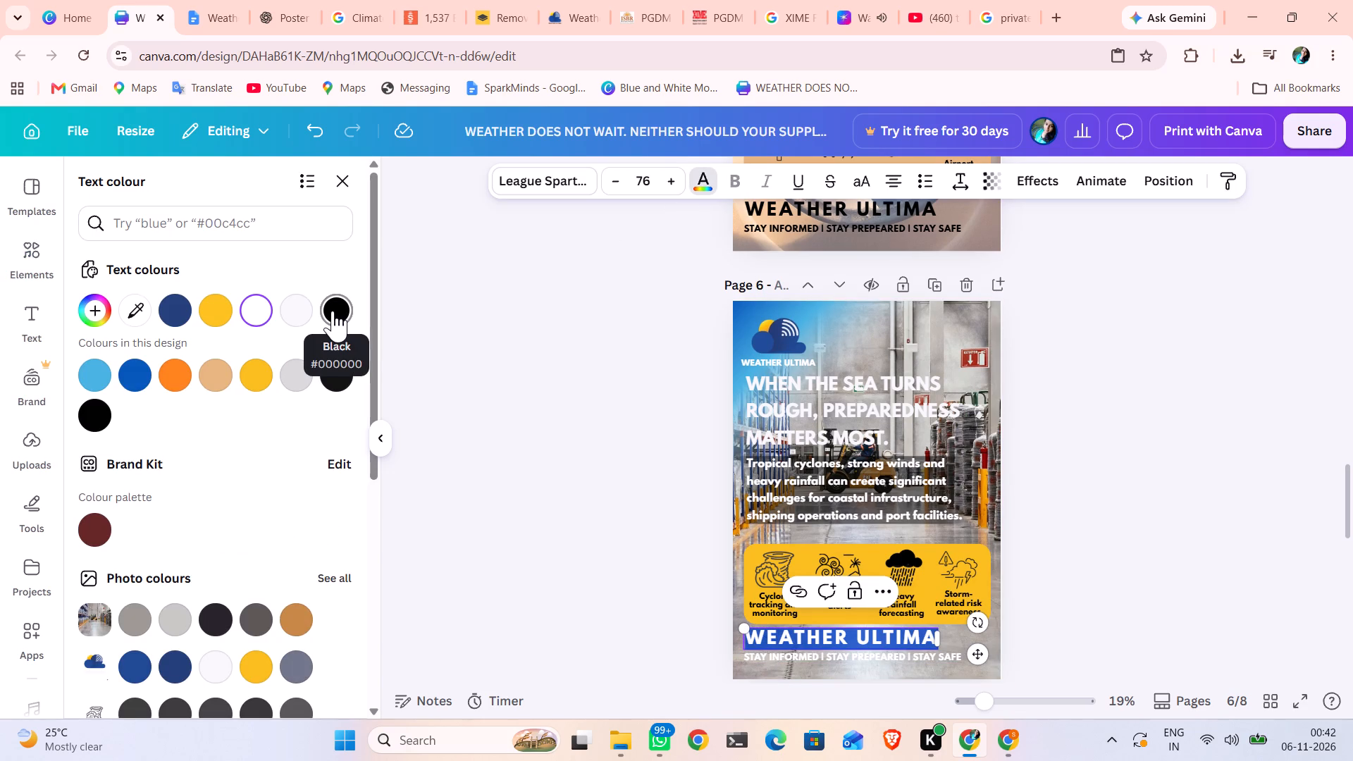
pyautogui.click(333, 311)
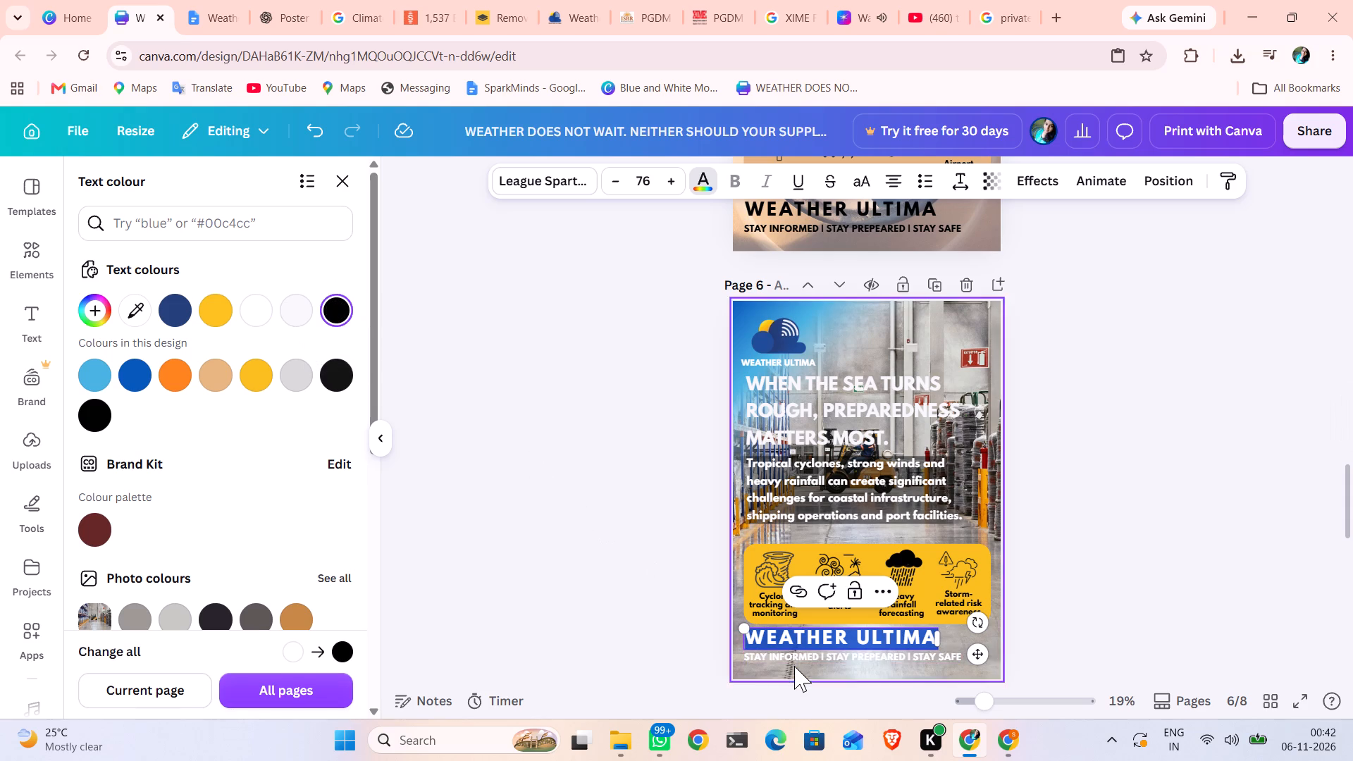
# Change the "STAY INFORMED | STAY PREPEARED | STAY SAFE" tagline on page 6 to black and deselect it.
pyautogui.click(793, 658)
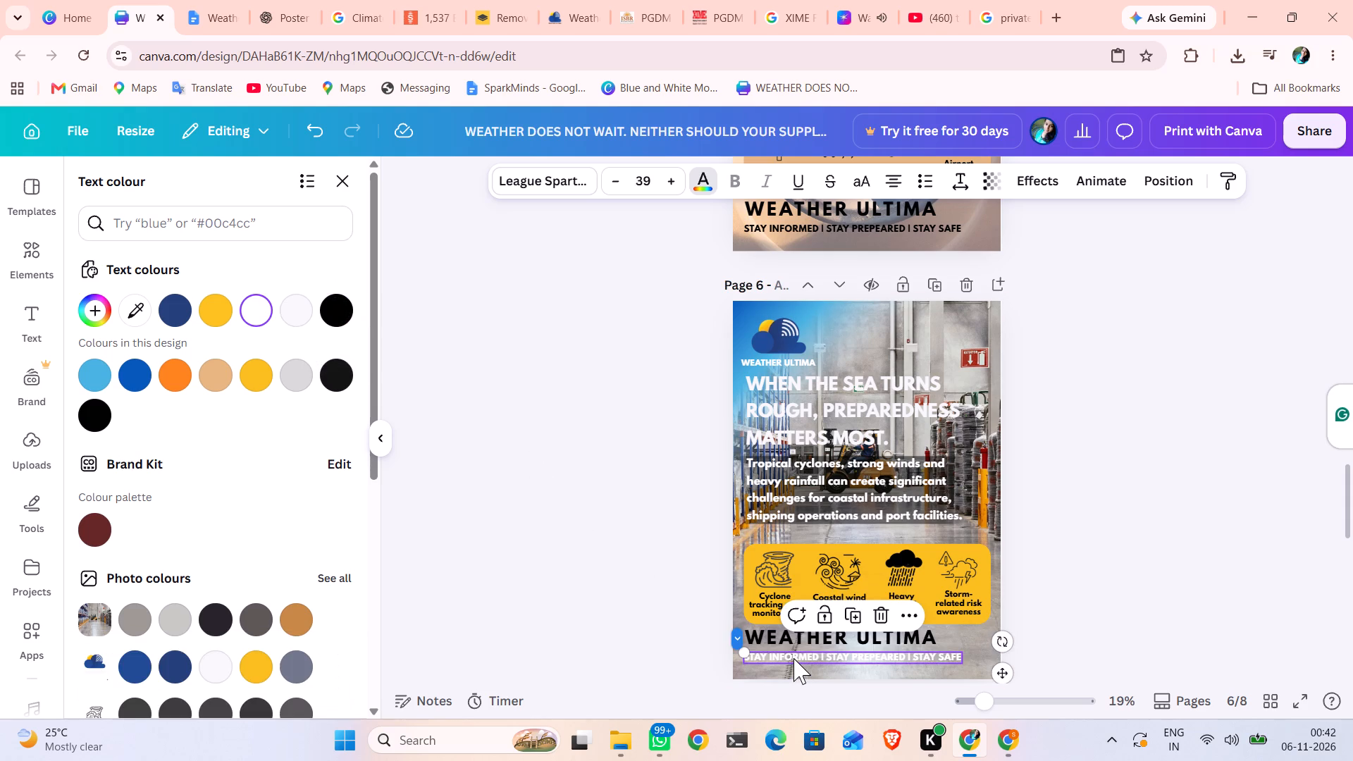
pyautogui.doubleClick(793, 658)
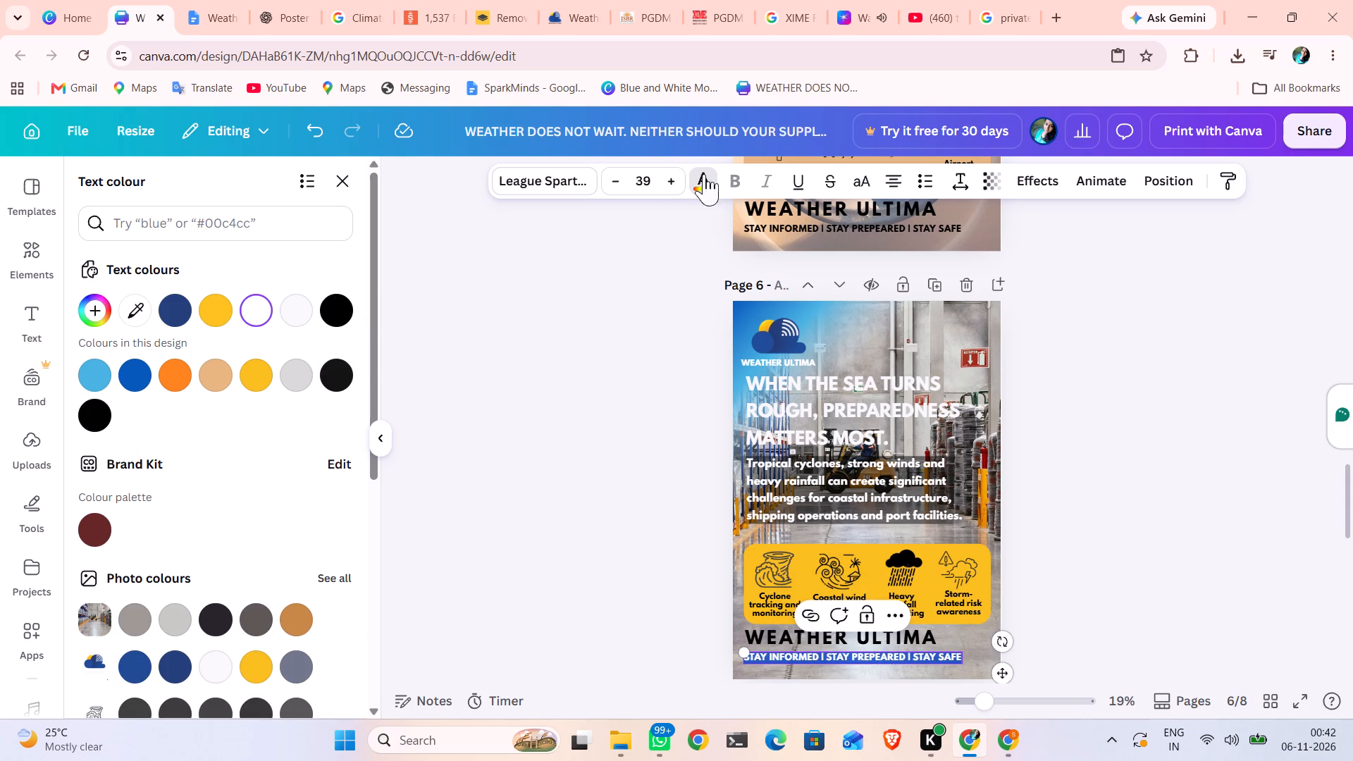
pyautogui.click(705, 181)
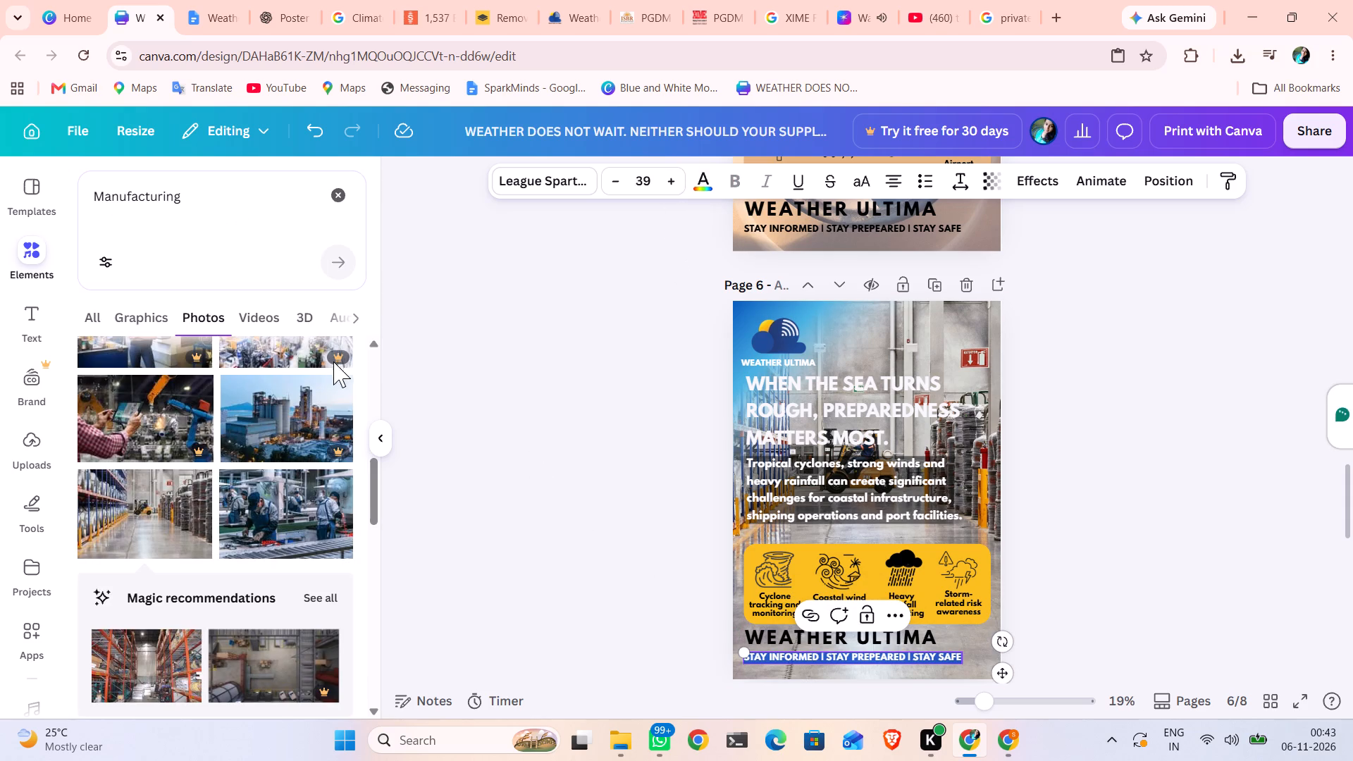
pyautogui.click(711, 184)
pyautogui.click(335, 309)
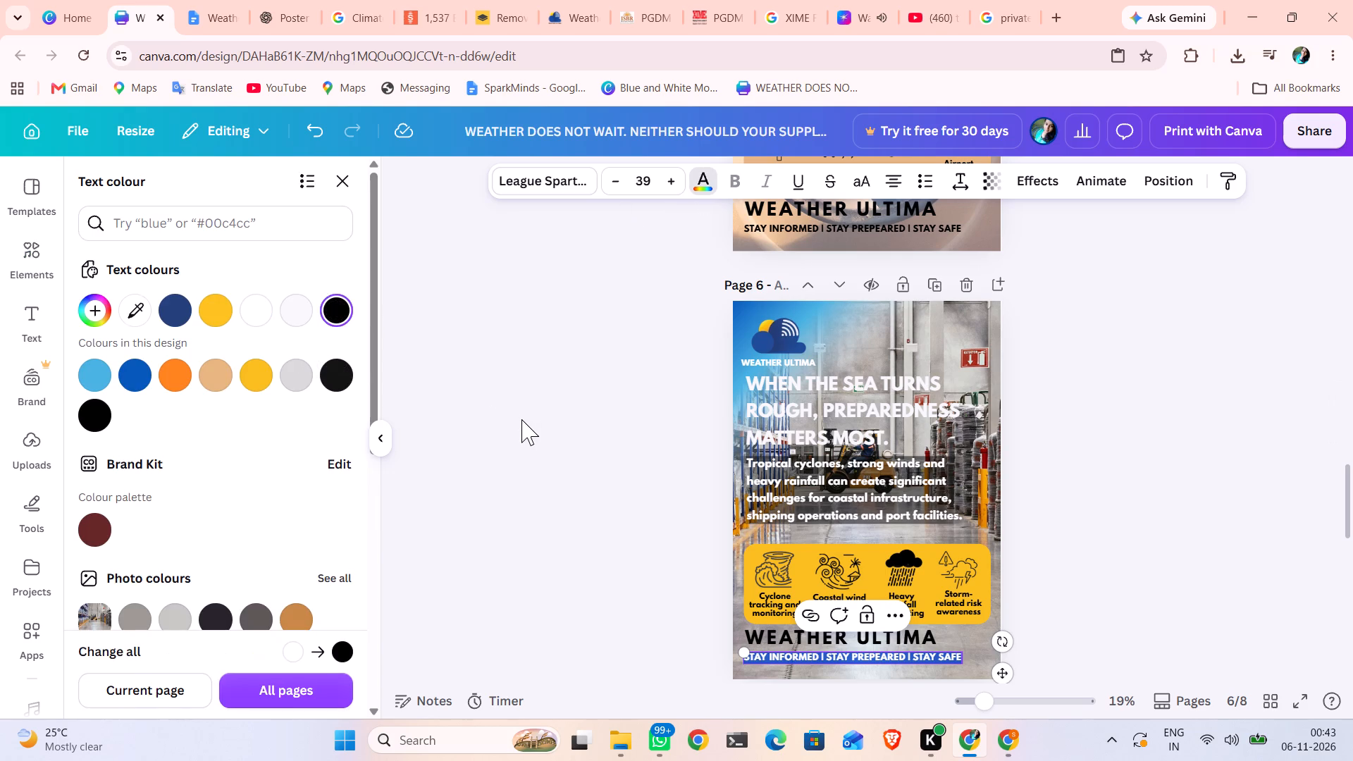
pyautogui.click(521, 419)
pyautogui.click(521, 419)
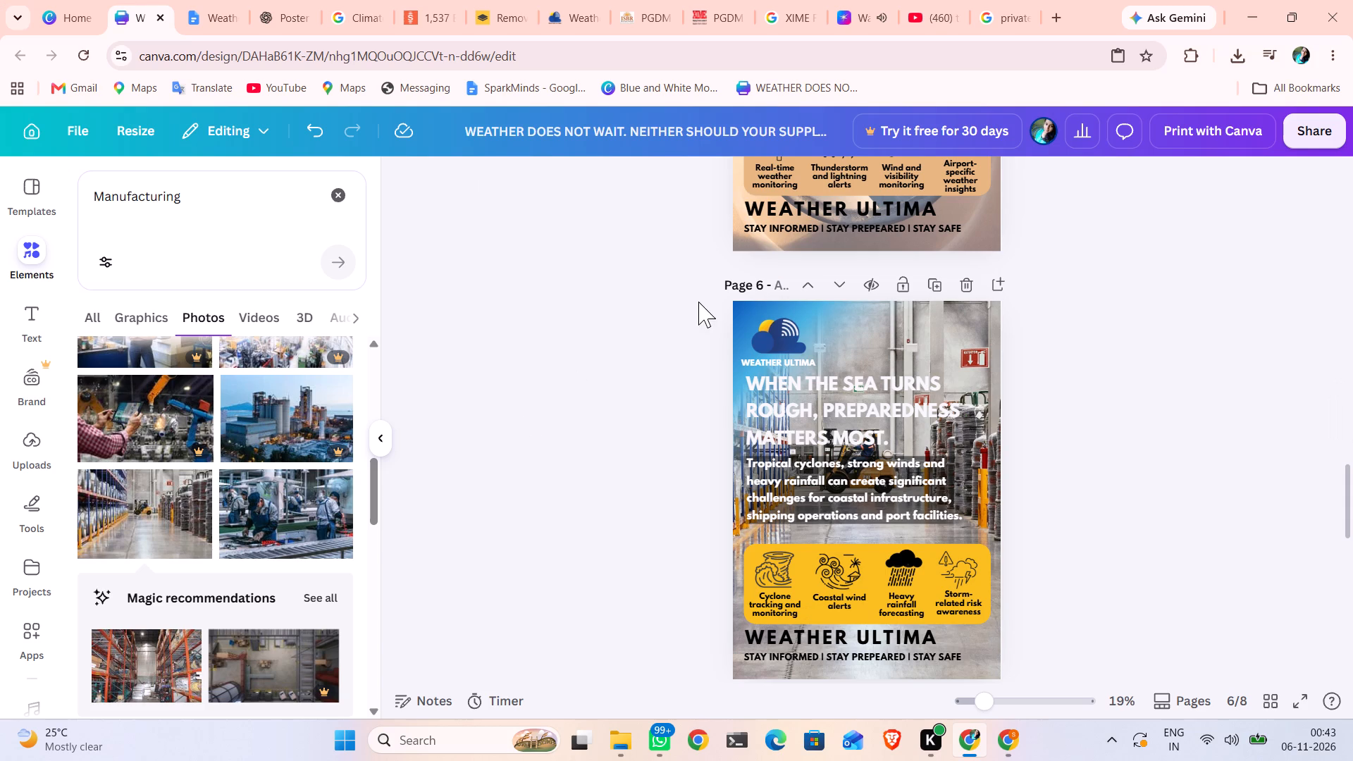
# Delete the blue gradient overlay behind the logo on the page 6 poster.
pyautogui.click(734, 319)
pyautogui.press('BackSpace')
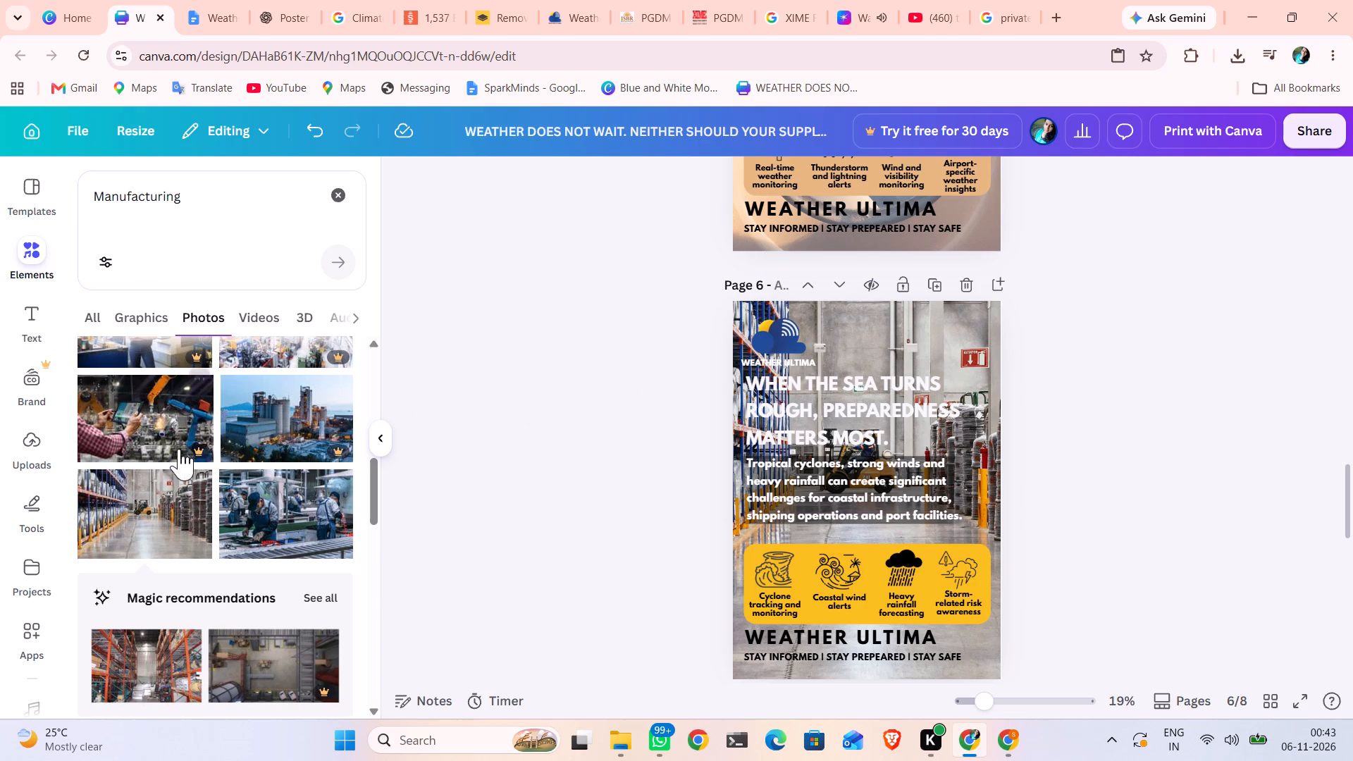
# Clear the element search, add the recently used white fade gradient to page 6, and rotate it to 90°.
pyautogui.click(341, 197)
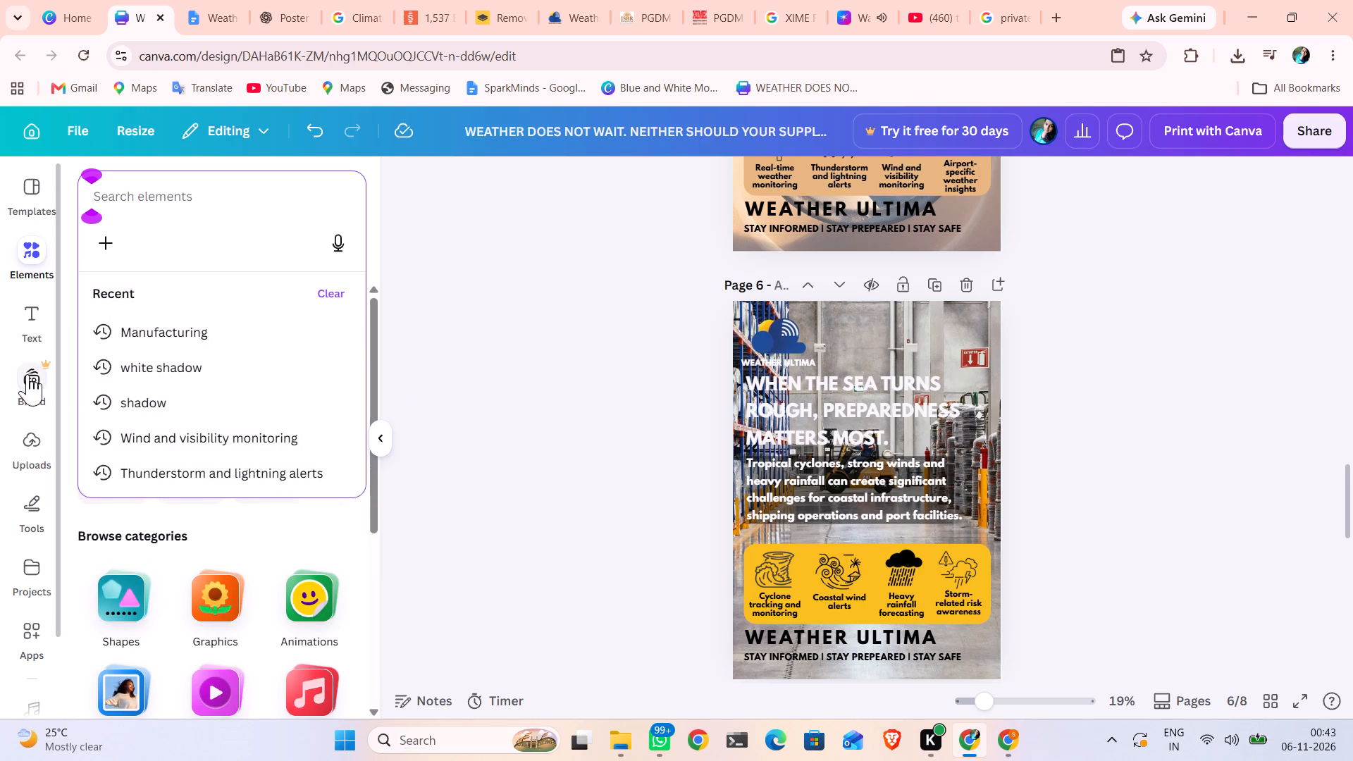
pyautogui.click(274, 531)
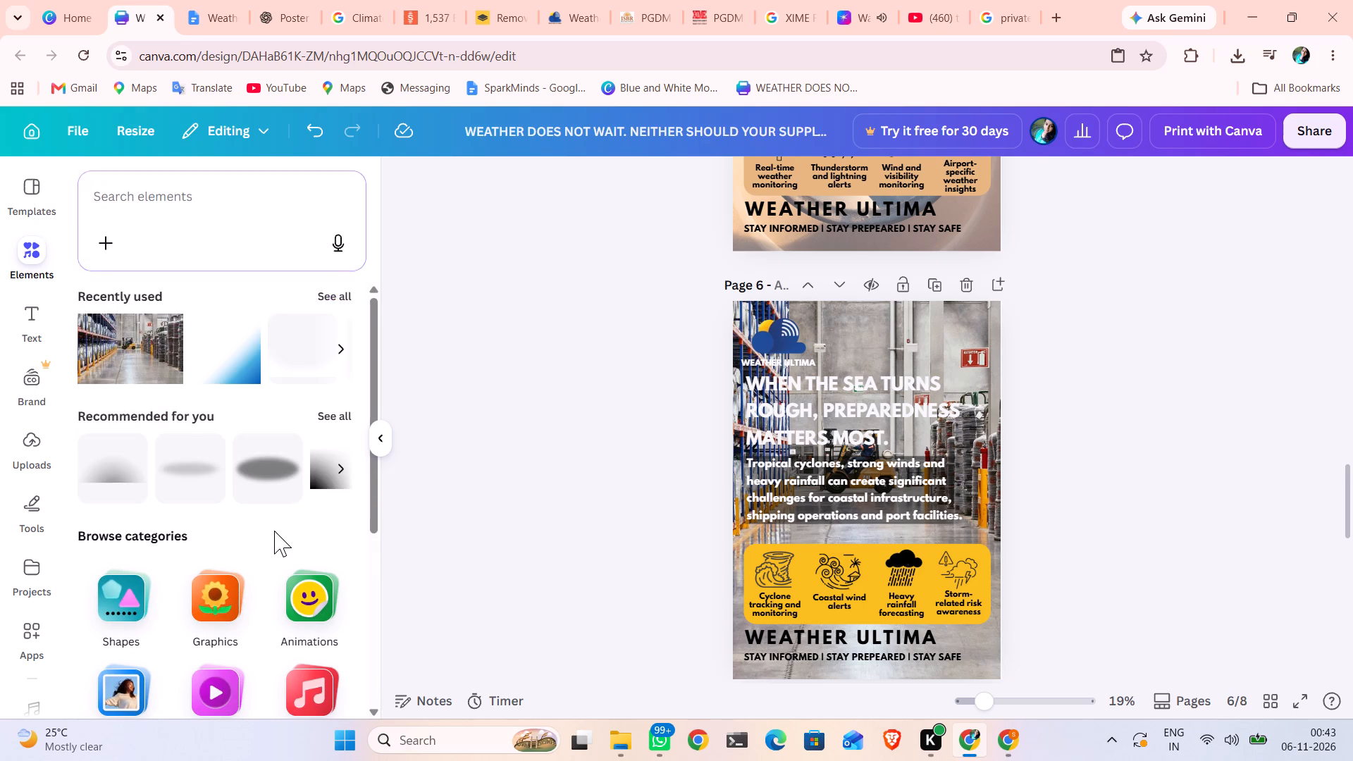
pyautogui.click(316, 290)
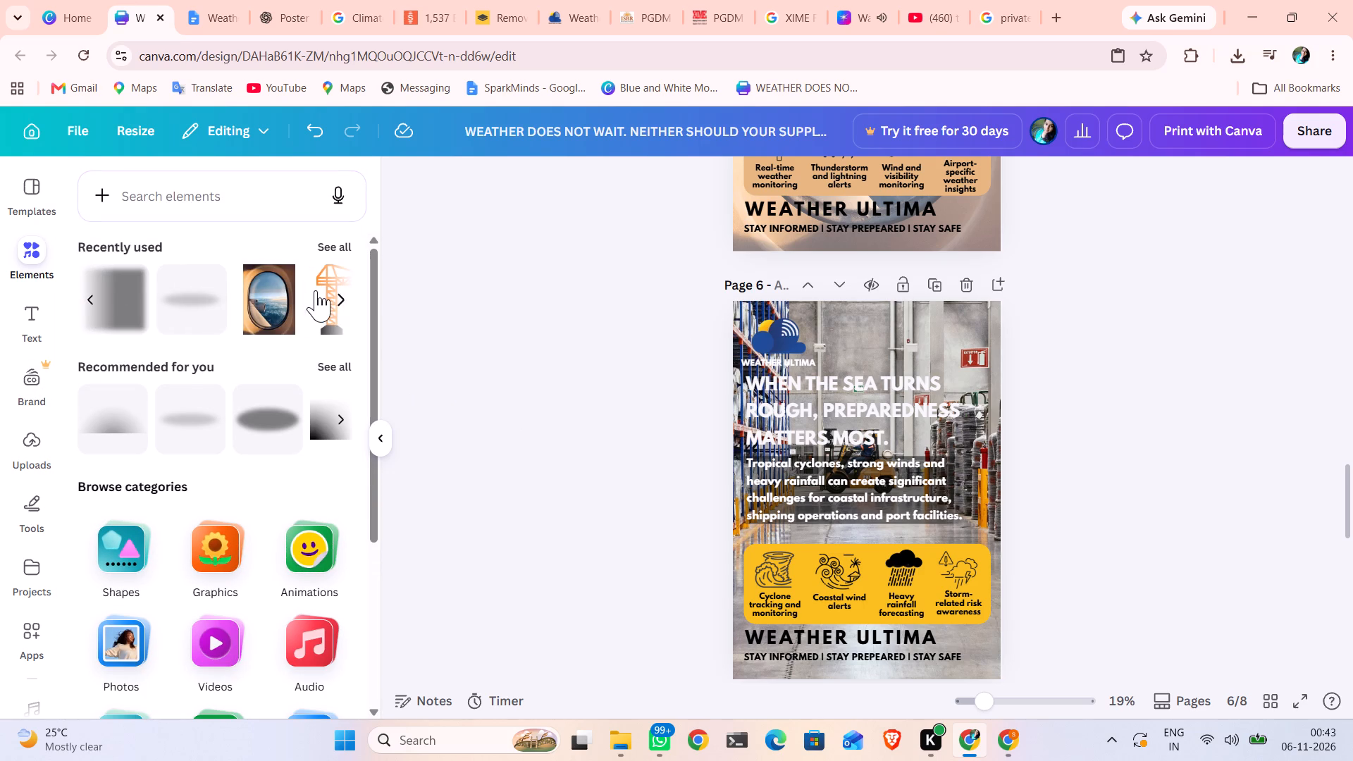
pyautogui.hscroll(4, 163, 310)
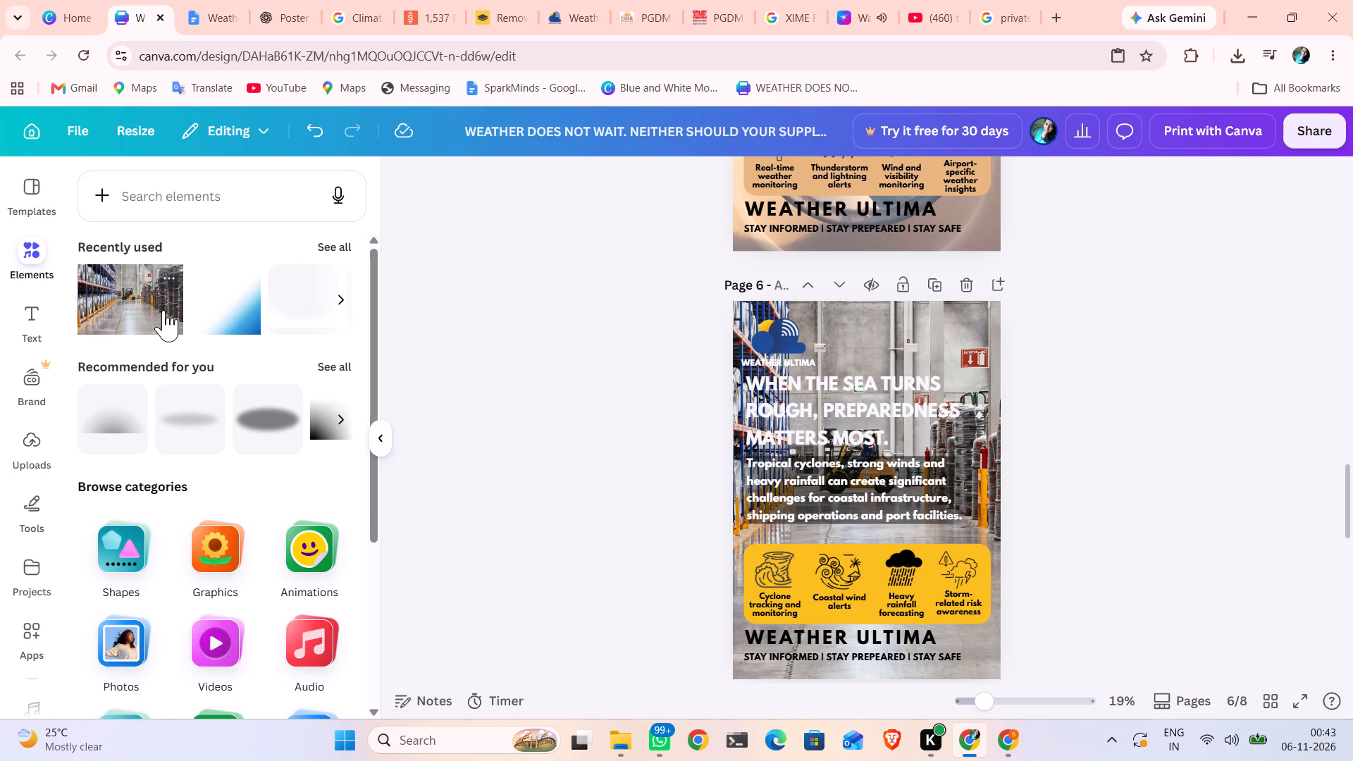
pyautogui.click(283, 306)
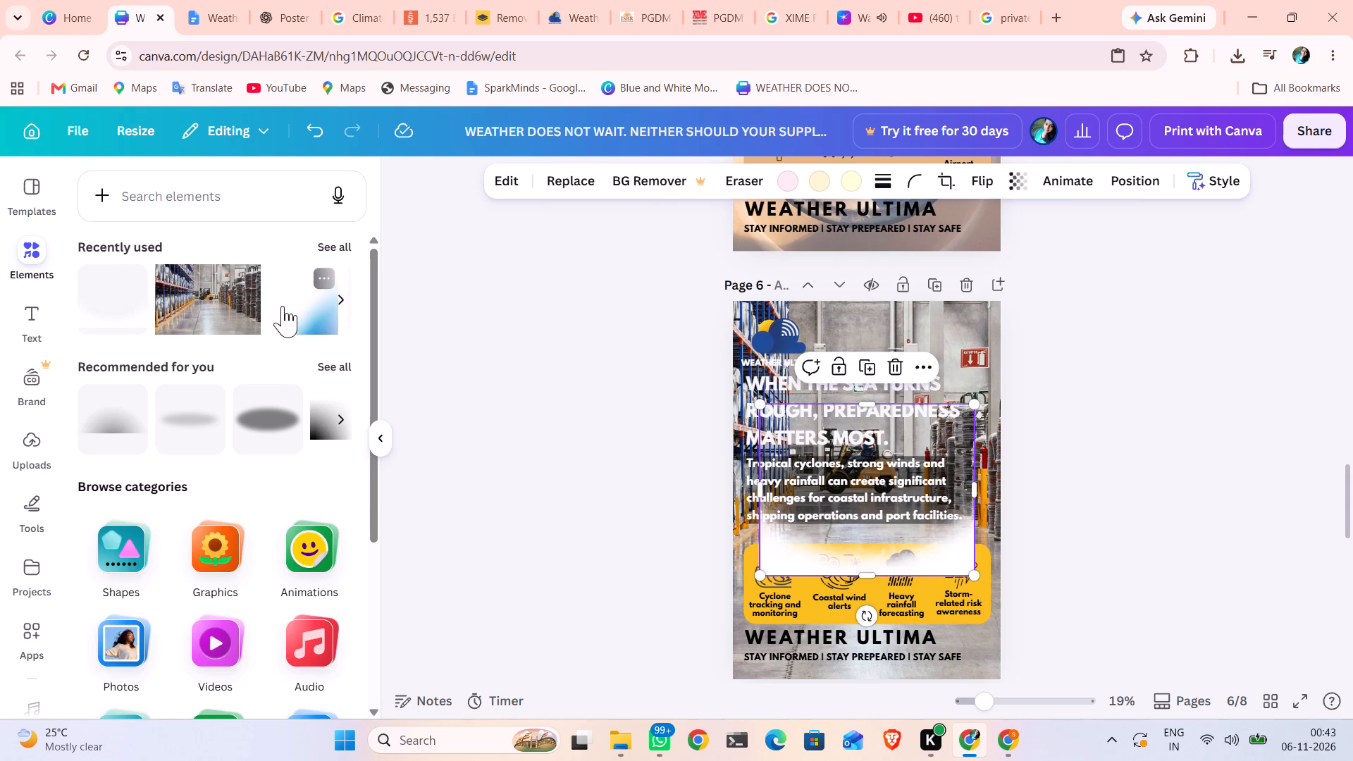
pyautogui.moveTo(869, 621); pyautogui.dragTo(749, 497)
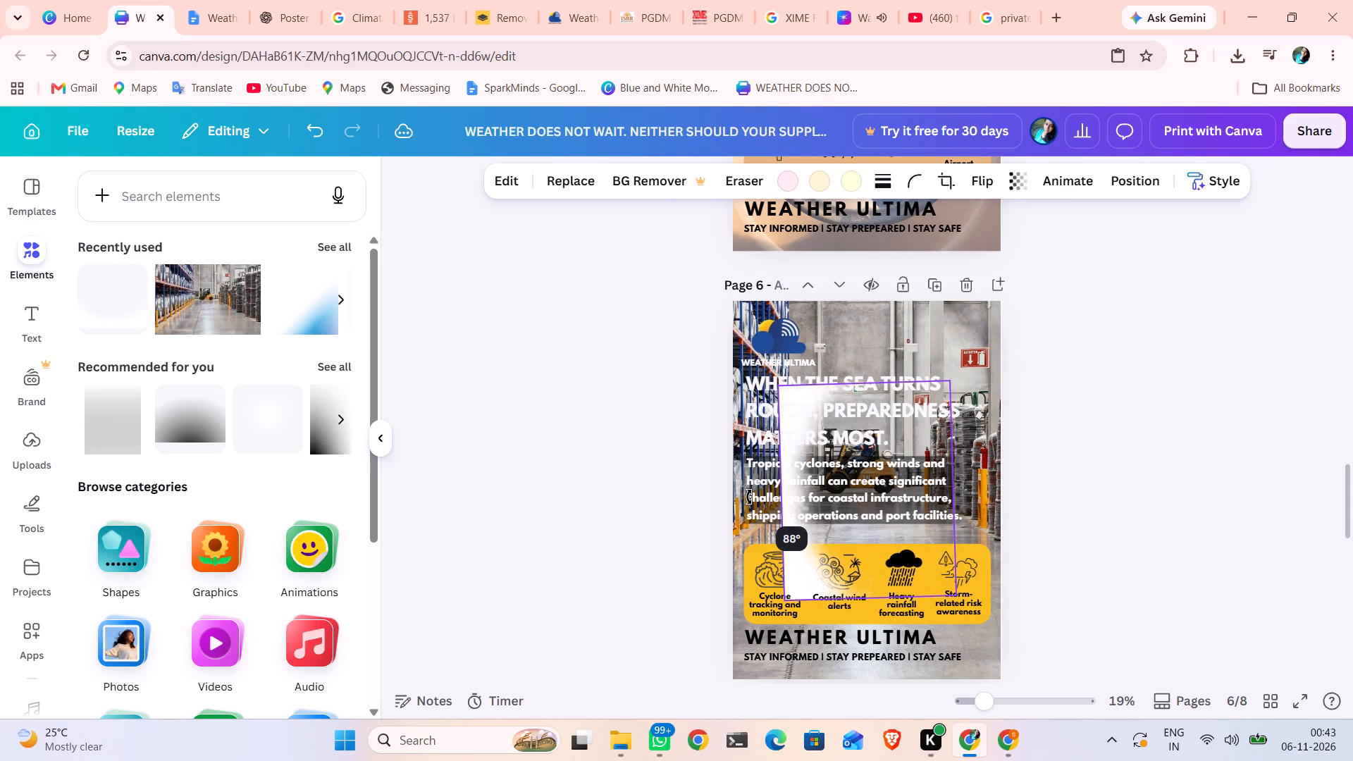
pyautogui.moveTo(749, 497); pyautogui.dragTo(748, 493)
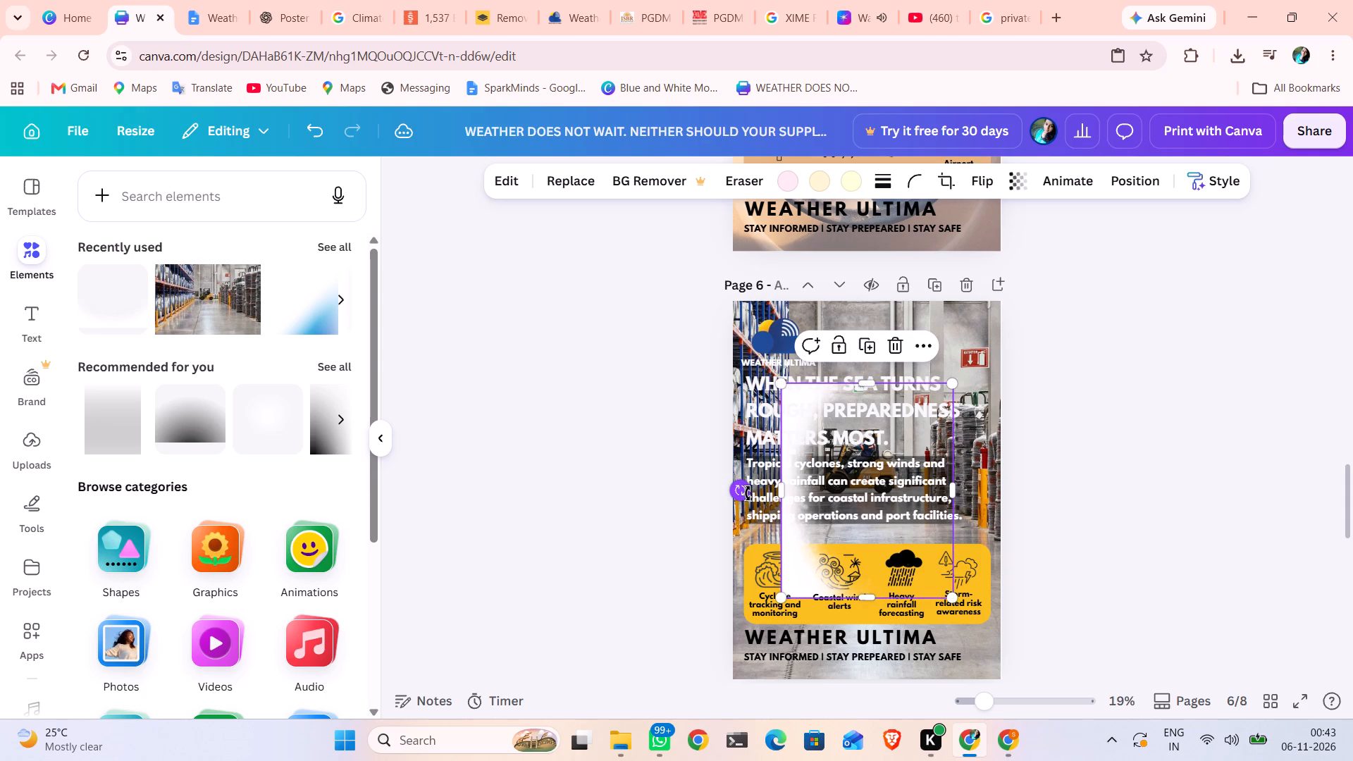
pyautogui.click(1110, 462)
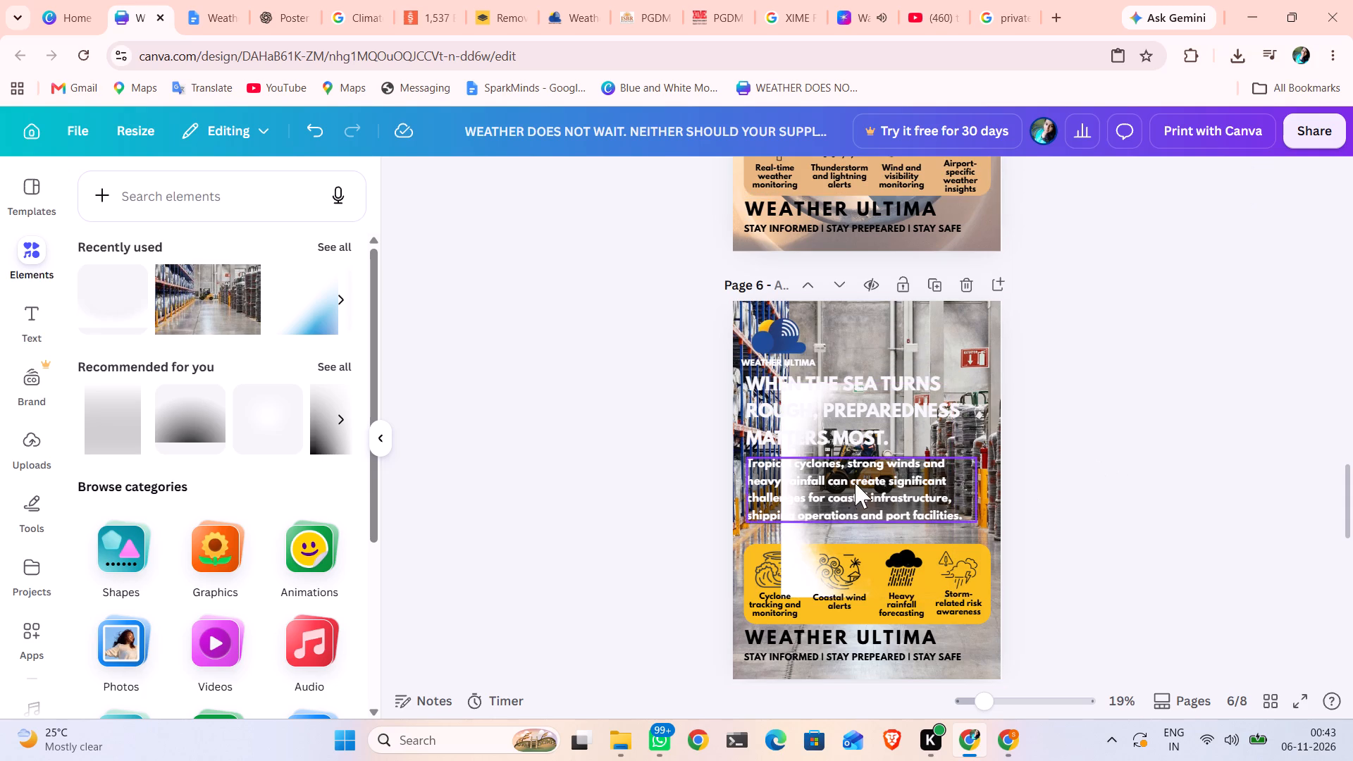
# Move the white gradient to the top-left corner of page 6, flush with the left page edge at about Y -24.61 cm.
pyautogui.moveTo(820, 543); pyautogui.dragTo(763, 390)
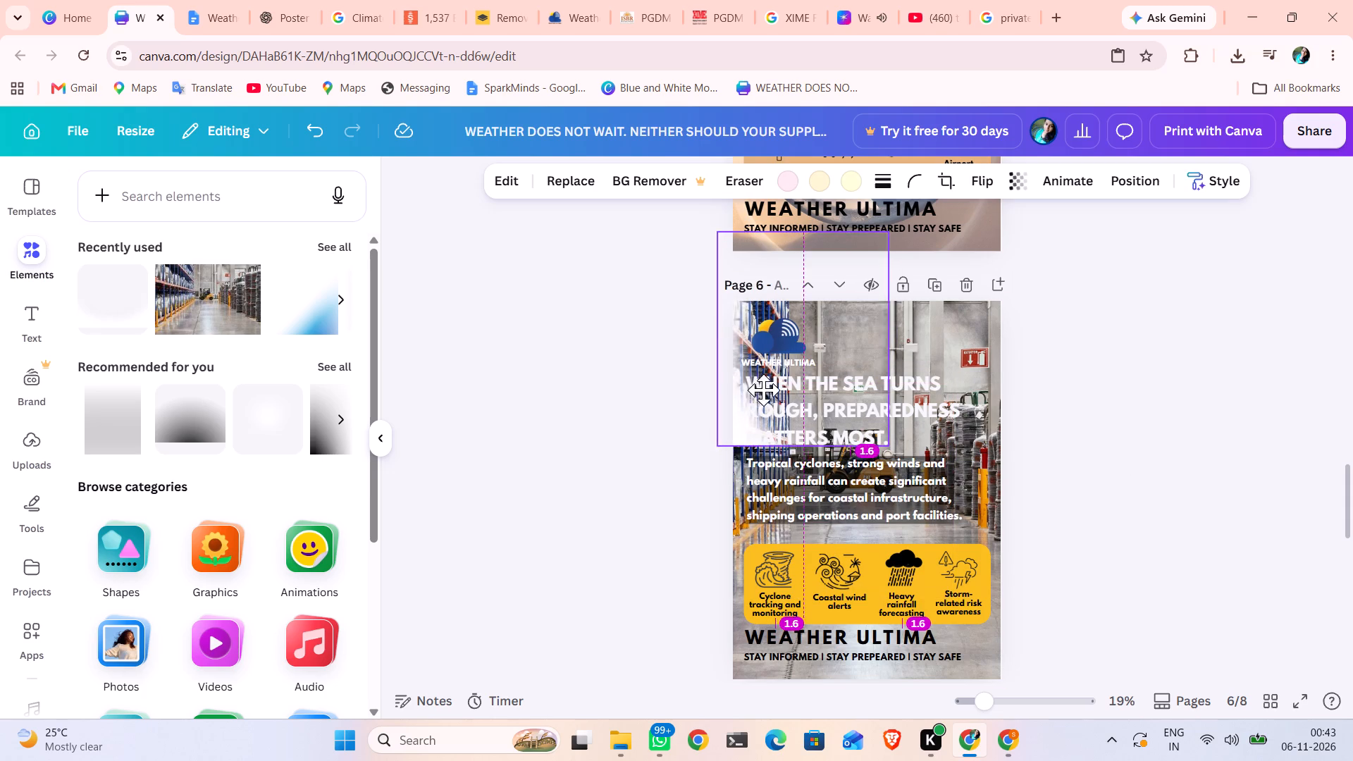
pyautogui.moveTo(763, 390); pyautogui.dragTo(772, 306)
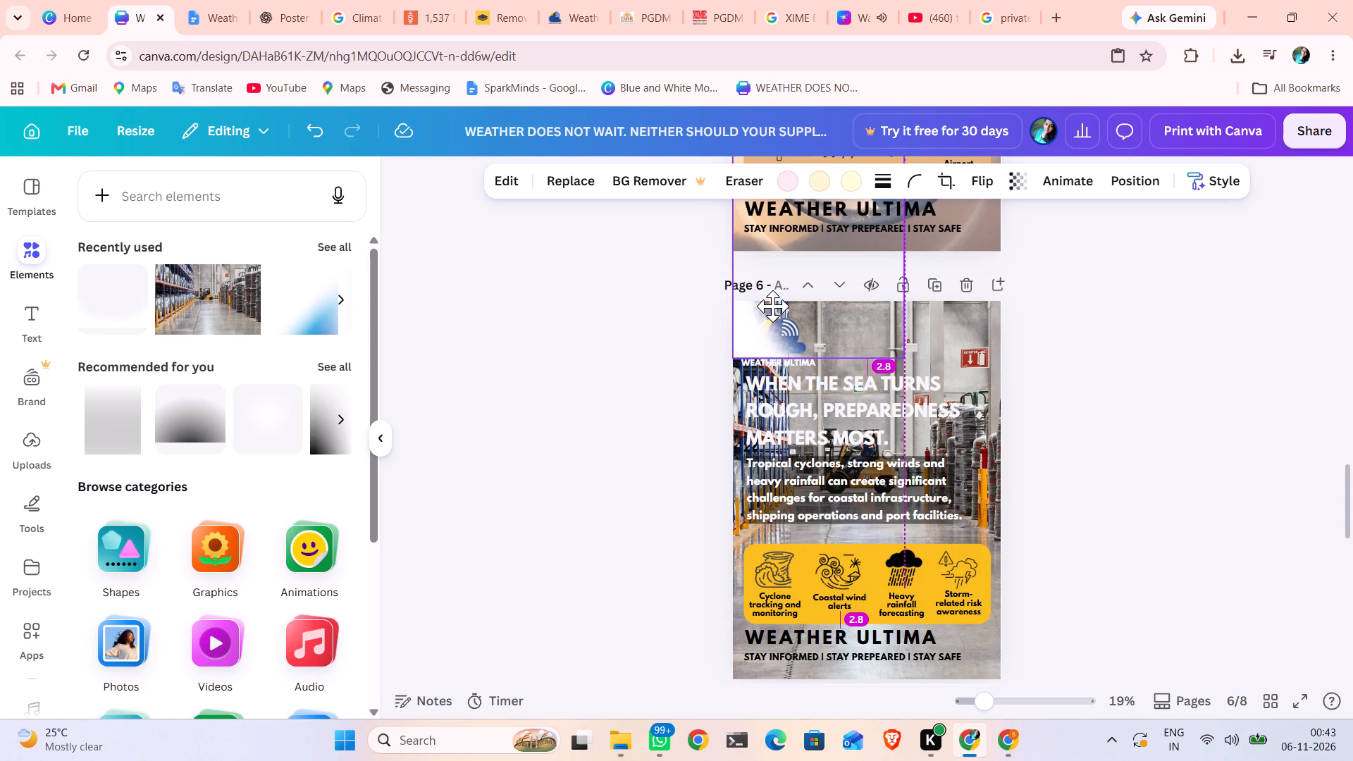
pyautogui.moveTo(772, 306); pyautogui.dragTo(773, 304)
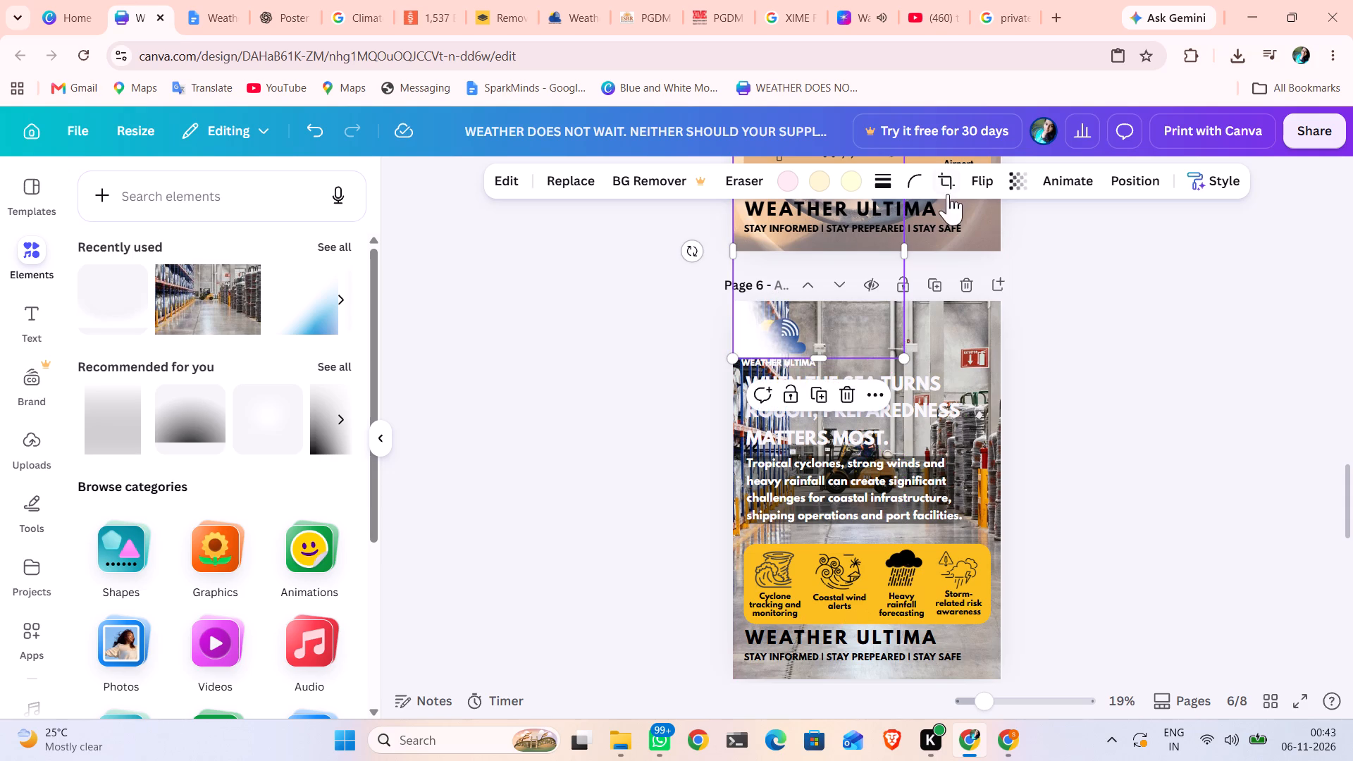
# Send the white gradient backward so it sits behind the Weather Ultima logo, and deselect it.
pyautogui.click(1118, 181)
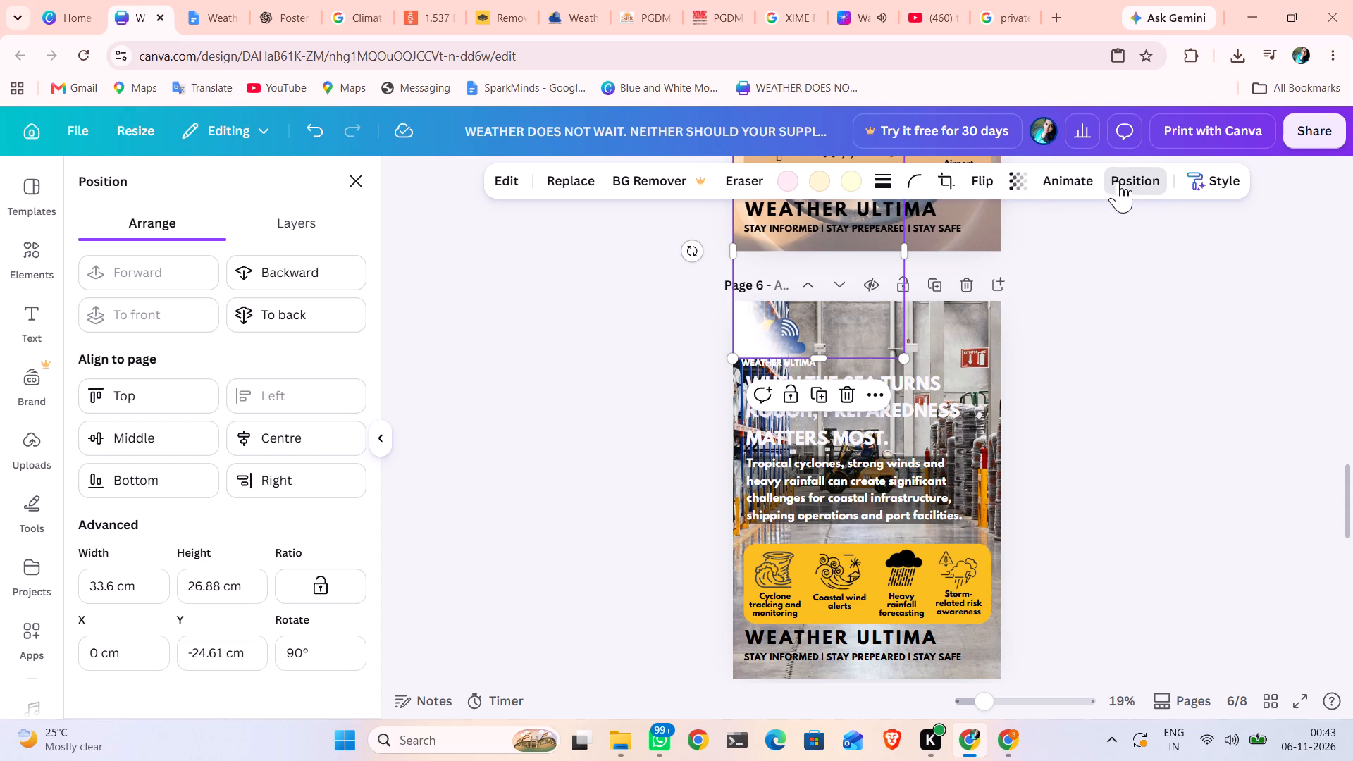
pyautogui.click(254, 280)
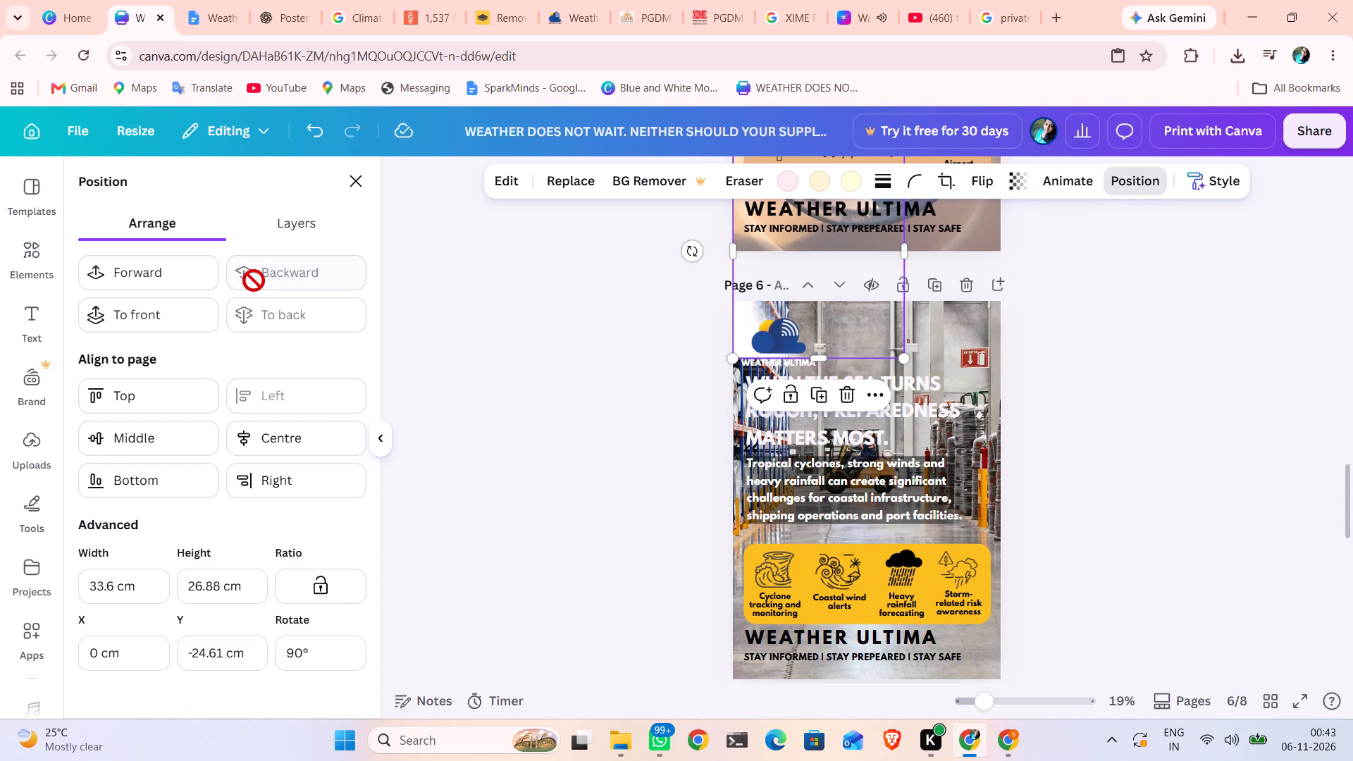
pyautogui.click(634, 353)
pyautogui.click(634, 353)
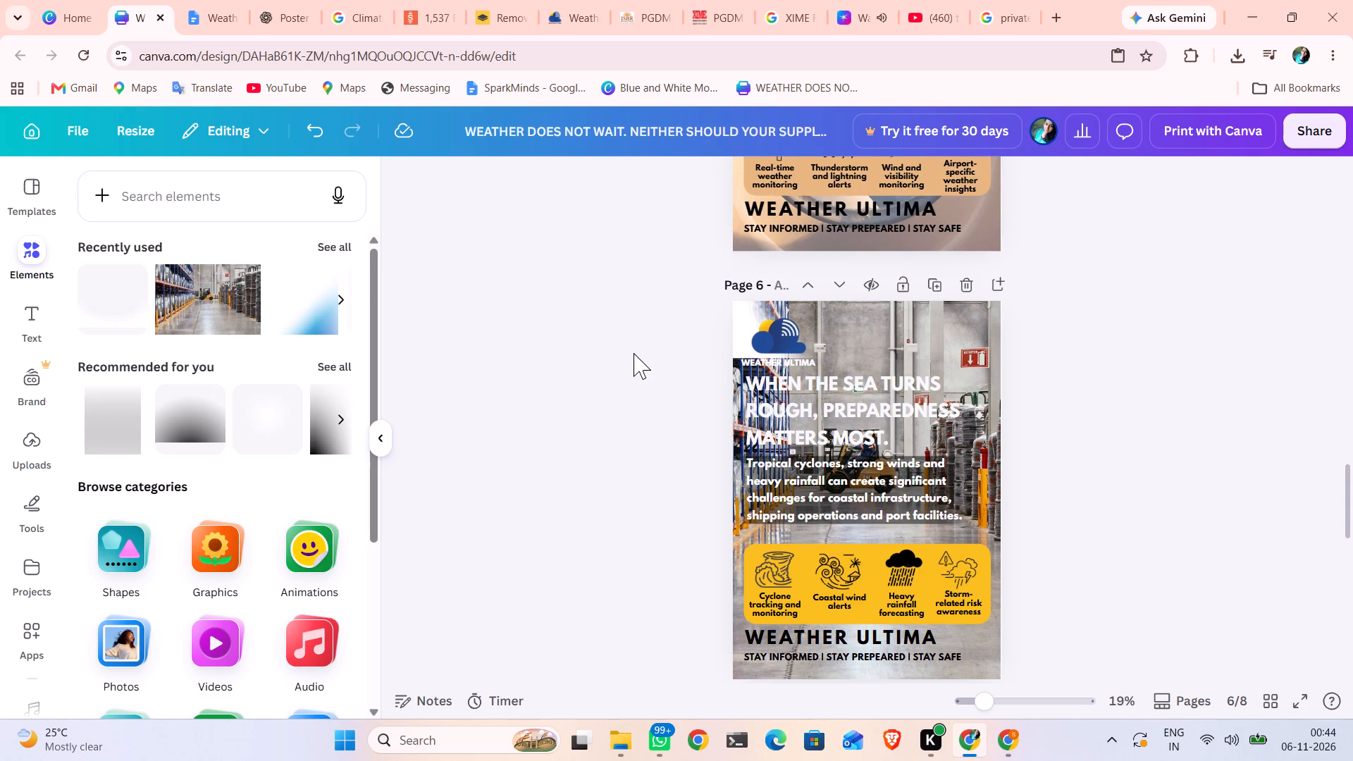
# Nudge the white gradient on page 6 upward by eight small increments and deselect it.
pyautogui.click(737, 331)
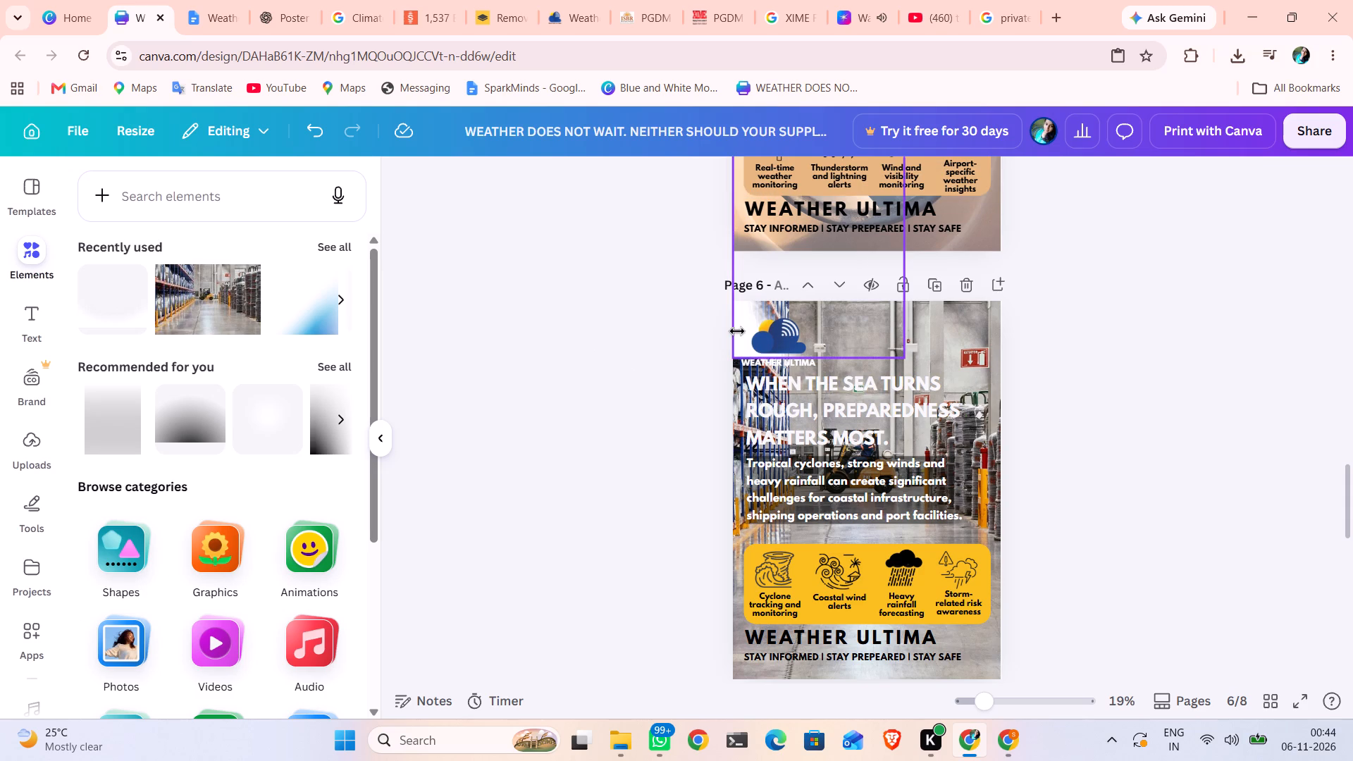
pyautogui.press('Up')
pyautogui.press('Up')
pyautogui.press('Up')
pyautogui.press('Up')
pyautogui.press('Up')
pyautogui.press('Up')
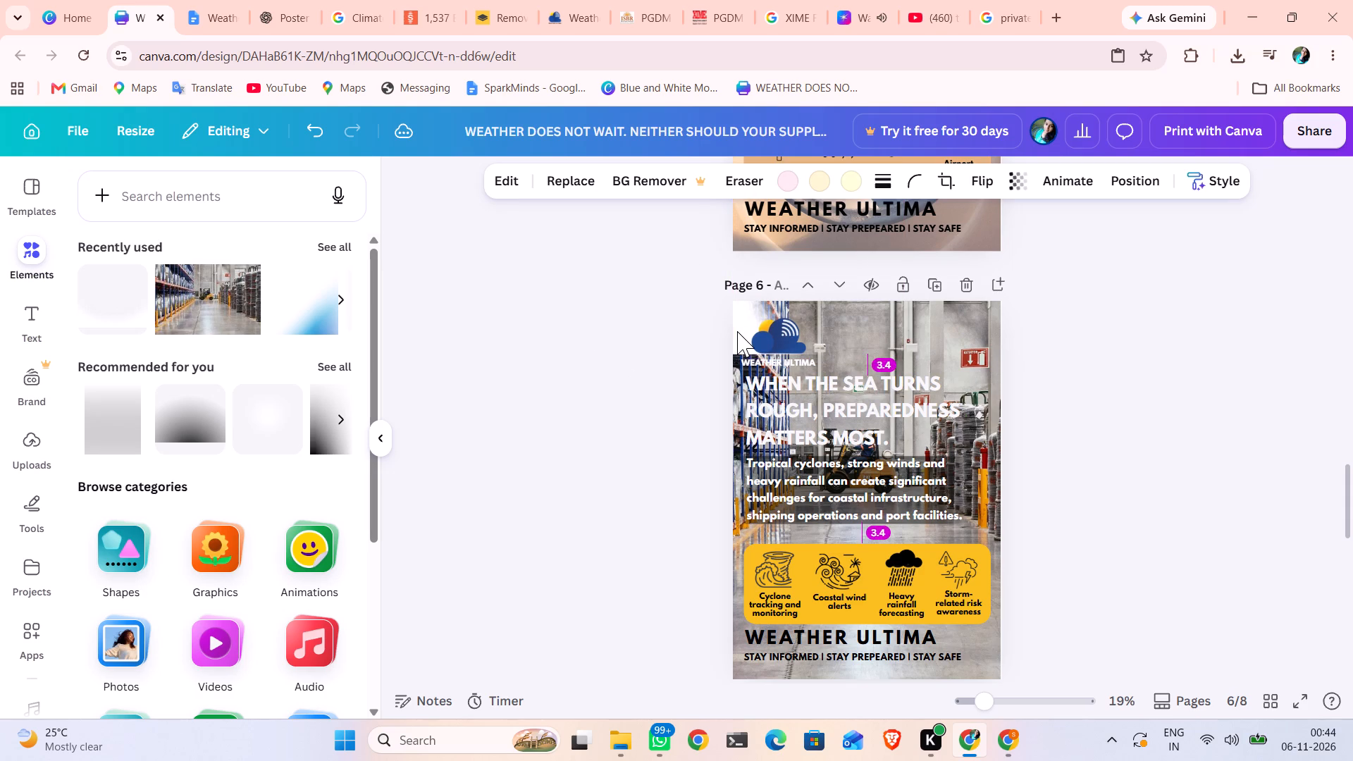
pyautogui.press('Up')
pyautogui.press('Up')
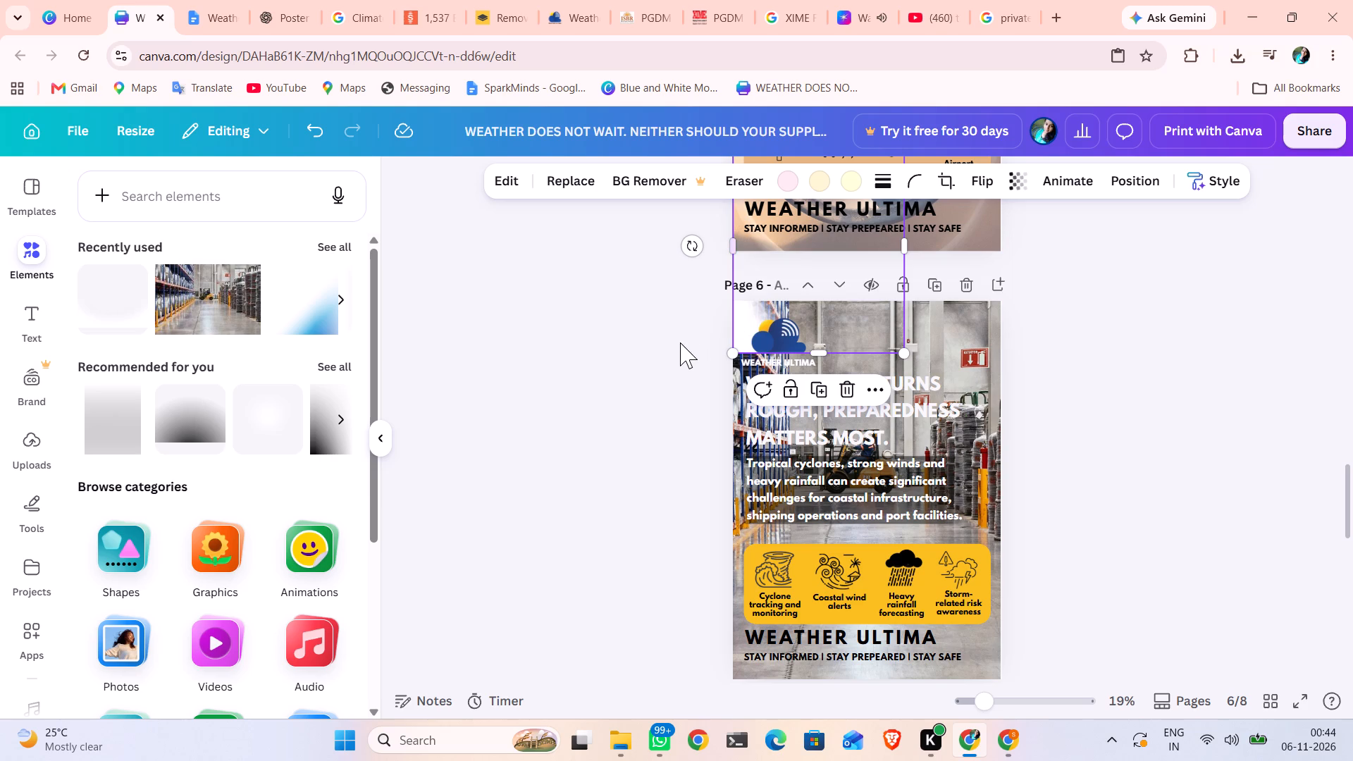
pyautogui.click(679, 343)
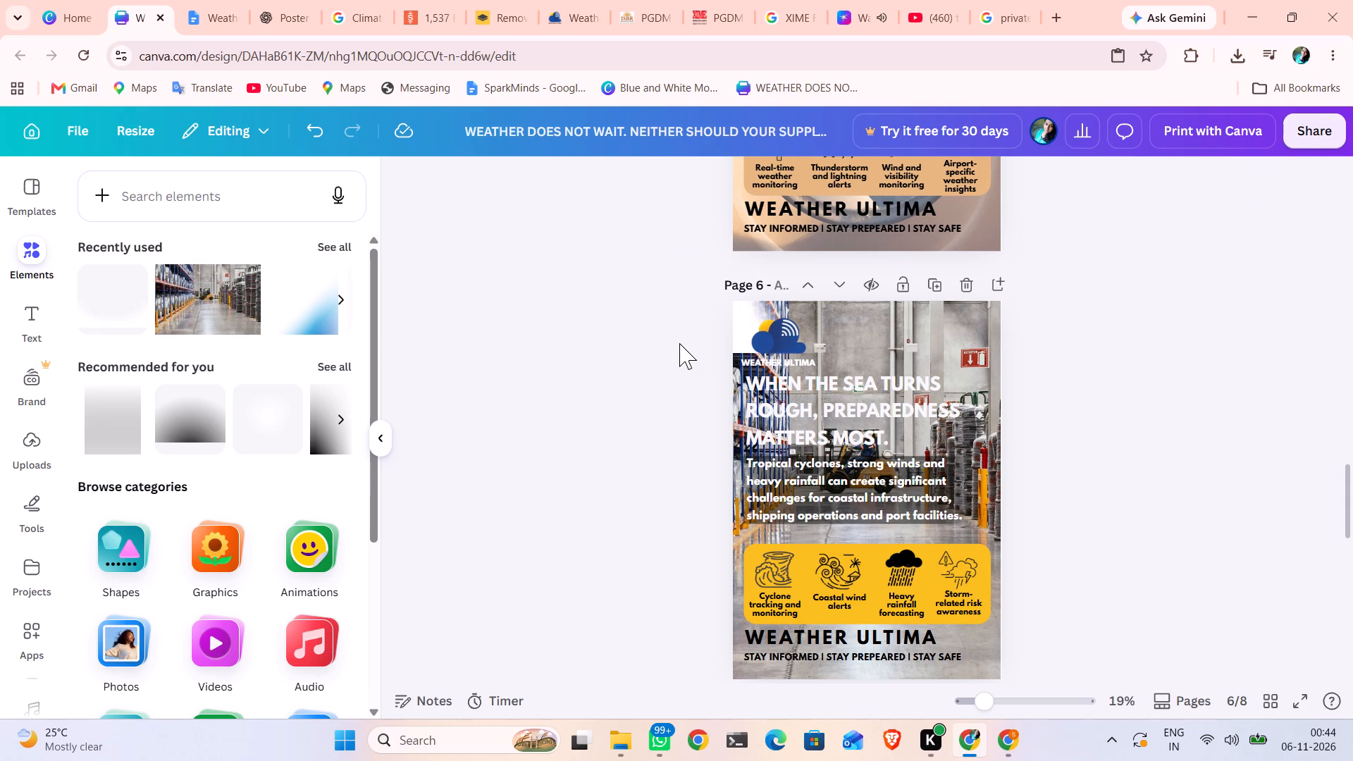
# Fine-tune the white gradient behind the logo: nudge it five increments right, one down, and five back left.
pyautogui.click(736, 318)
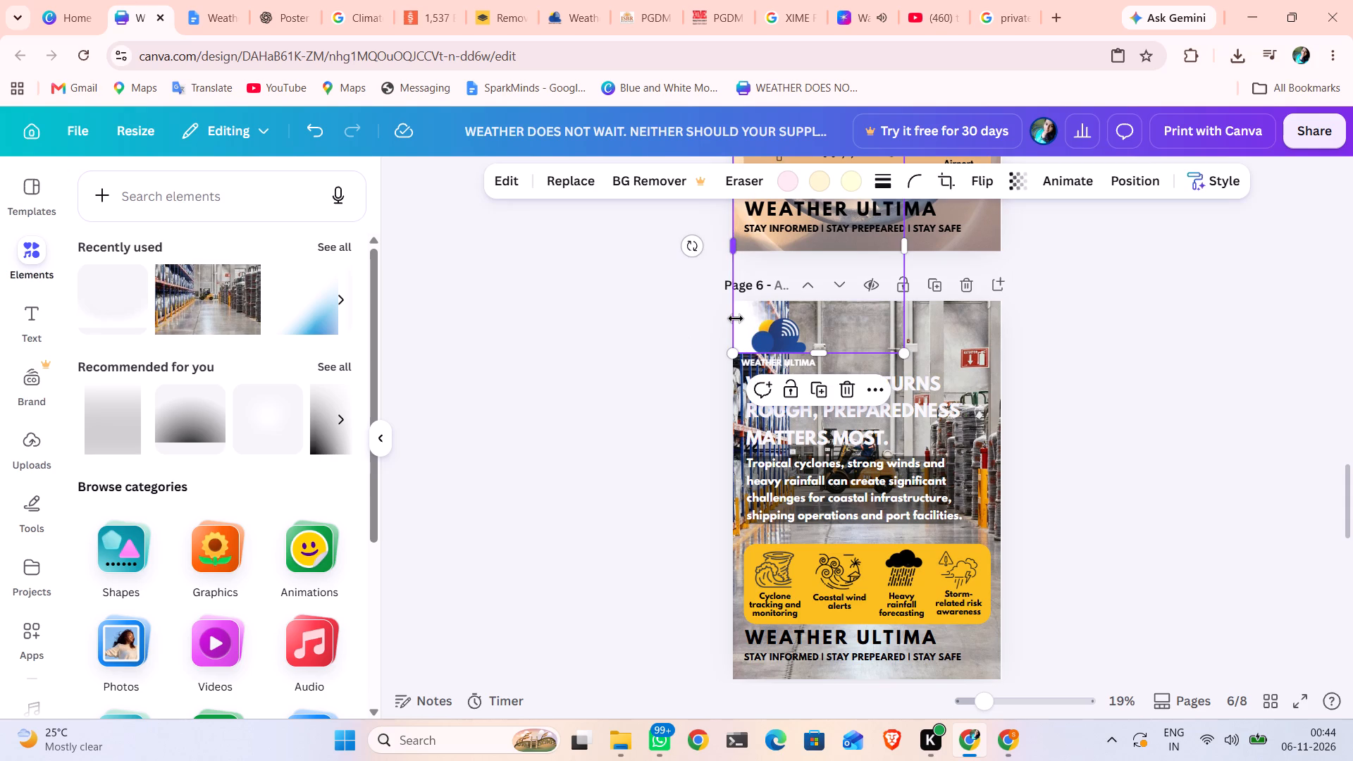
pyautogui.press('Right')
pyautogui.press('Right')
pyautogui.press('Right')
pyautogui.press('Right')
pyautogui.press('Right')
pyautogui.press('Down')
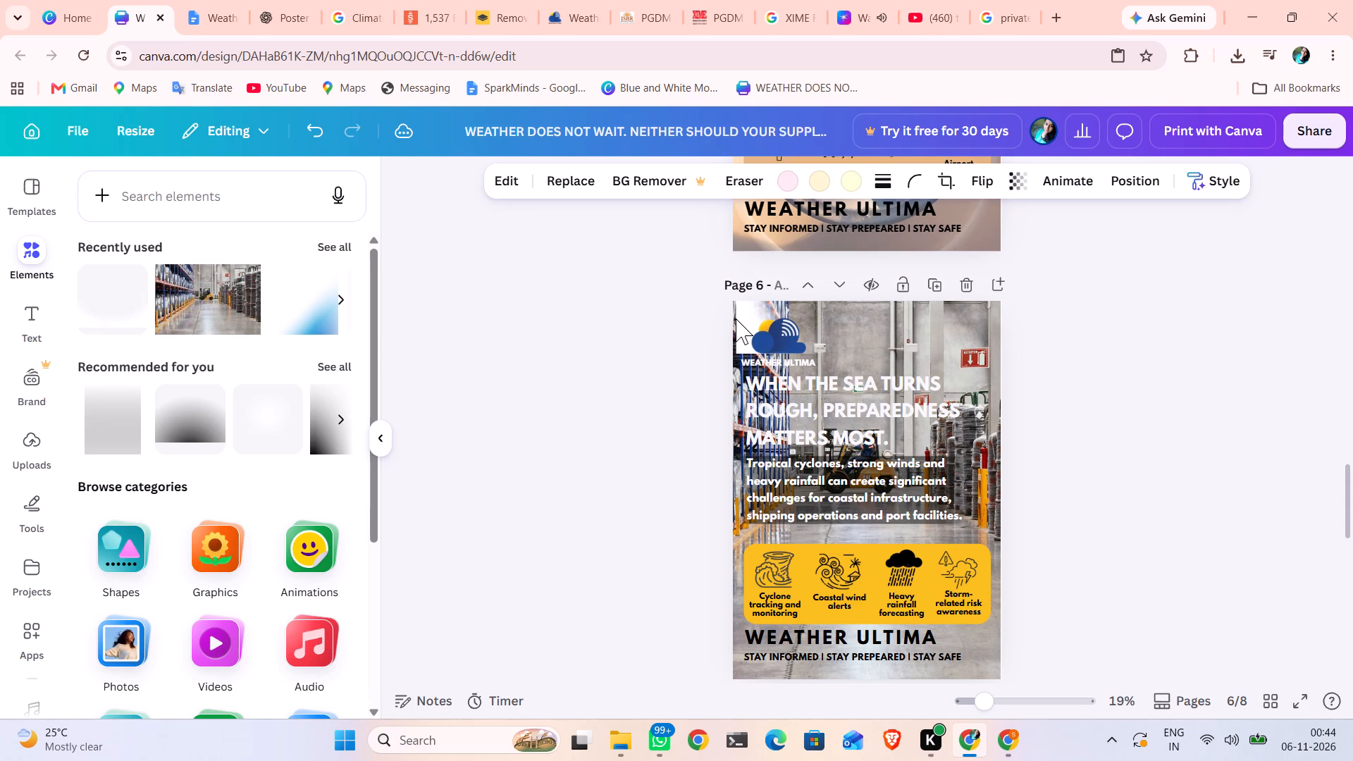
pyautogui.press('Left')
pyautogui.press('Left')
pyautogui.press('Left')
pyautogui.press('Left')
pyautogui.press('Left')
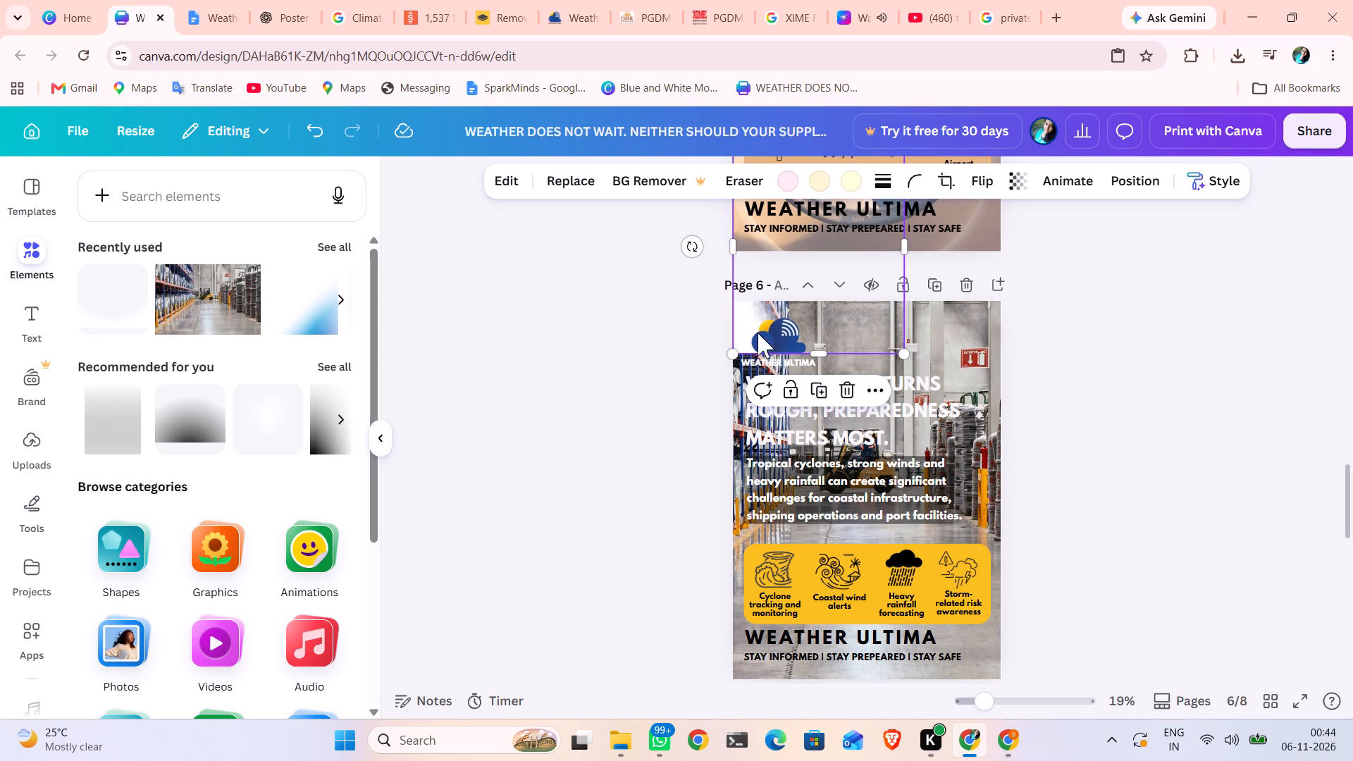
# Widen the white gradient behind the logo on page 6 so it extends past the page's right edge, and deselect it.
pyautogui.moveTo(907, 246); pyautogui.dragTo(934, 249)
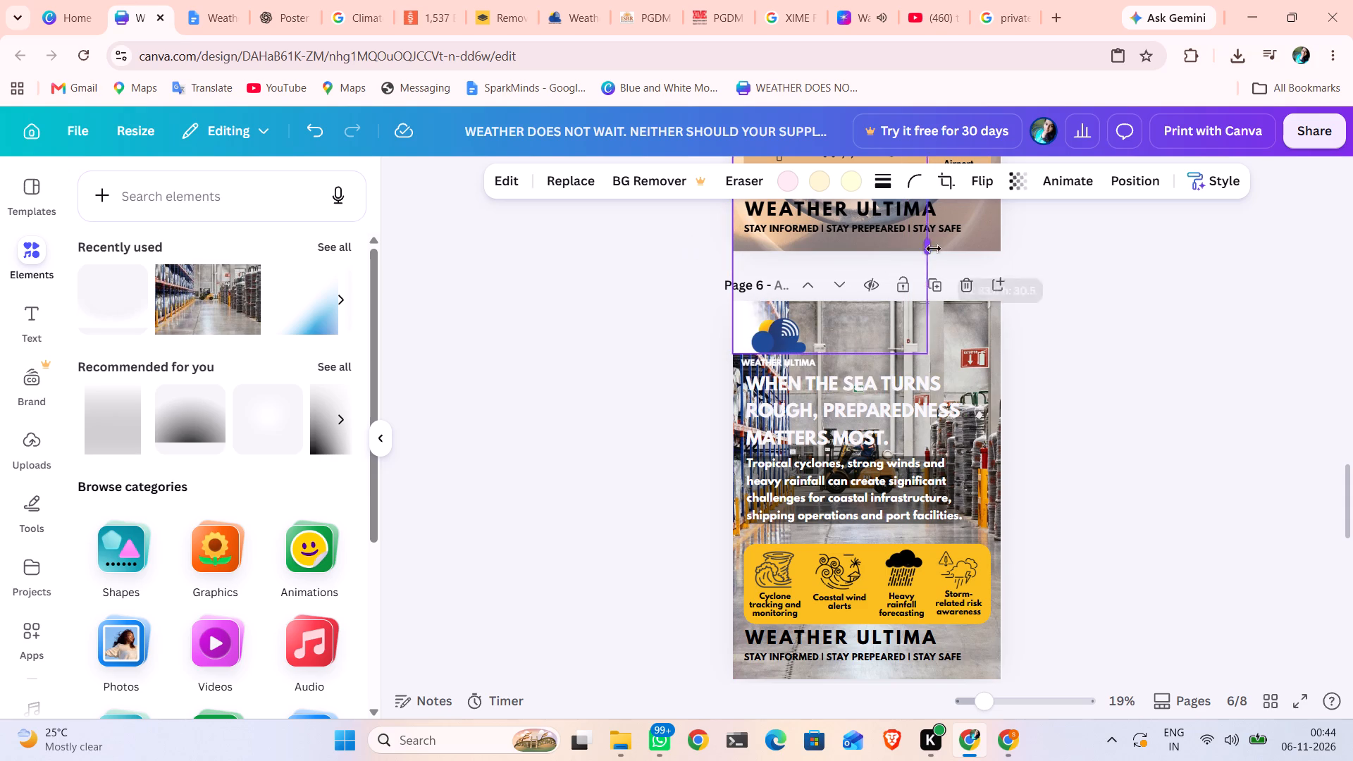
pyautogui.moveTo(934, 249); pyautogui.dragTo(1077, 290)
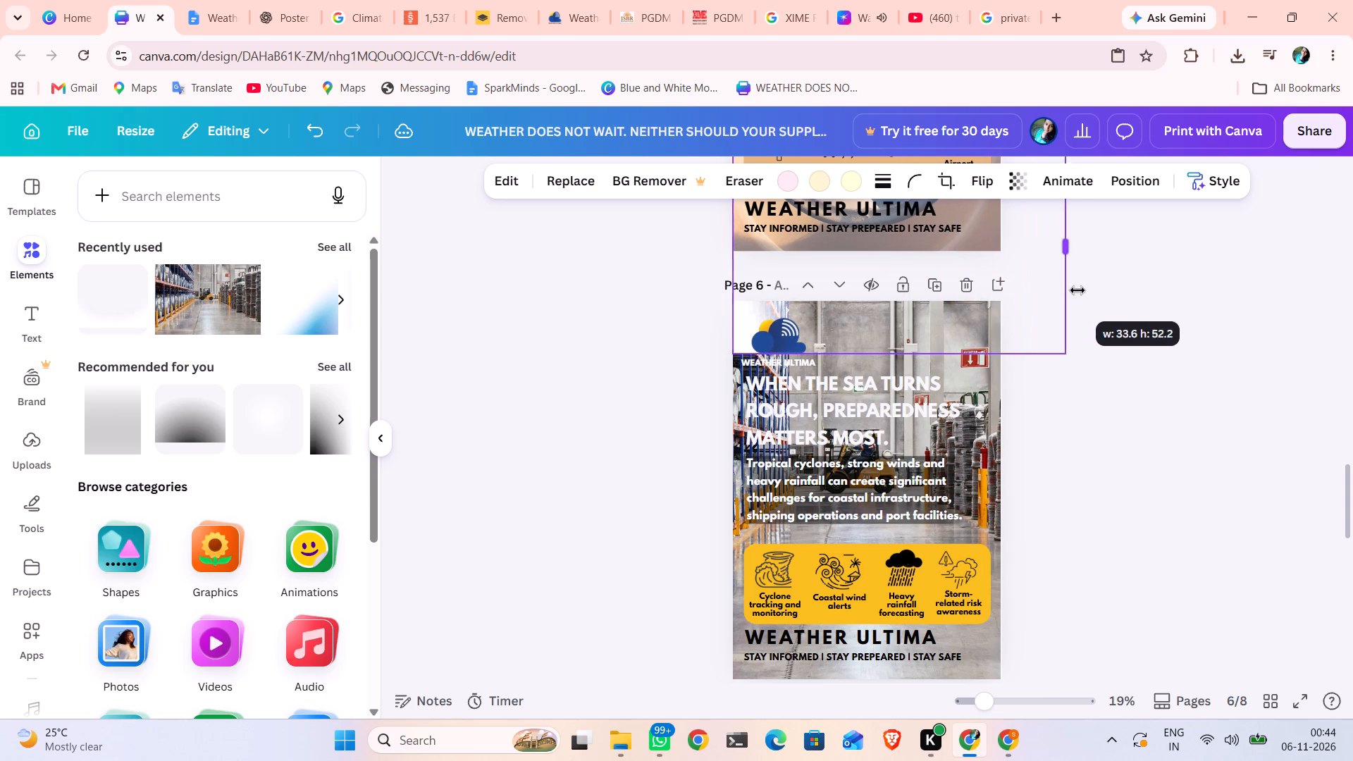
pyautogui.moveTo(1077, 290); pyautogui.dragTo(1040, 321)
pyautogui.click(668, 323)
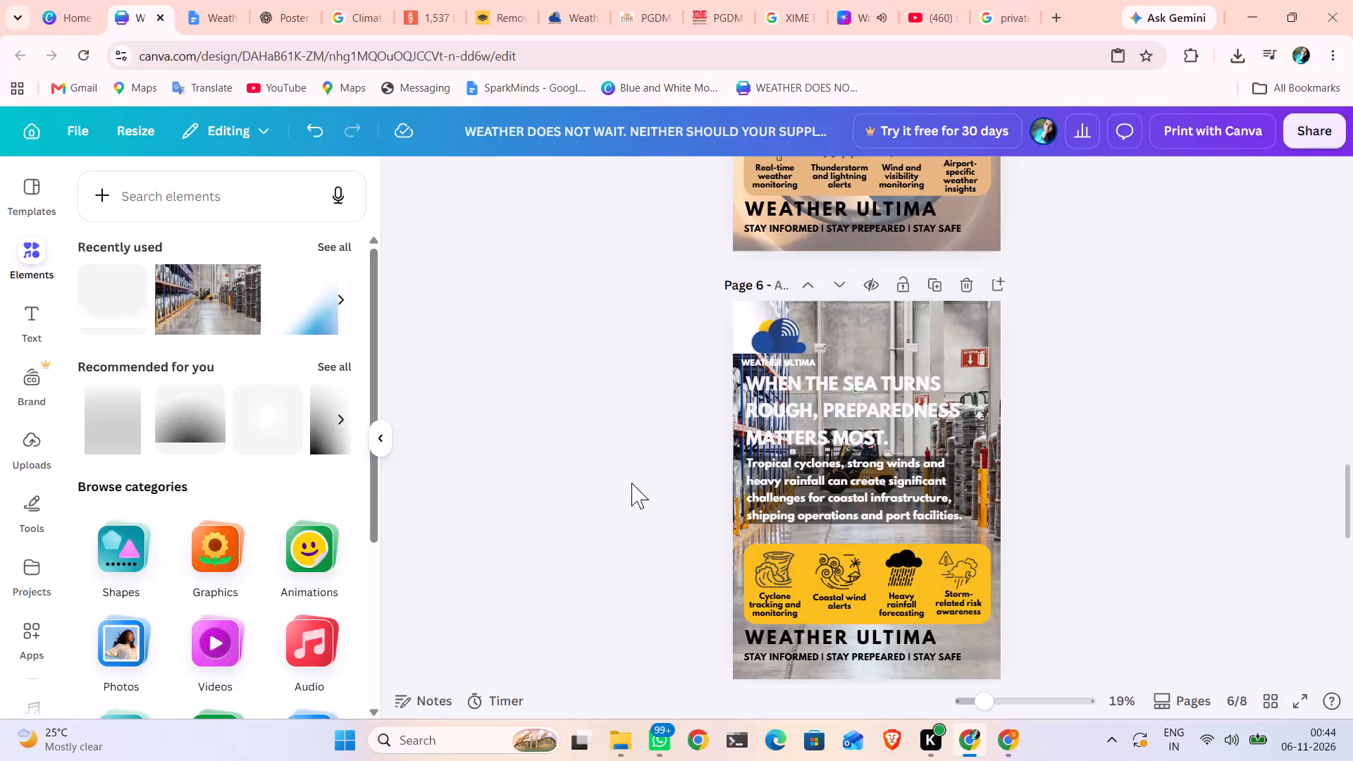
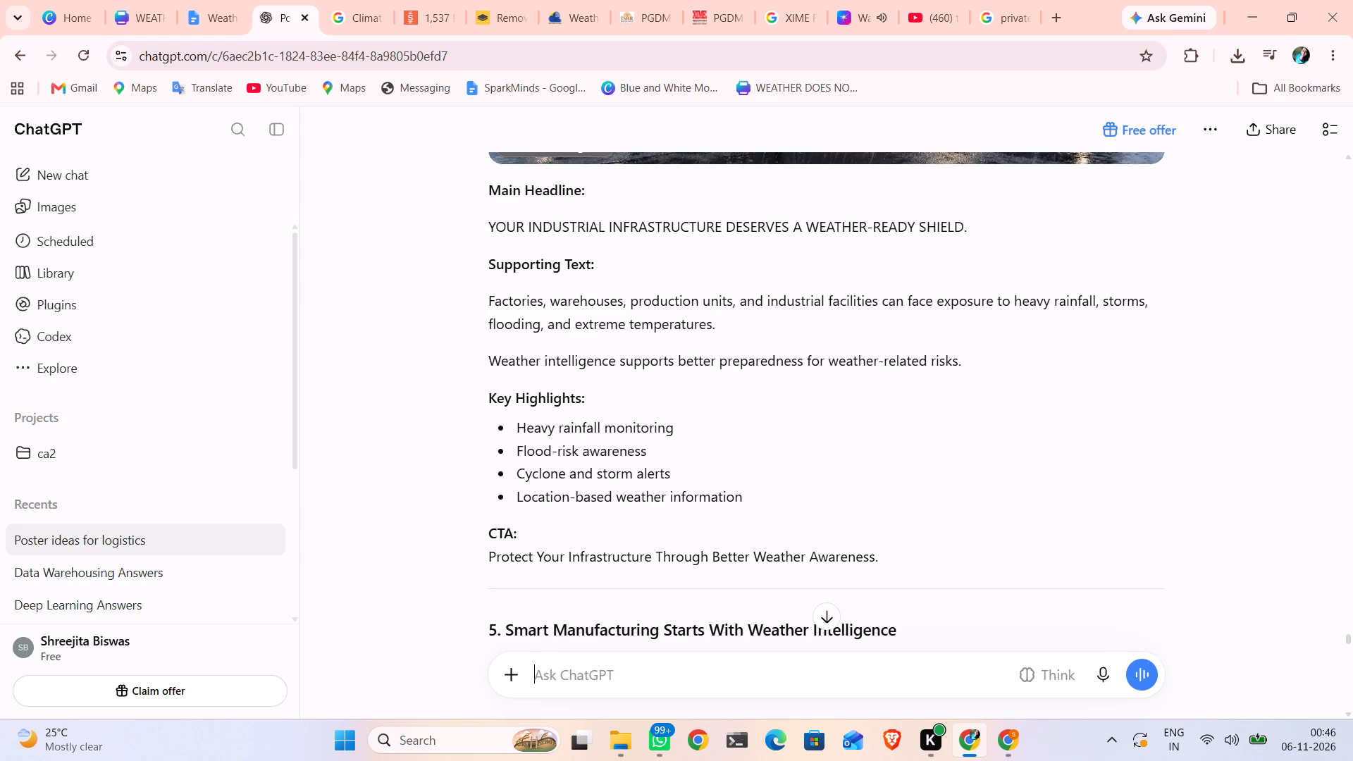
pyautogui.moveTo(493, 223); pyautogui.dragTo(981, 235)
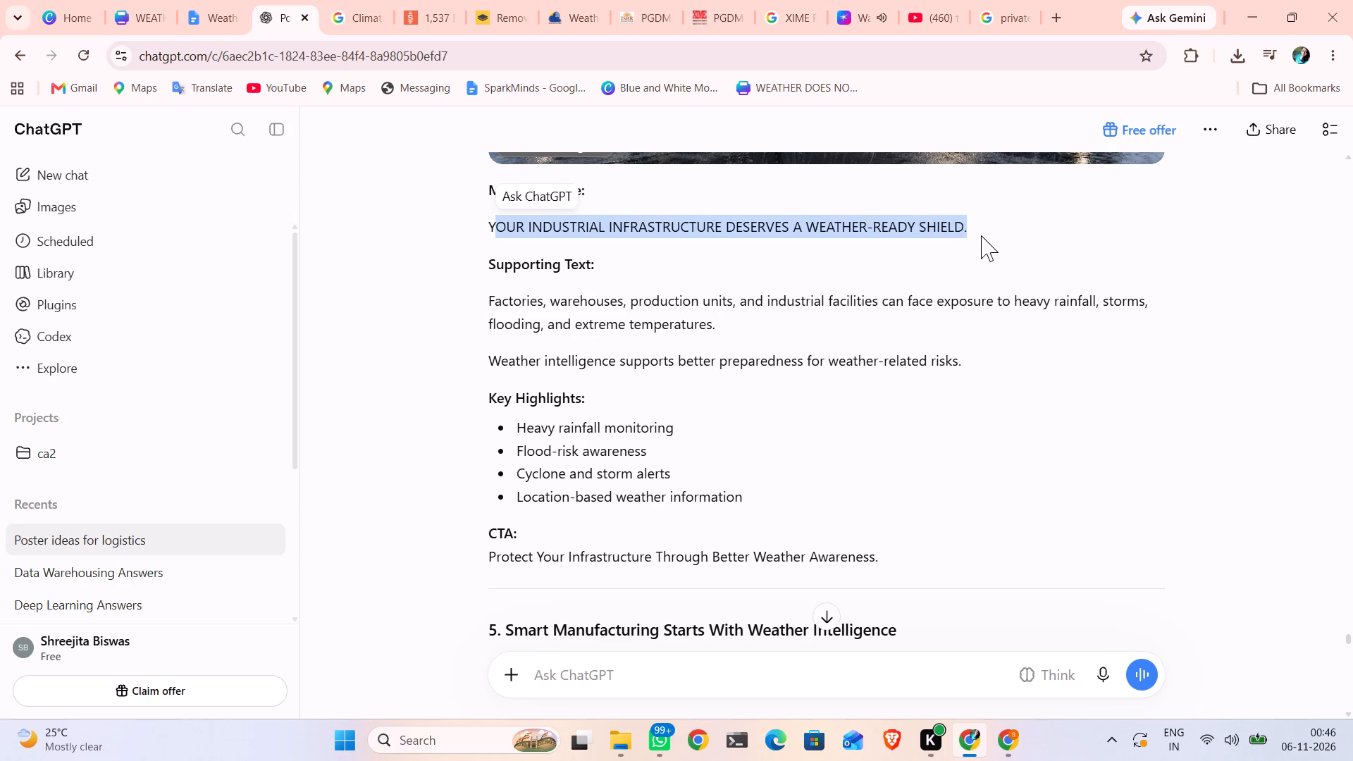
pyautogui.hotkey('ctrl', 'c')
pyautogui.hotkey('ctrl', 'c')
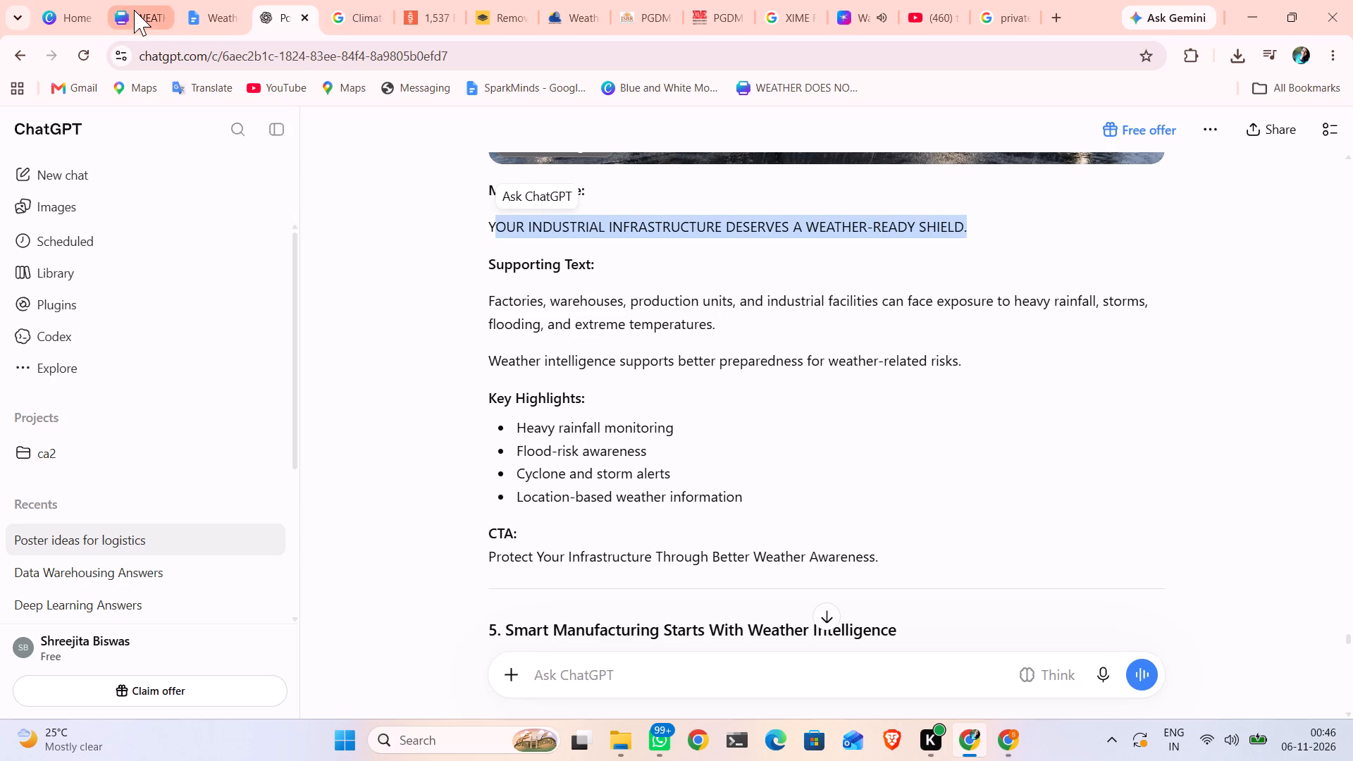
# In Canva, replace page 6's headline with the copied "OUR INDUSTRIAL INFRASTRUCTURE DESERVES A WEATHER-READY SHIELD.".
pyautogui.click(137, 11)
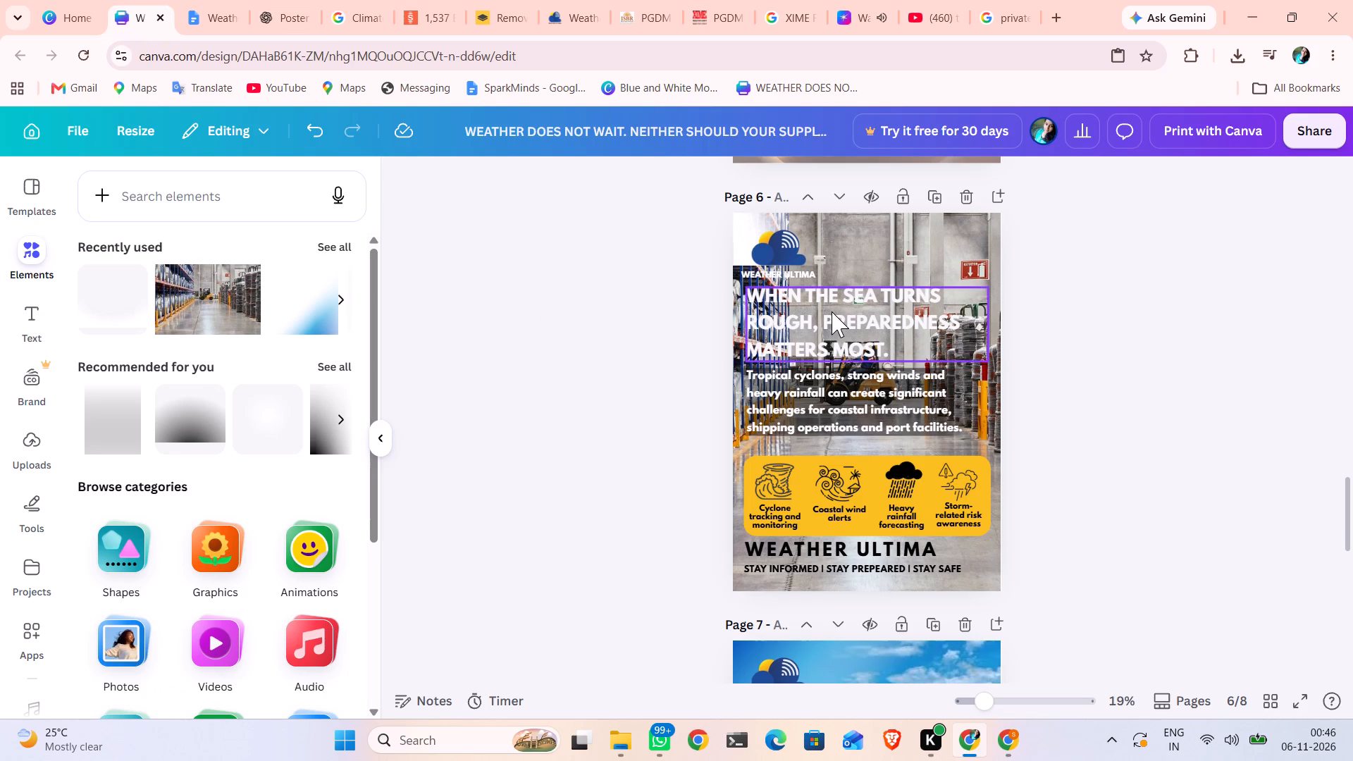
pyautogui.click(832, 311)
pyautogui.click(832, 311)
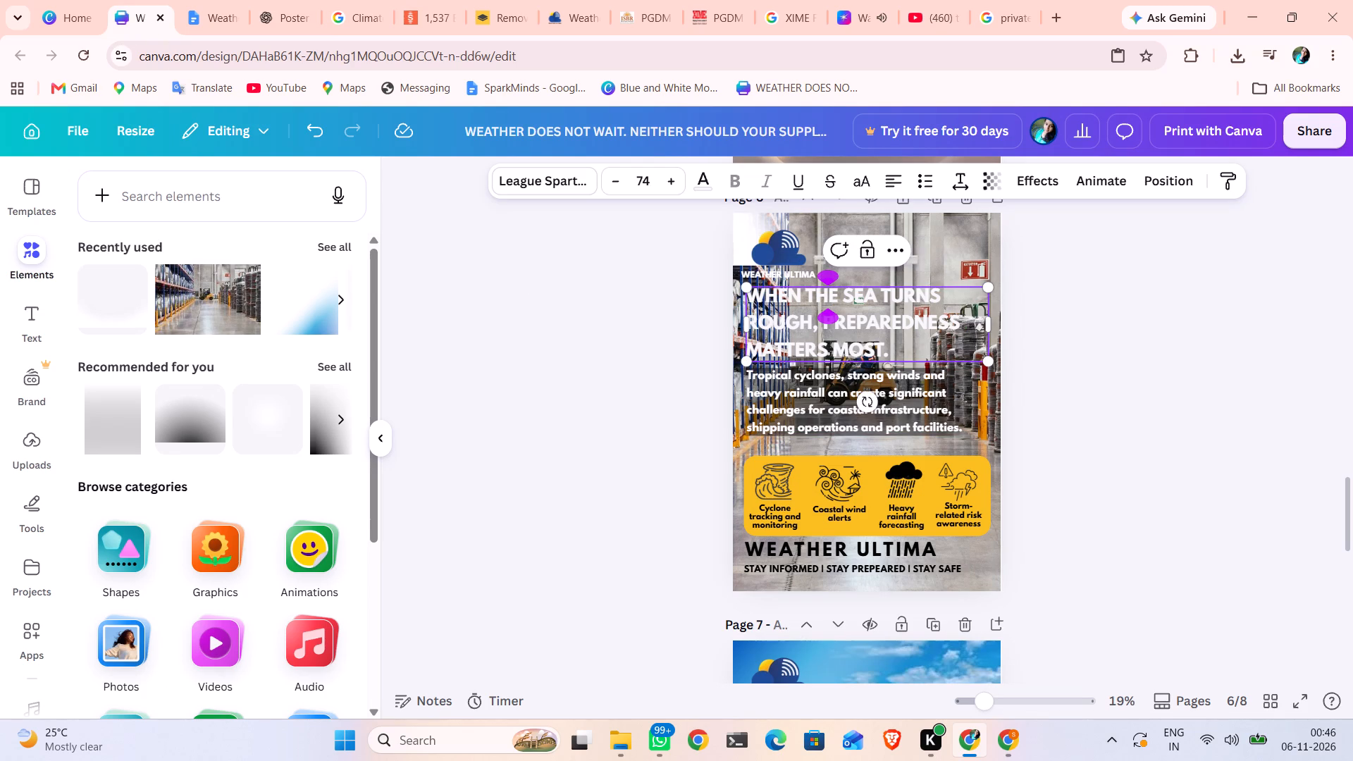
pyautogui.hotkey('ctrl', 'a')
pyautogui.hotkey('ctrl', 'v')
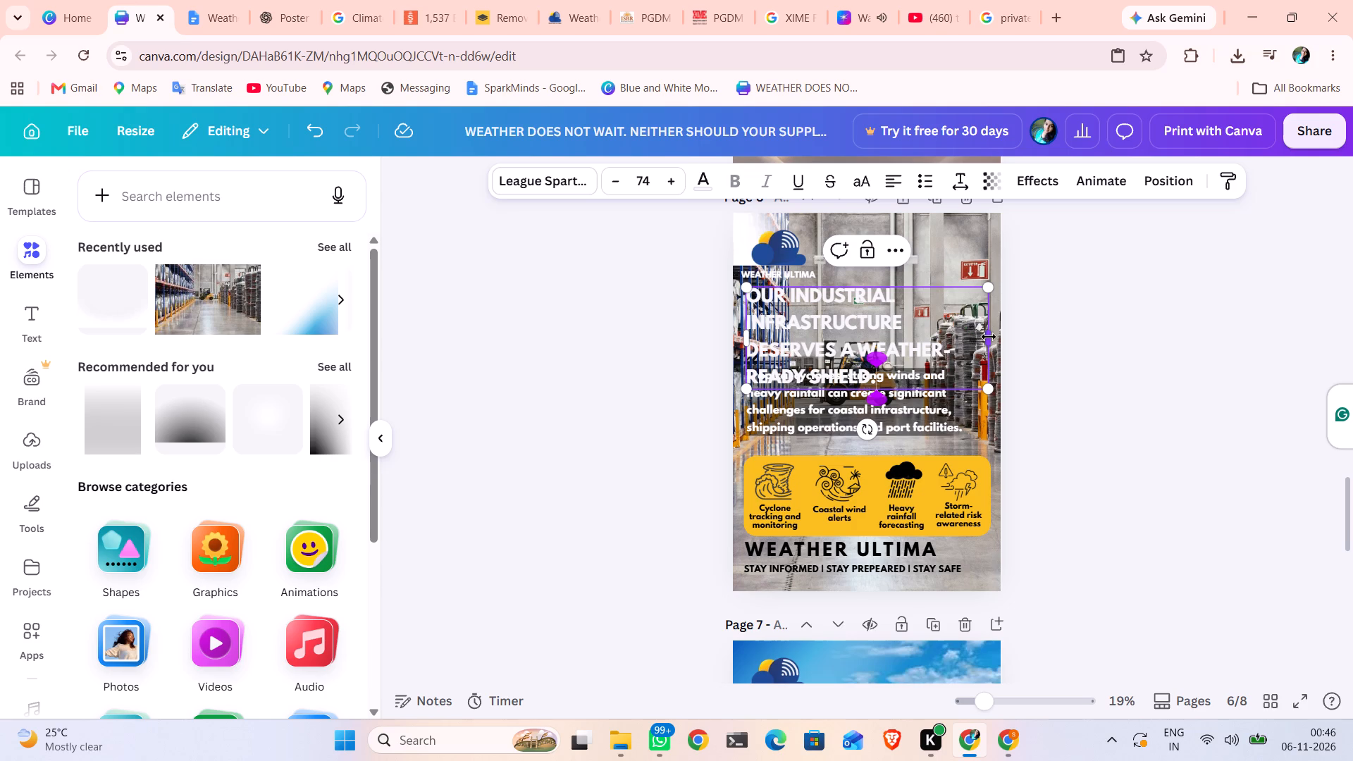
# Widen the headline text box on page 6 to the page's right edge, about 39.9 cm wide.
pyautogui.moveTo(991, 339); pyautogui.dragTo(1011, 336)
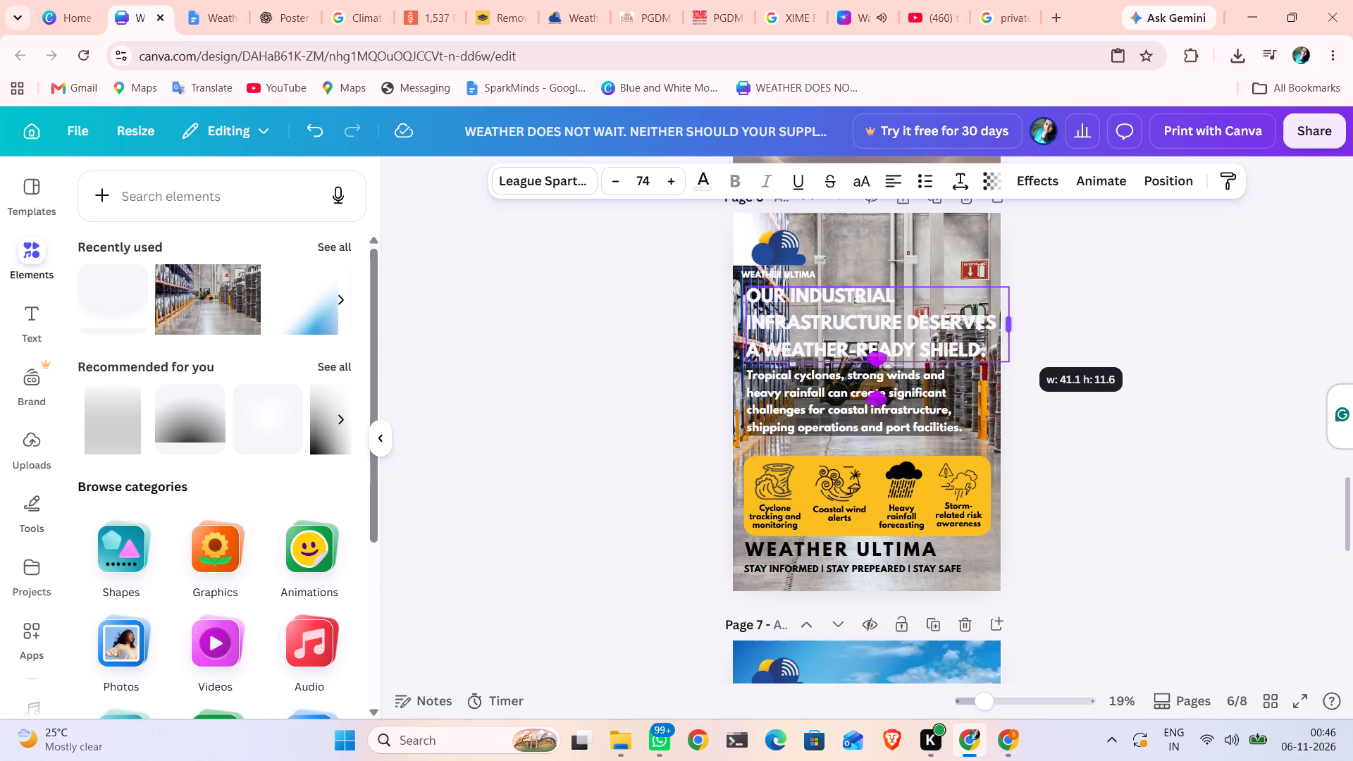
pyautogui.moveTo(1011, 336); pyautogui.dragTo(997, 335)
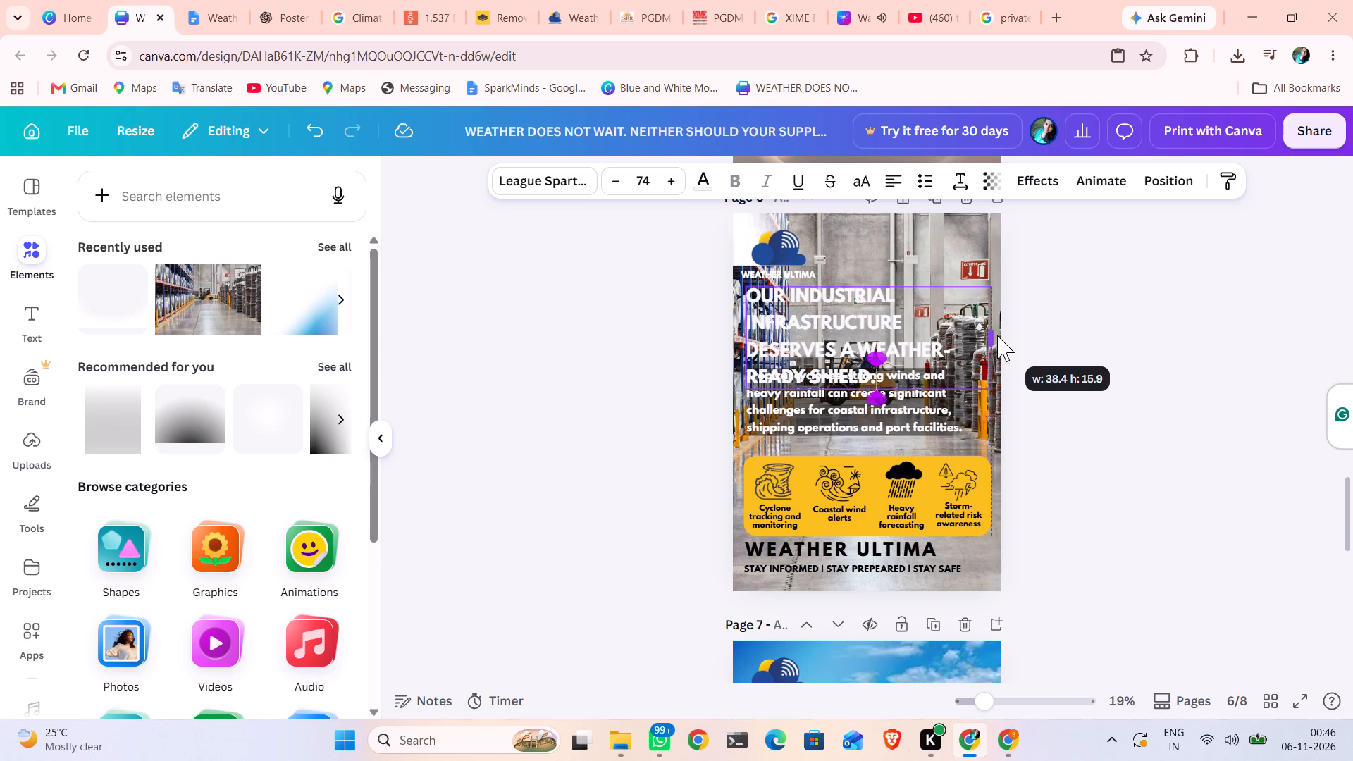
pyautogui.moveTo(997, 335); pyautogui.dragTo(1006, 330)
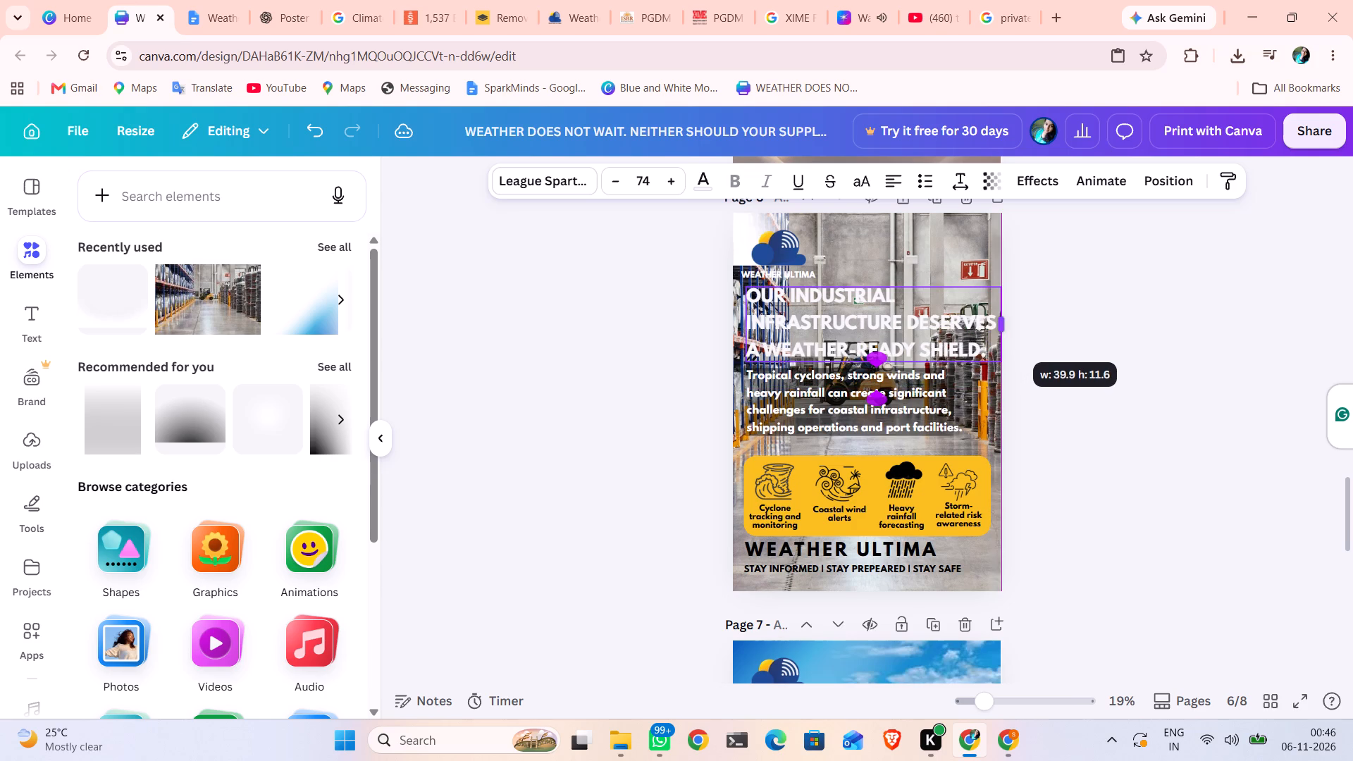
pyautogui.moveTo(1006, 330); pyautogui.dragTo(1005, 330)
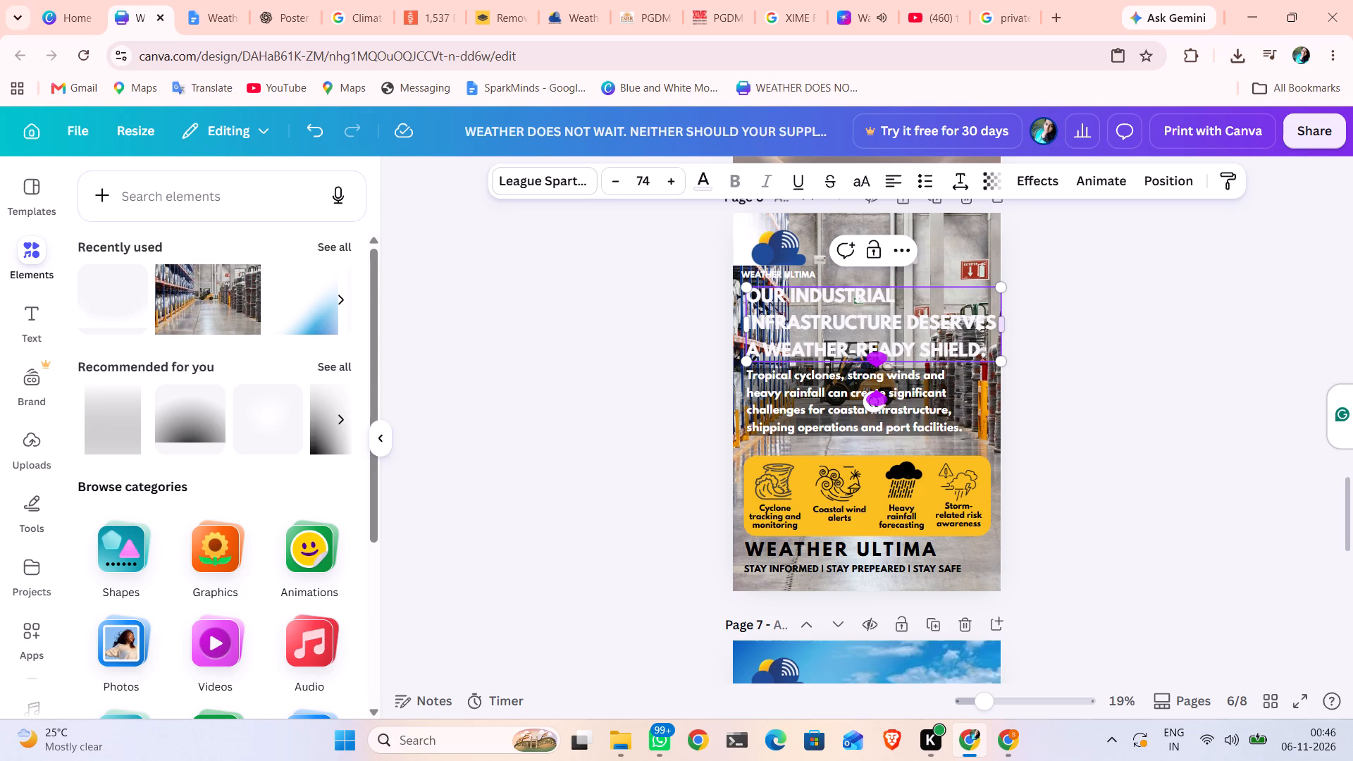
# Set the headline's line spacing to 1.57 and its letter spacing to 0.
pyautogui.hotkey('ctrl', 'a')
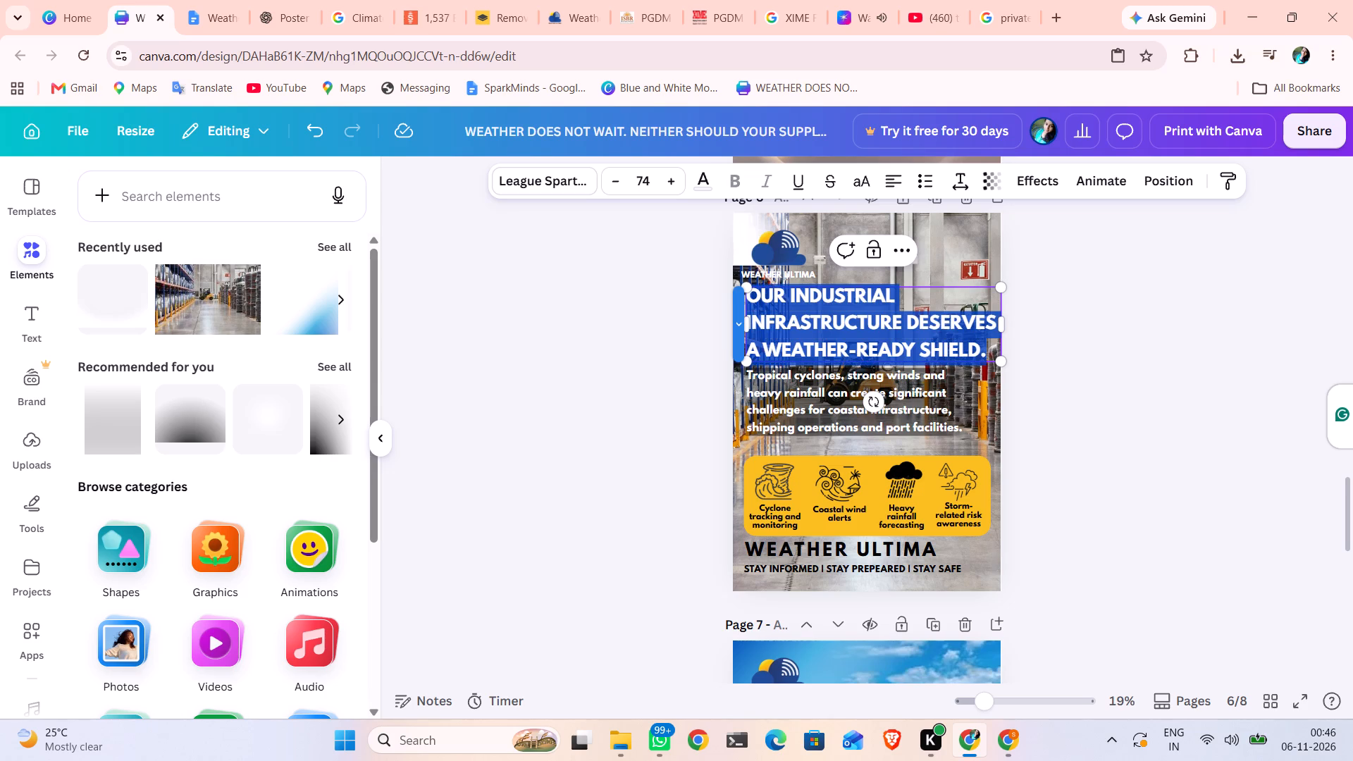
pyautogui.click(962, 181)
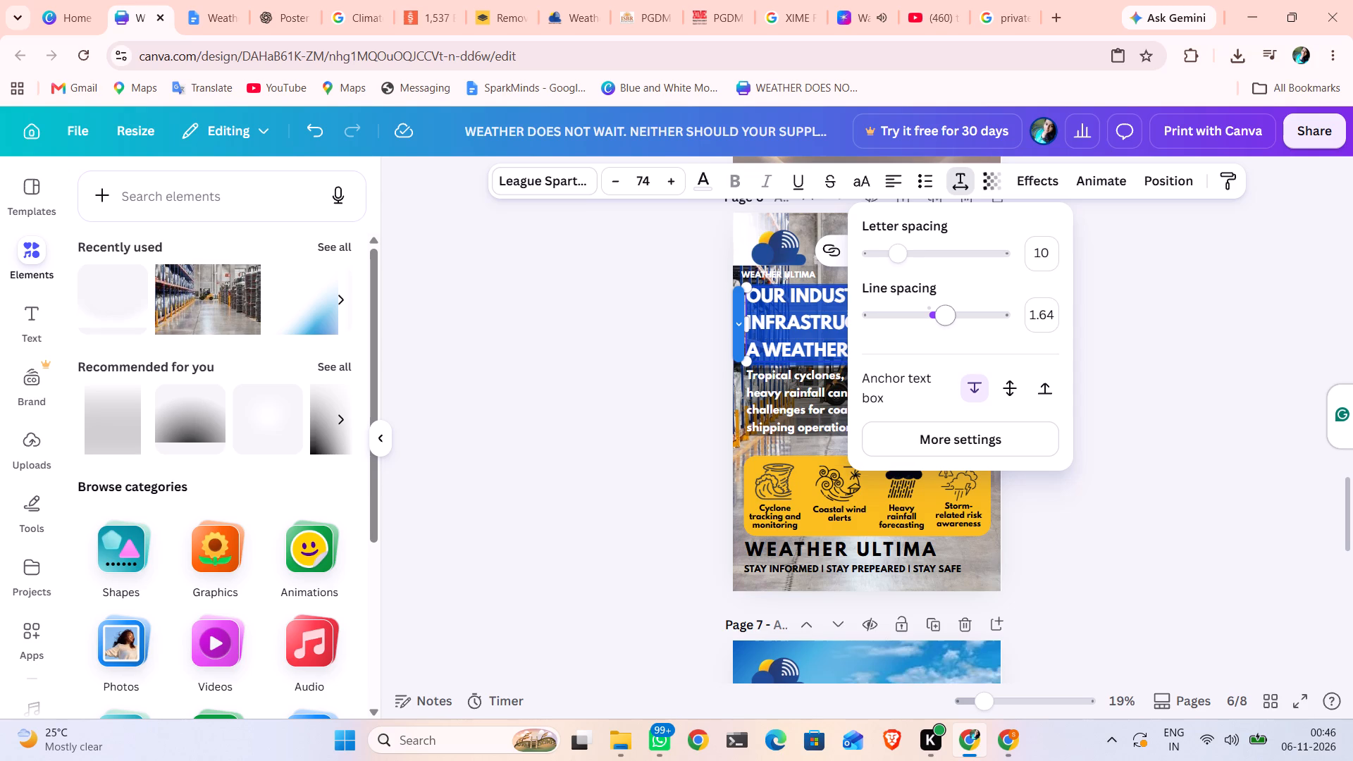
pyautogui.moveTo(951, 309); pyautogui.dragTo(941, 309)
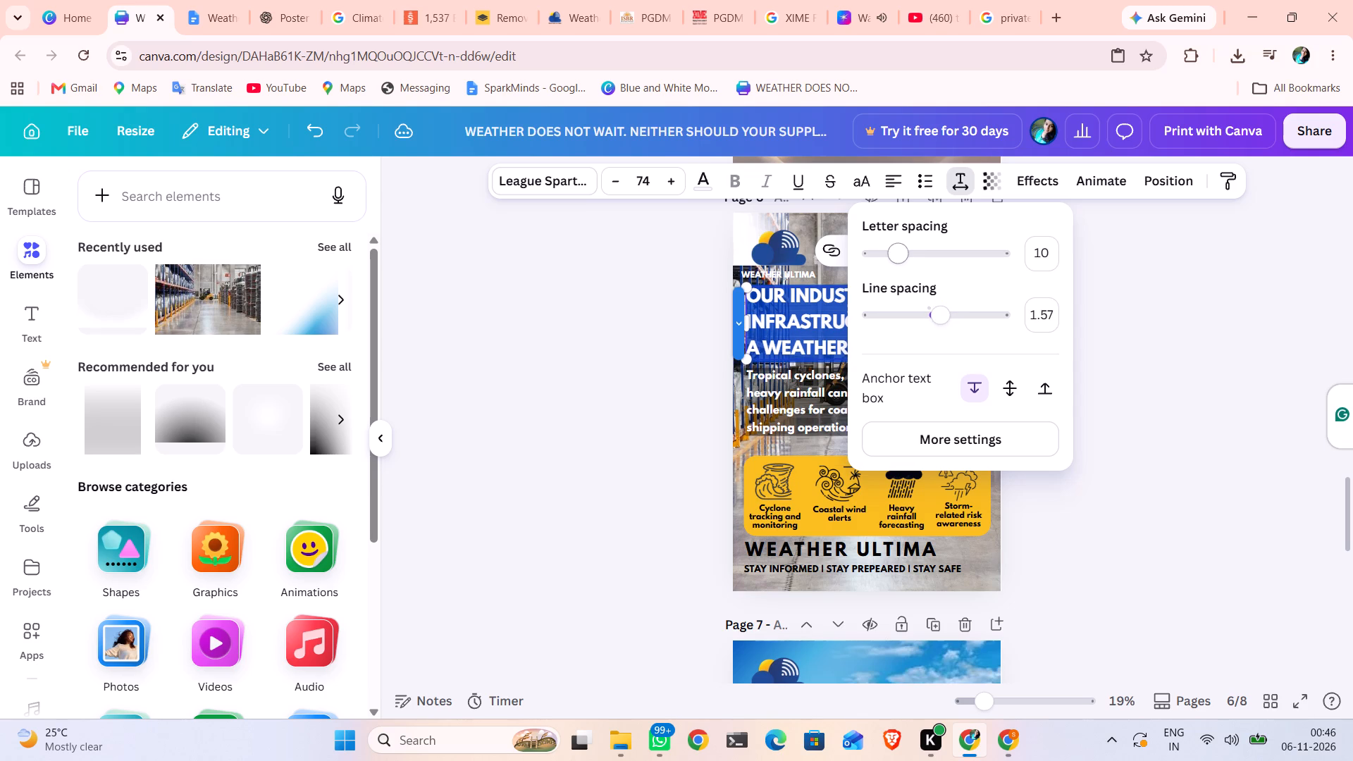
pyautogui.moveTo(905, 259); pyautogui.dragTo(891, 257)
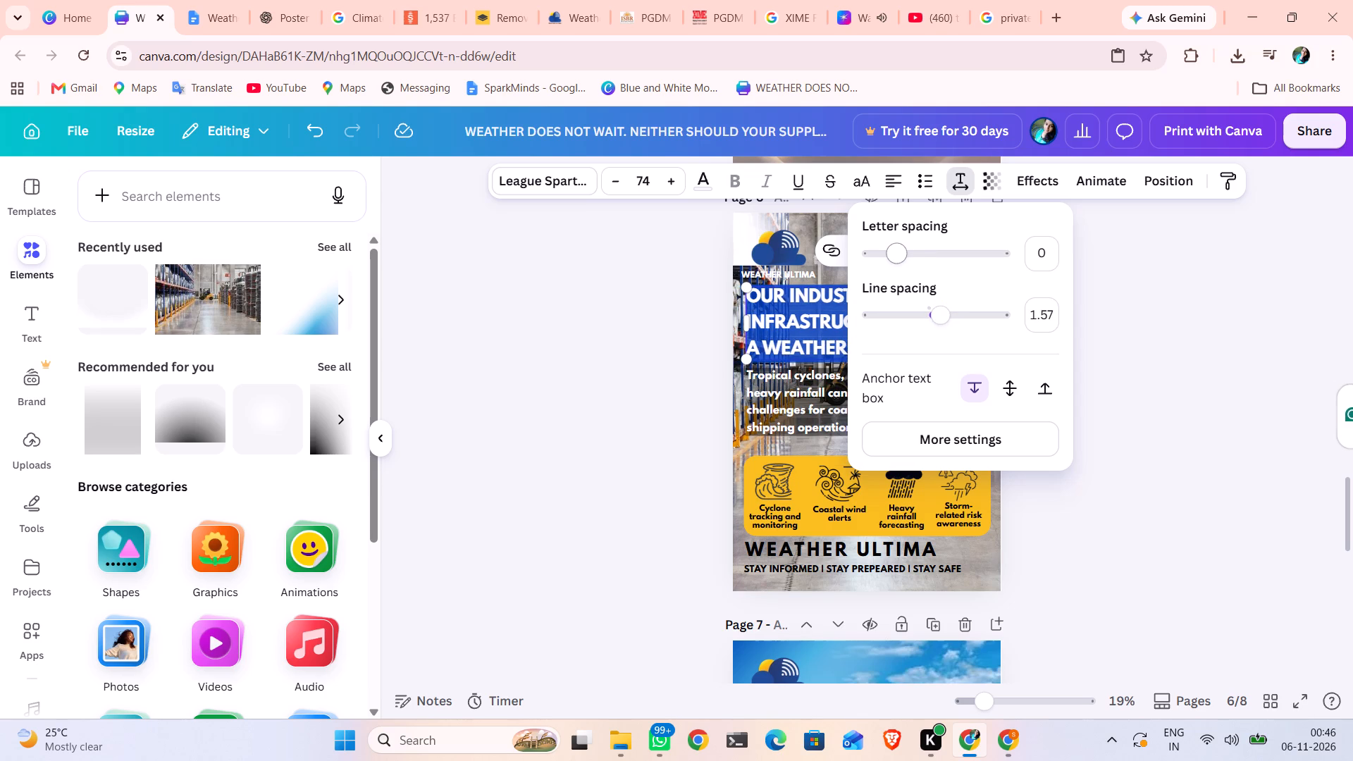
pyautogui.moveTo(891, 257); pyautogui.dragTo(893, 258)
pyautogui.click(487, 414)
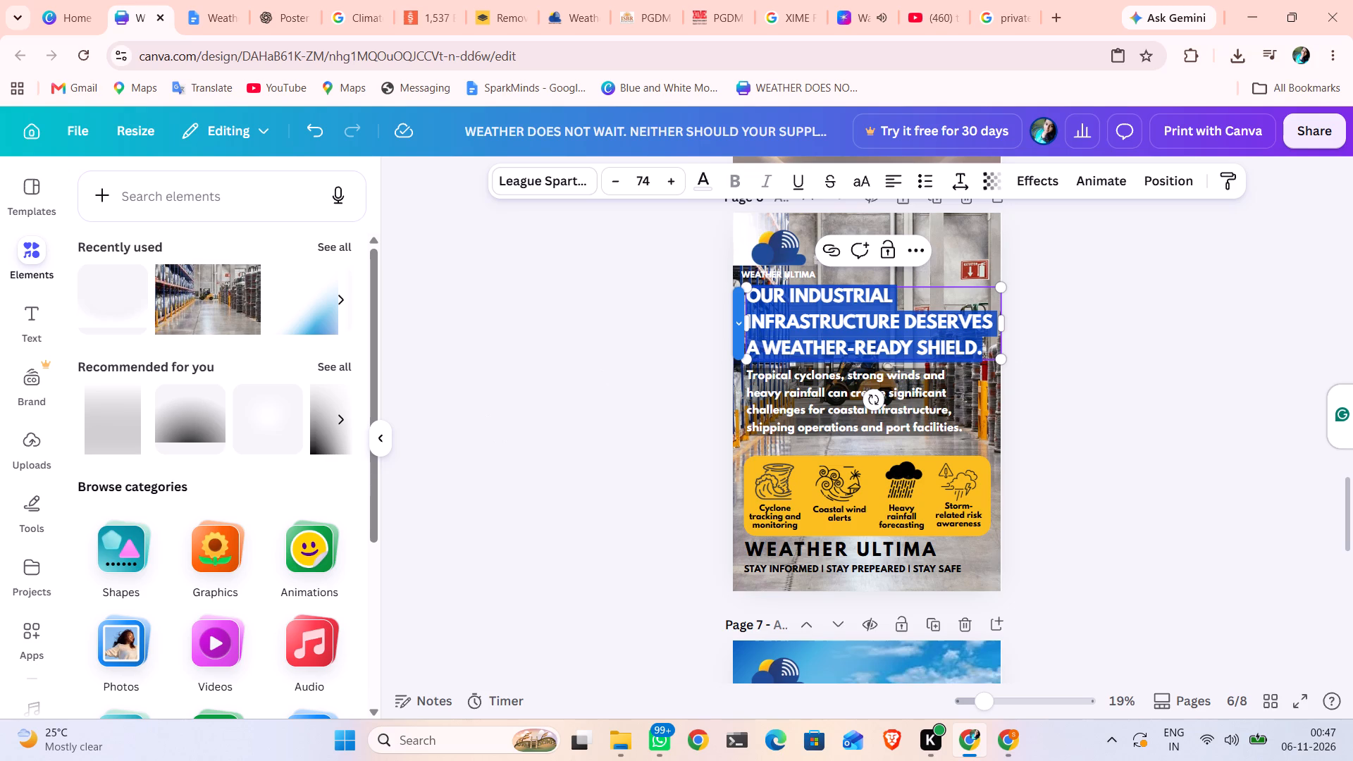
# Narrow the headline text box to the yellow panel's right edge and tighten its letter spacing to -27, then deselect it.
pyautogui.moveTo(1002, 322); pyautogui.dragTo(992, 320)
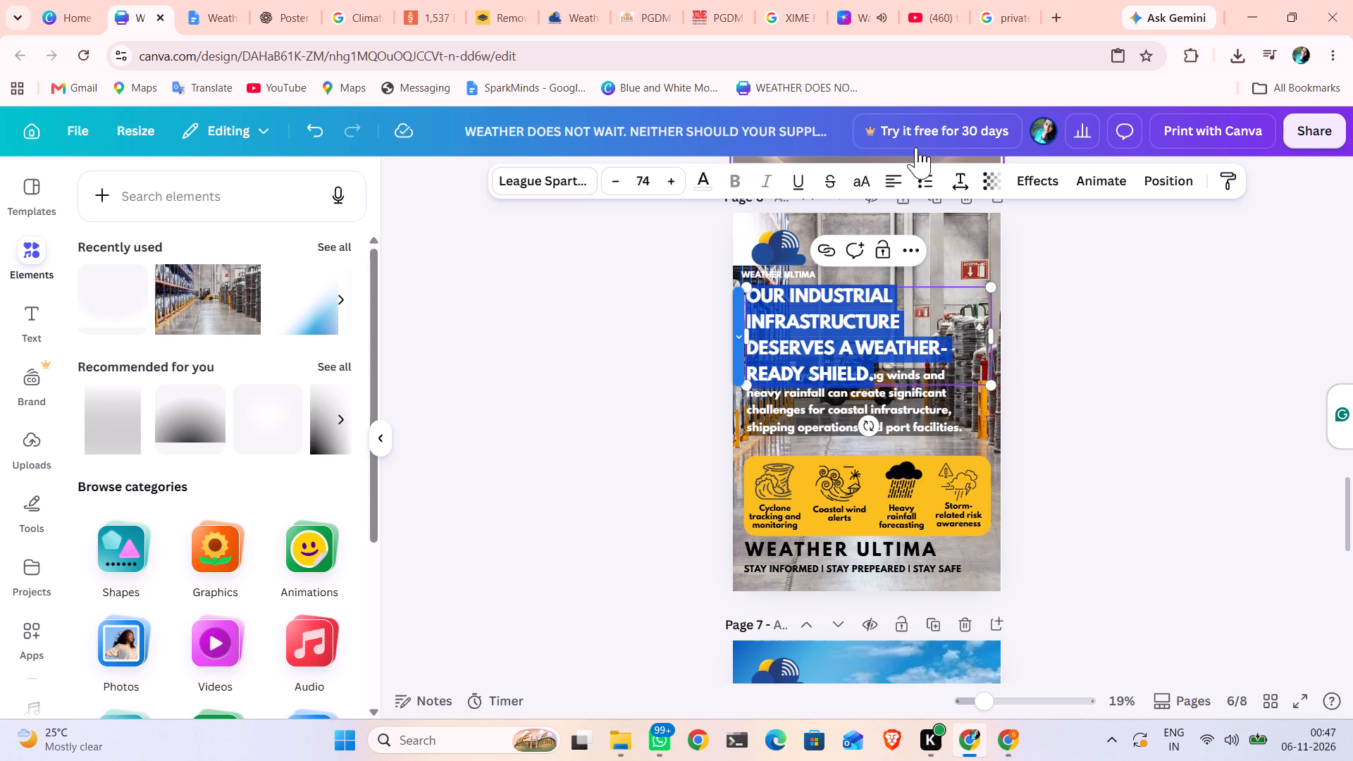
pyautogui.click(965, 177)
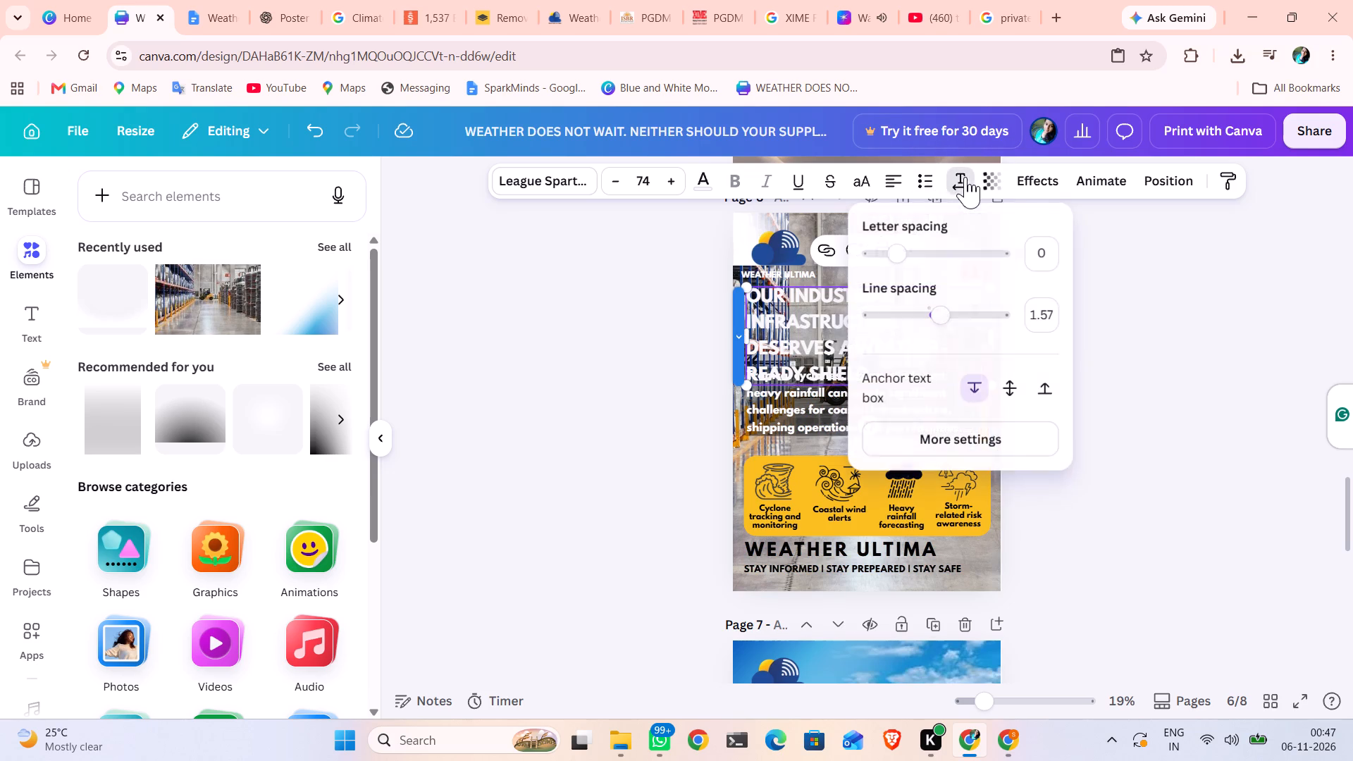
pyautogui.moveTo(900, 260); pyautogui.dragTo(891, 260)
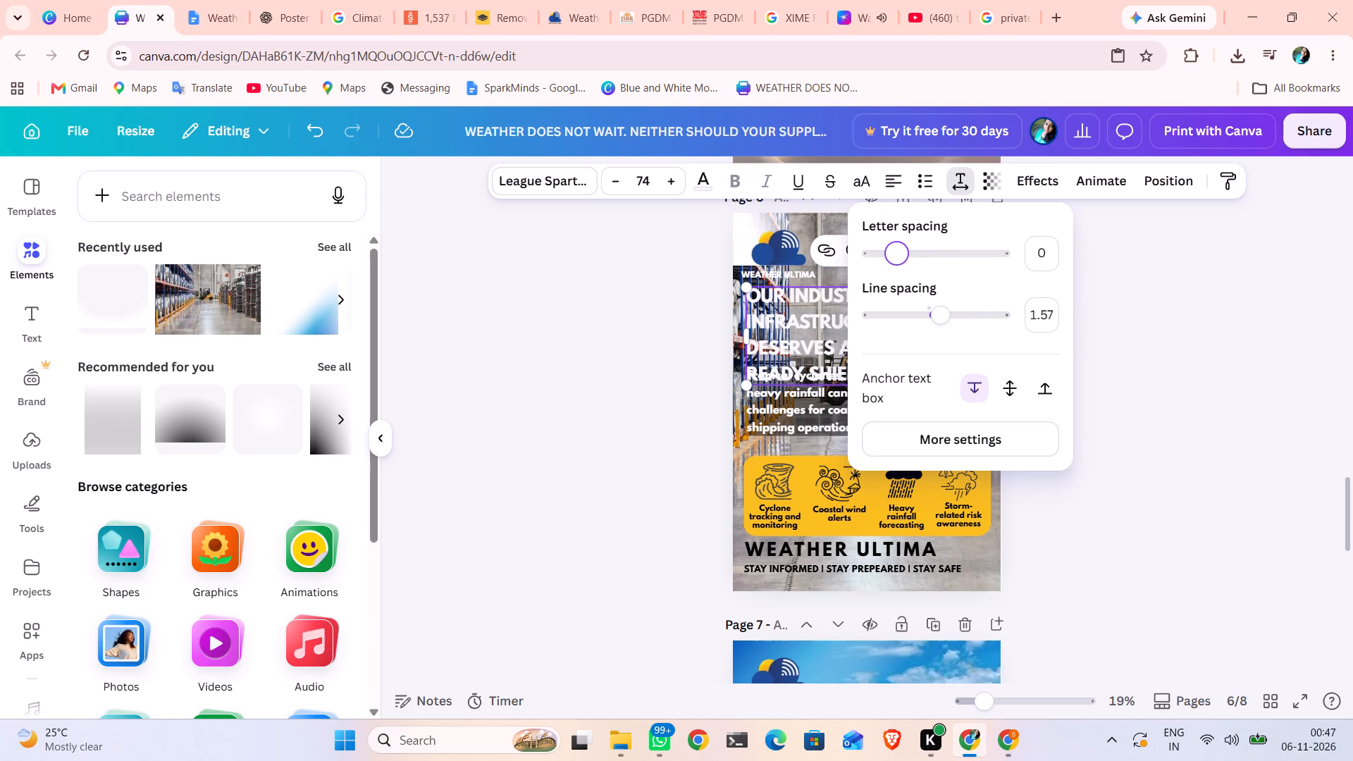
pyautogui.moveTo(891, 260); pyautogui.dragTo(889, 261)
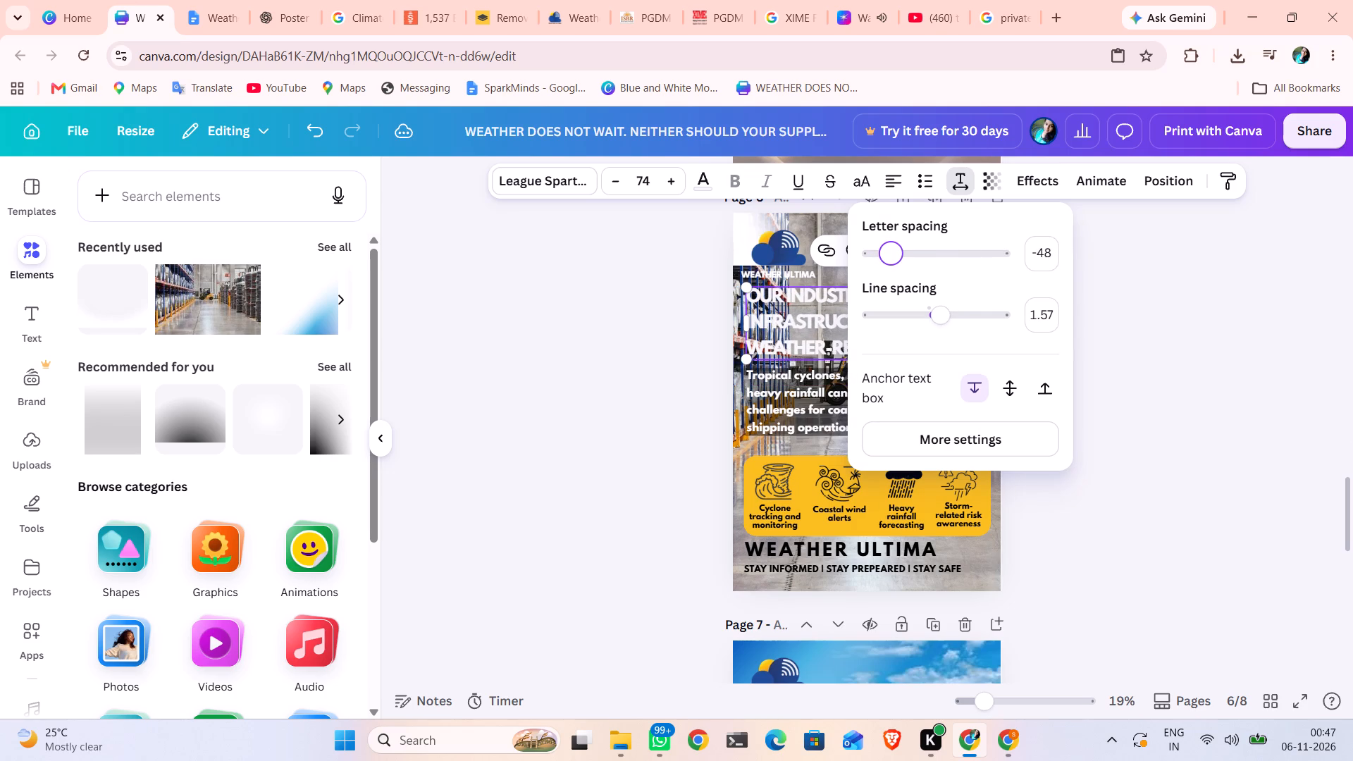
pyautogui.moveTo(889, 261); pyautogui.dragTo(892, 261)
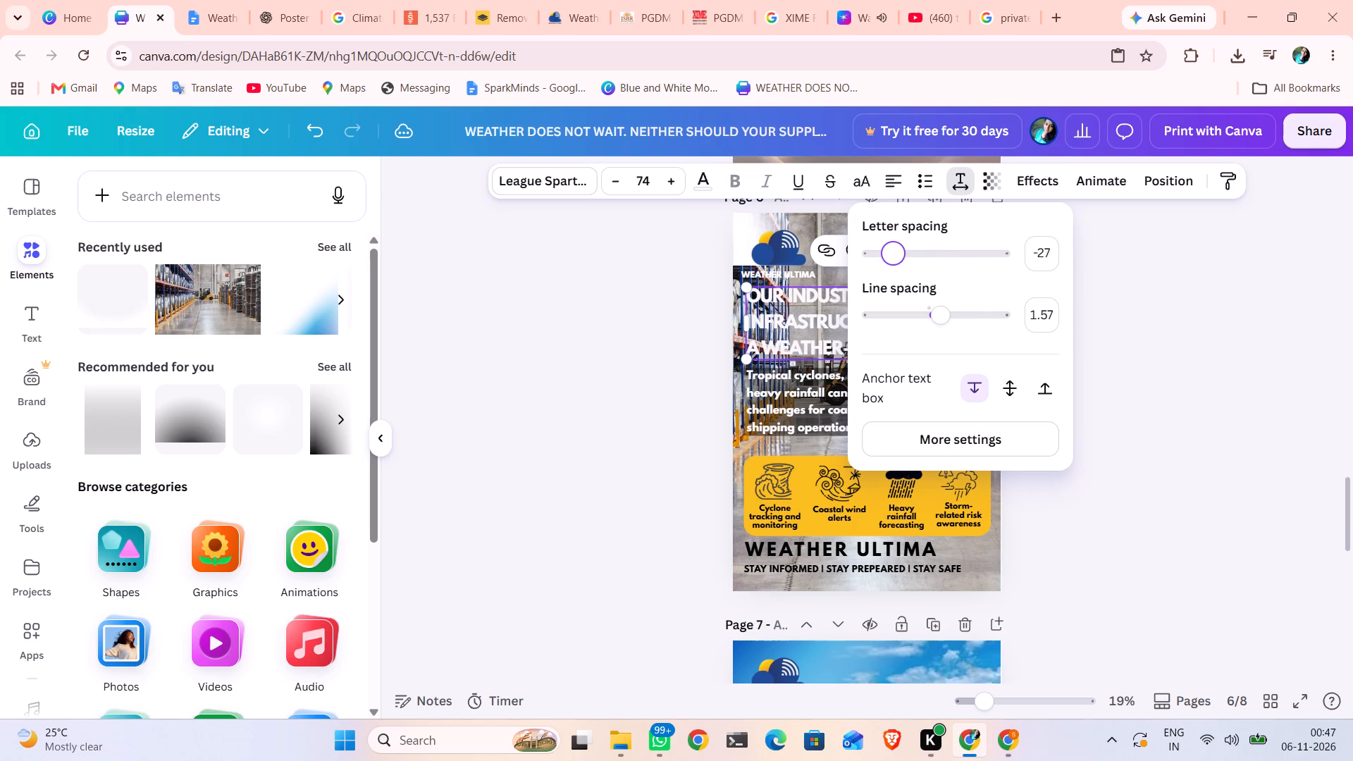
pyautogui.click(512, 417)
pyautogui.click(512, 417)
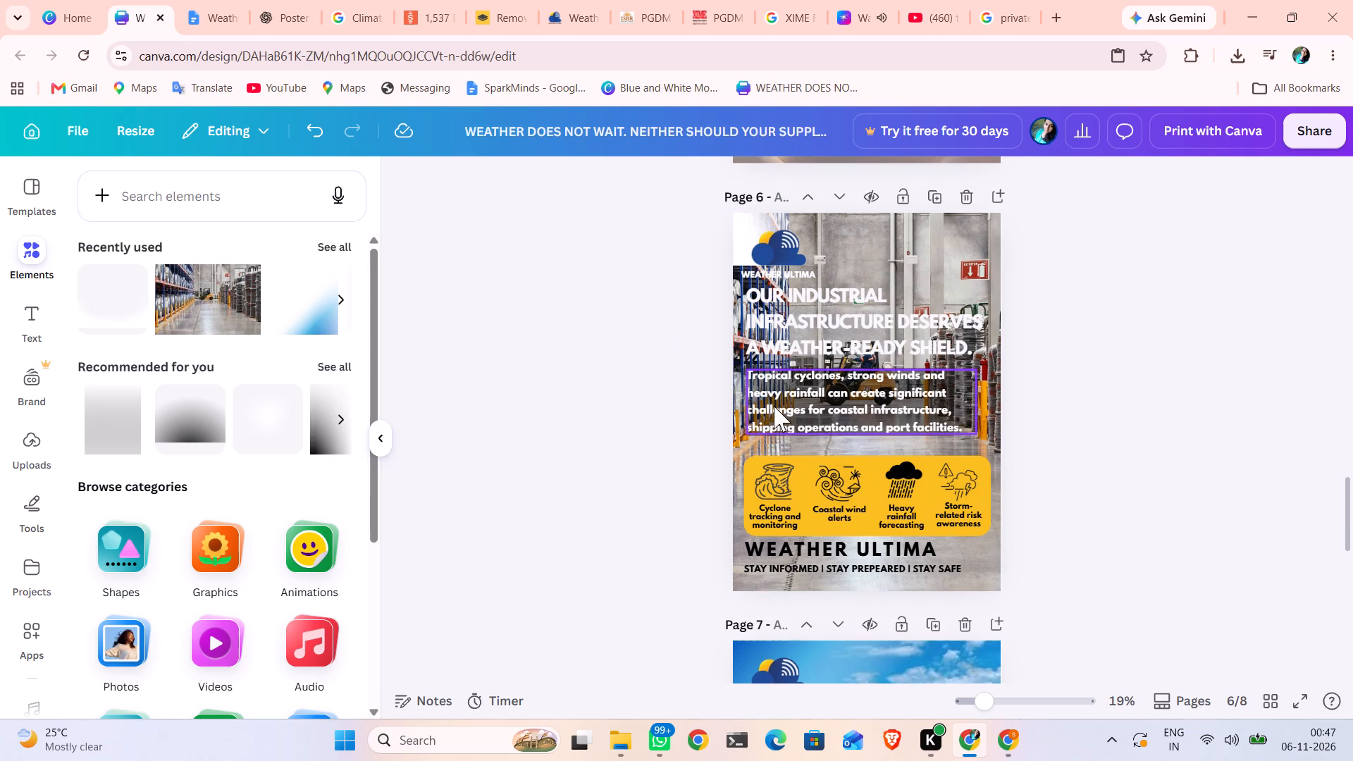
# Place a duplicate of the supporting text's dark translucent strip behind the headline, widened to the page's right edge at 44.2 cm.
pyautogui.click(734, 425)
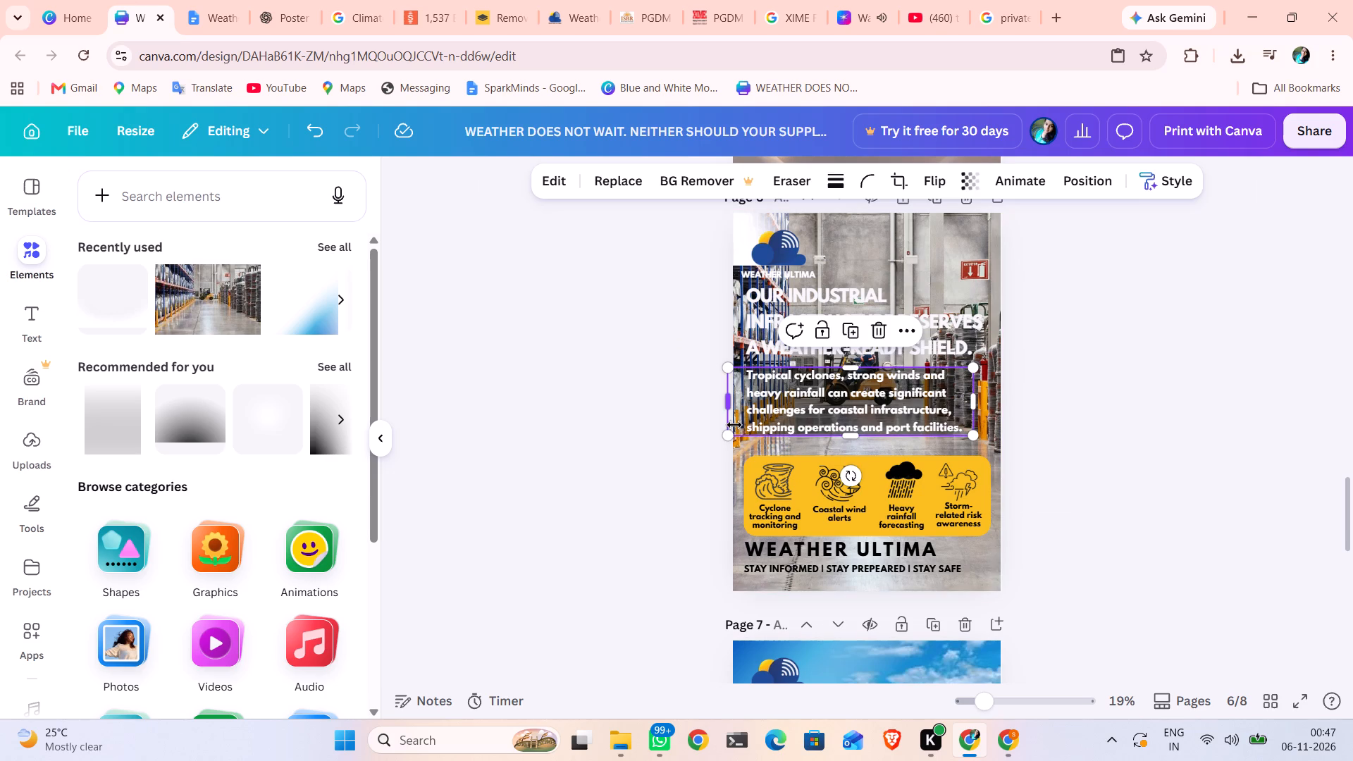
pyautogui.hotkey('ctrl', 'd')
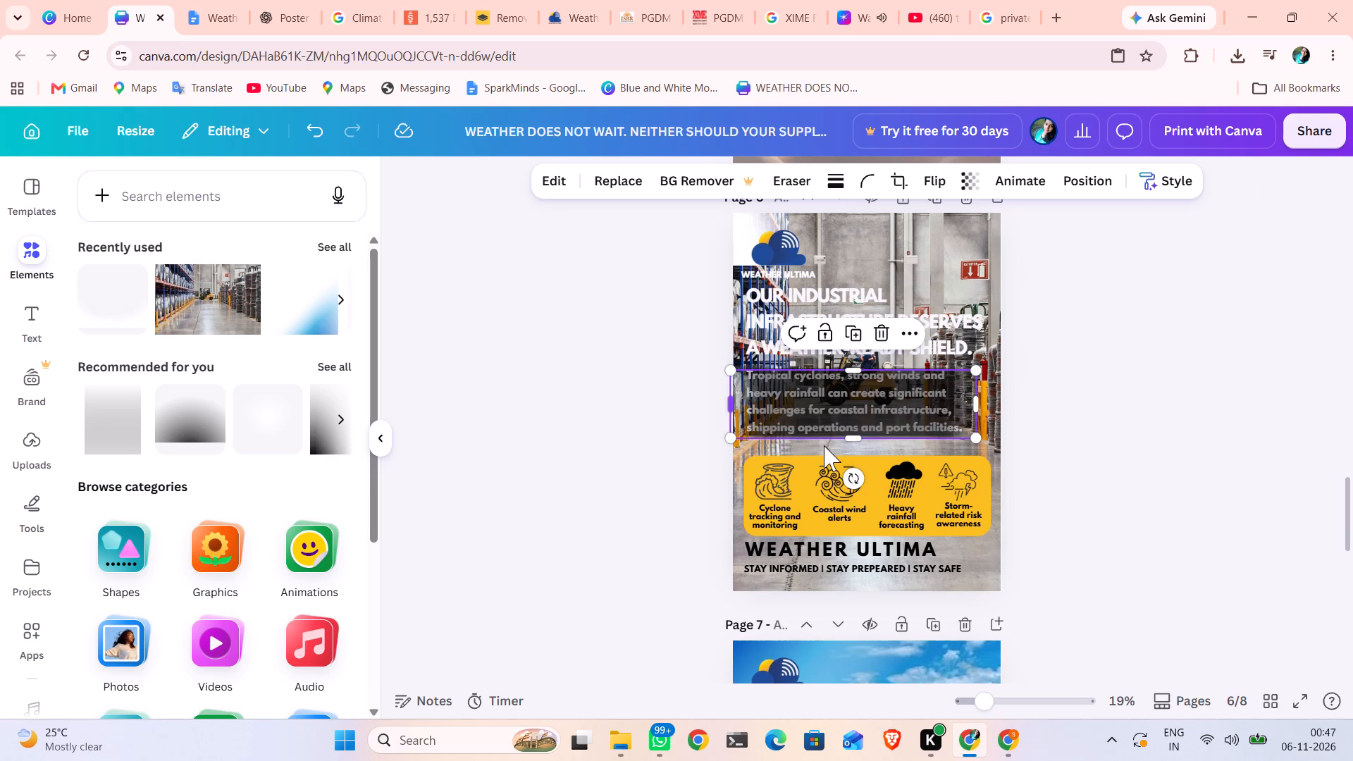
pyautogui.moveTo(872, 419); pyautogui.dragTo(860, 334)
pyautogui.moveTo(965, 323); pyautogui.dragTo(1002, 327)
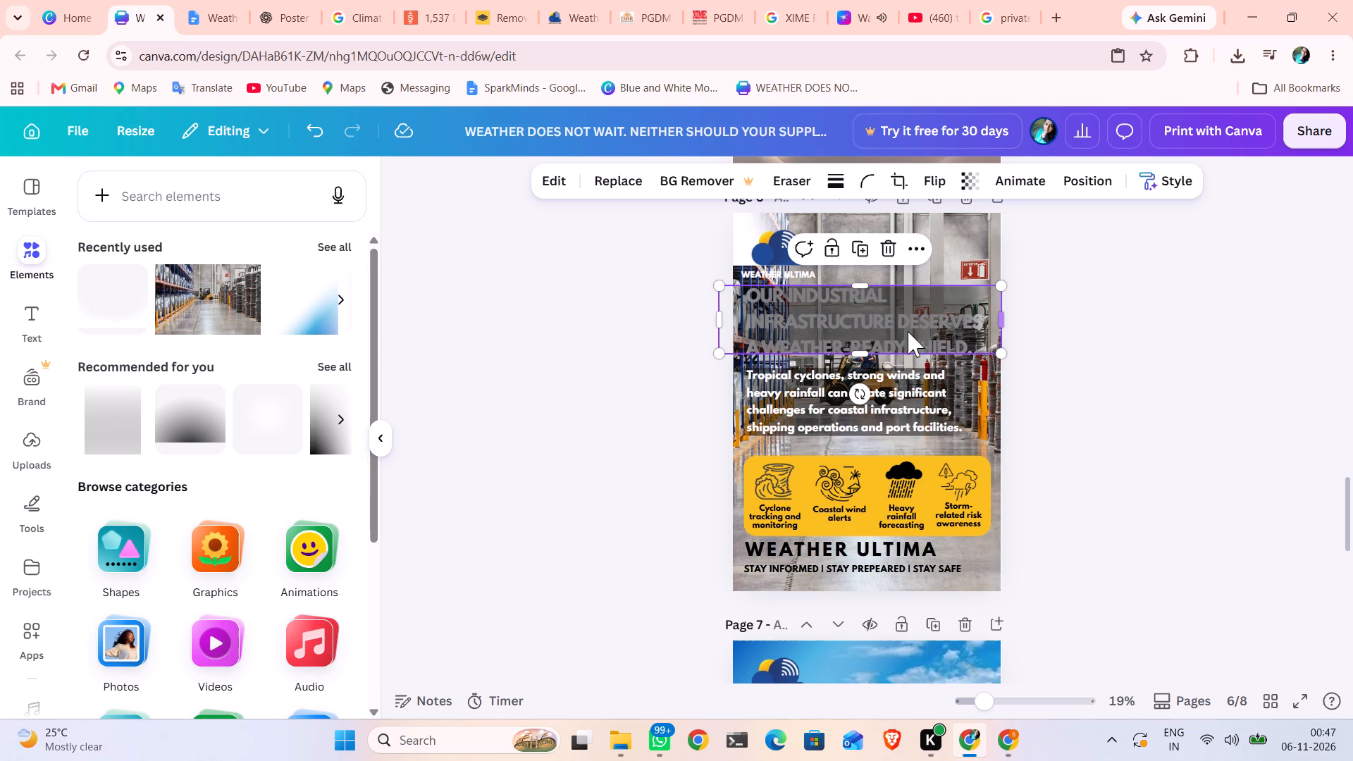
pyautogui.click(1084, 174)
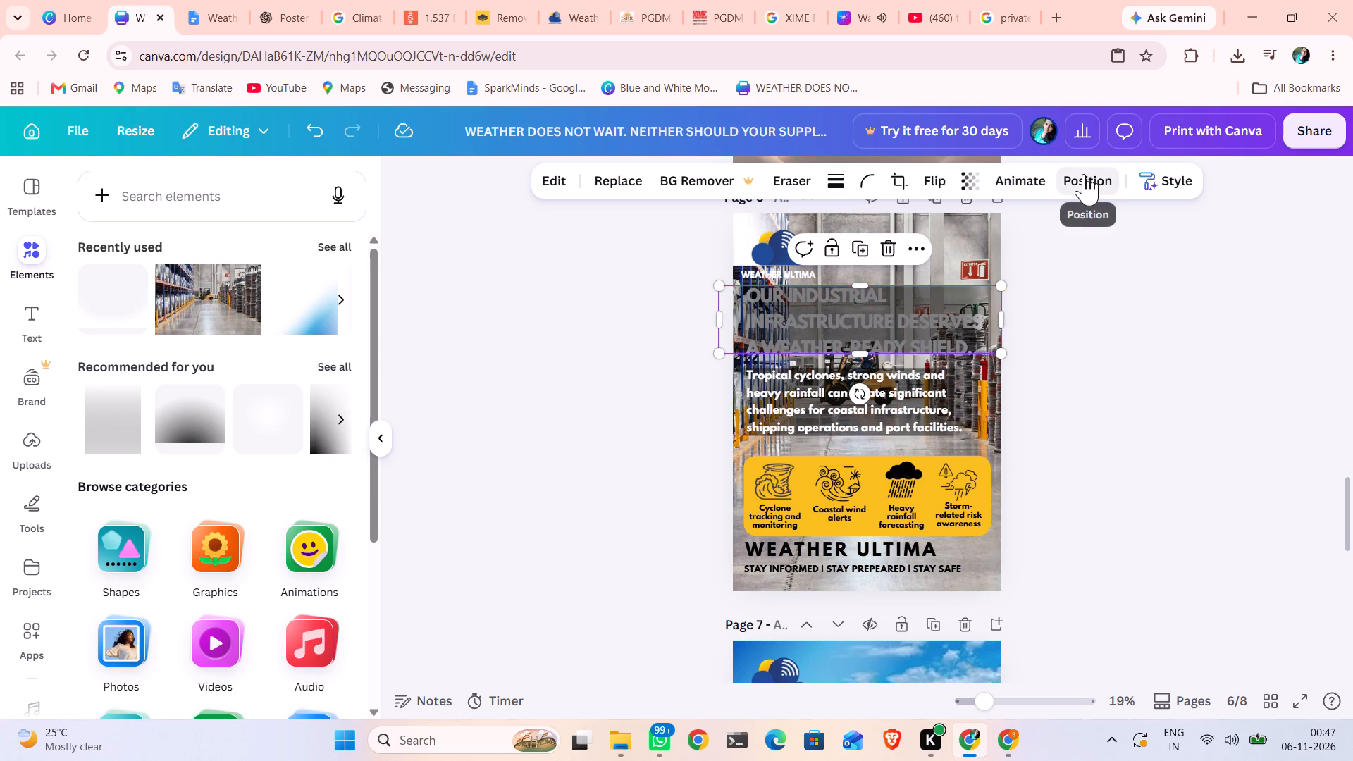
pyautogui.click(301, 267)
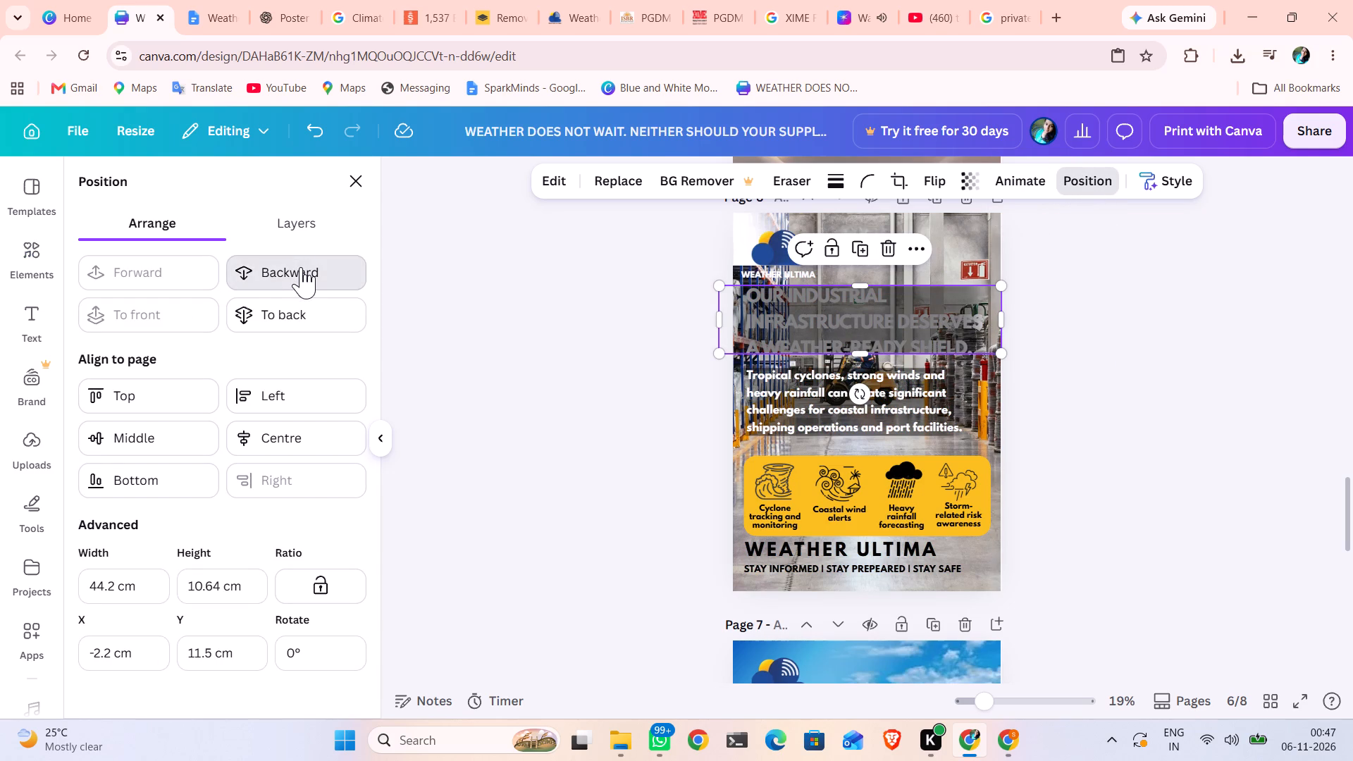
pyautogui.click(600, 318)
pyautogui.click(600, 318)
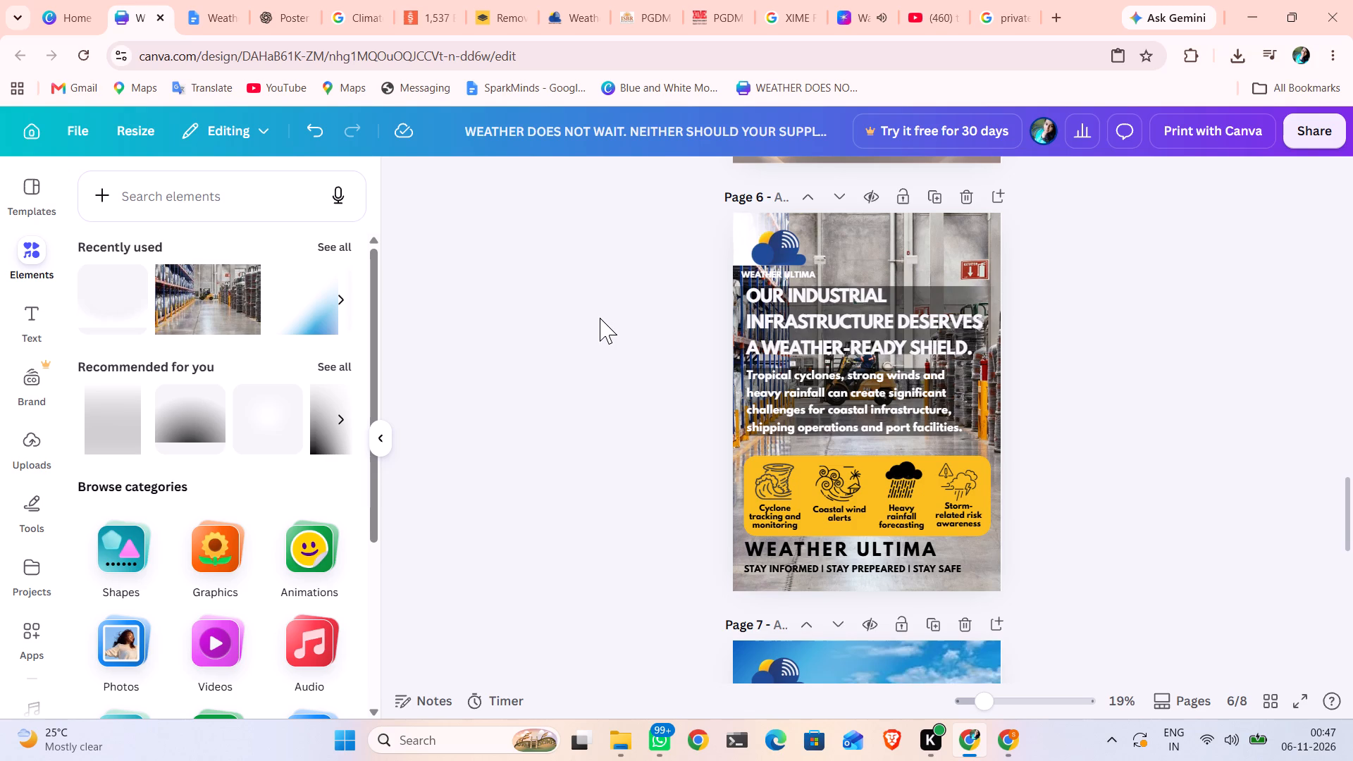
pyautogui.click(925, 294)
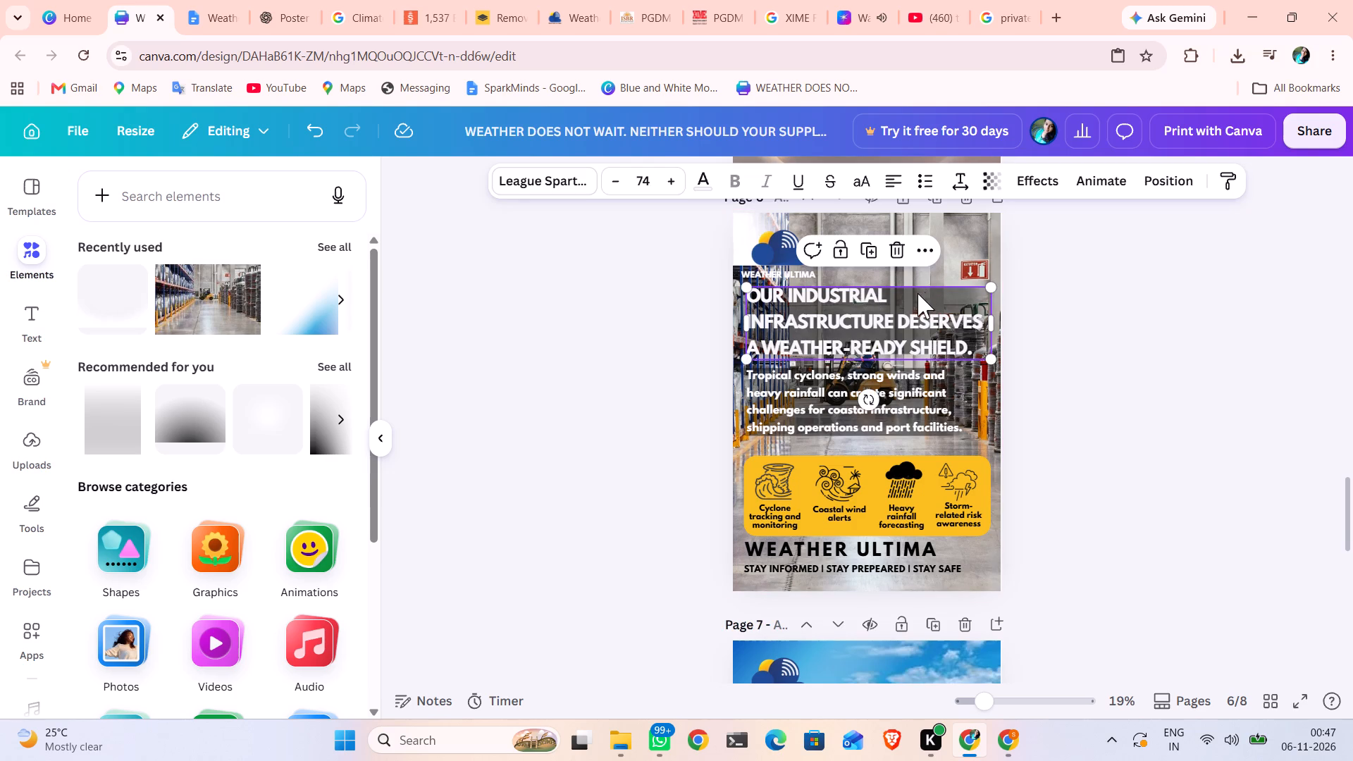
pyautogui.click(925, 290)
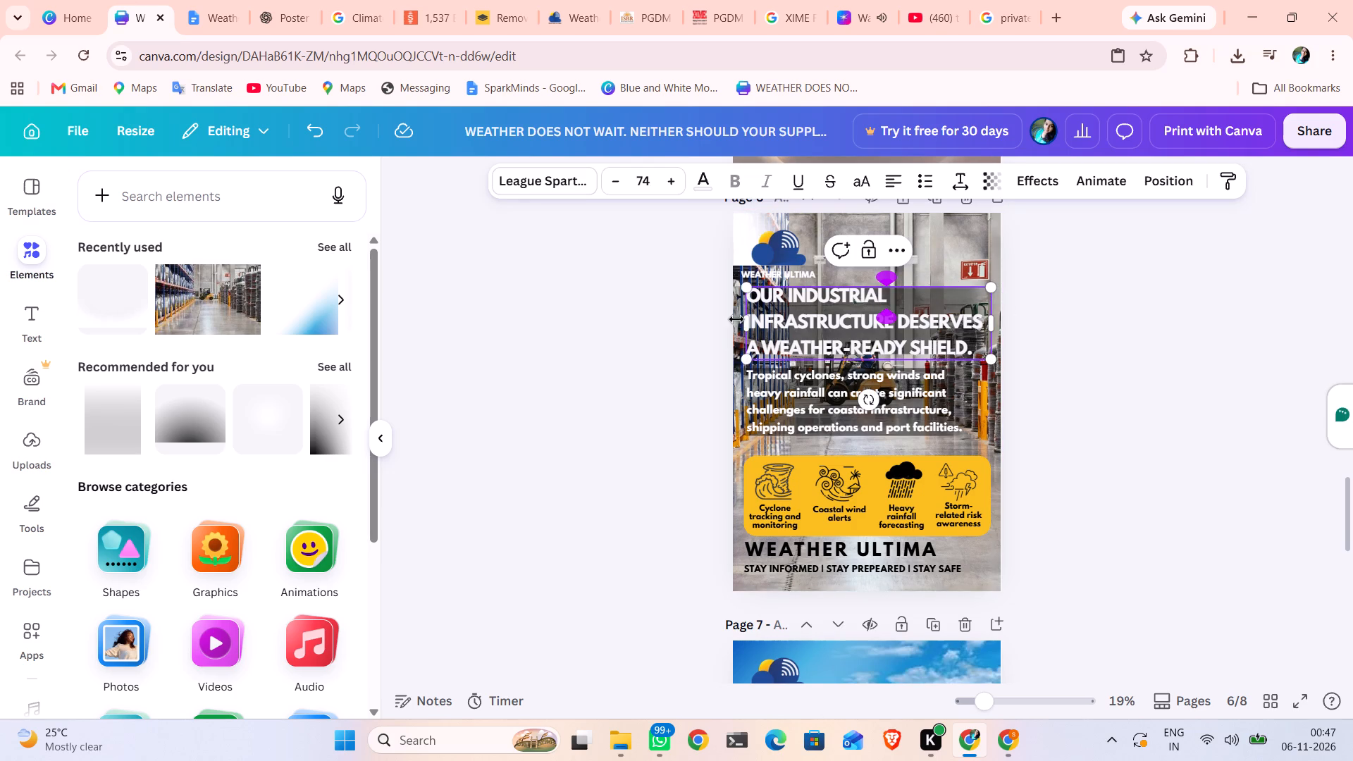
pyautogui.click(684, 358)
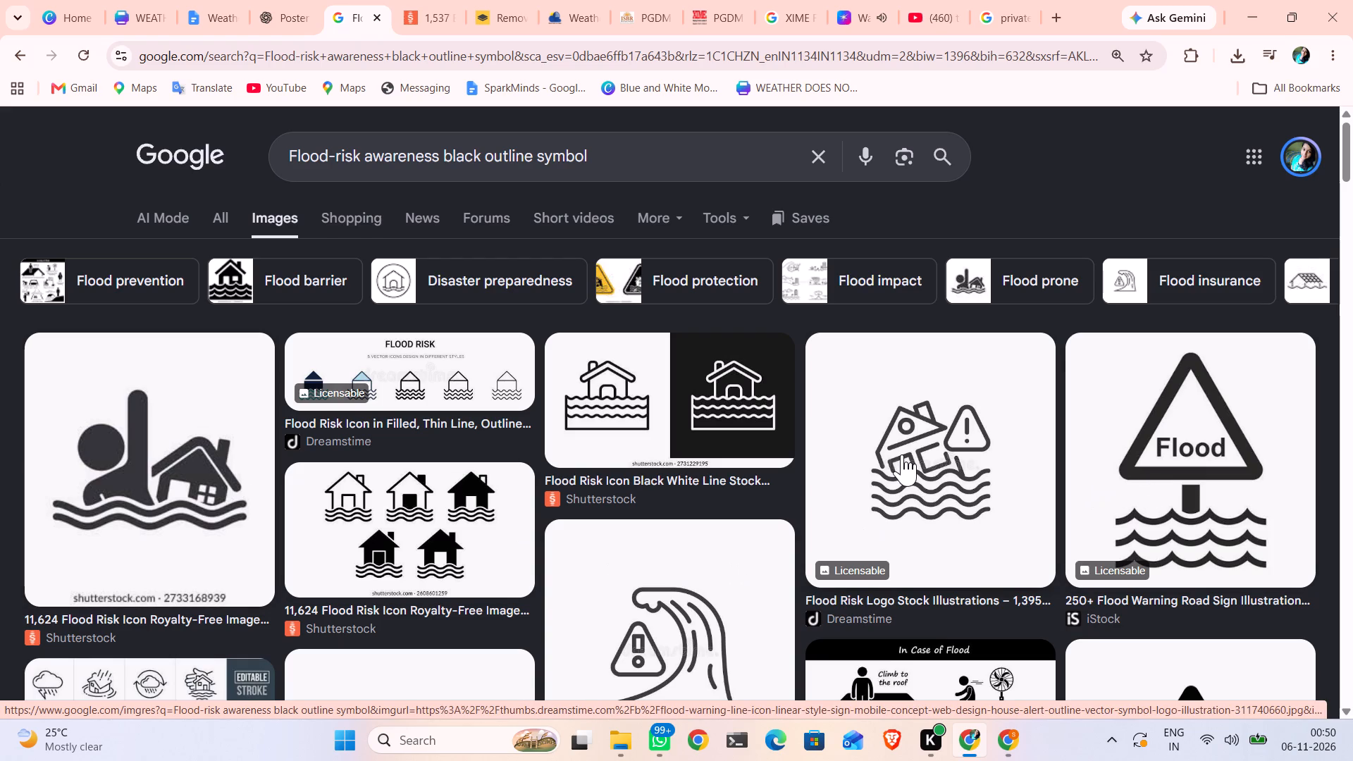
pyautogui.scroll(-2, 902, 454)
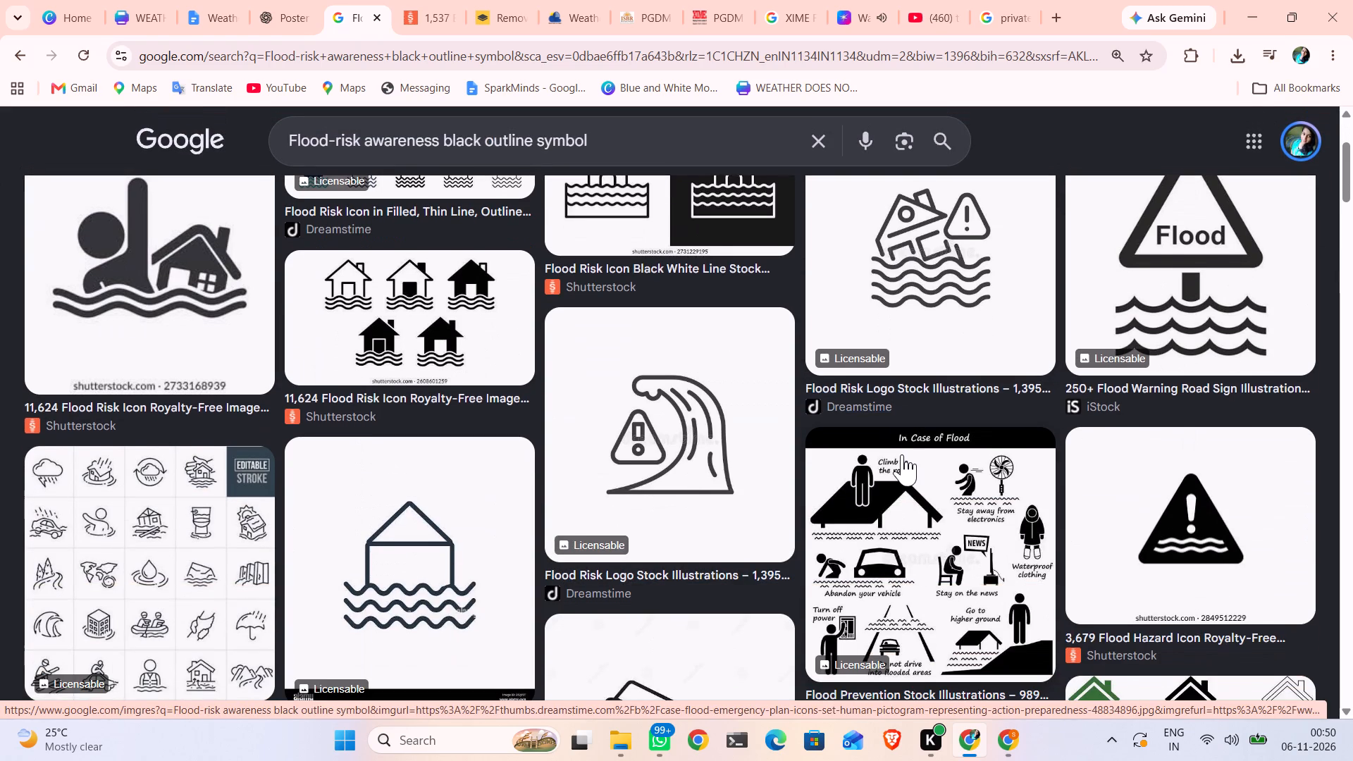
pyautogui.scroll(-4, 902, 454)
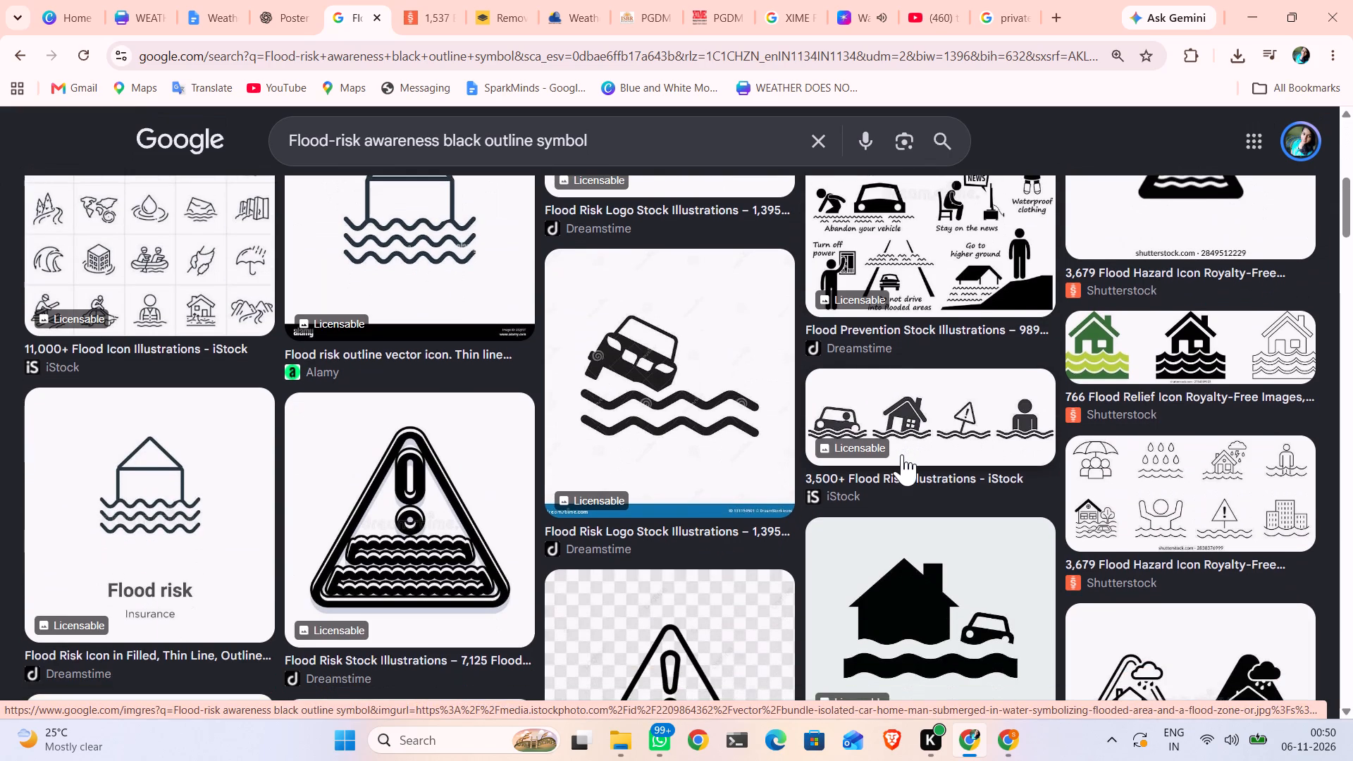
pyautogui.scroll(-3, 902, 454)
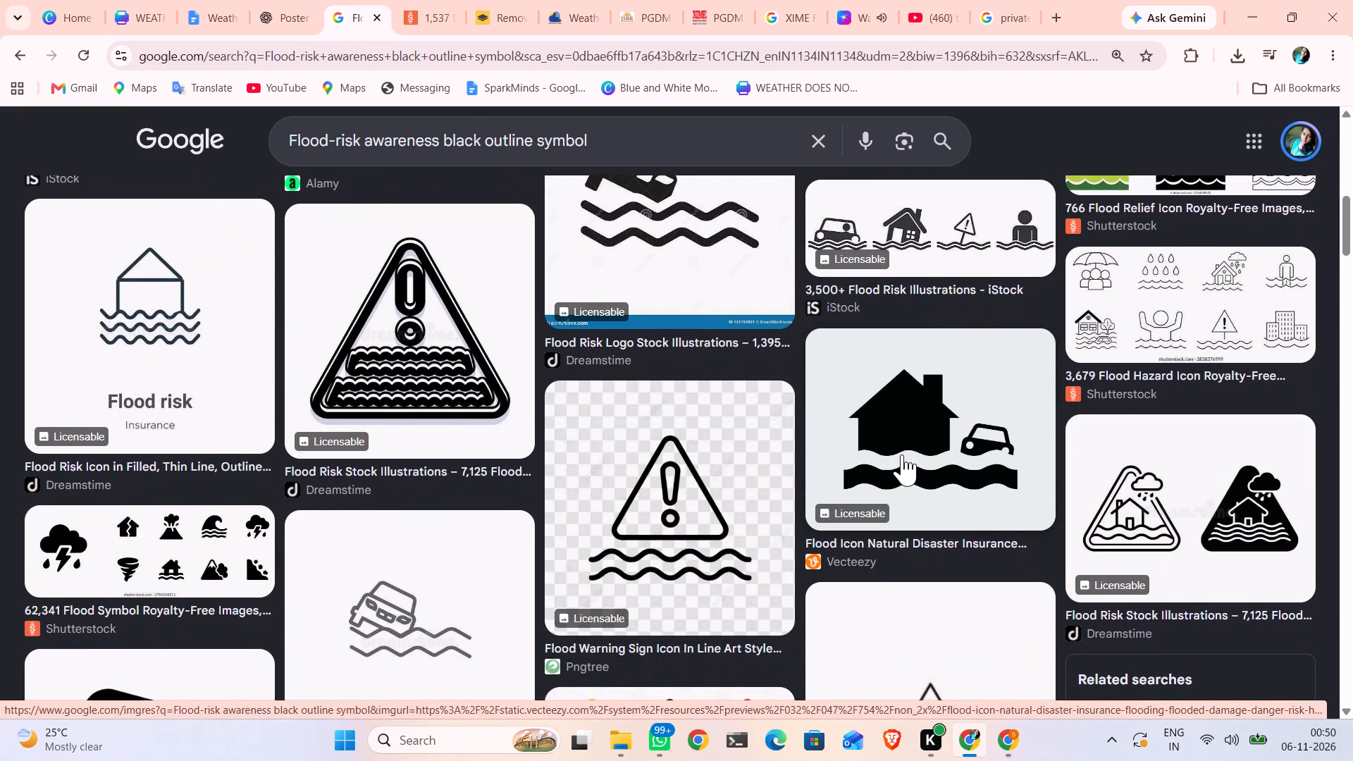
pyautogui.scroll(-3, 902, 454)
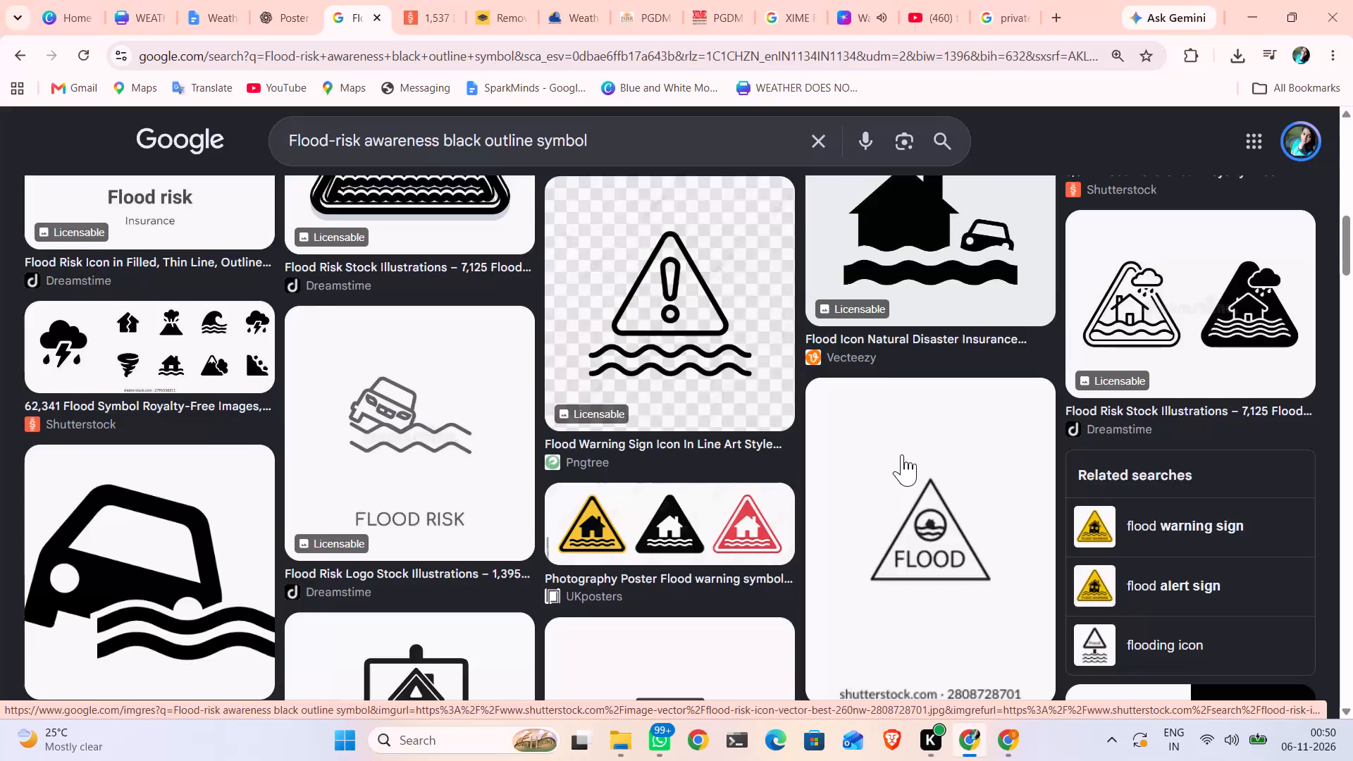
pyautogui.scroll(-2, 902, 454)
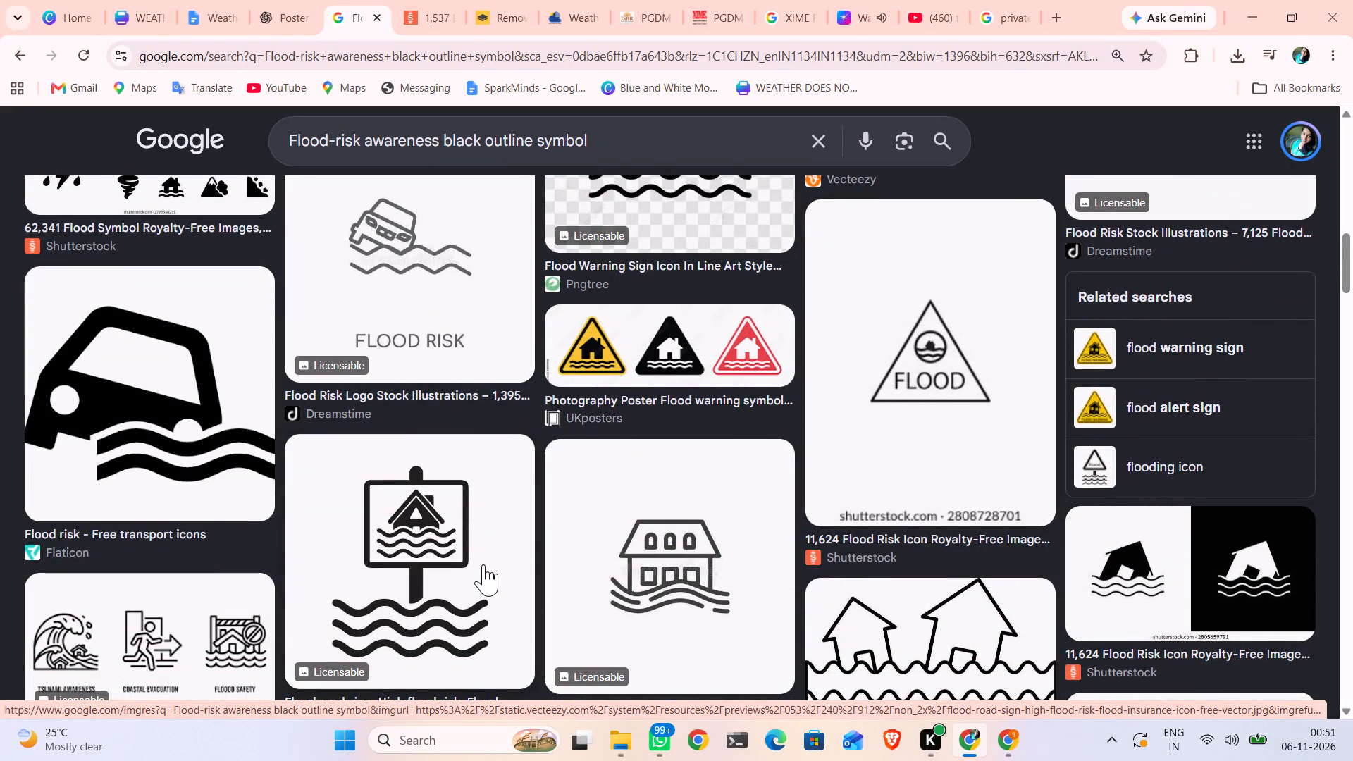
# Remove the background of the black flood road sign image with remove.bg and download the free 500 x 500 preview.
pyautogui.moveTo(483, 564); pyautogui.dragTo(663, 0)
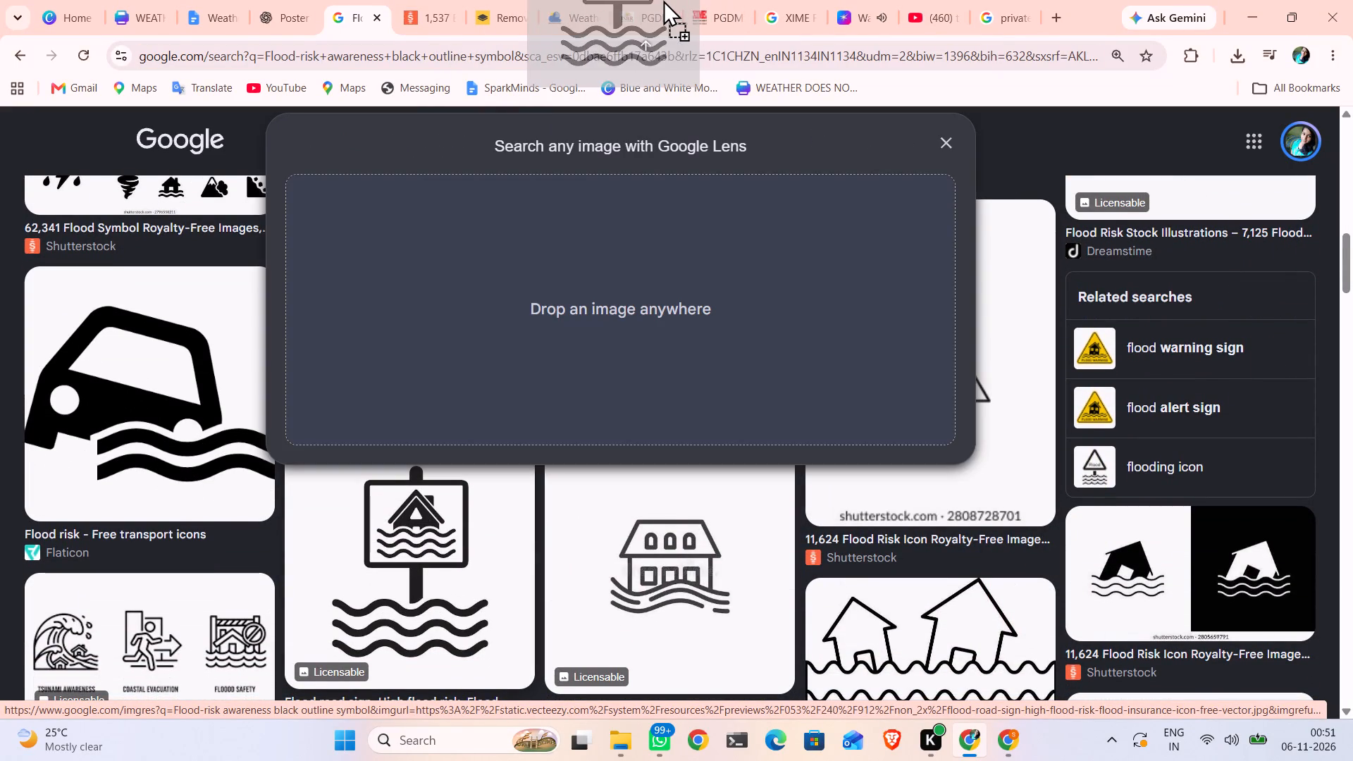
pyautogui.moveTo(663, 0); pyautogui.dragTo(500, 0)
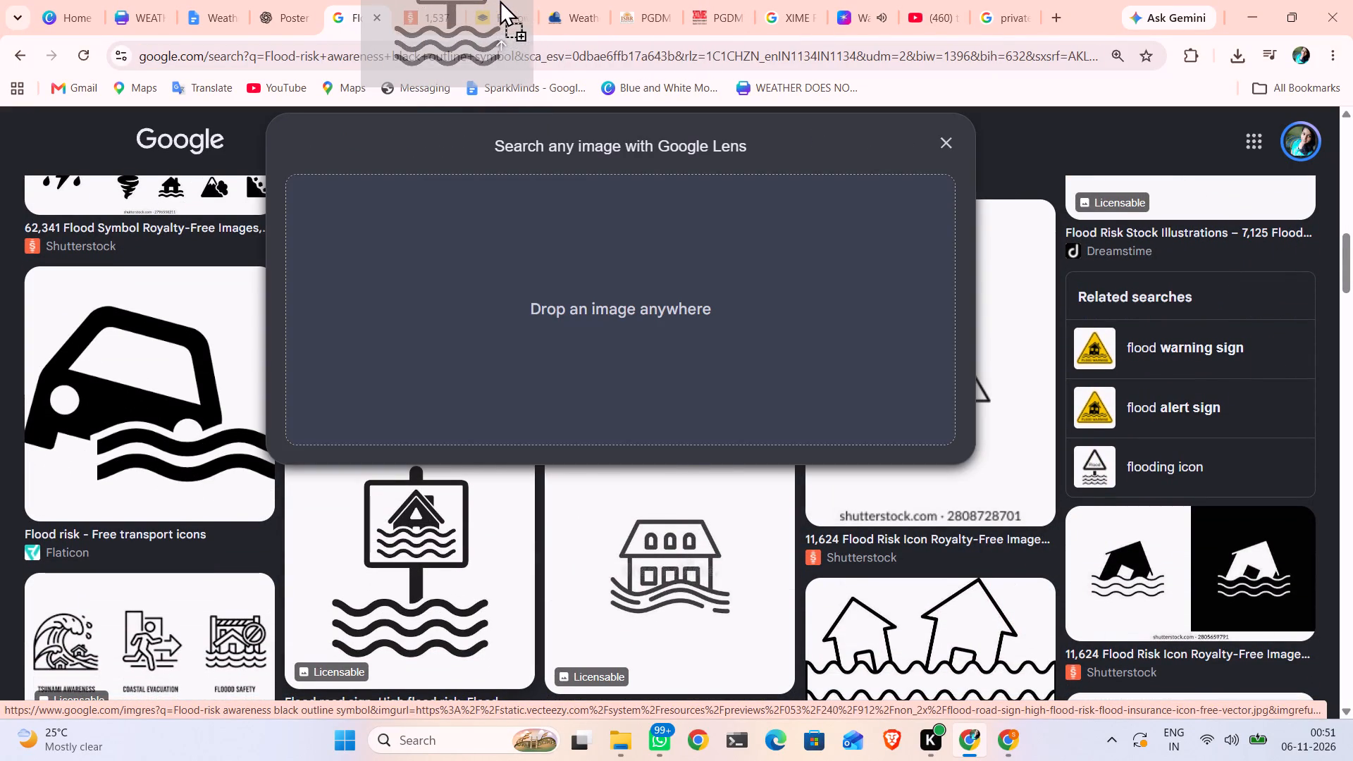
pyautogui.moveTo(500, 0); pyautogui.dragTo(613, 471)
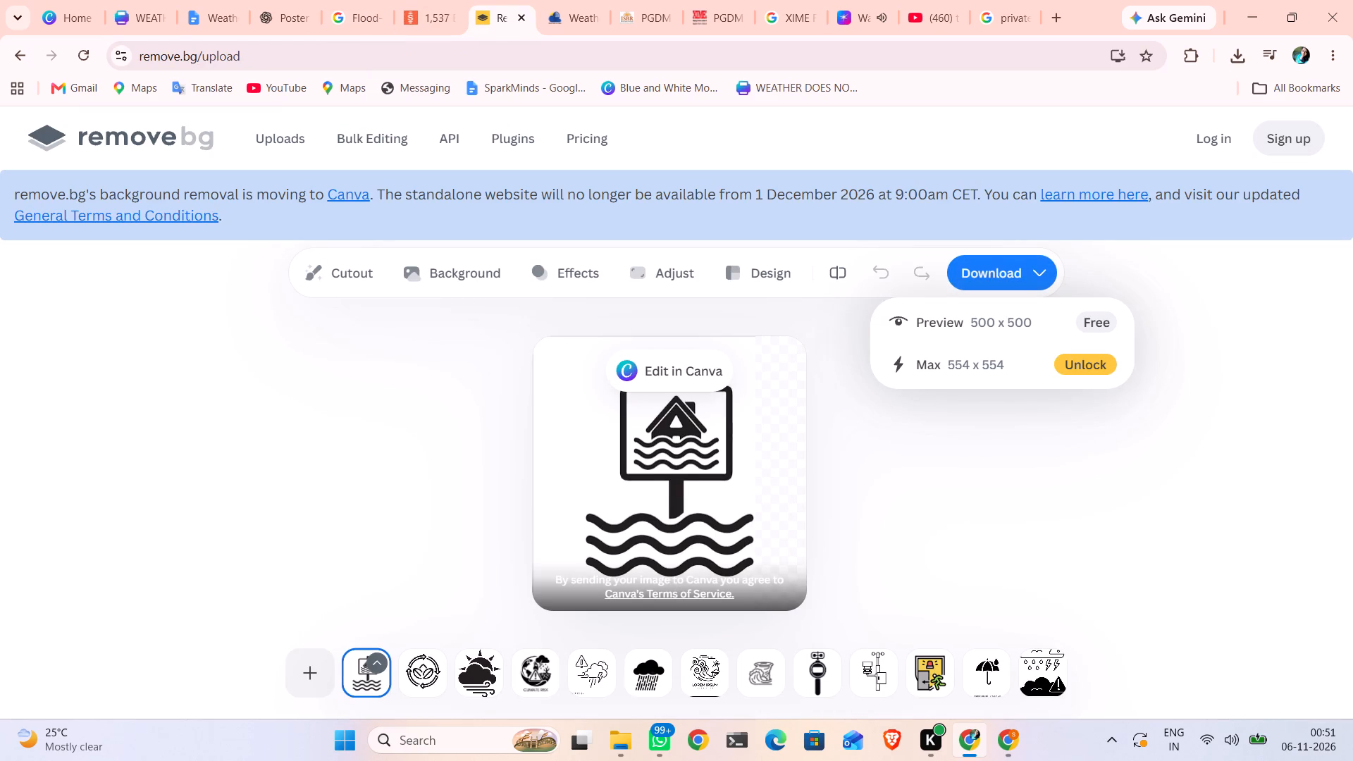
pyautogui.click(970, 332)
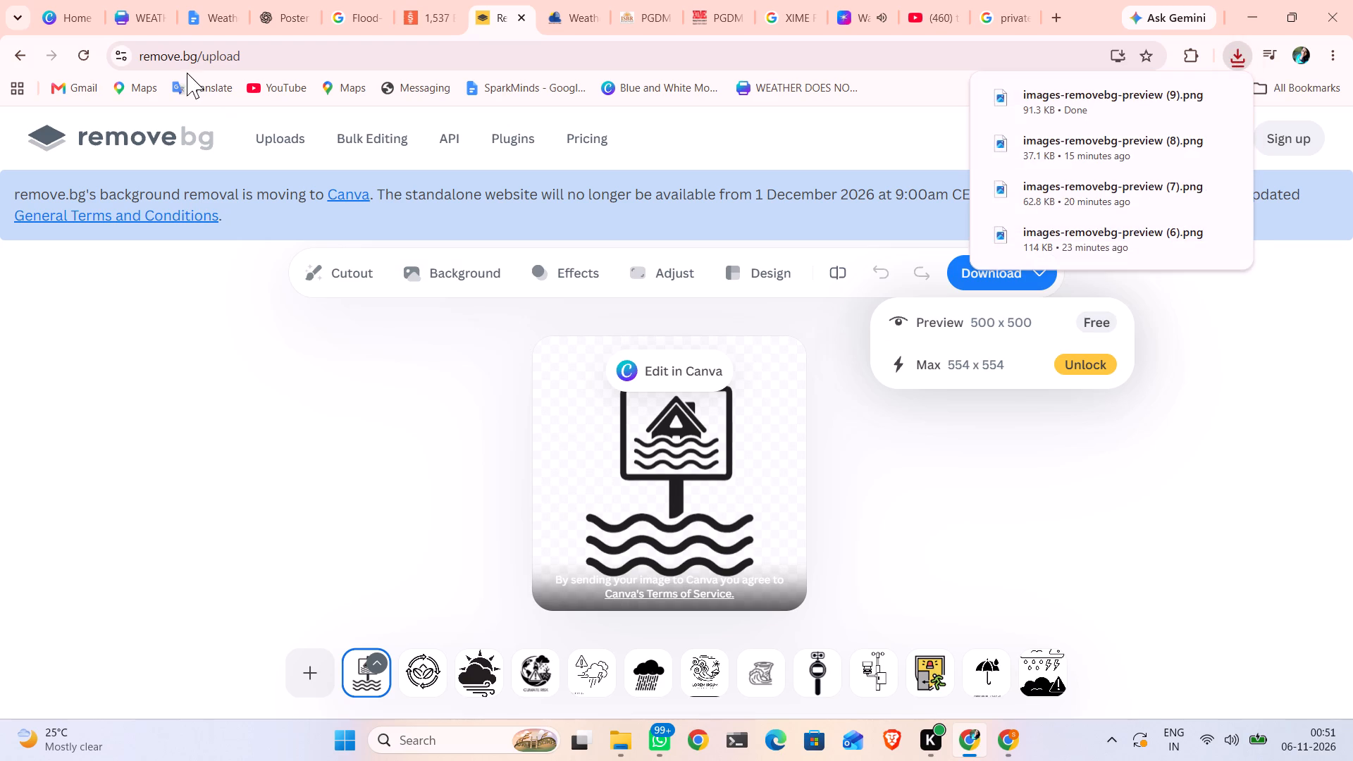
# Upload the flood sign file "images-removebg-preview (9)" from Downloads to the Canva uploads.
pyautogui.click(135, 10)
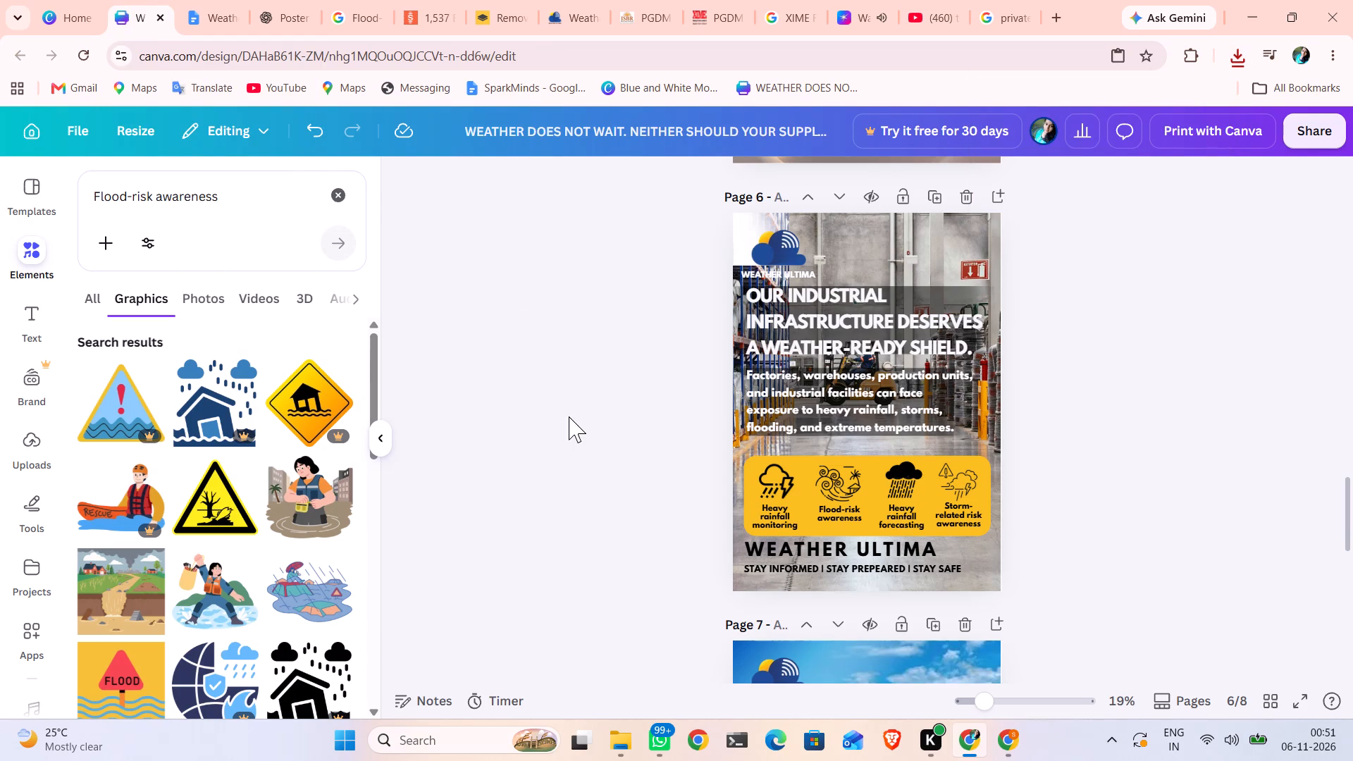
pyautogui.click(27, 440)
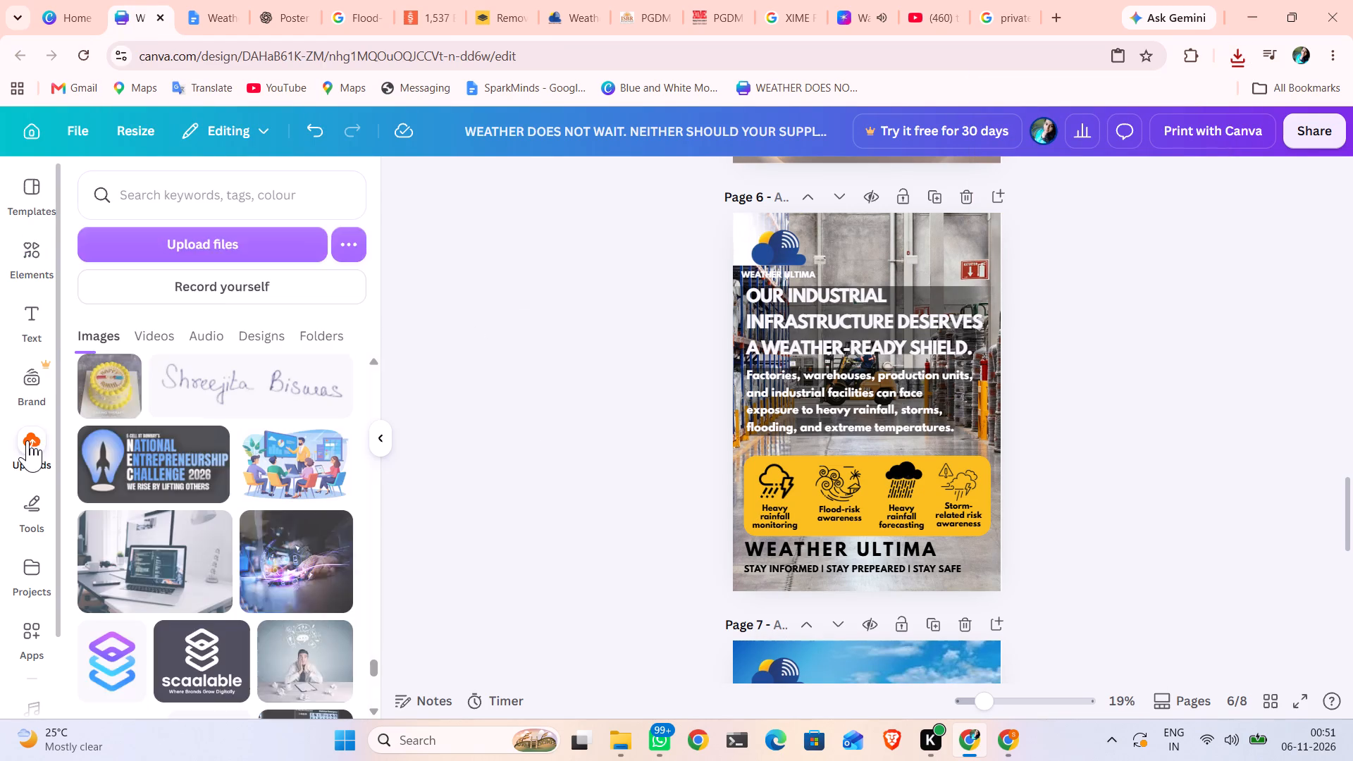
pyautogui.click(241, 243)
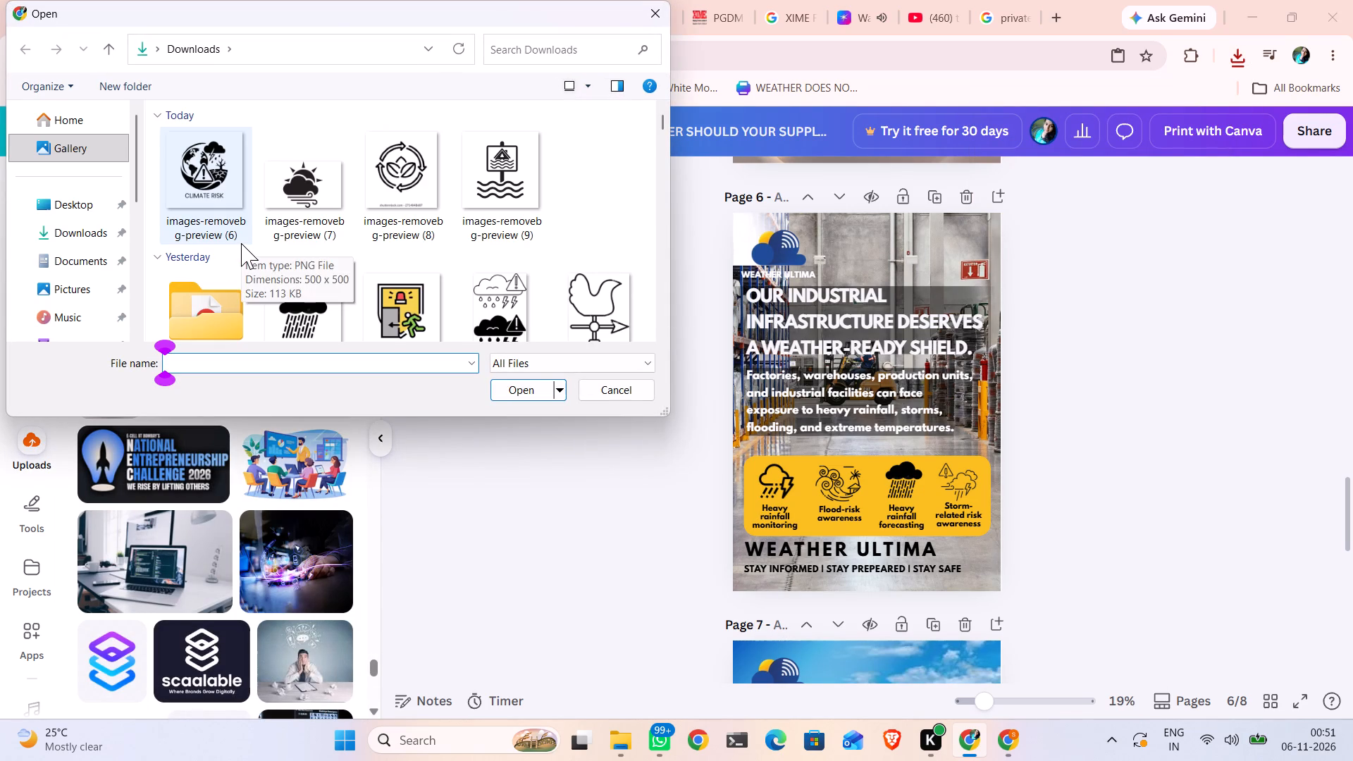
pyautogui.click(469, 180)
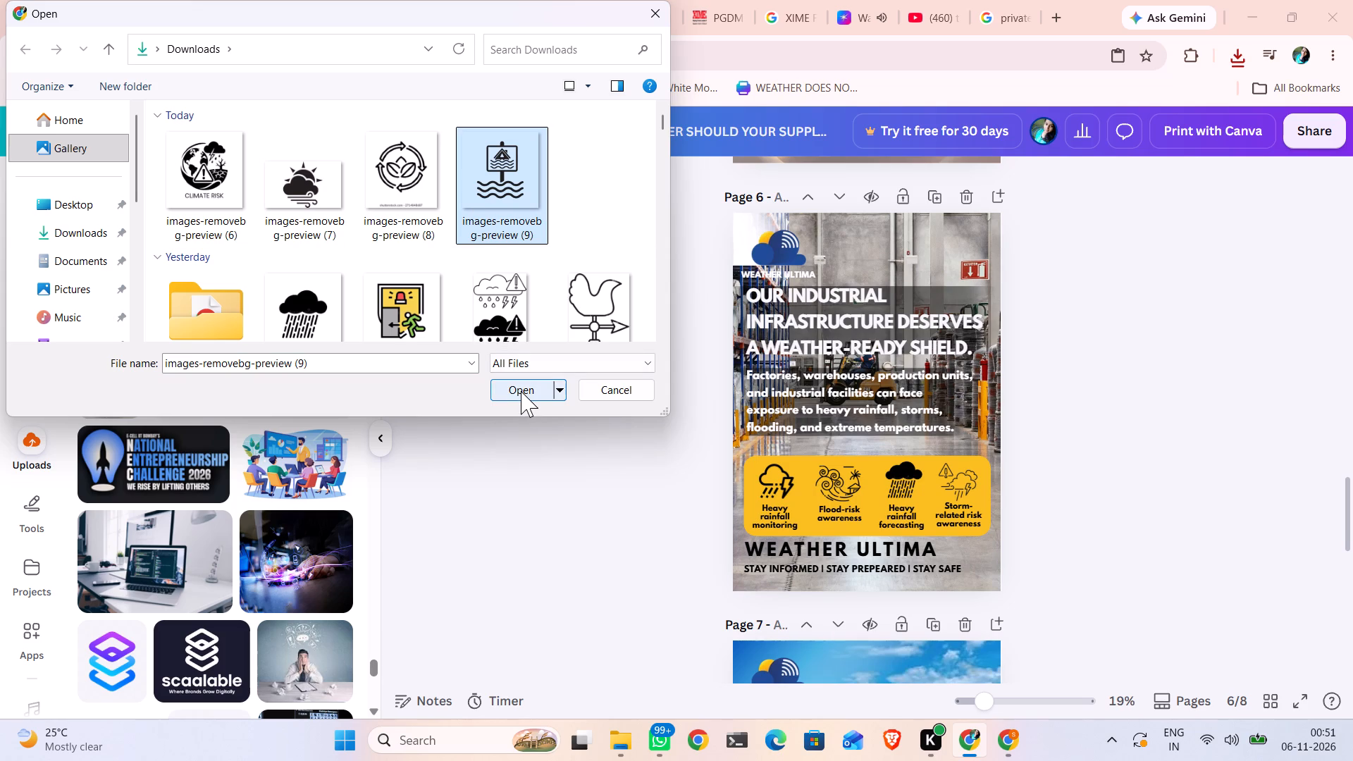
pyautogui.click(521, 391)
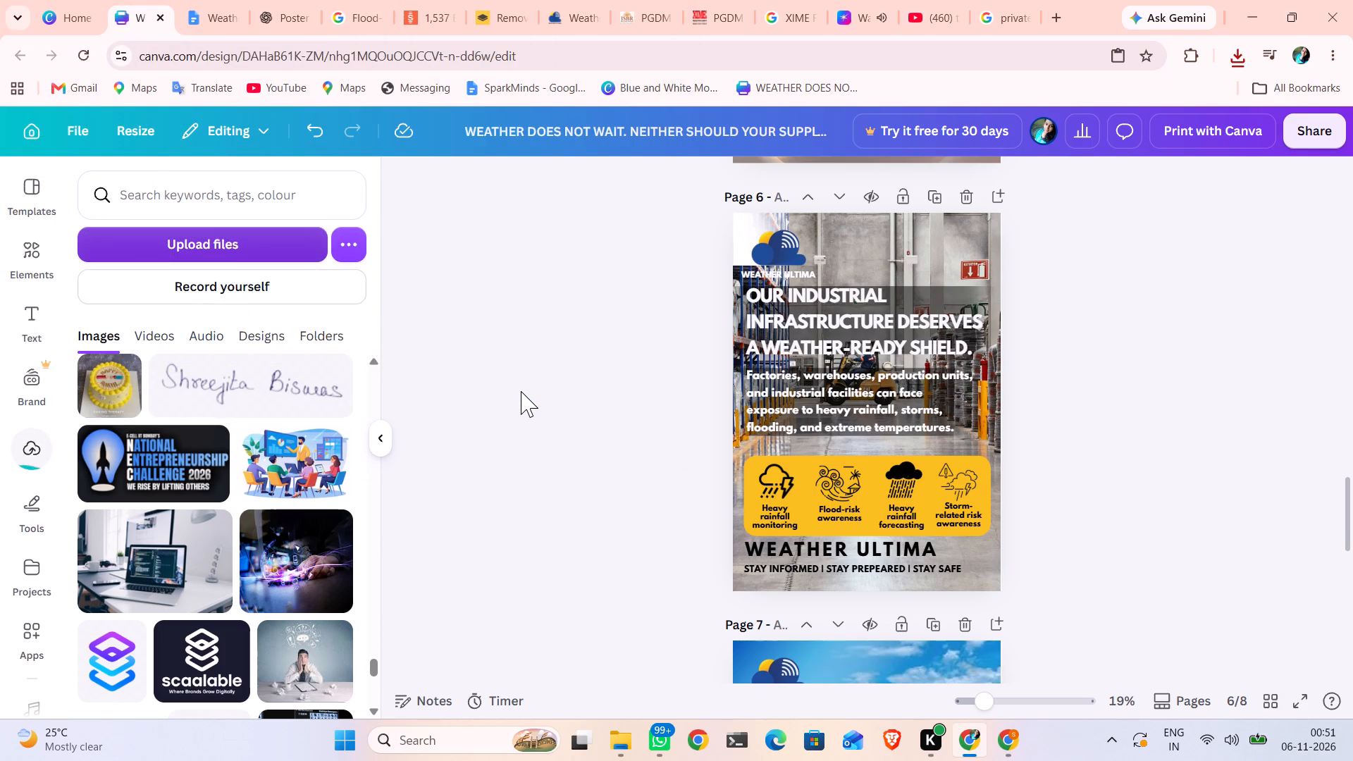
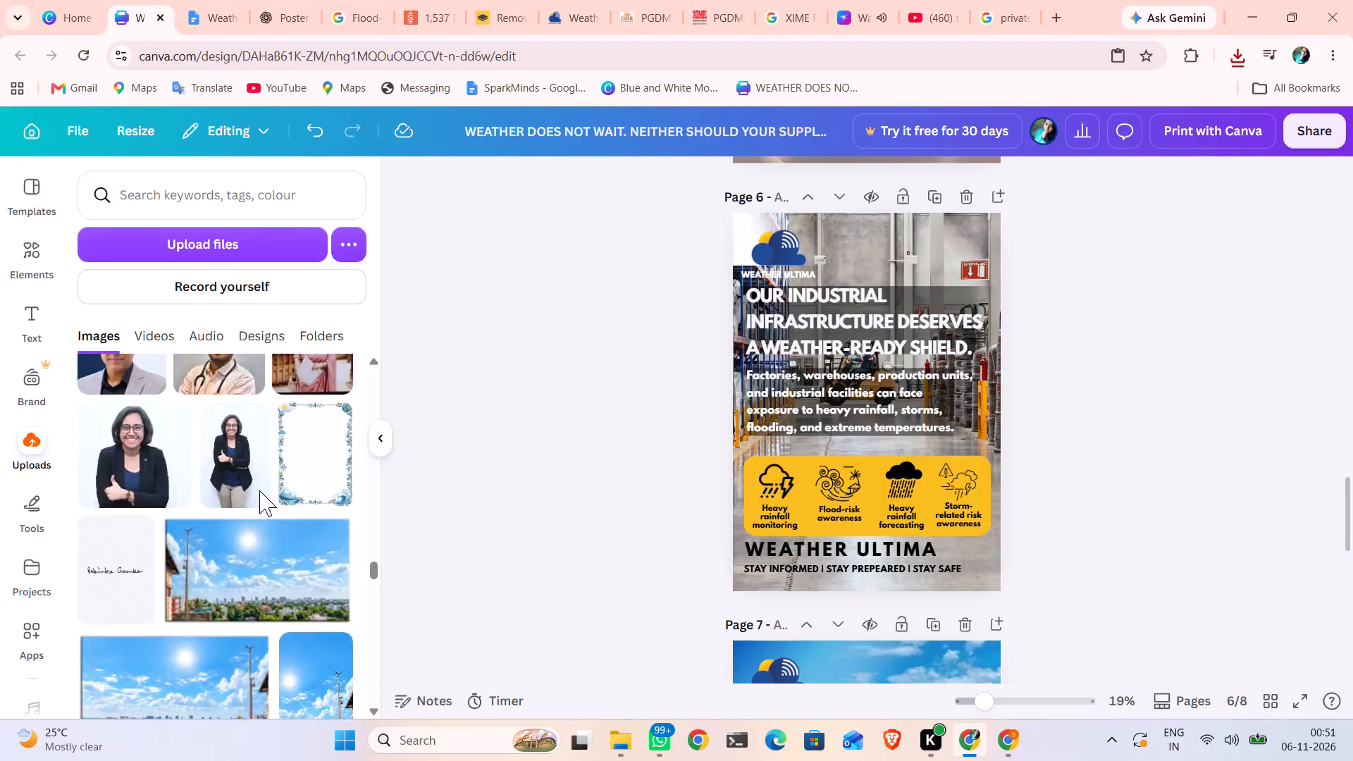
# Delete the black rain cloud icon above the "Heavy rainfall forecasting" label on page 6.
pyautogui.scroll(13, 259, 490)
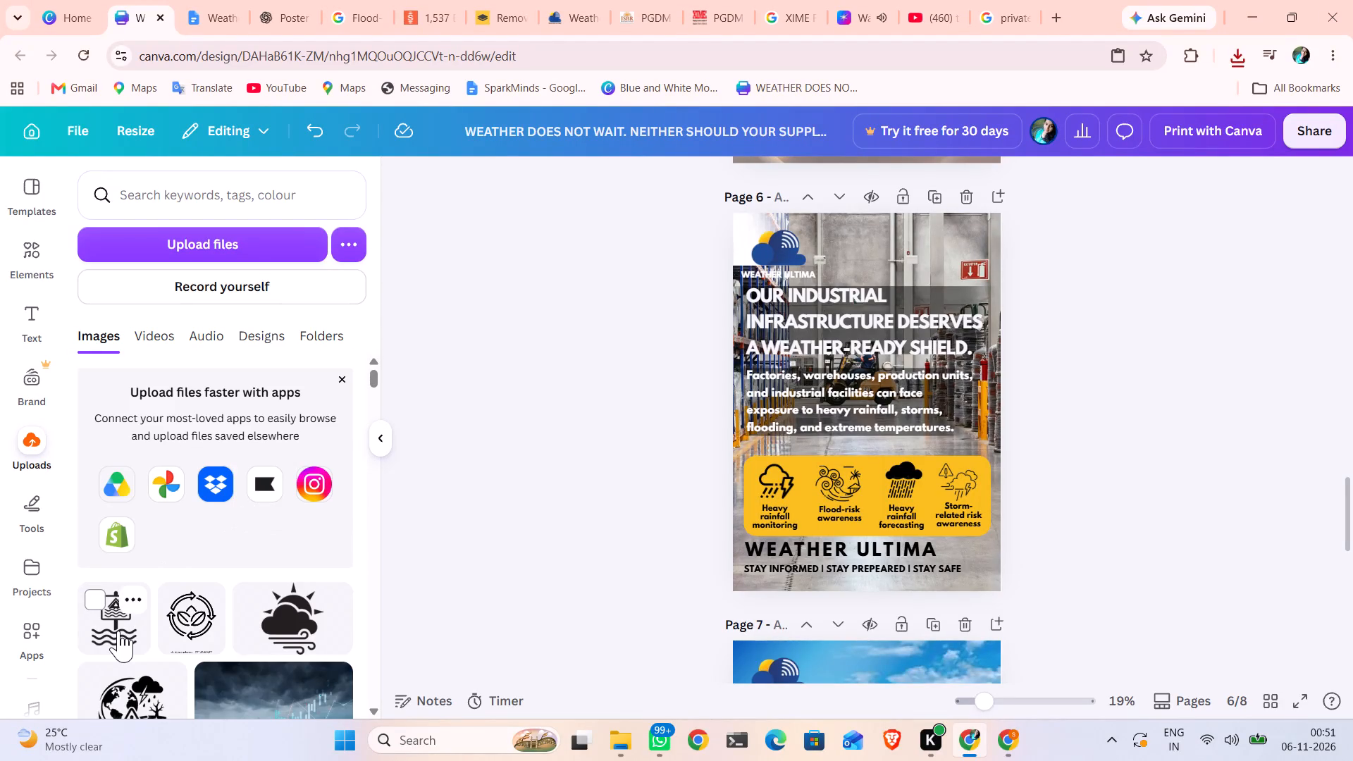
pyautogui.click(890, 485)
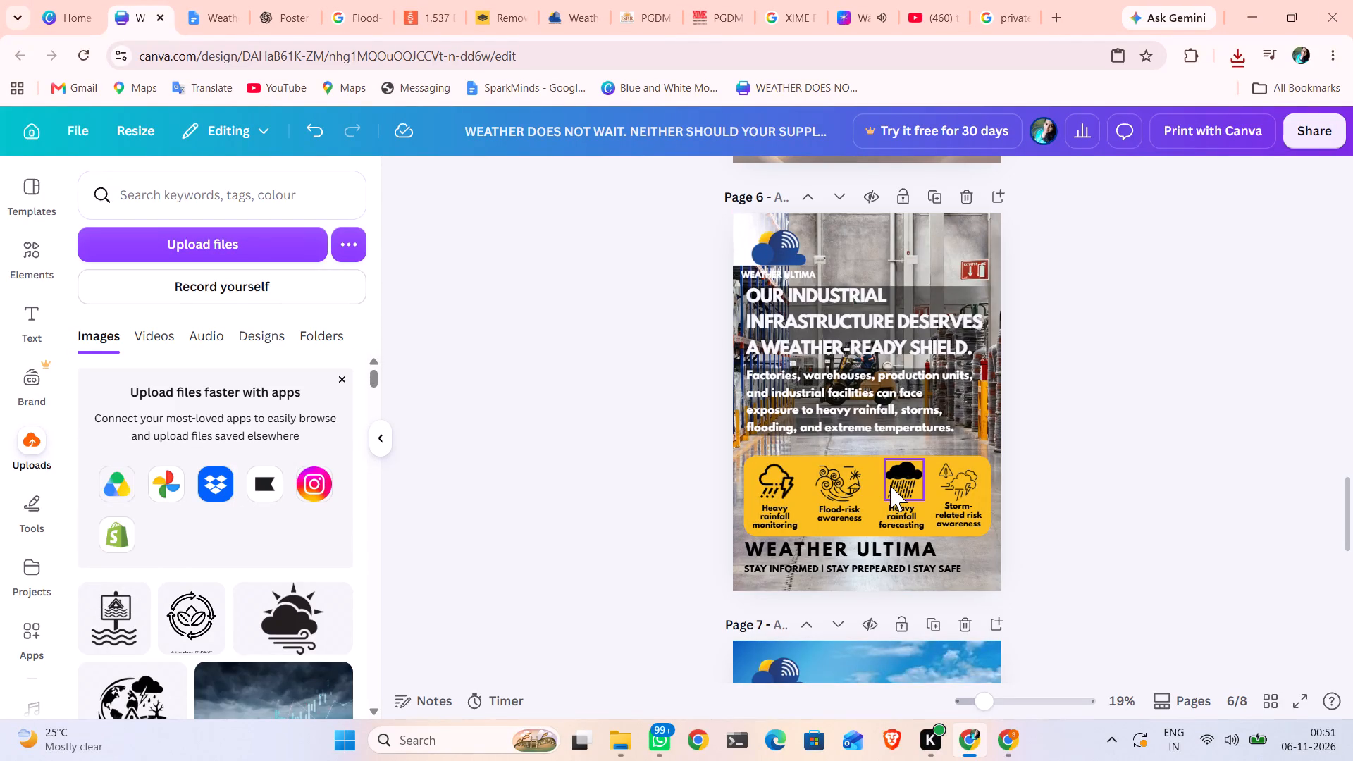
pyautogui.press('\\')
pyautogui.press('BackSpace')
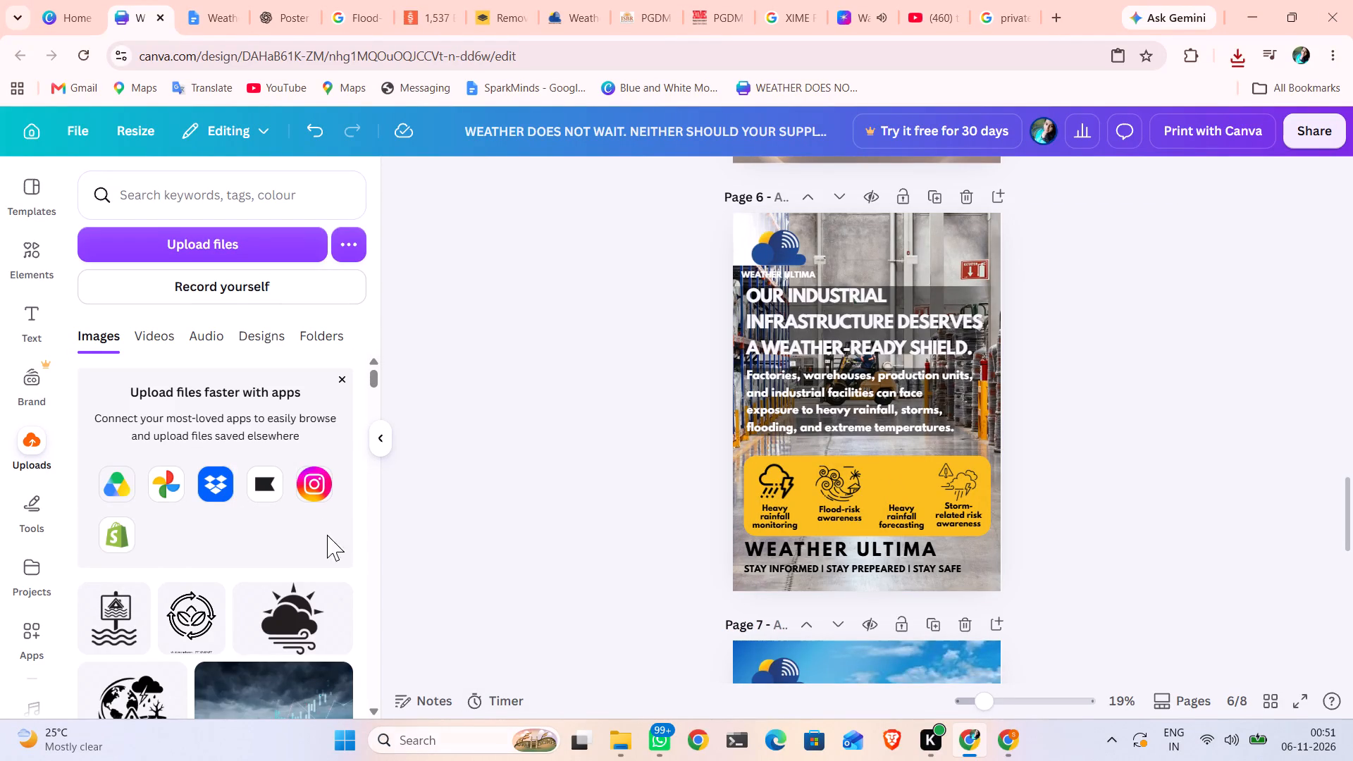
# Add the uploaded flood sign to page 6, shrink it to icon size and place it above the "Heavy rainfall forecasting" label.
pyautogui.click(120, 625)
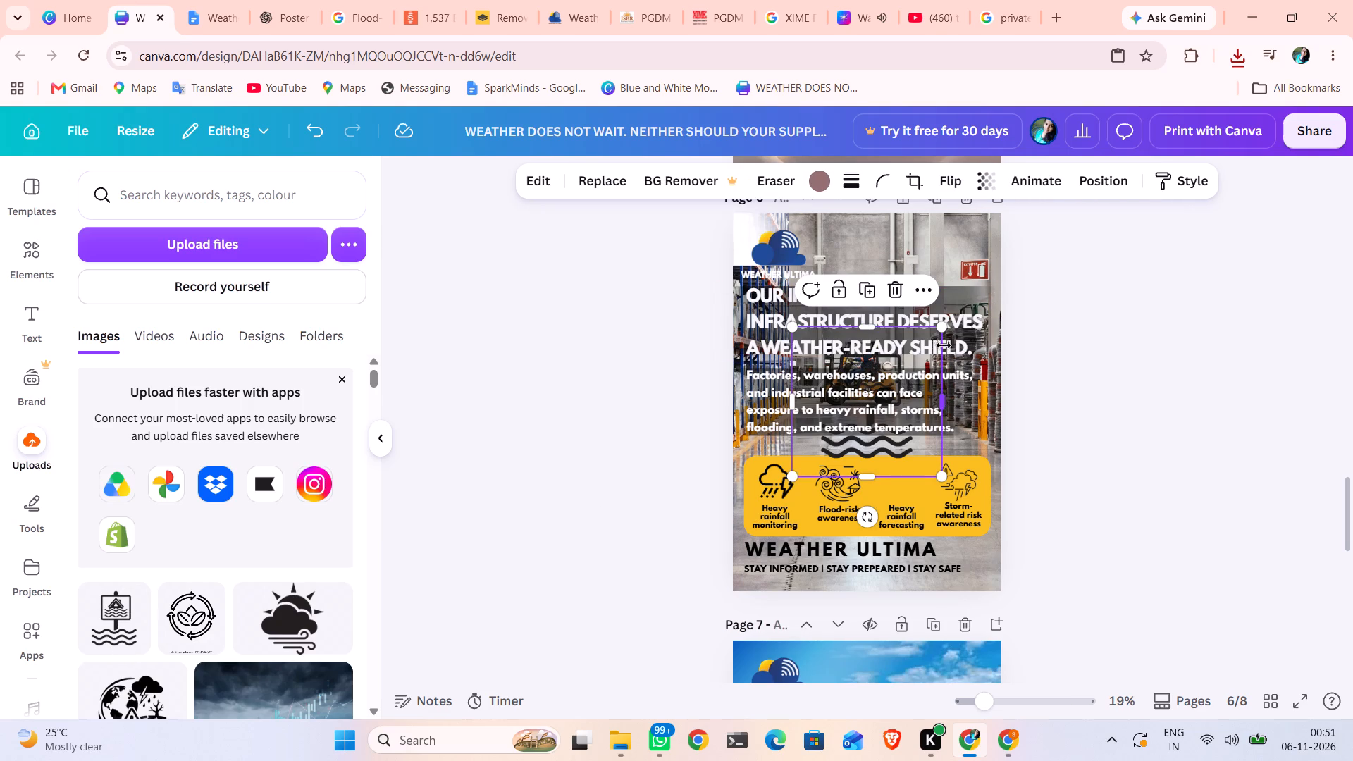
pyautogui.moveTo(944, 326); pyautogui.dragTo(867, 438)
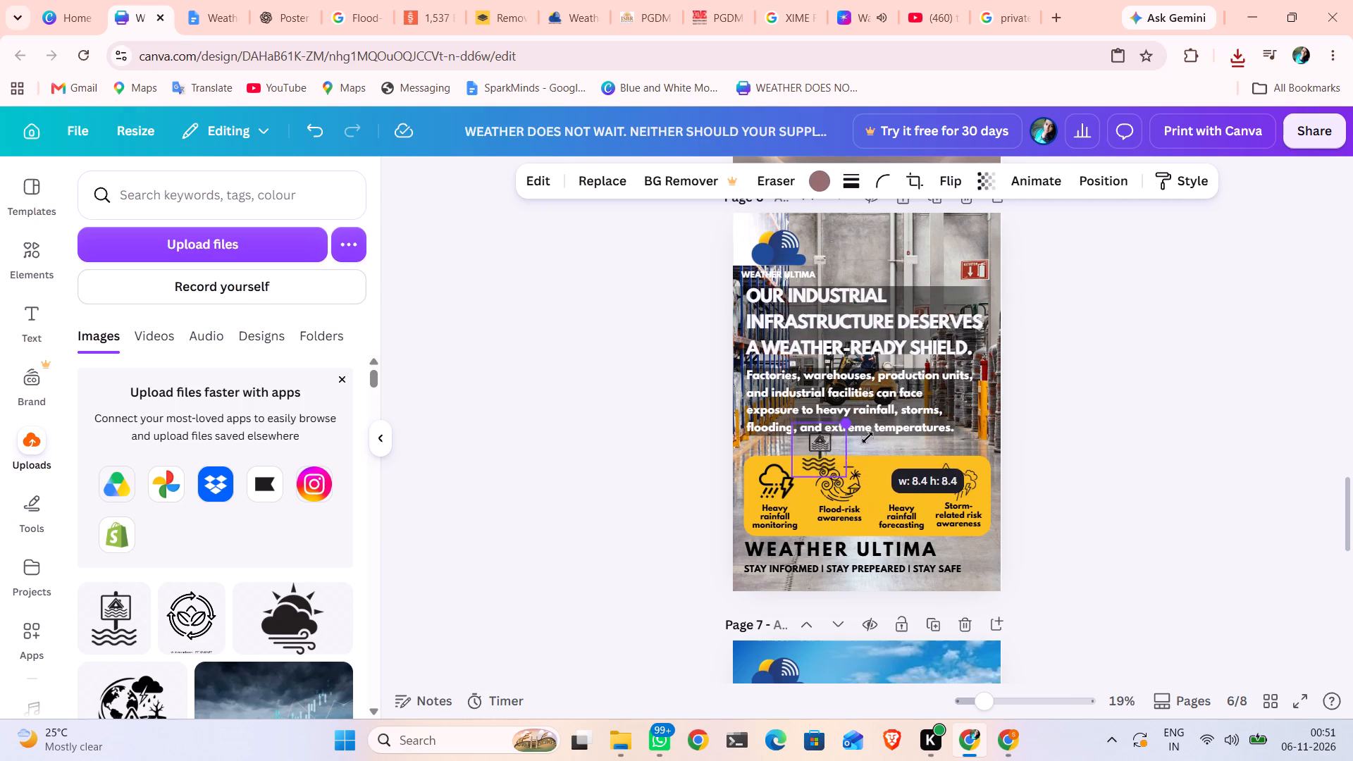
pyautogui.moveTo(867, 438); pyautogui.dragTo(875, 442)
pyautogui.click(1178, 321)
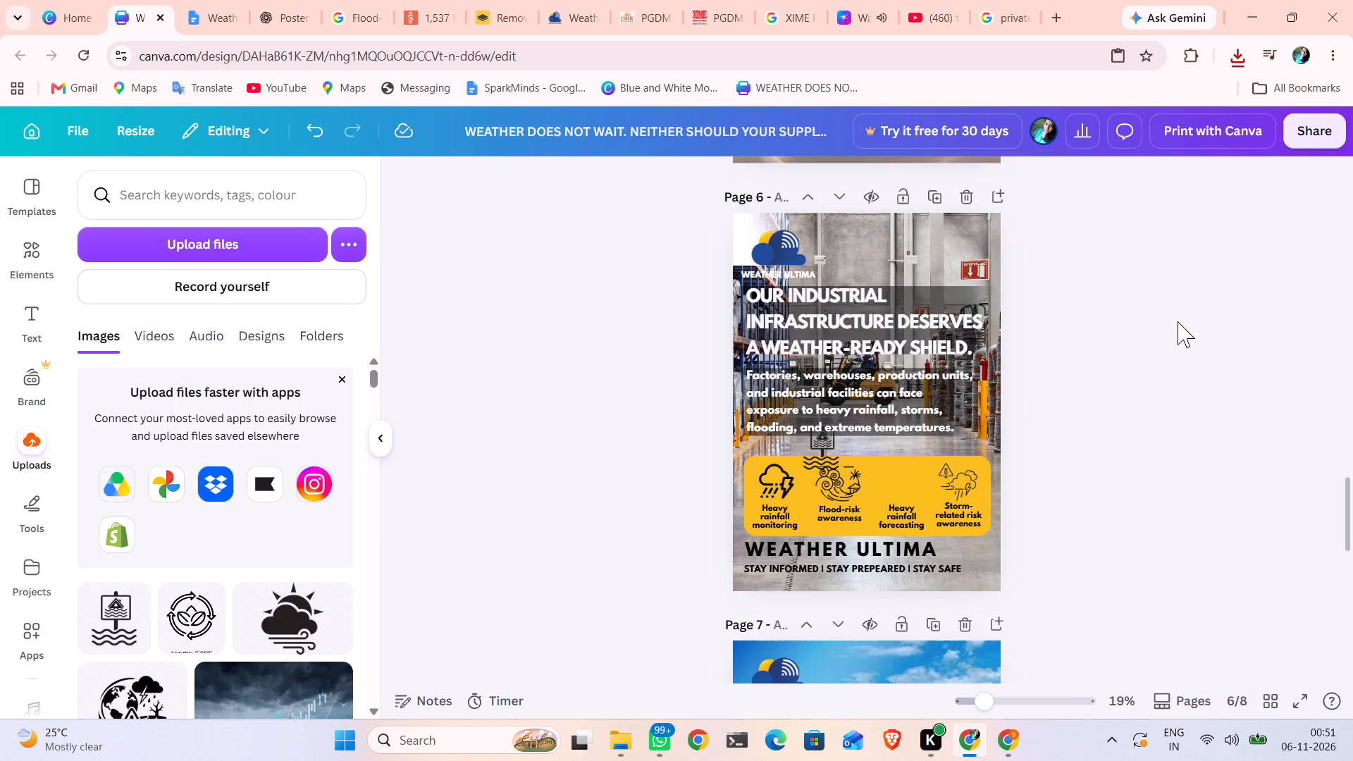
pyautogui.moveTo(822, 453); pyautogui.dragTo(919, 471)
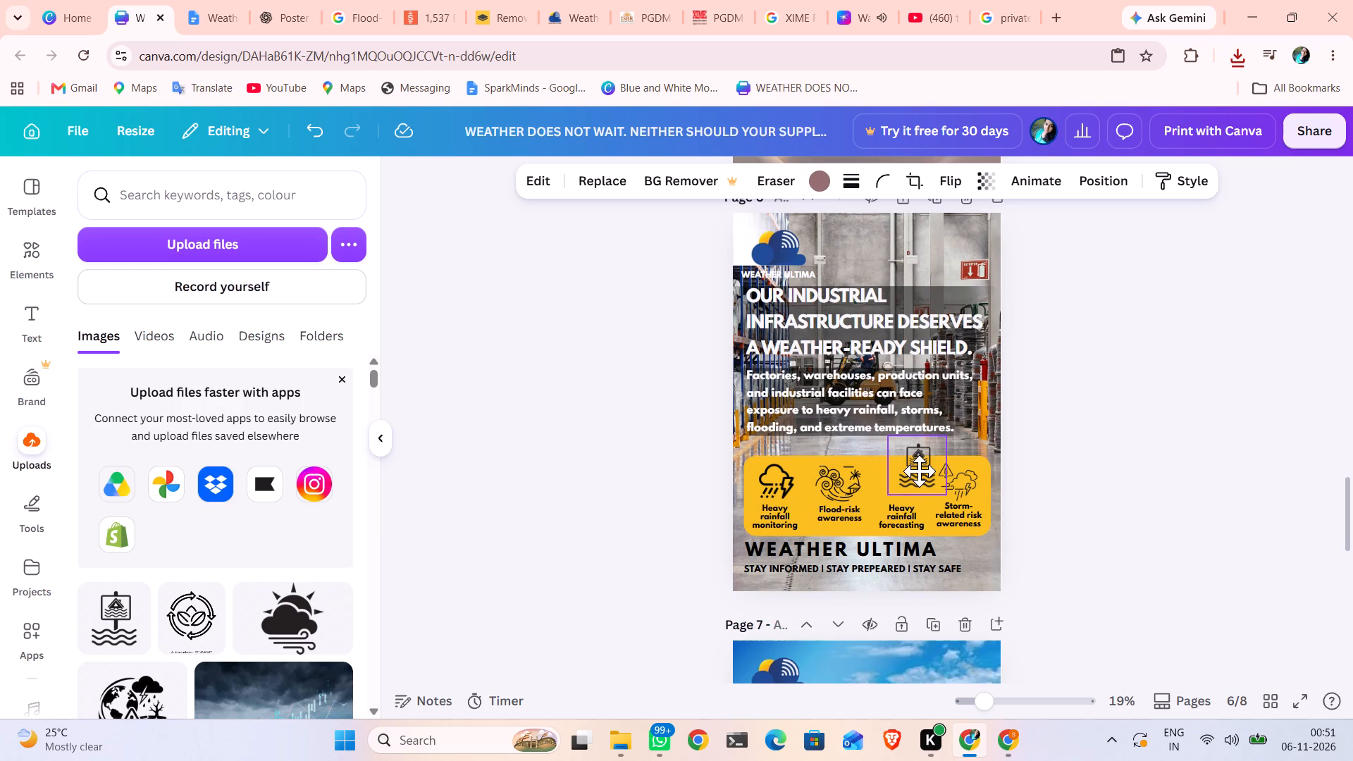
pyautogui.moveTo(919, 471); pyautogui.dragTo(902, 488)
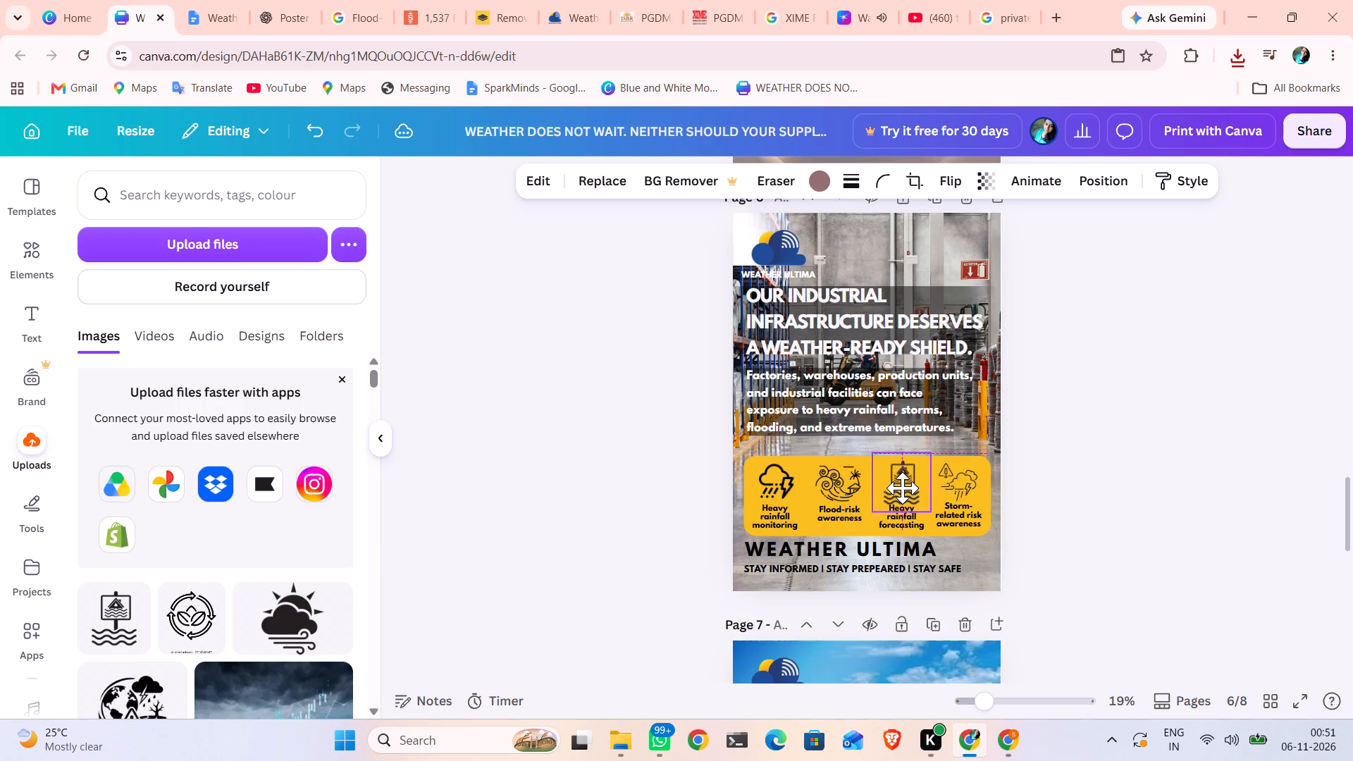
pyautogui.moveTo(902, 488); pyautogui.dragTo(901, 487)
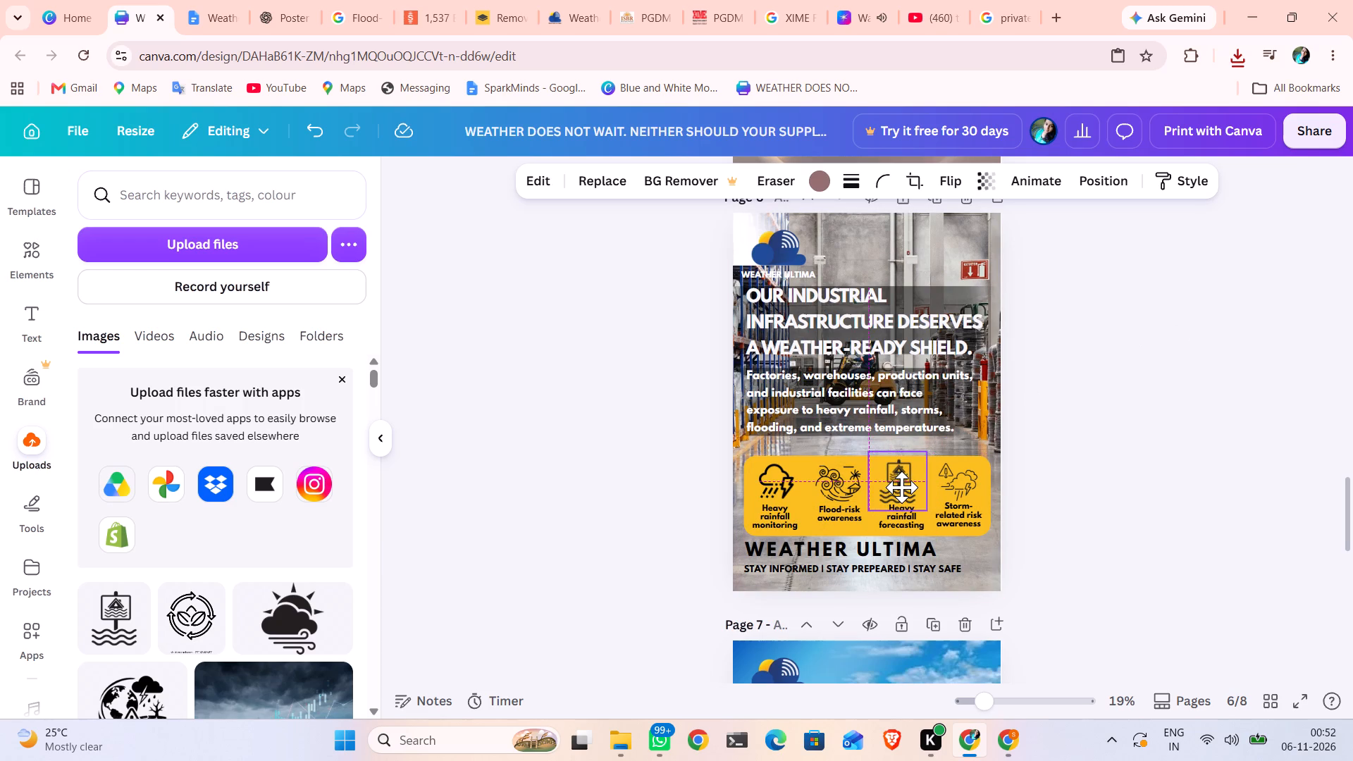
pyautogui.moveTo(901, 487); pyautogui.dragTo(901, 485)
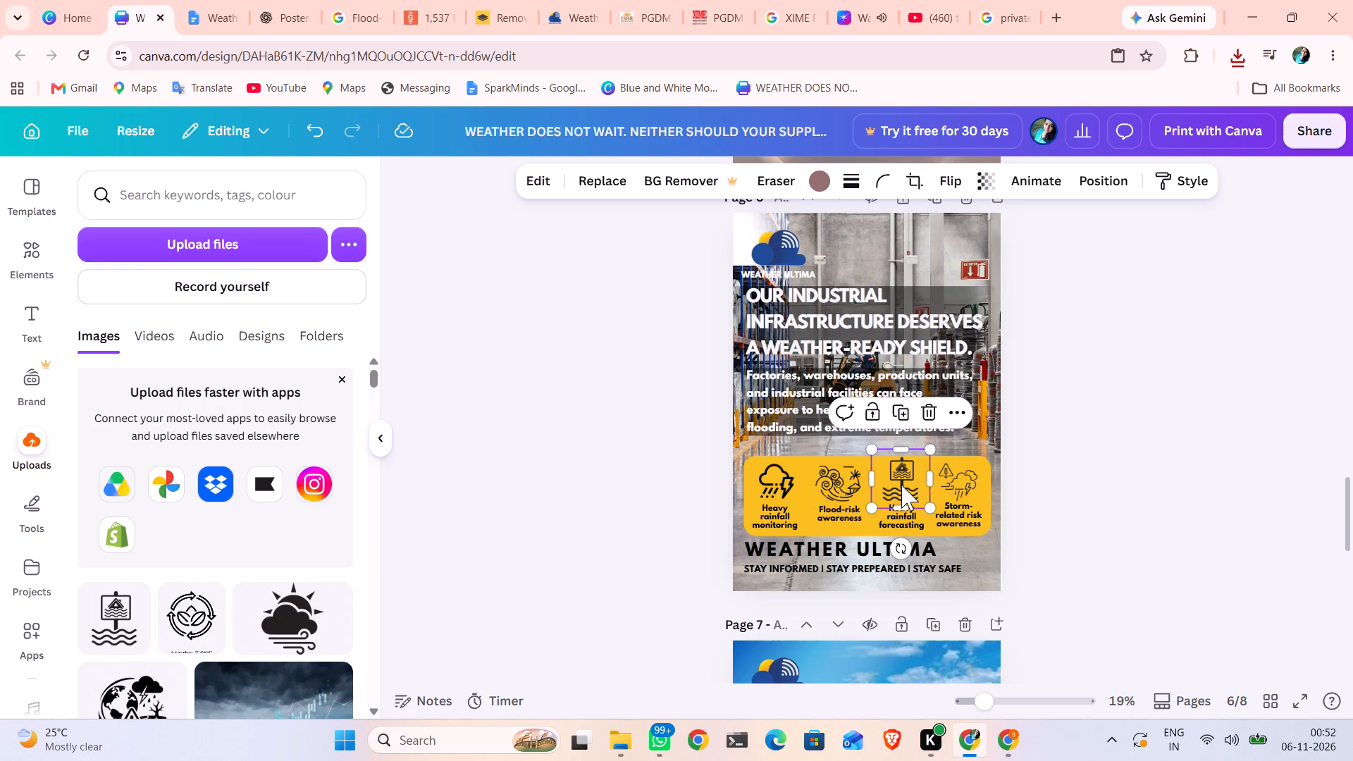
pyautogui.click(1198, 305)
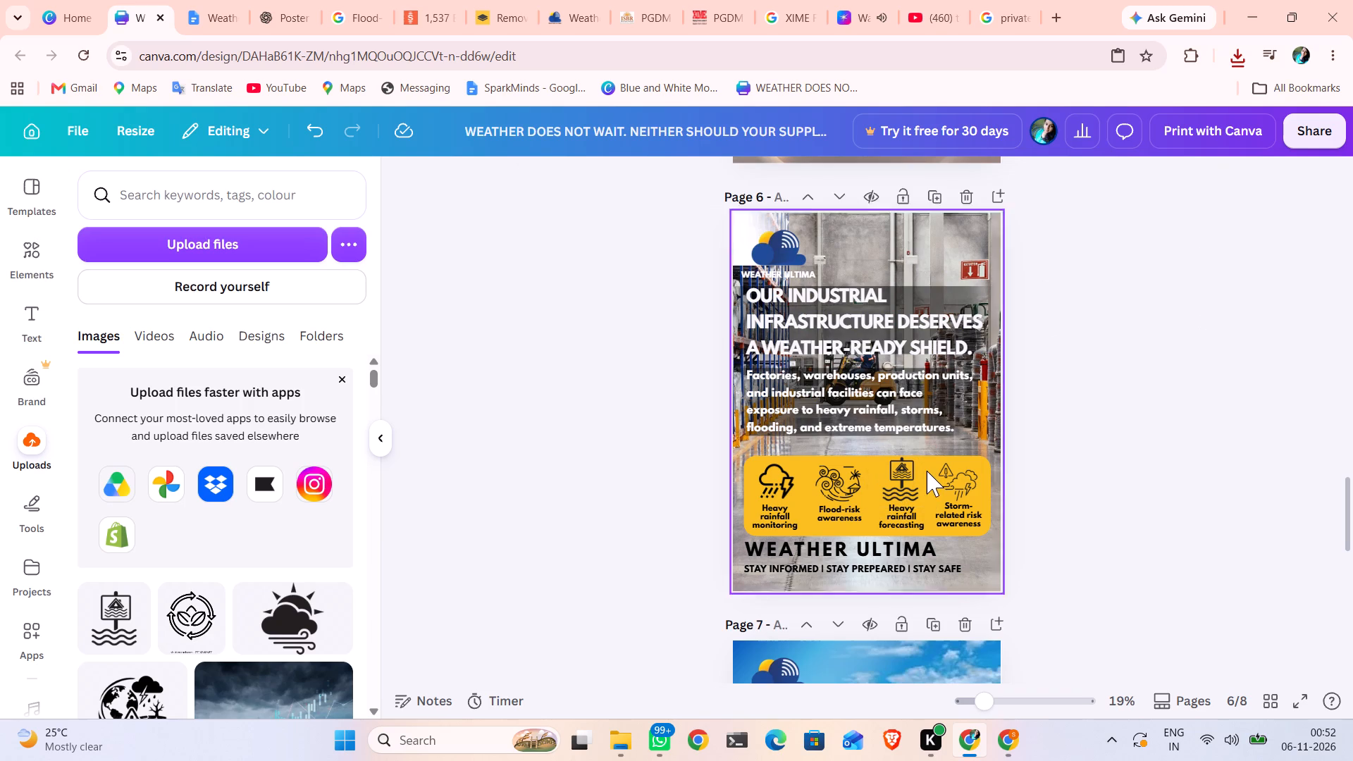
# Shrink the flood sign icon slightly and nudge it sideways to centre it above the "Heavy rainfall forecasting" label.
pyautogui.click(922, 474)
pyautogui.click(931, 450)
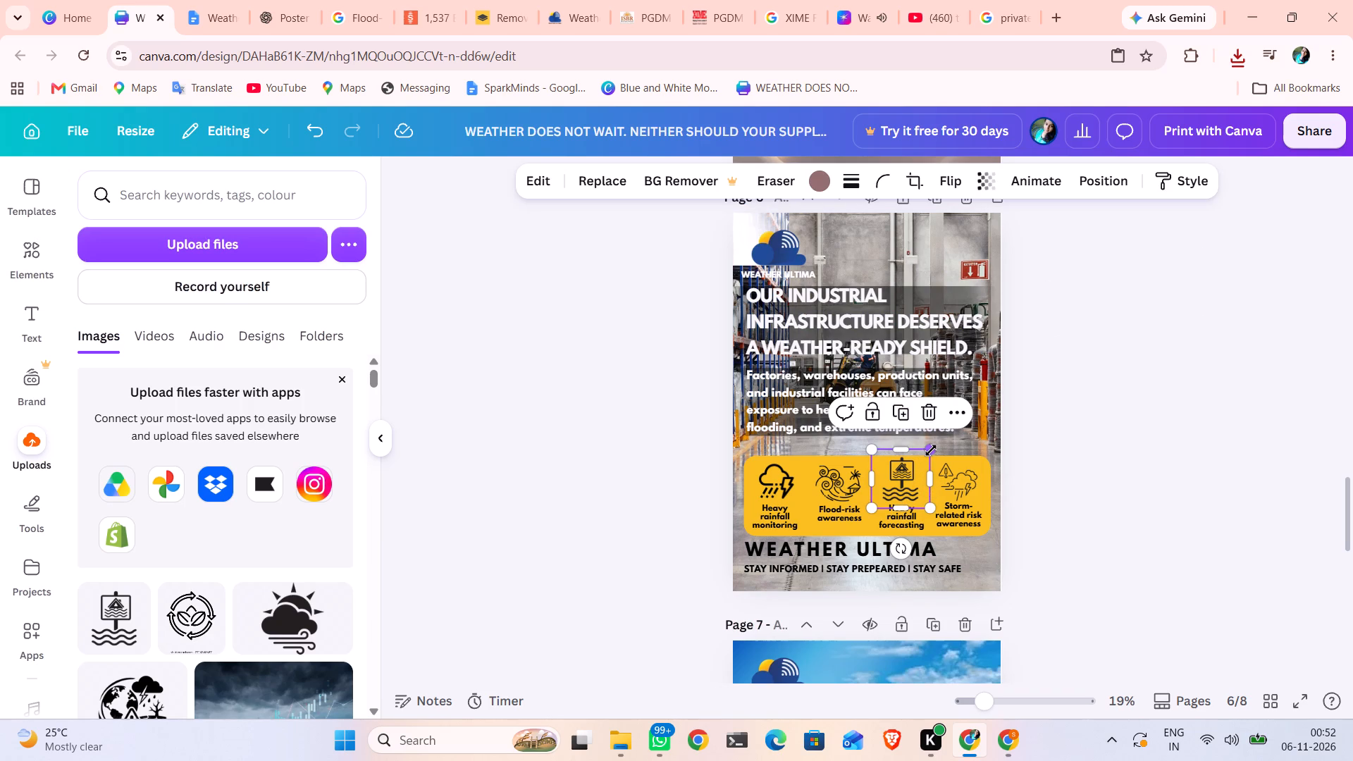
pyautogui.click(1120, 390)
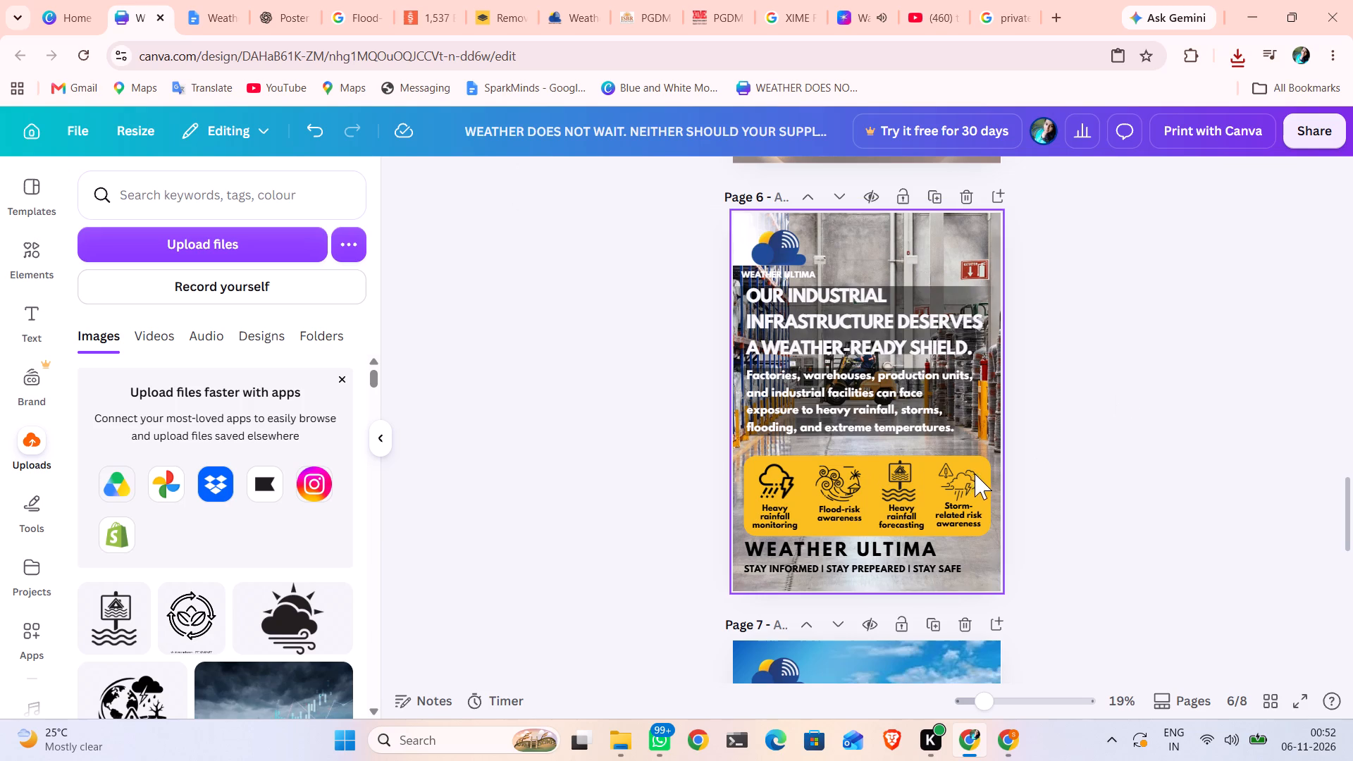
pyautogui.click(892, 488)
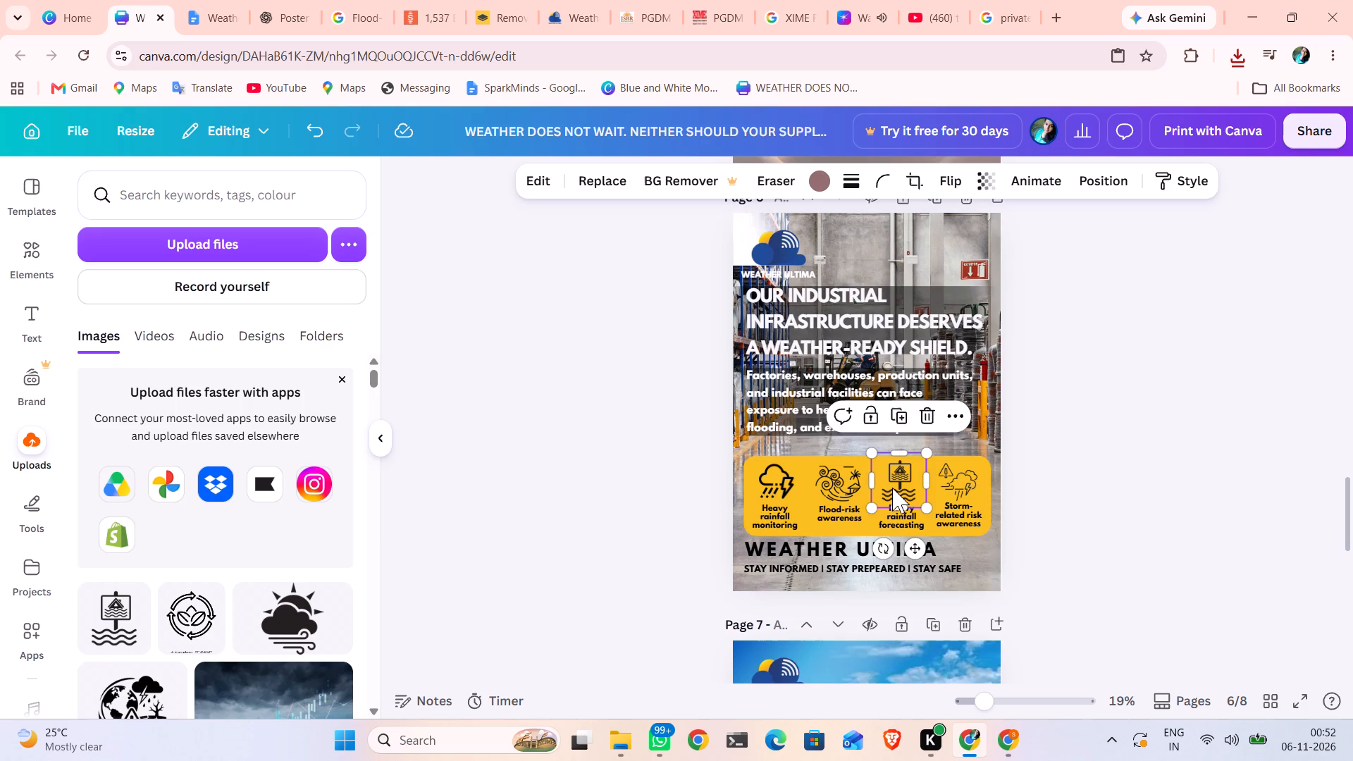
pyautogui.press('Right')
pyautogui.press('Right')
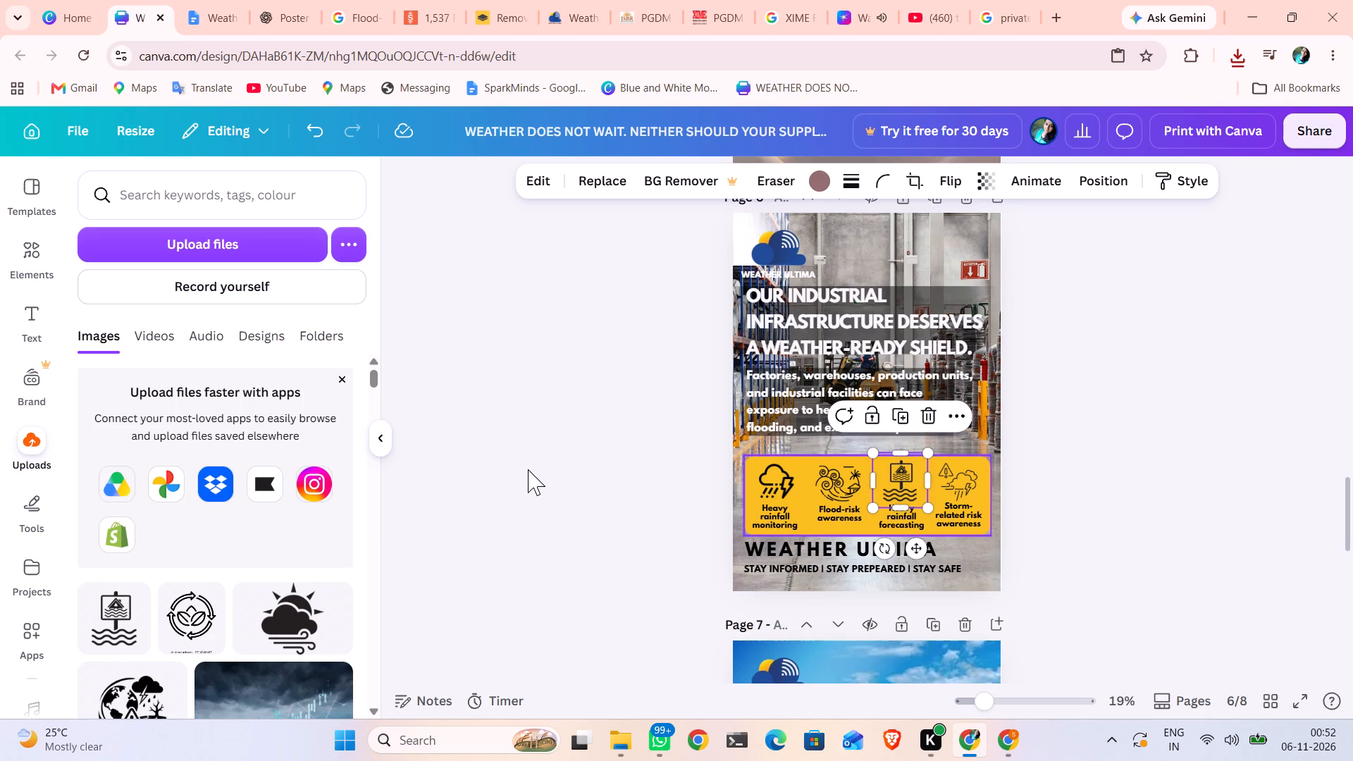
pyautogui.click(530, 471)
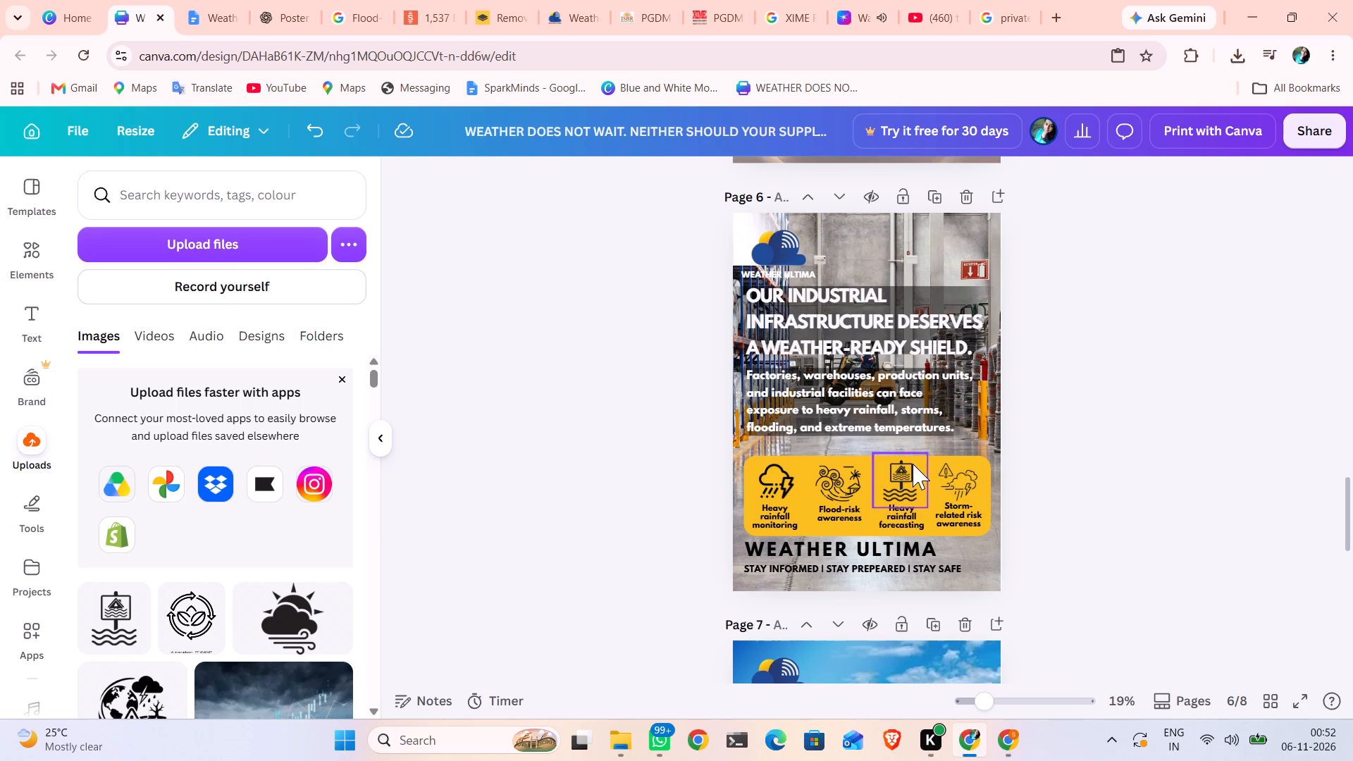
# Replace the wave icon above the "Flood-risk awareness" label with the flood sign icon, moved over from the third highlight.
pyautogui.click(829, 485)
pyautogui.press('BackSpace')
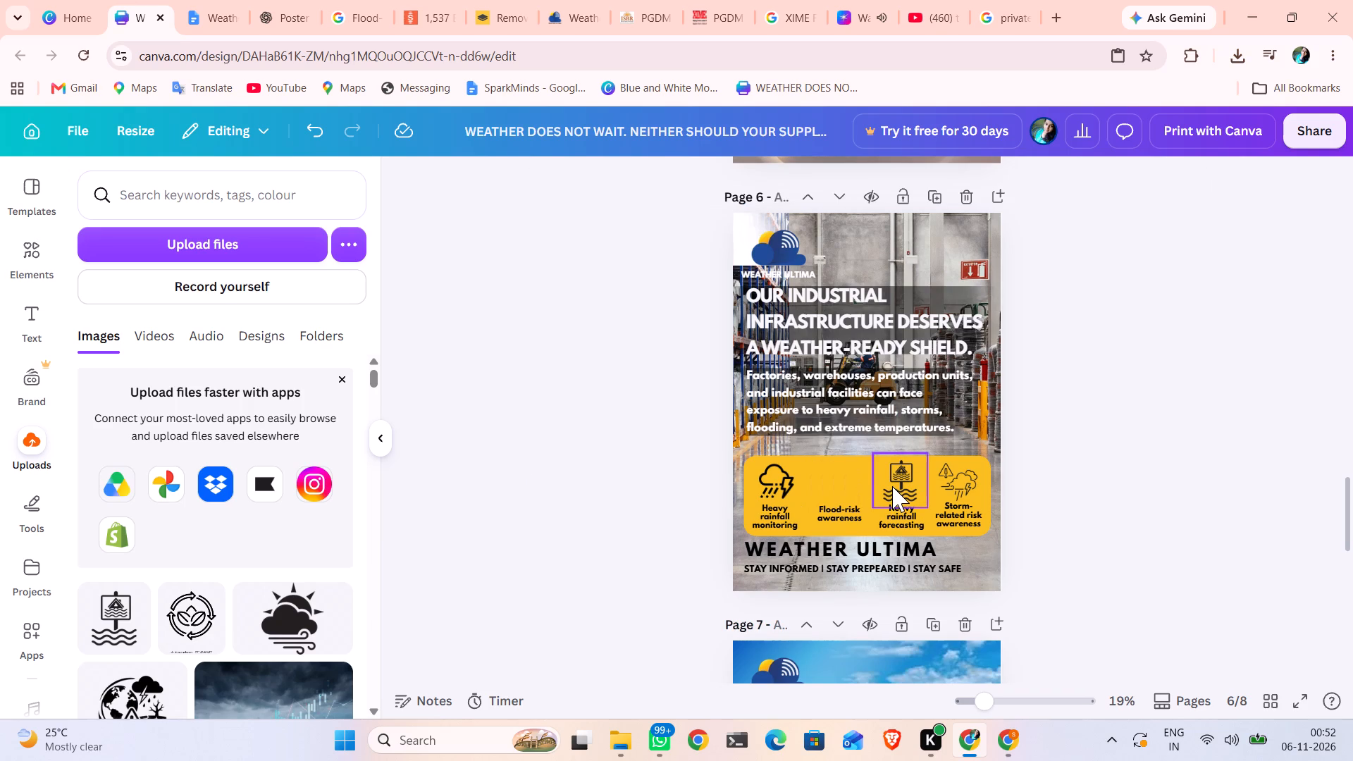
pyautogui.moveTo(884, 488); pyautogui.dragTo(823, 488)
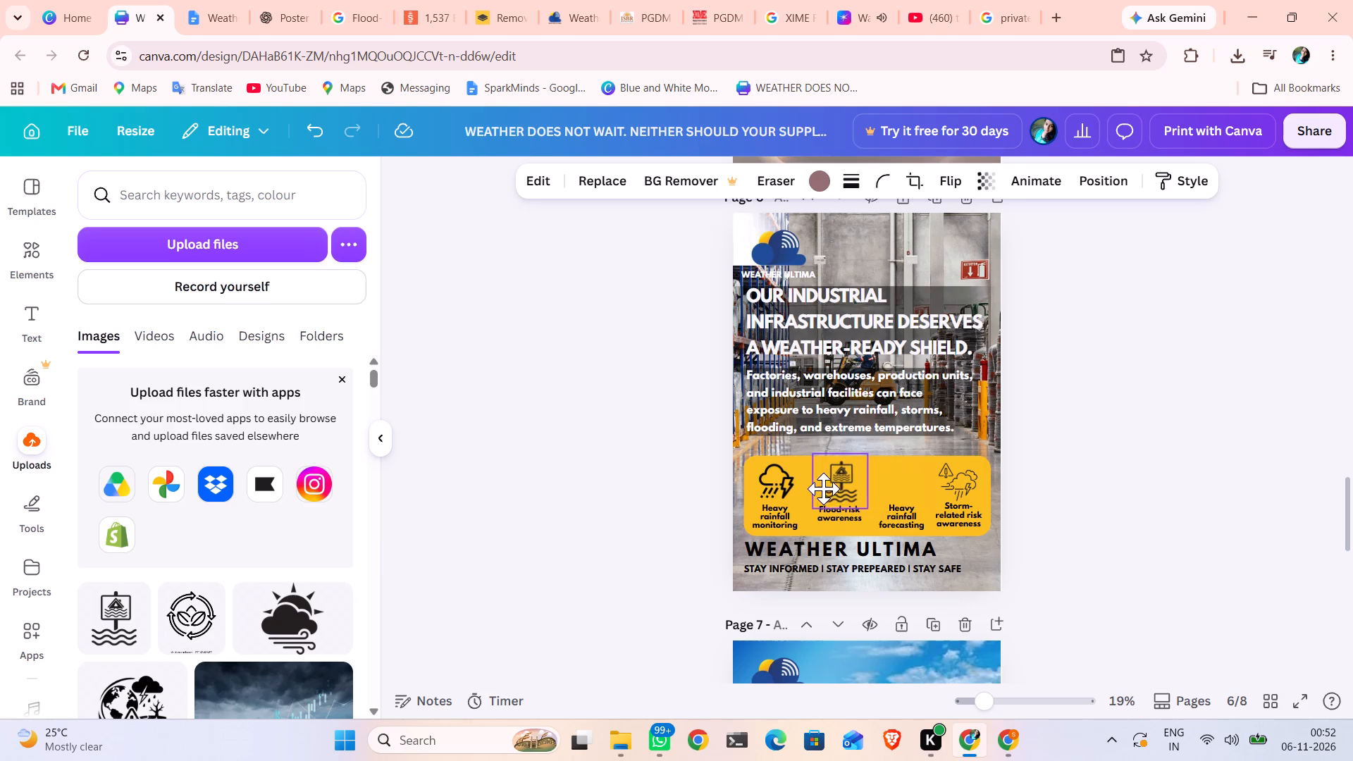
pyautogui.moveTo(823, 488); pyautogui.dragTo(821, 488)
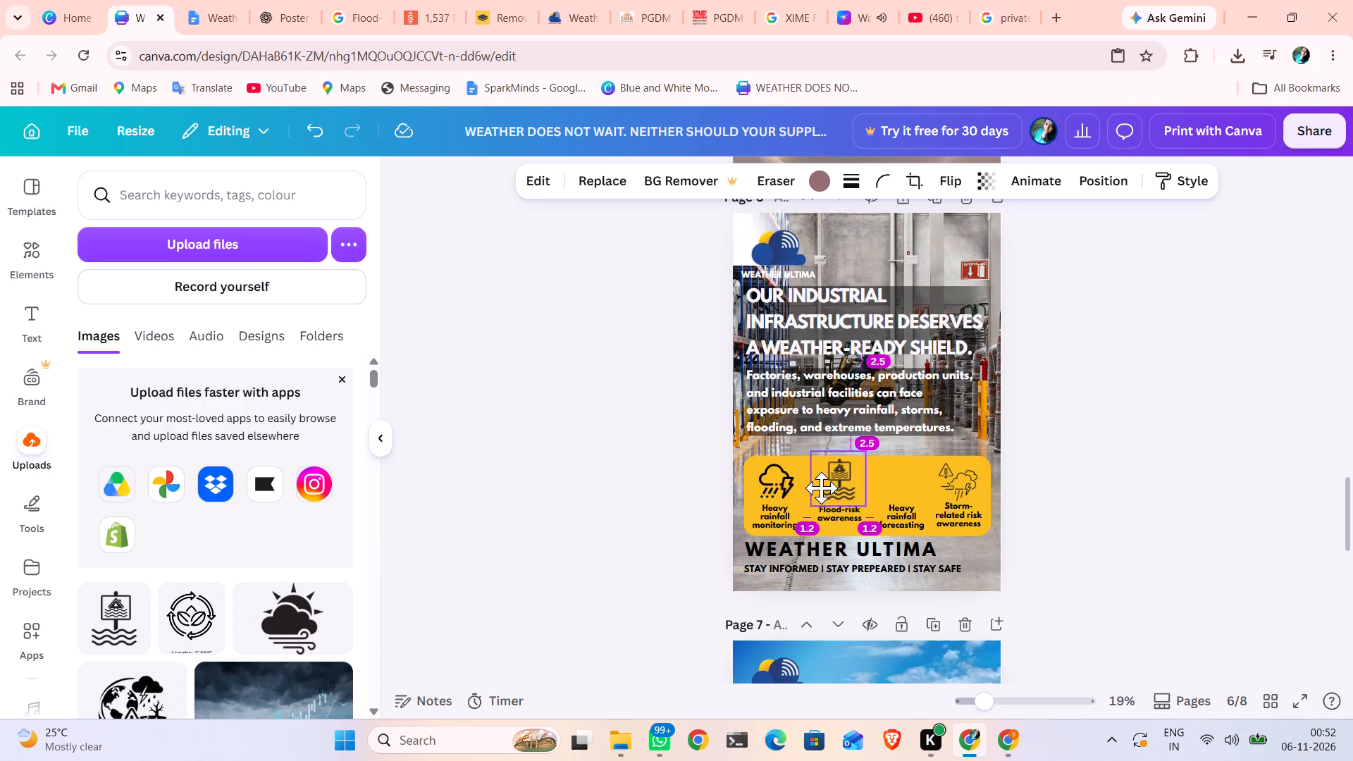
pyautogui.moveTo(821, 488); pyautogui.dragTo(823, 490)
pyautogui.click(644, 514)
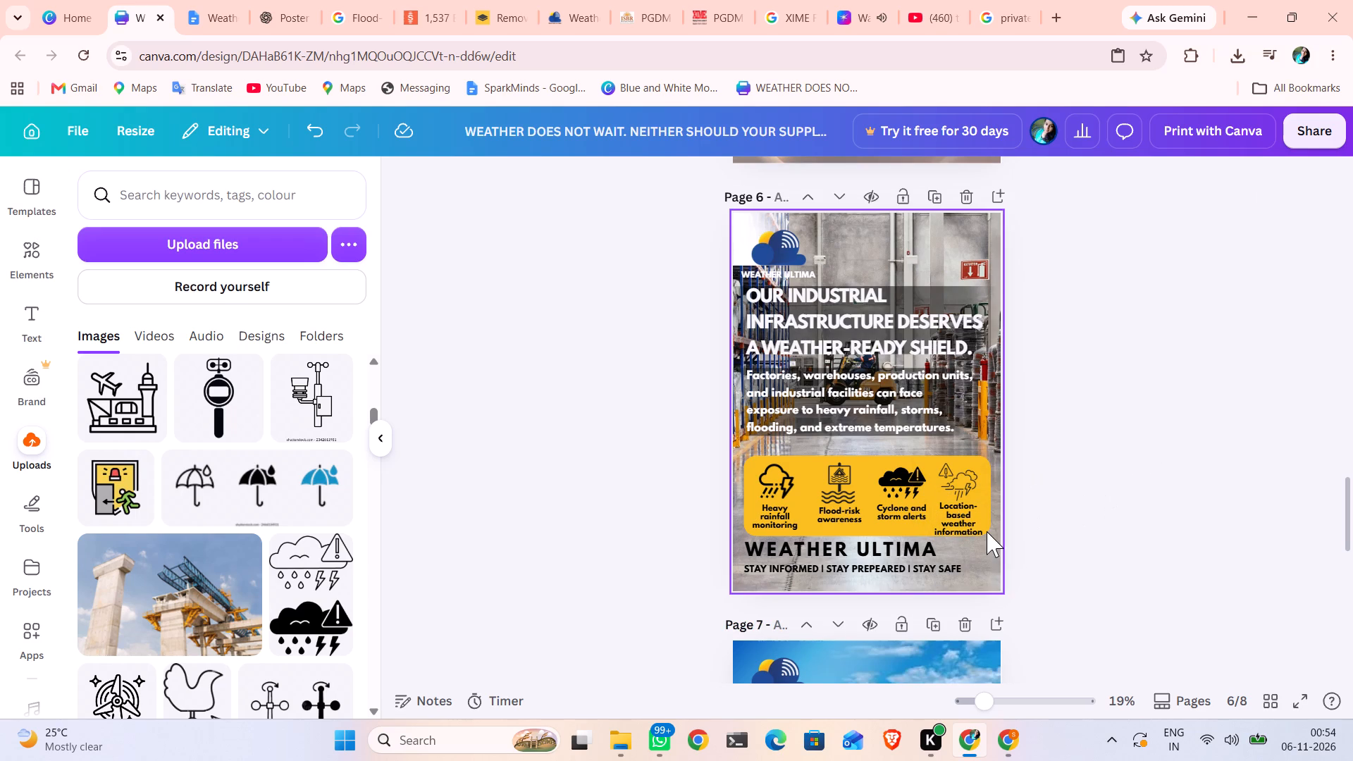
# Nudge the "Cyclone and storm alerts" label slightly down below its storm cloud icon.
pyautogui.click(891, 512)
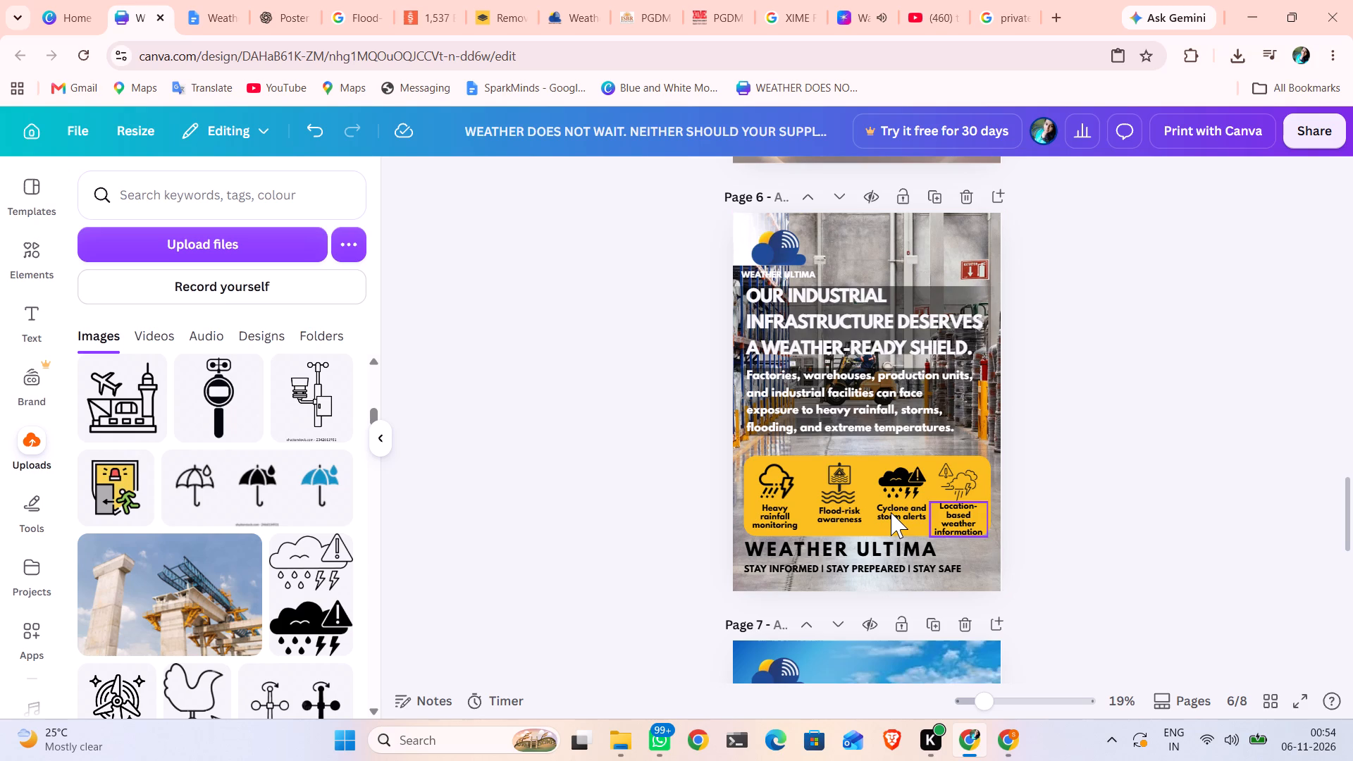
pyautogui.press('Down')
pyautogui.press('Down')
pyautogui.press('Down')
pyautogui.press('Down')
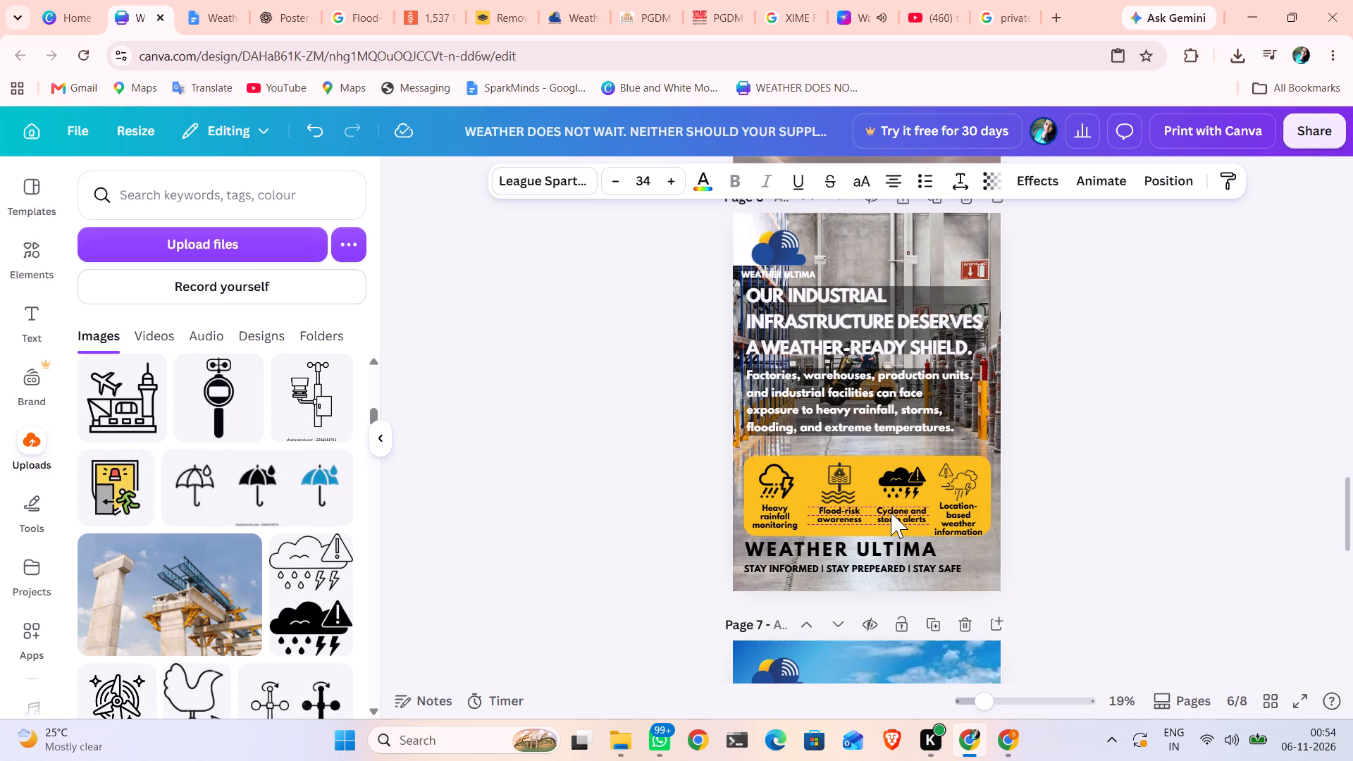
pyautogui.click(1213, 408)
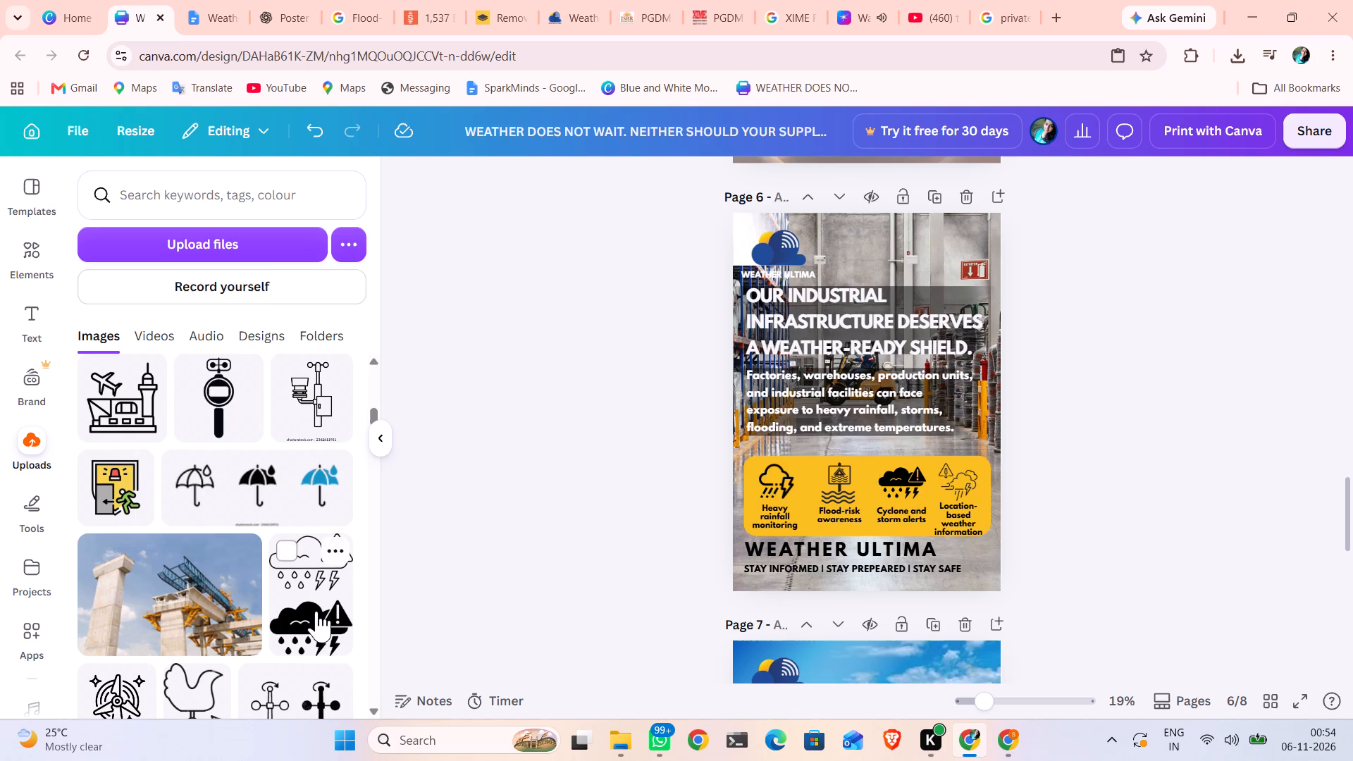
# Replace the icon above the "Location-based weather information" label with the uploaded black sun, cloud and wind icon.
pyautogui.scroll(7, 316, 611)
pyautogui.scroll(-1, 316, 611)
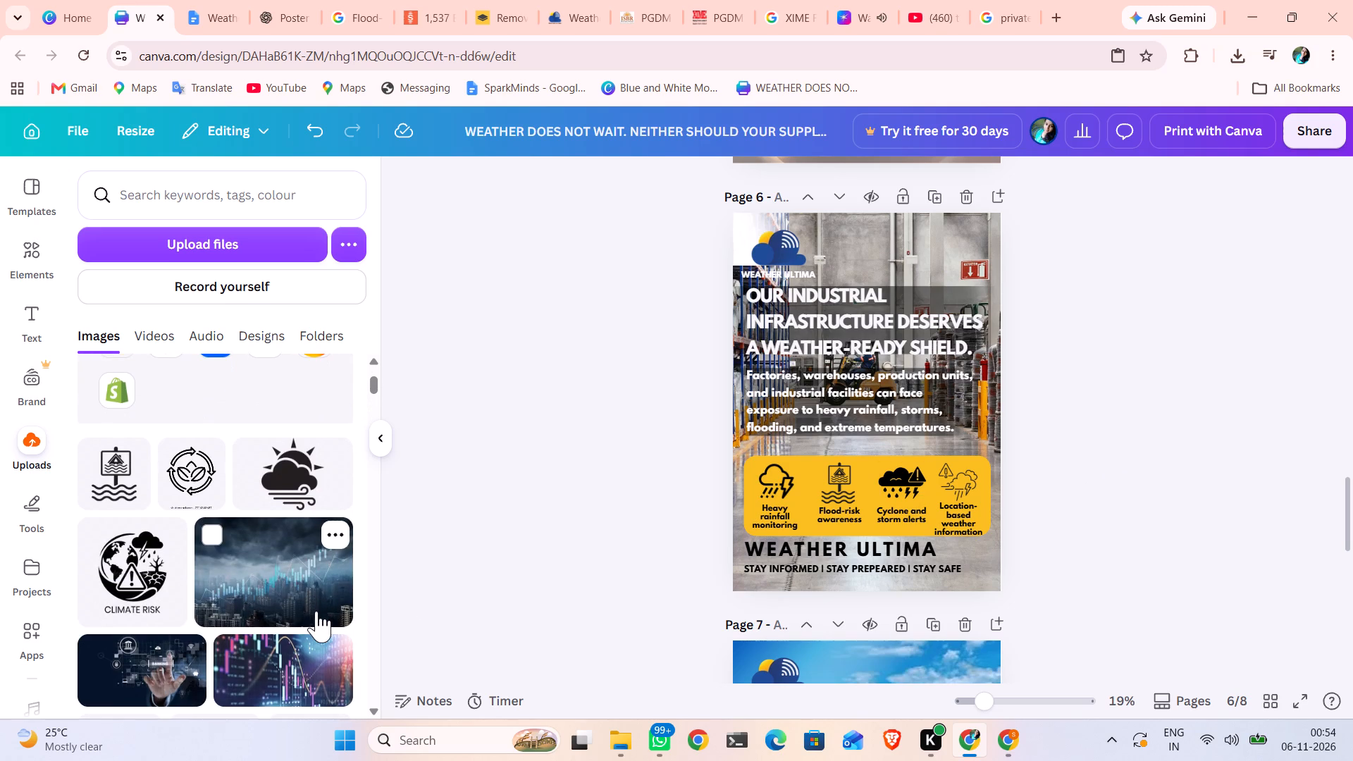
pyautogui.scroll(-1, 316, 611)
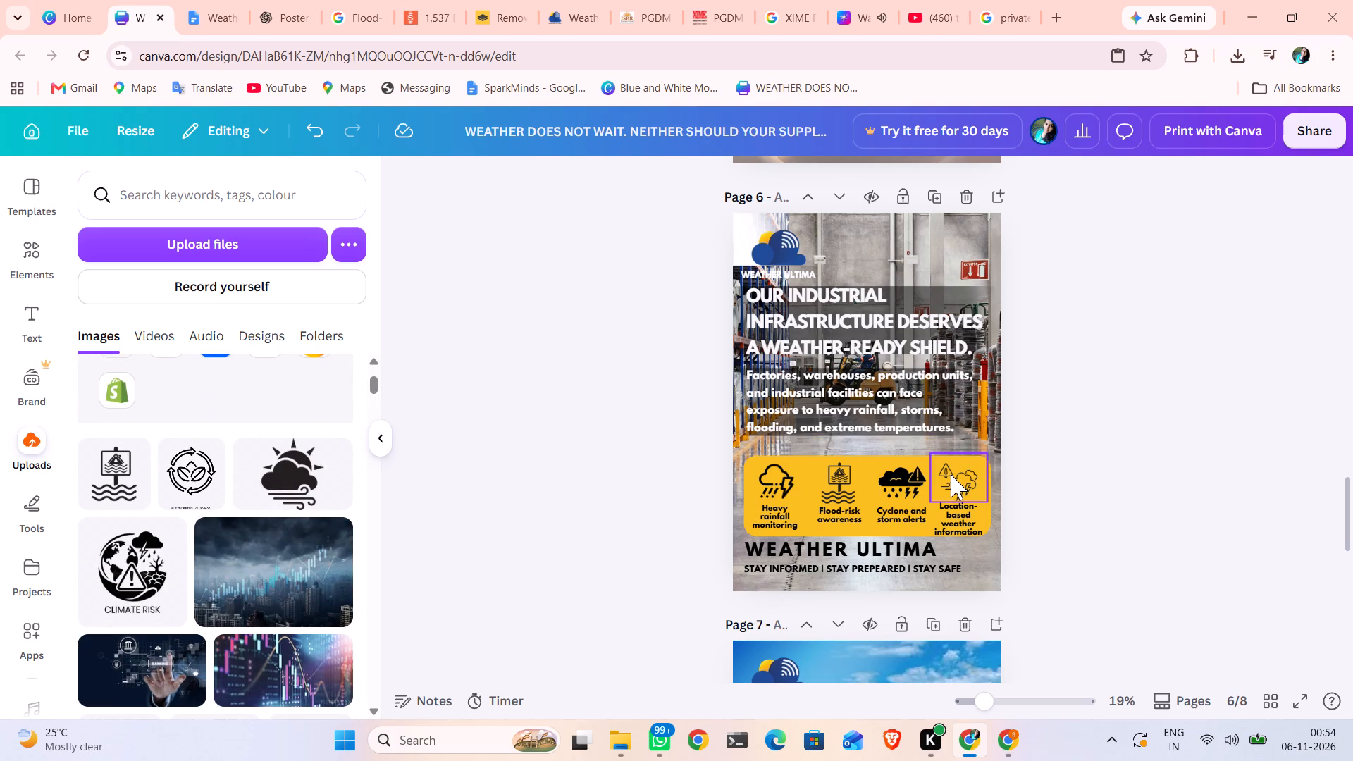
pyautogui.click(951, 474)
pyautogui.press('BackSpace')
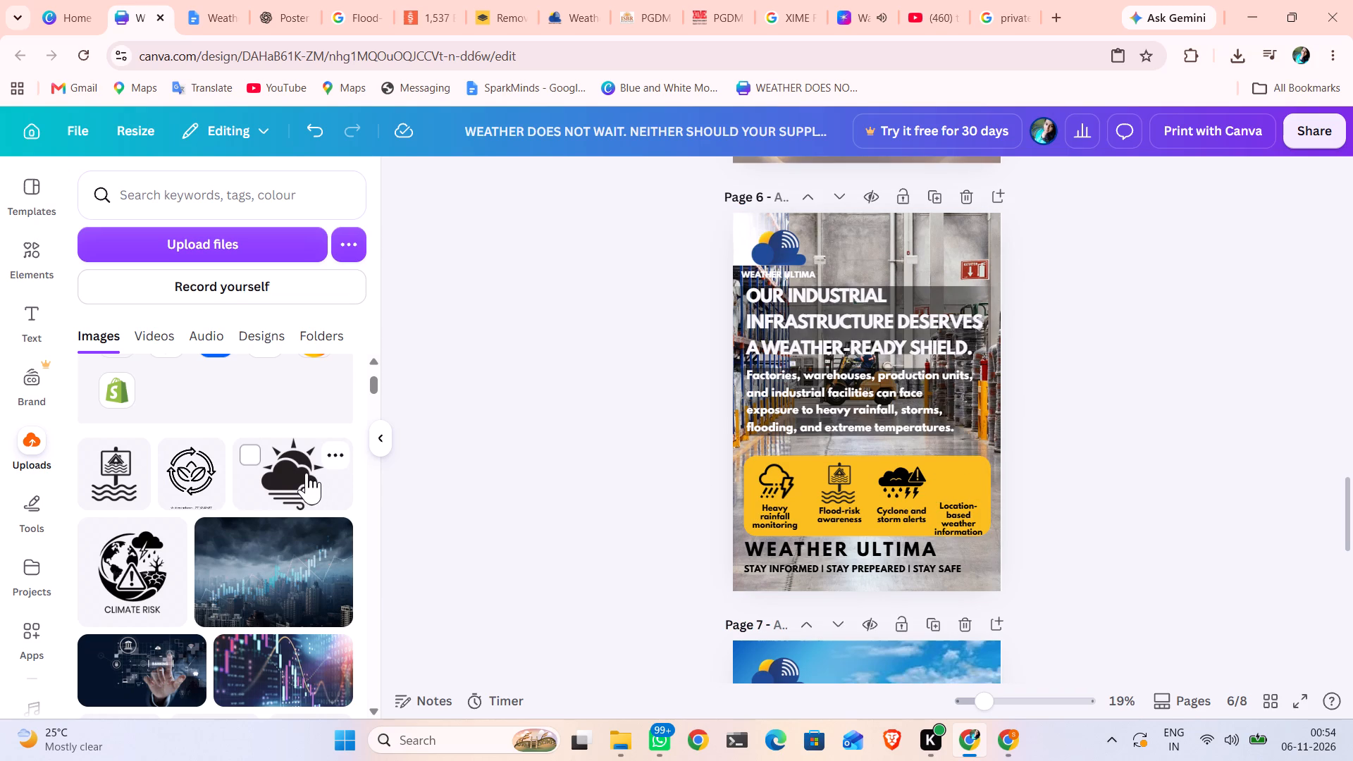
pyautogui.click(307, 473)
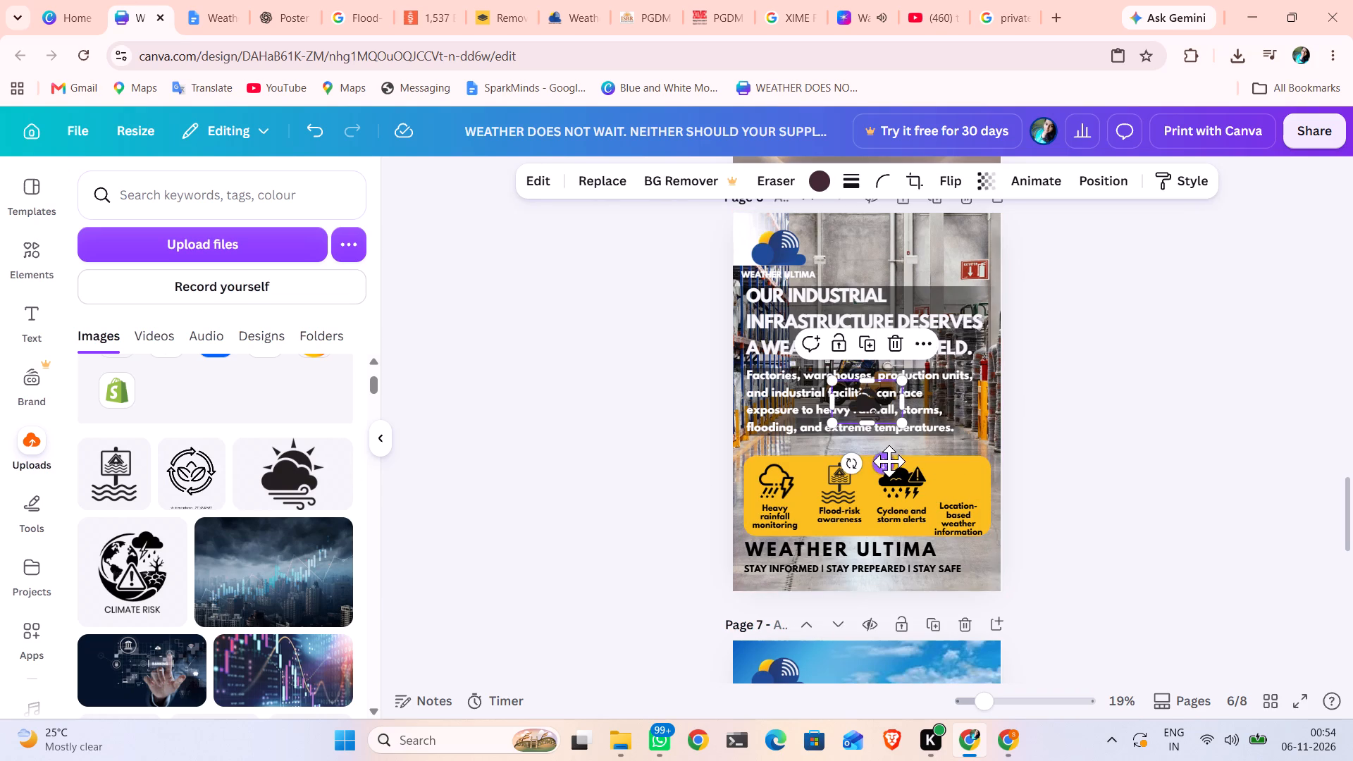
pyautogui.moveTo(888, 463); pyautogui.dragTo(977, 540)
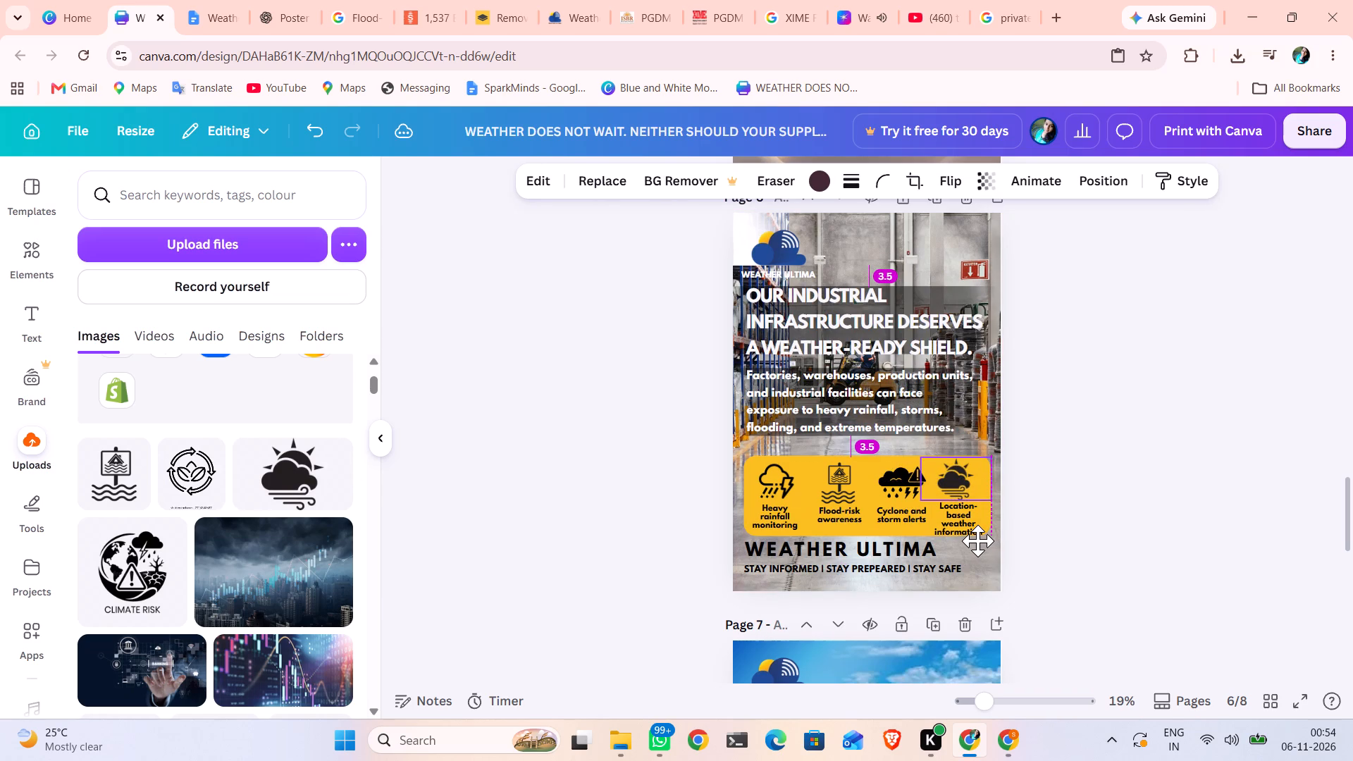
pyautogui.moveTo(977, 540); pyautogui.dragTo(980, 543)
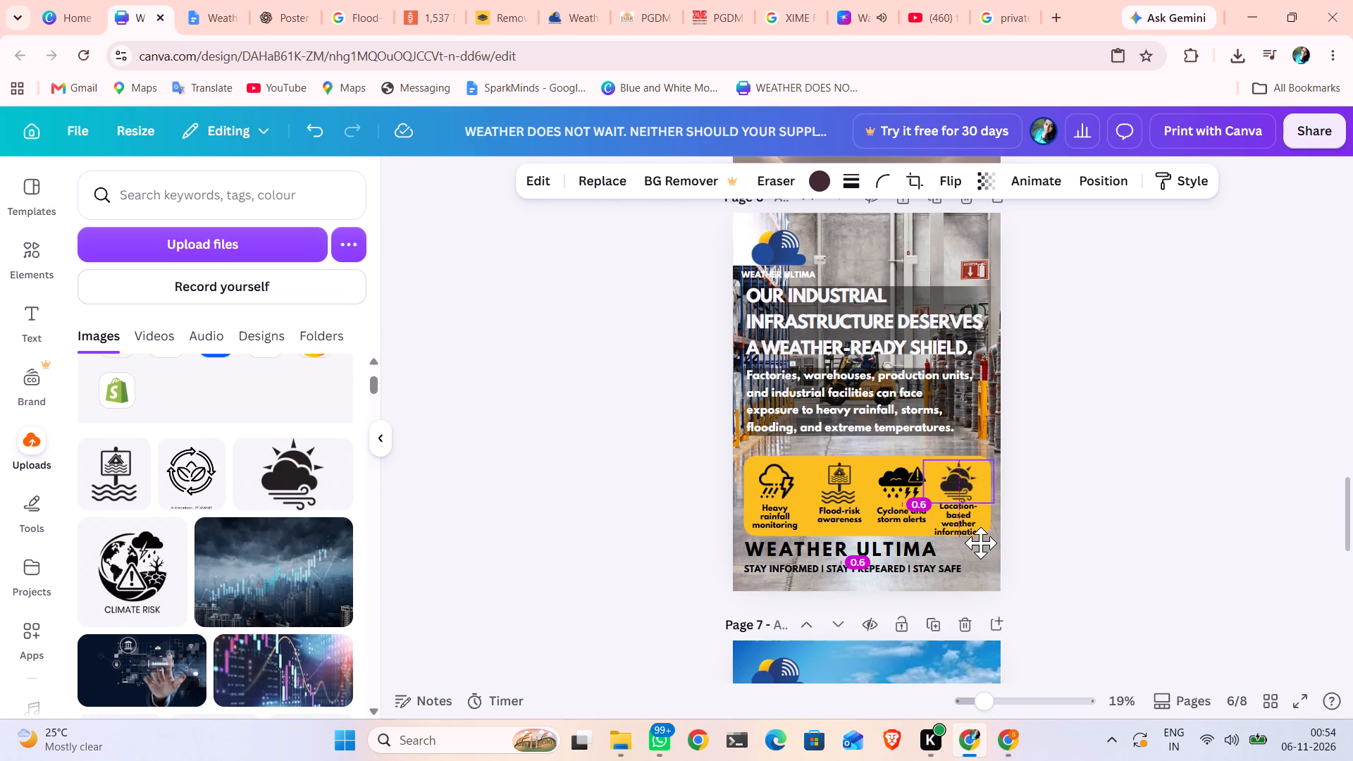
pyautogui.moveTo(980, 543); pyautogui.dragTo(980, 542)
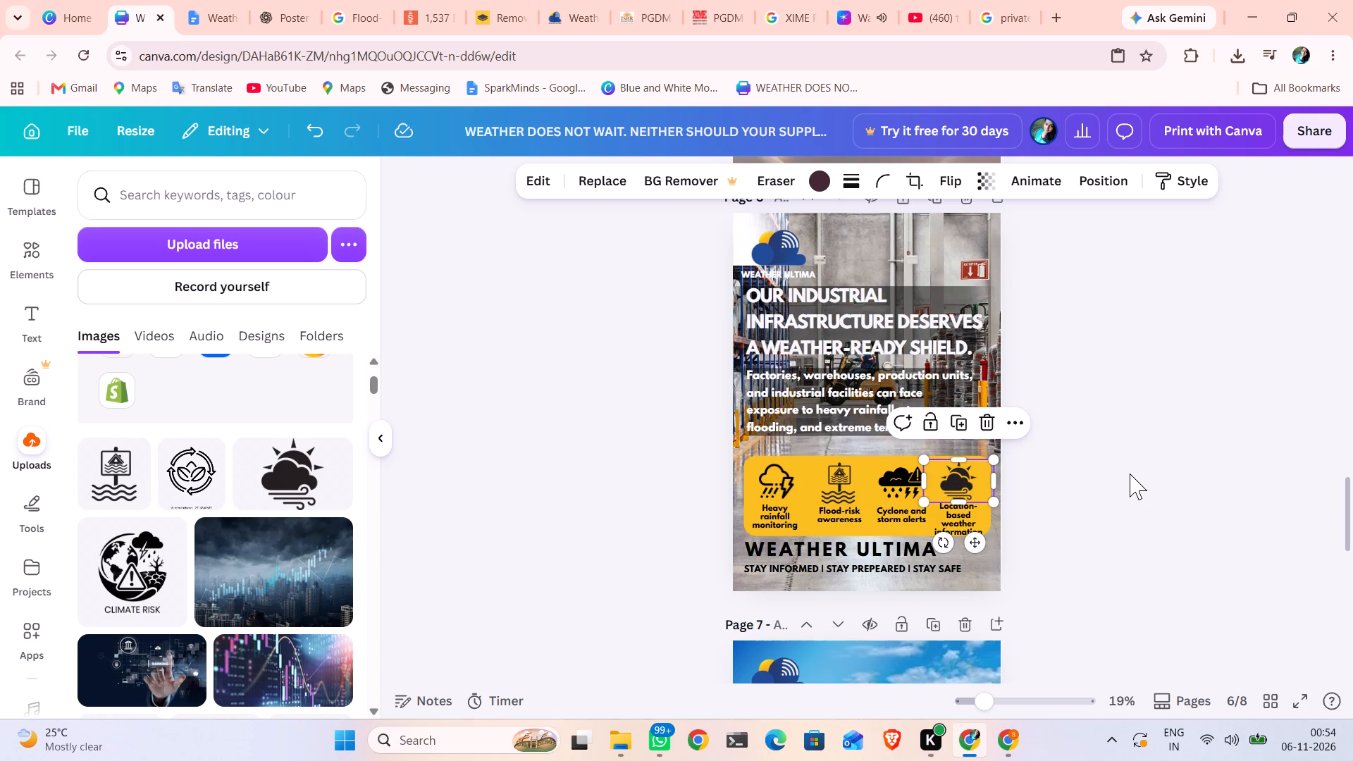
pyautogui.click(1130, 474)
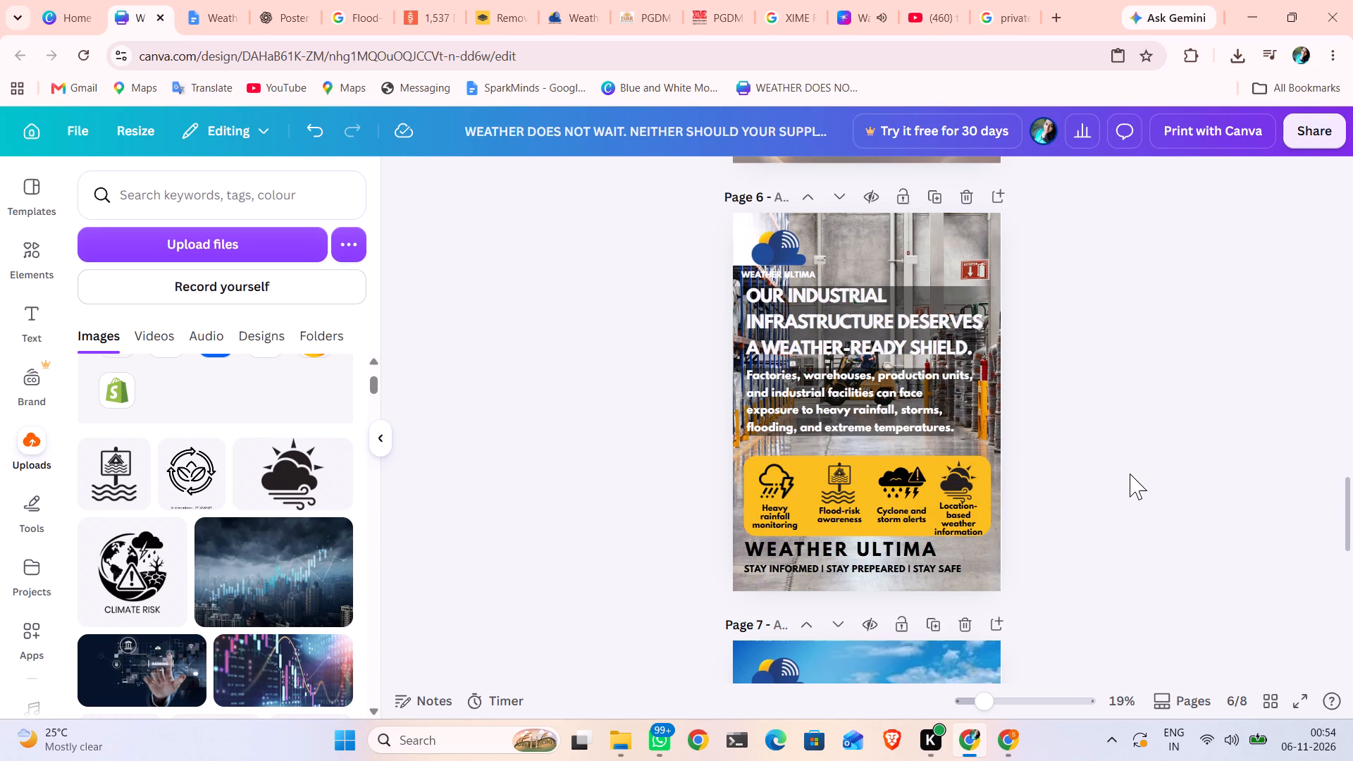
# Nudge the sun, cloud and wind icon on page 6 up and shrink it to about 10 by 6.1.
pyautogui.click(1093, 472)
pyautogui.click(949, 519)
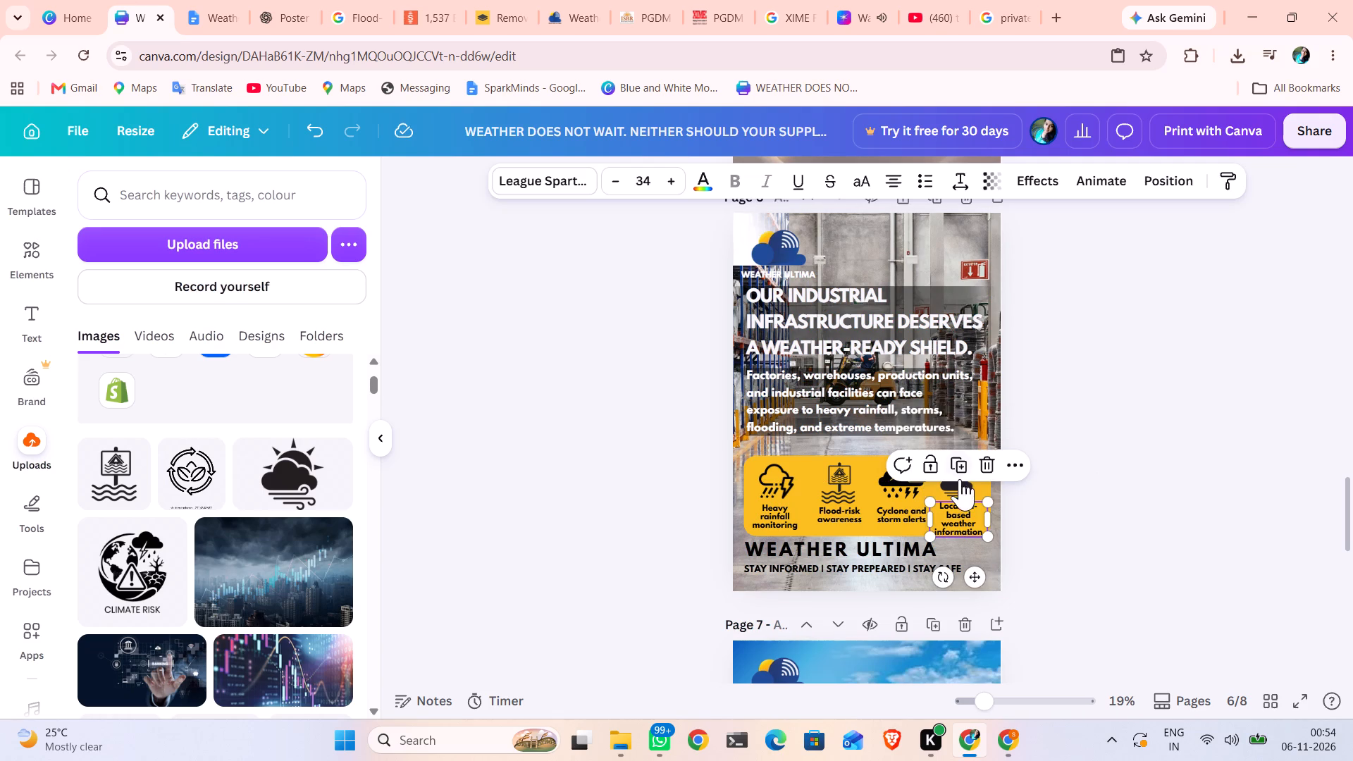
pyautogui.click(964, 490)
pyautogui.press('Up')
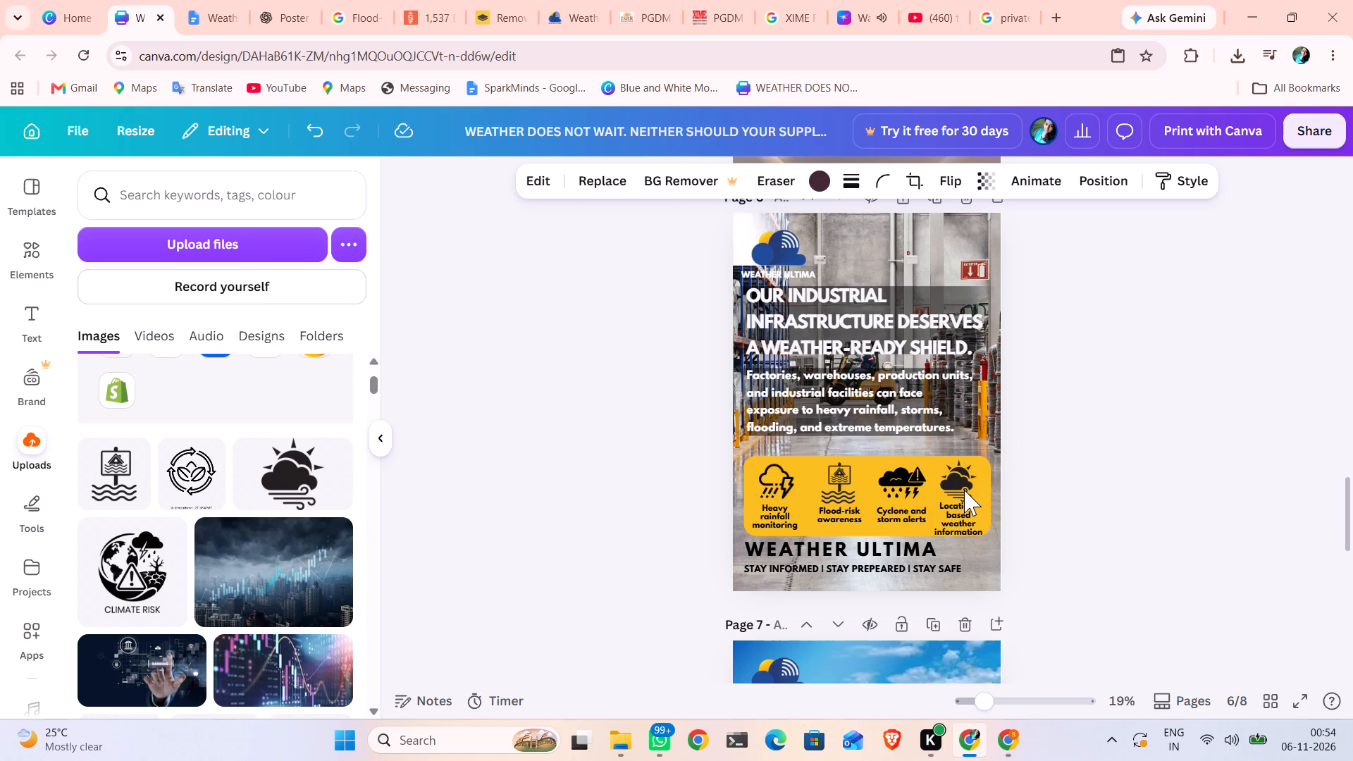
pyautogui.press('Up')
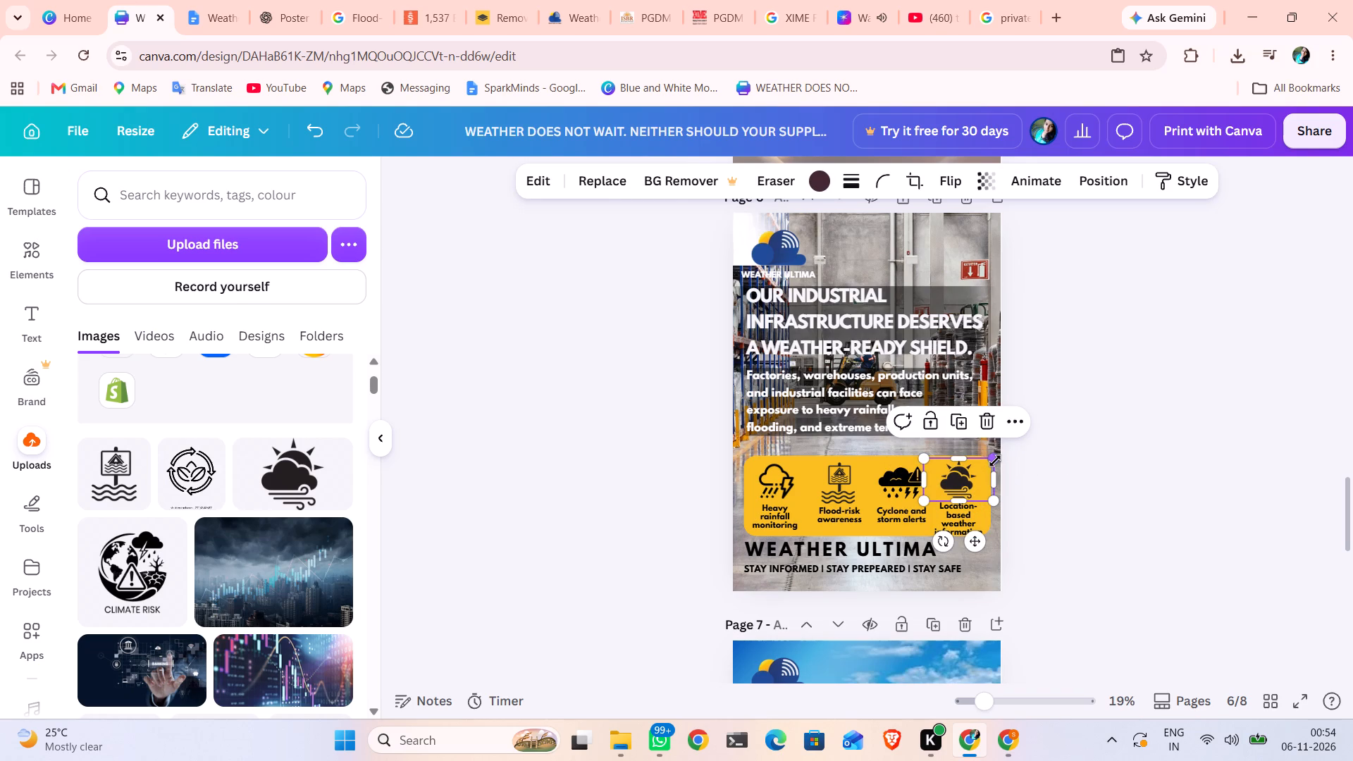
pyautogui.click(995, 461)
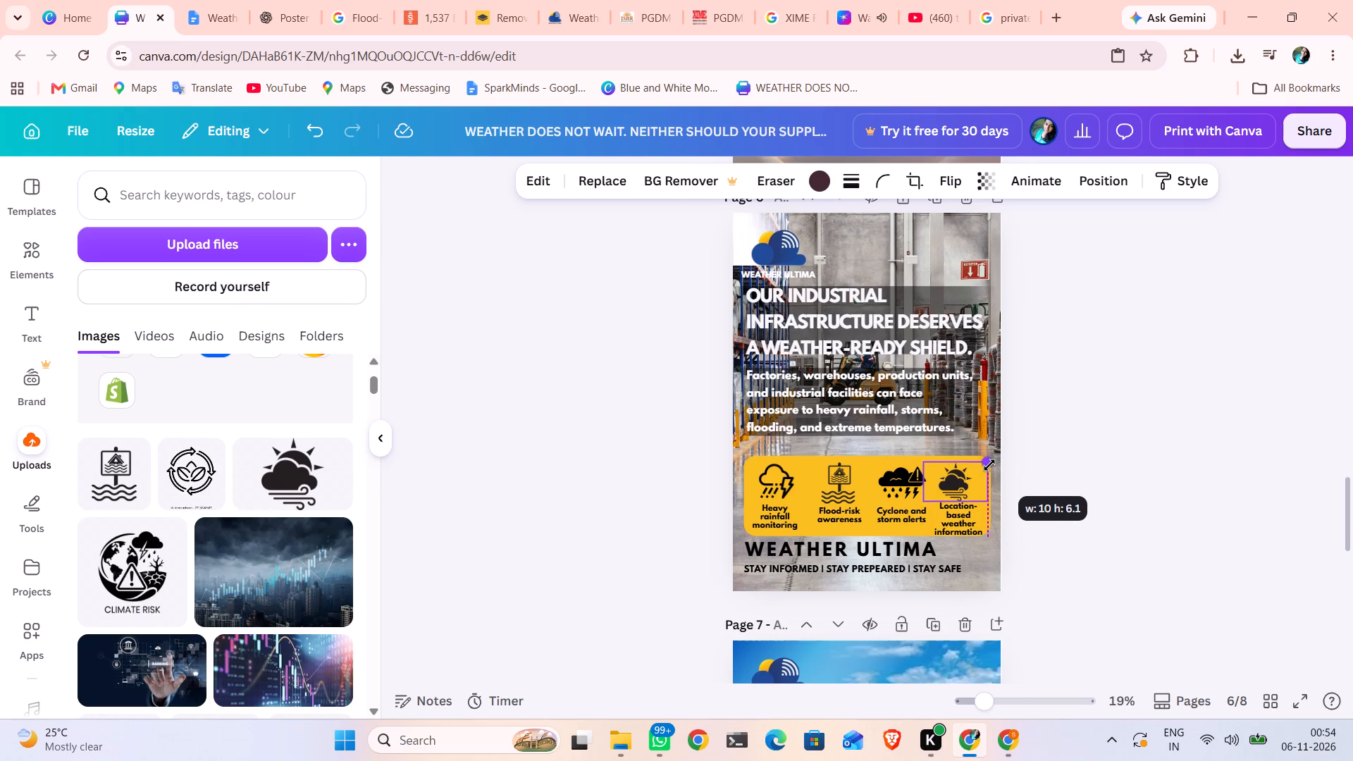
pyautogui.click(1177, 432)
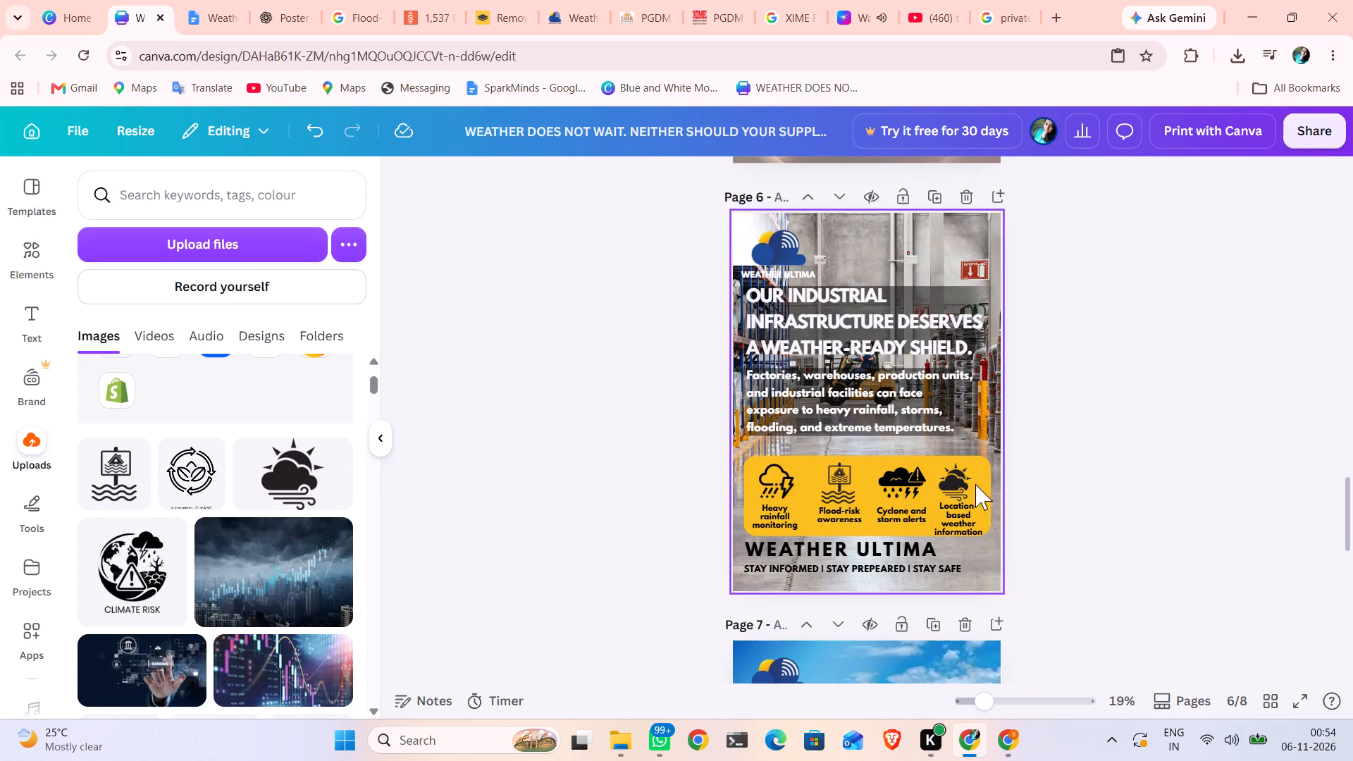
# Nudge the resized sun, cloud and wind icon slightly up and right to centre it above the "Location-based weather information" label.
pyautogui.click(960, 483)
pyautogui.press('Up')
pyautogui.press('Up')
pyautogui.press('Up')
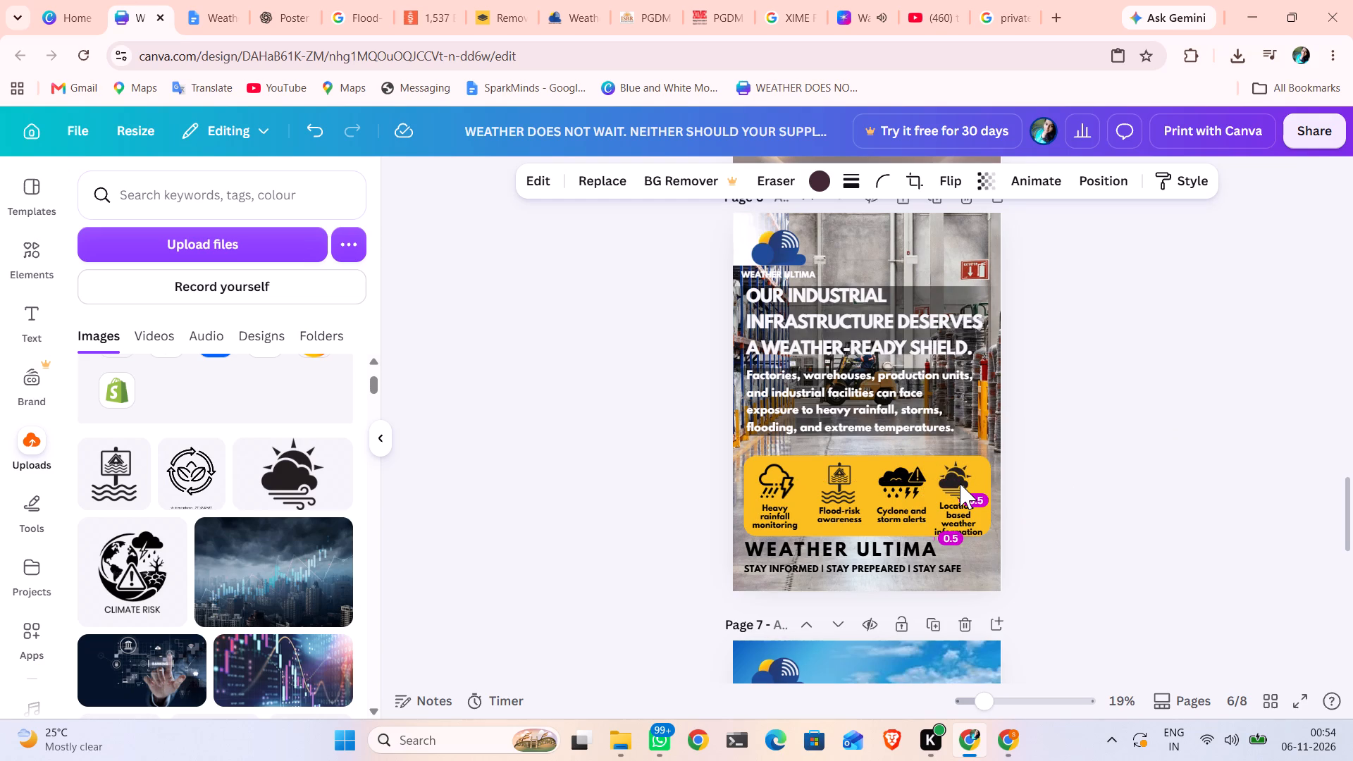
pyautogui.press('Up')
pyautogui.press('Right')
pyautogui.press('Right')
pyautogui.press('Right')
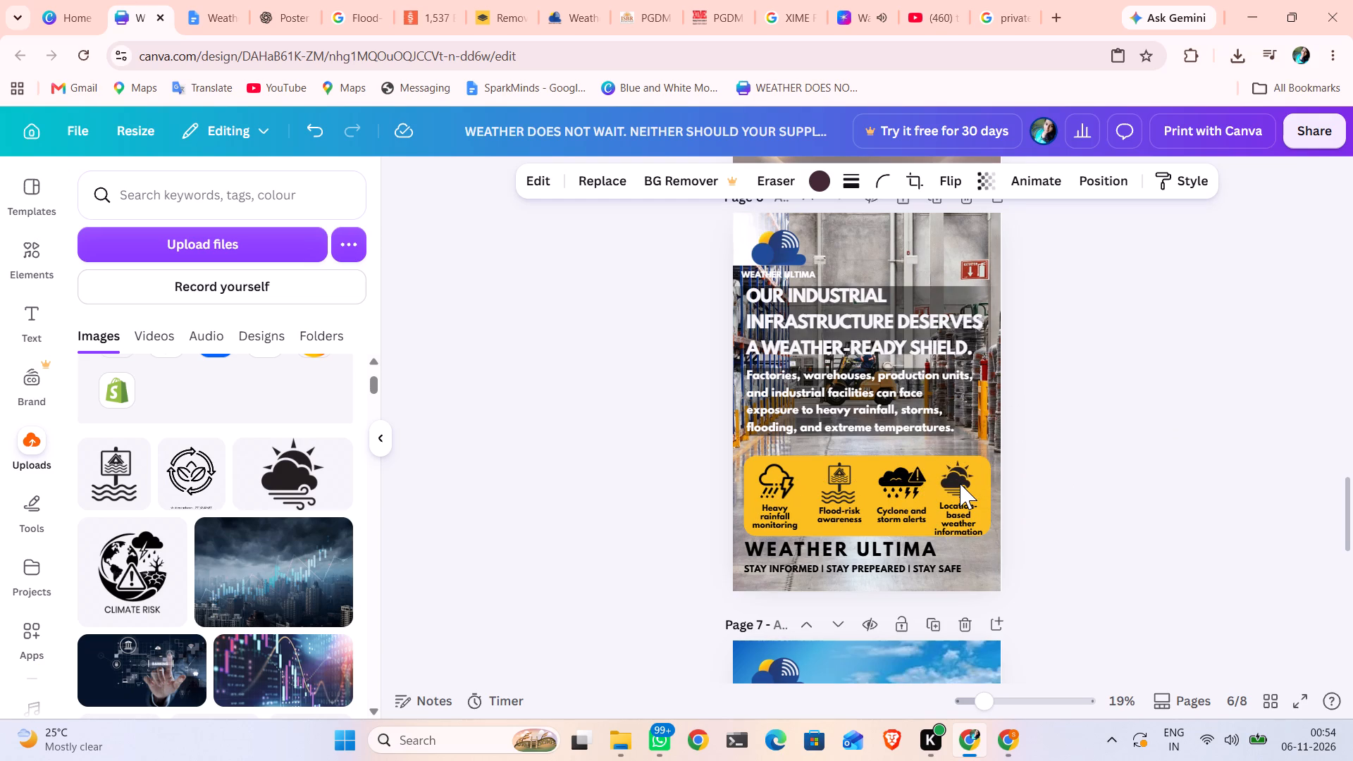
pyautogui.press('Right')
pyautogui.press('Right')
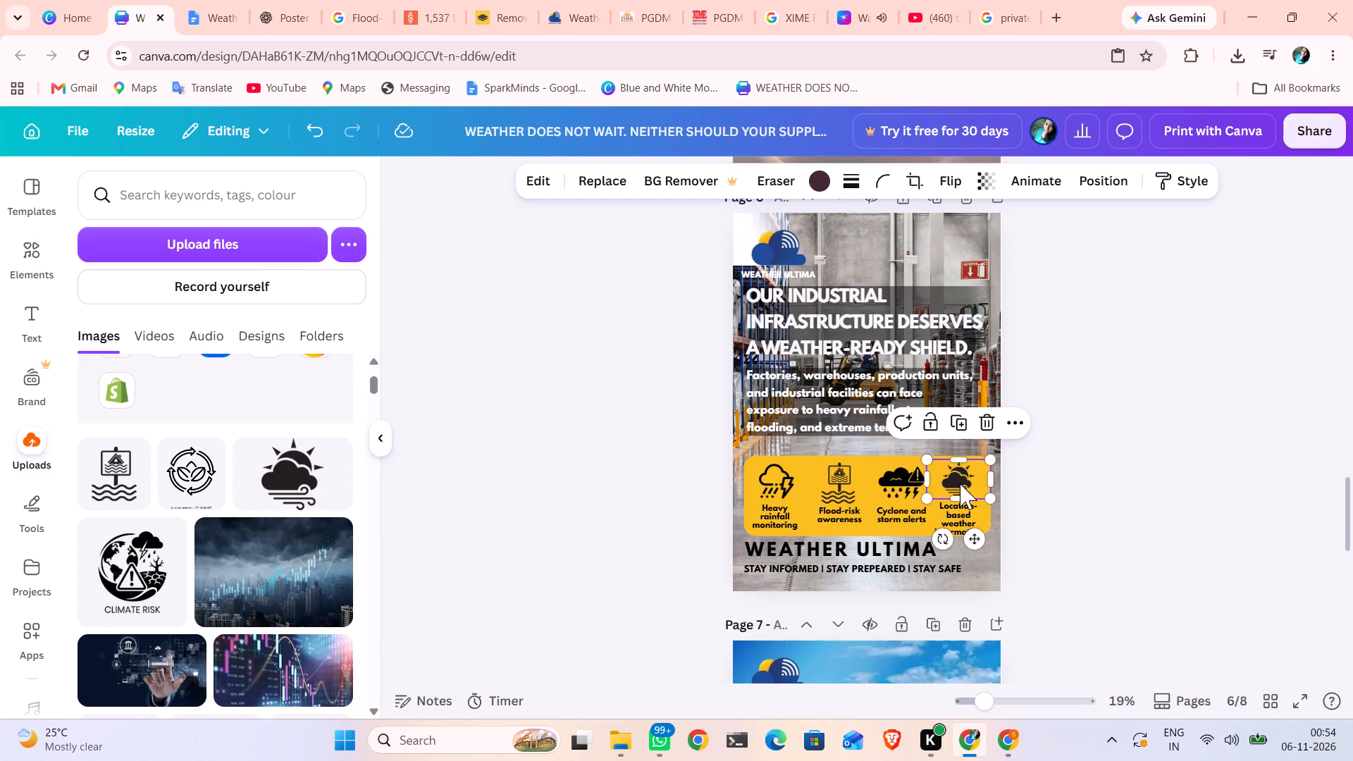
pyautogui.click(1070, 474)
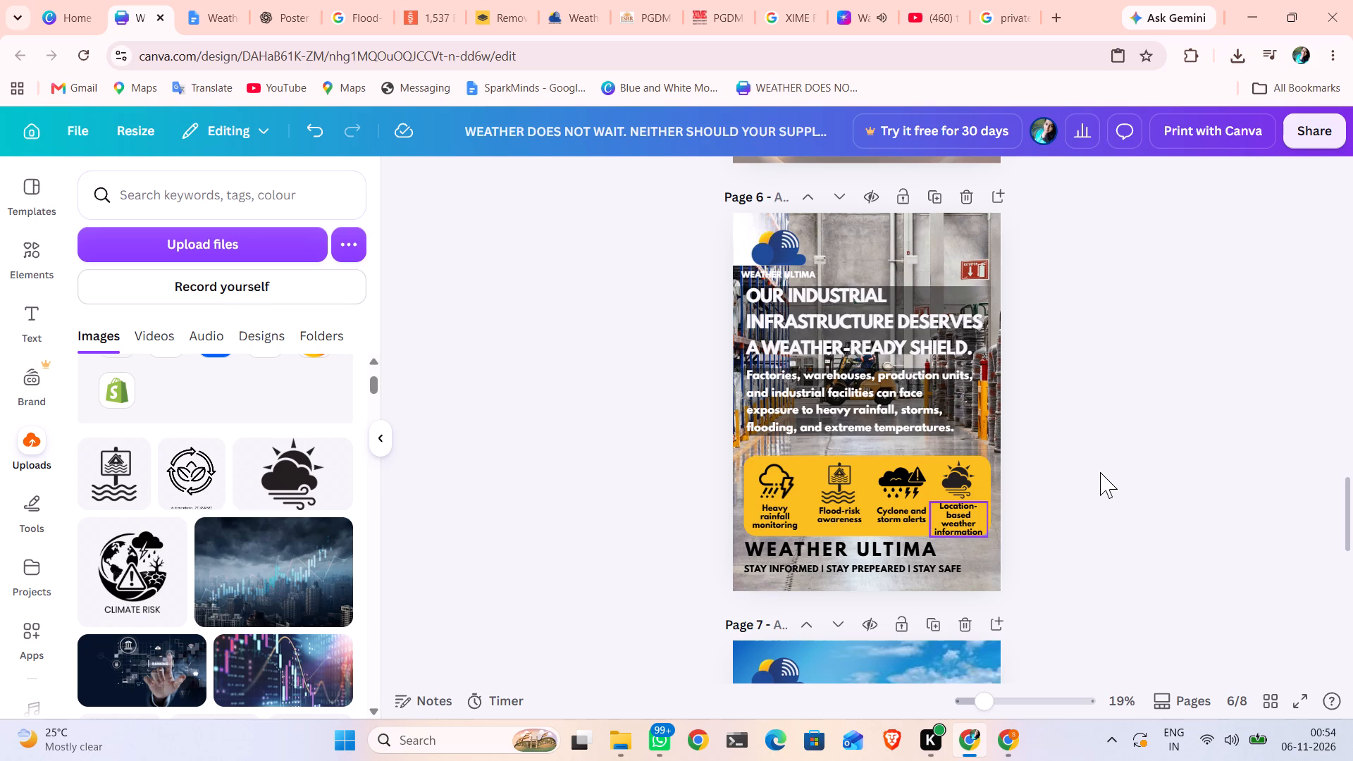
pyautogui.click(1100, 472)
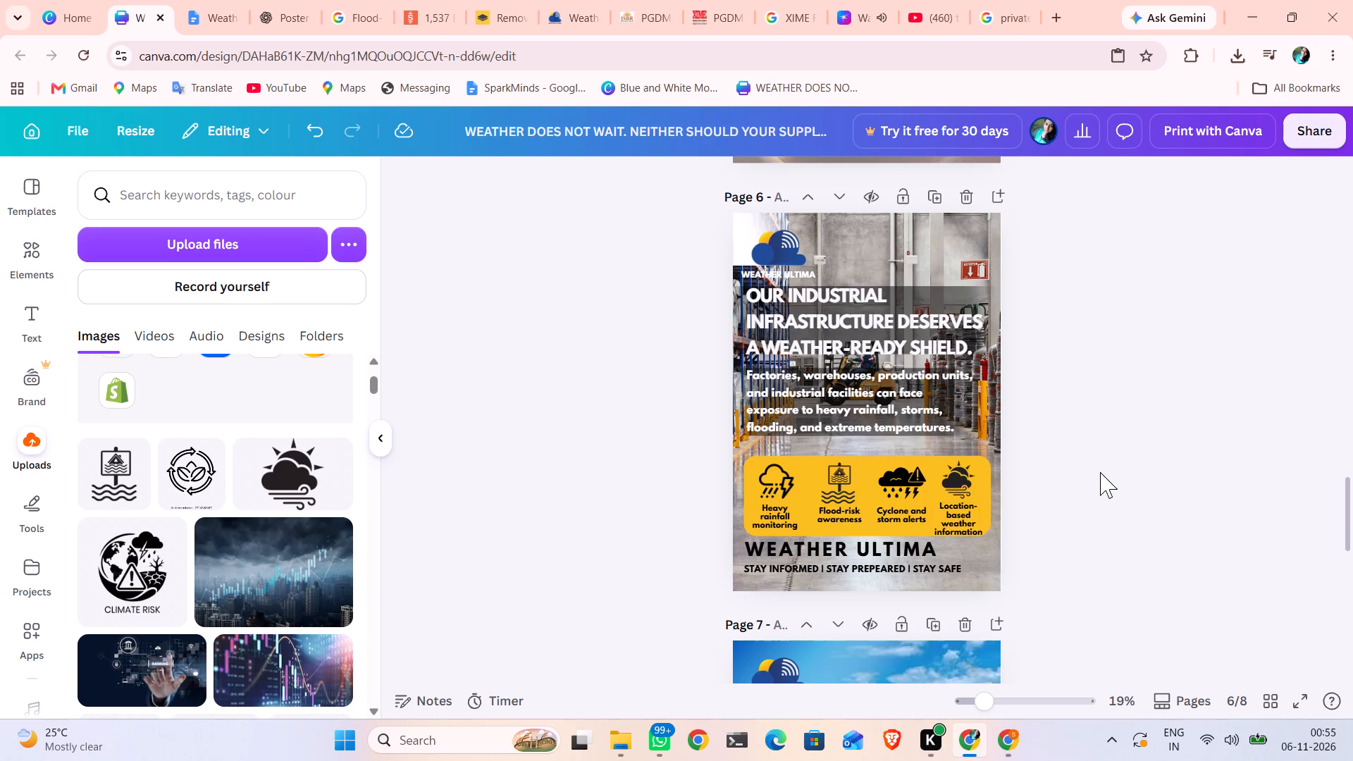
# Duplicate page 7, the "When the sea turns rough" shipping poster, as the base for another industry poster.
pyautogui.scroll(-8, 1100, 472)
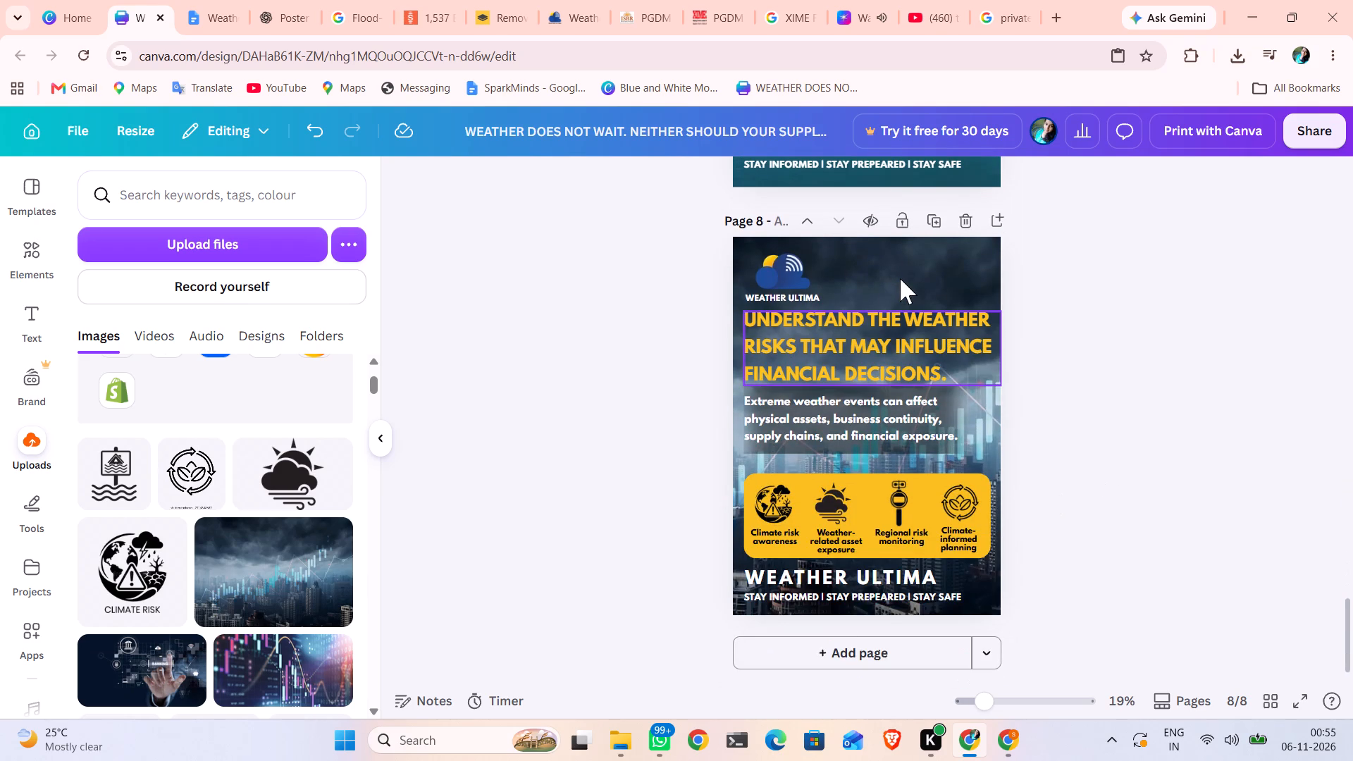
pyautogui.scroll(3, 900, 278)
pyautogui.hscroll(1, 900, 278)
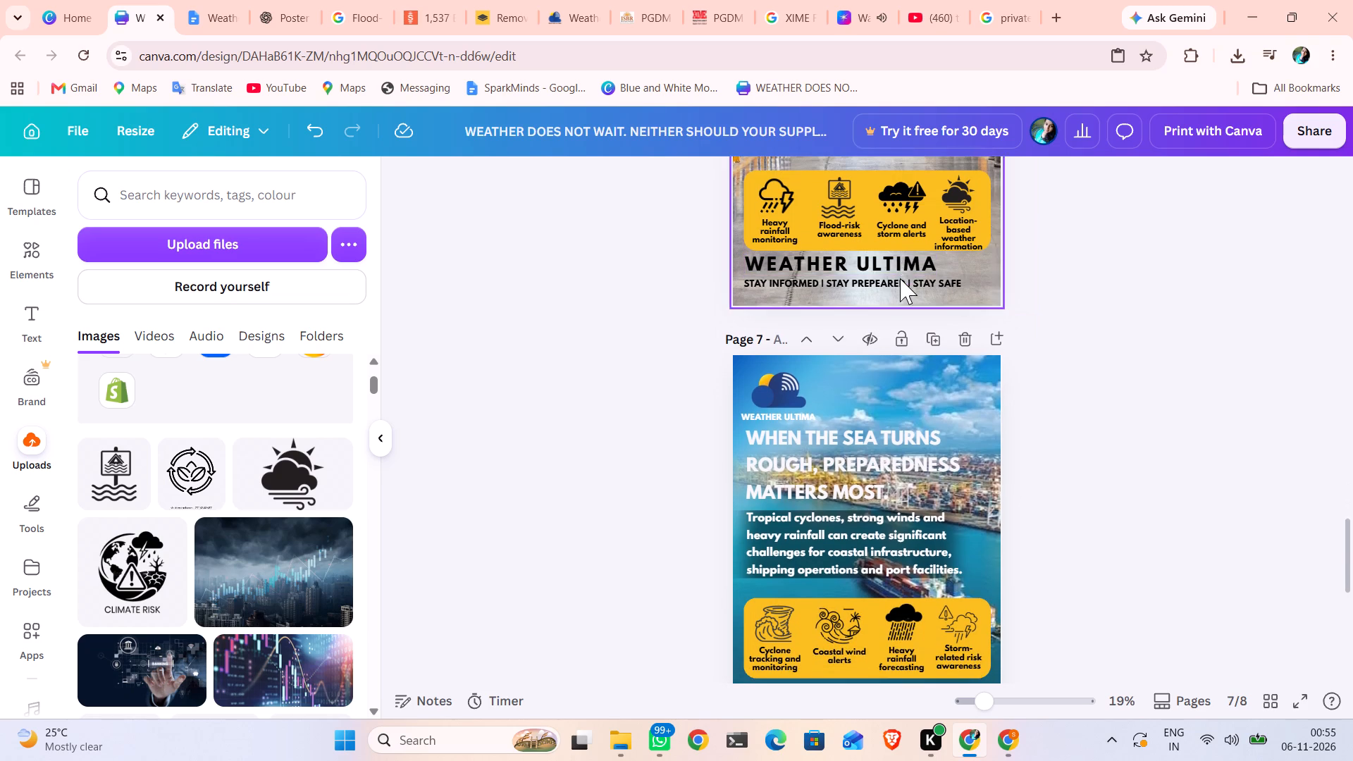
pyautogui.click(931, 341)
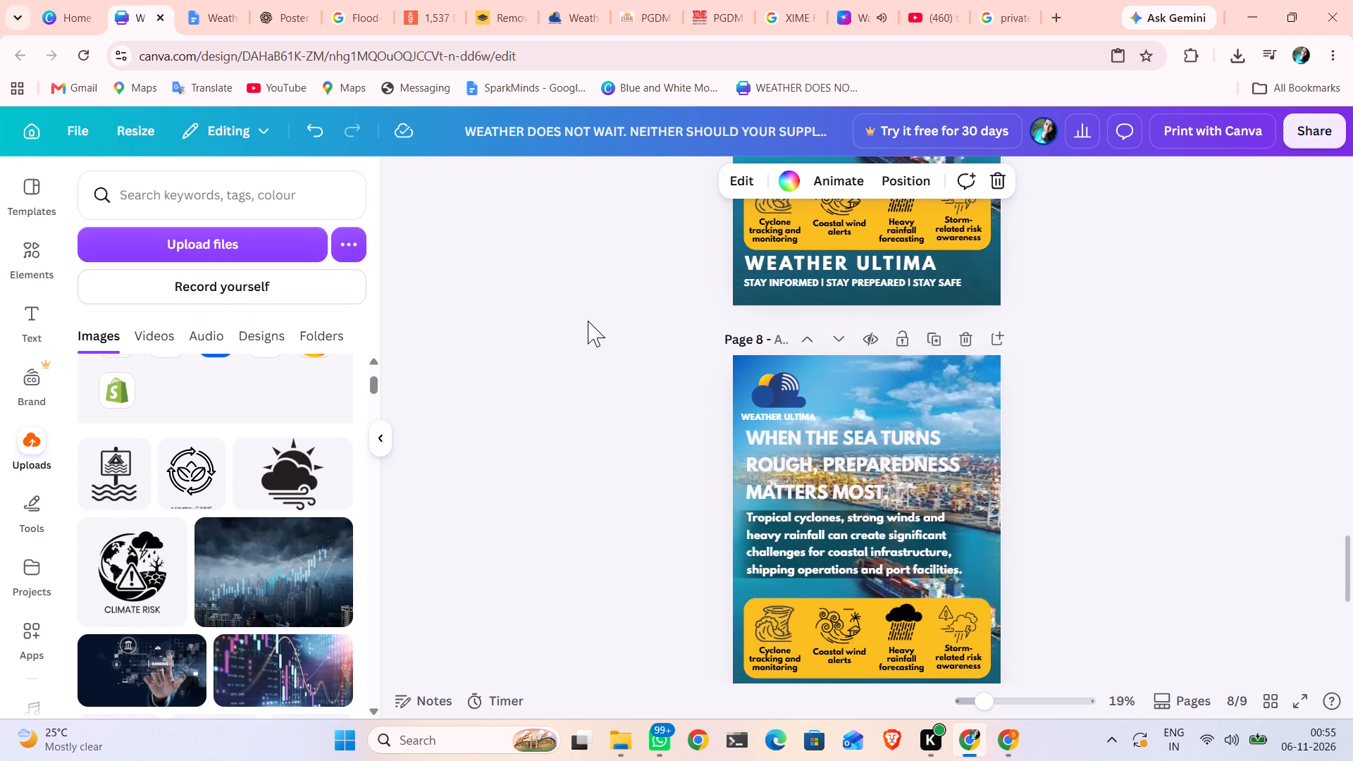
pyautogui.click(218, 23)
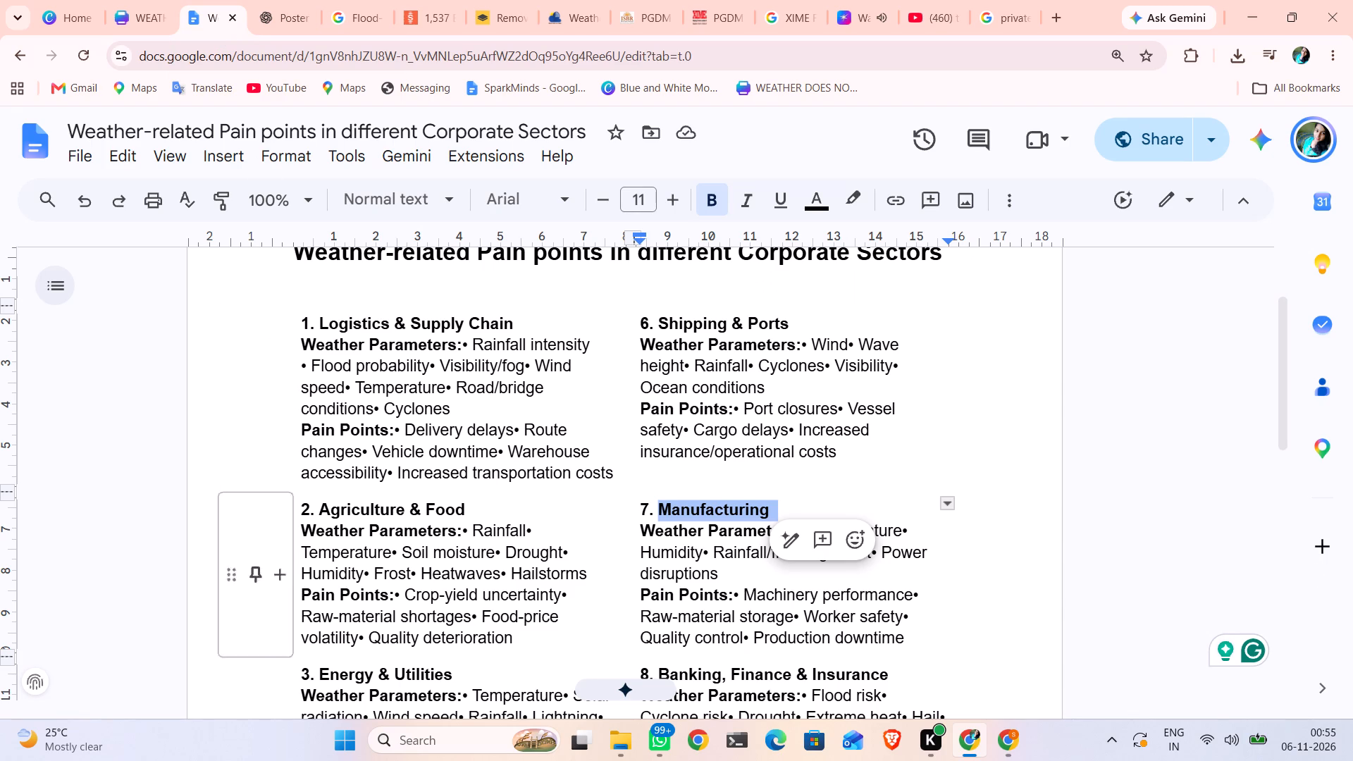
pyautogui.scroll(-7, 507, 479)
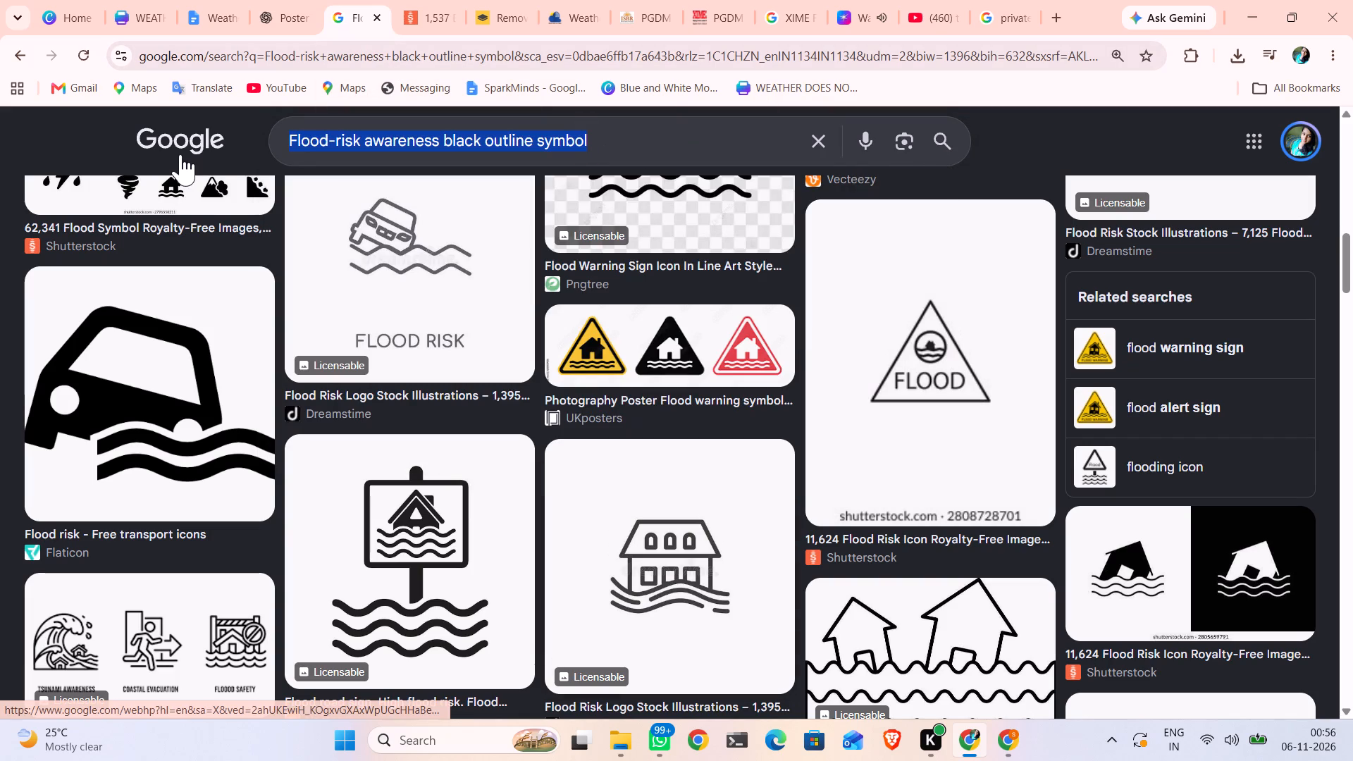
pyautogui.hotkey('ctrl', 'v')
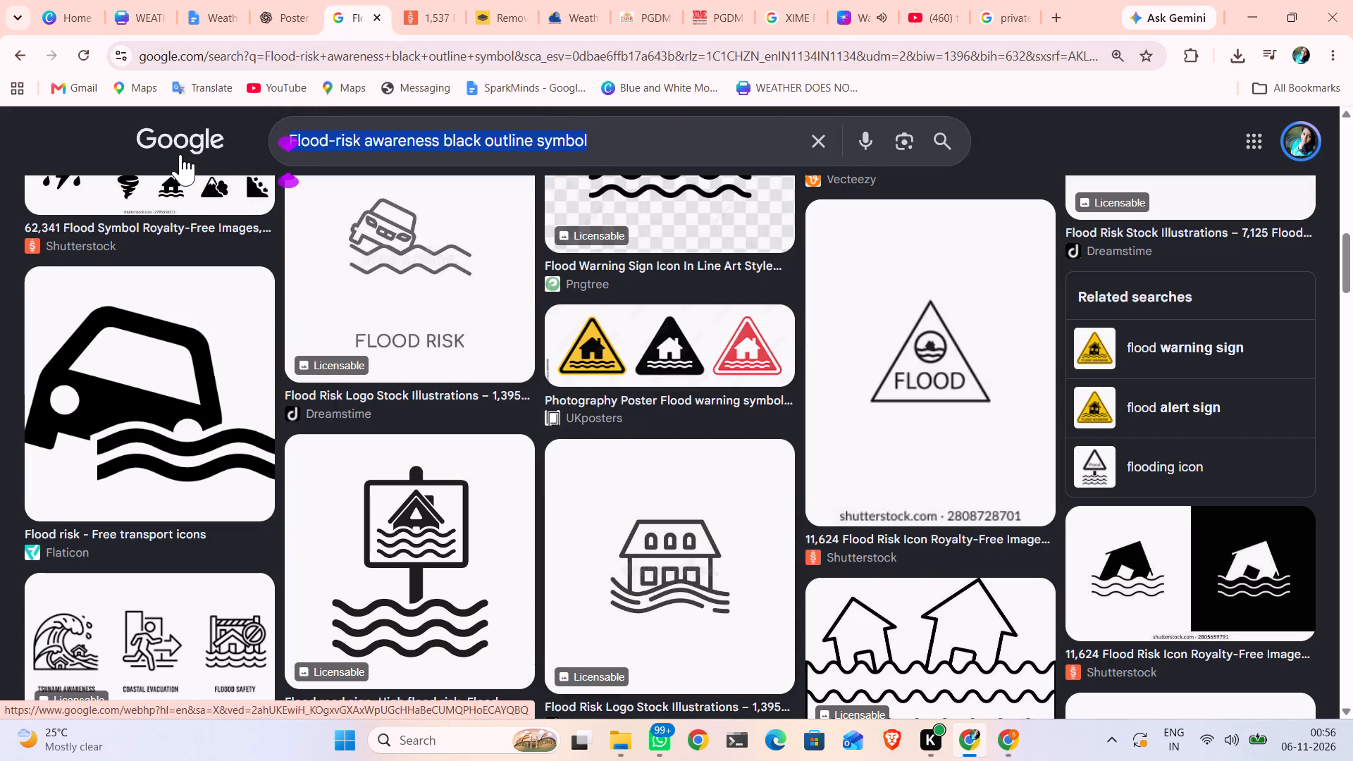
pyautogui.write('background')
pyautogui.press('Return')
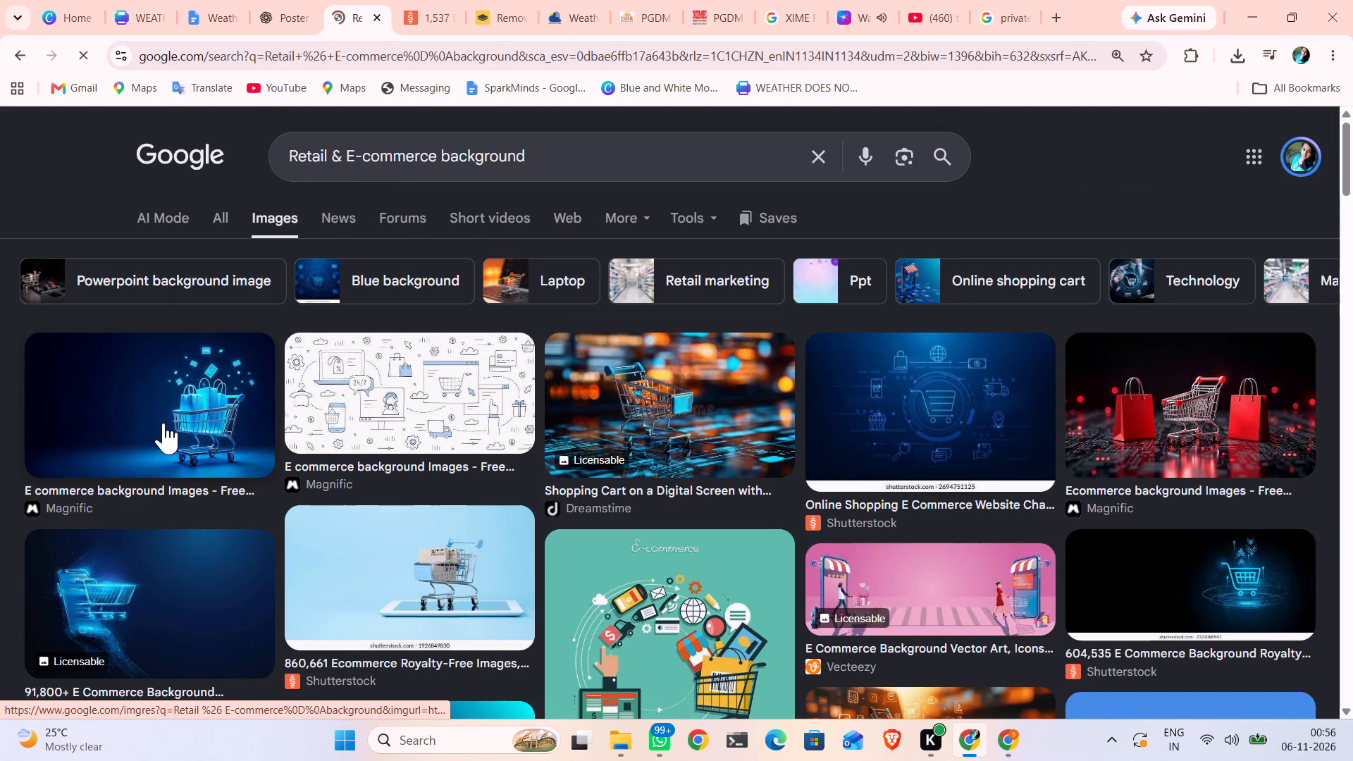
pyautogui.rightClick(405, 612)
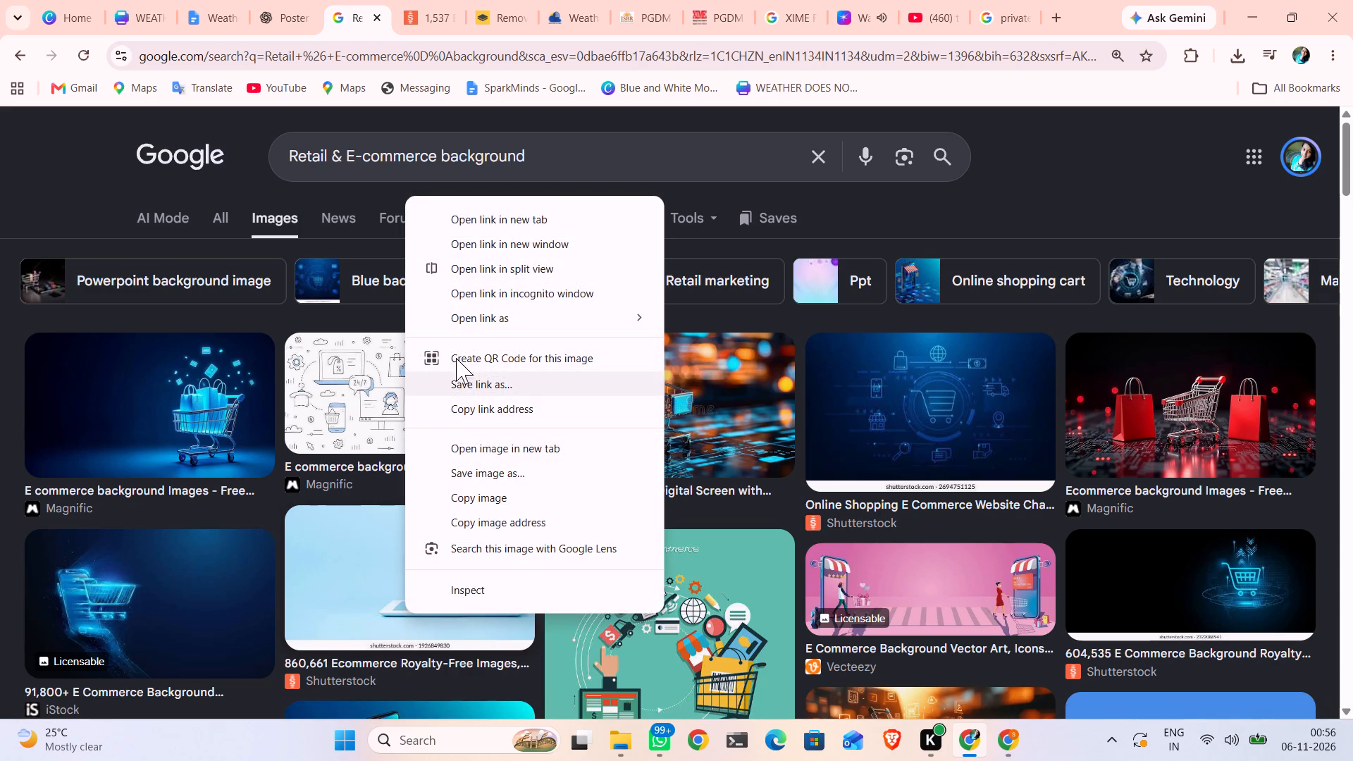
pyautogui.click(465, 505)
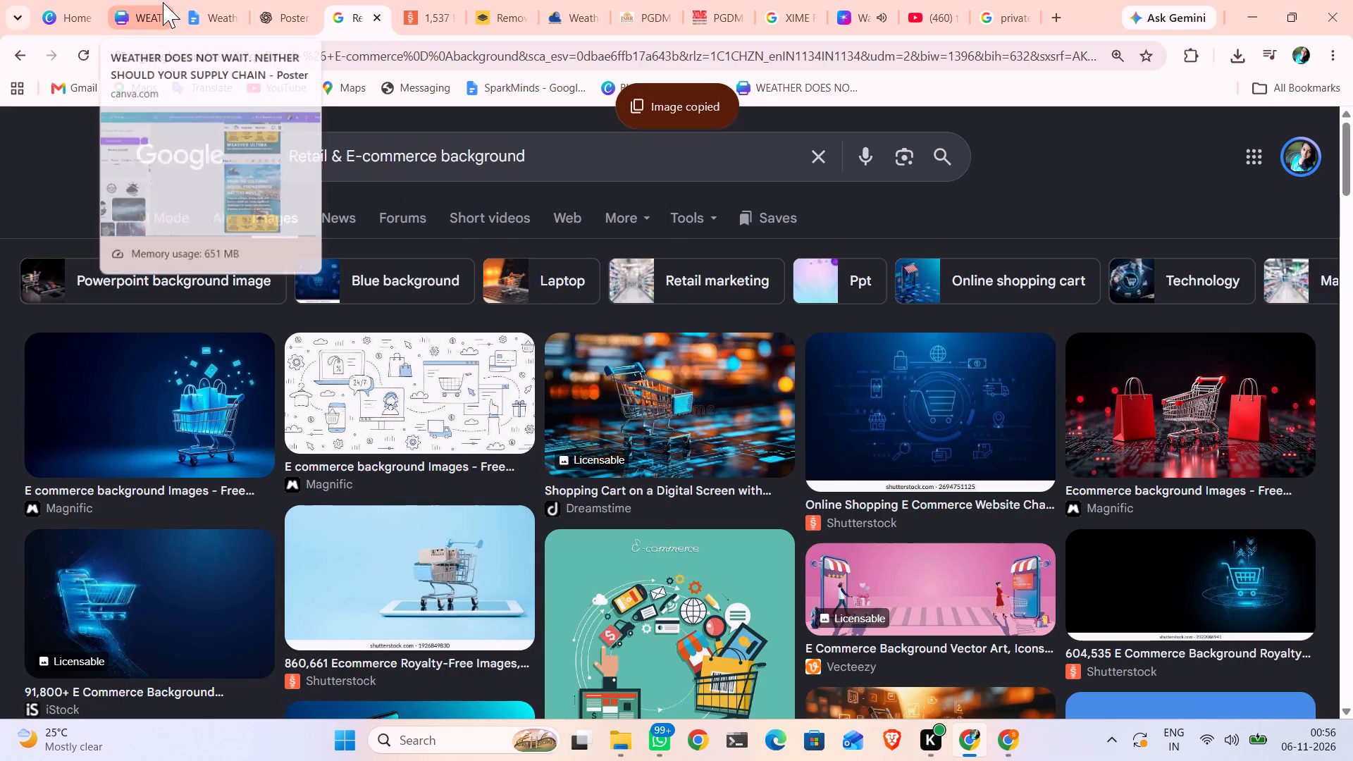
# Copy the black picture with the glowing blue shopping cart from the "Retail & E-commerce background" image results.
pyautogui.scroll(-1, 397, 416)
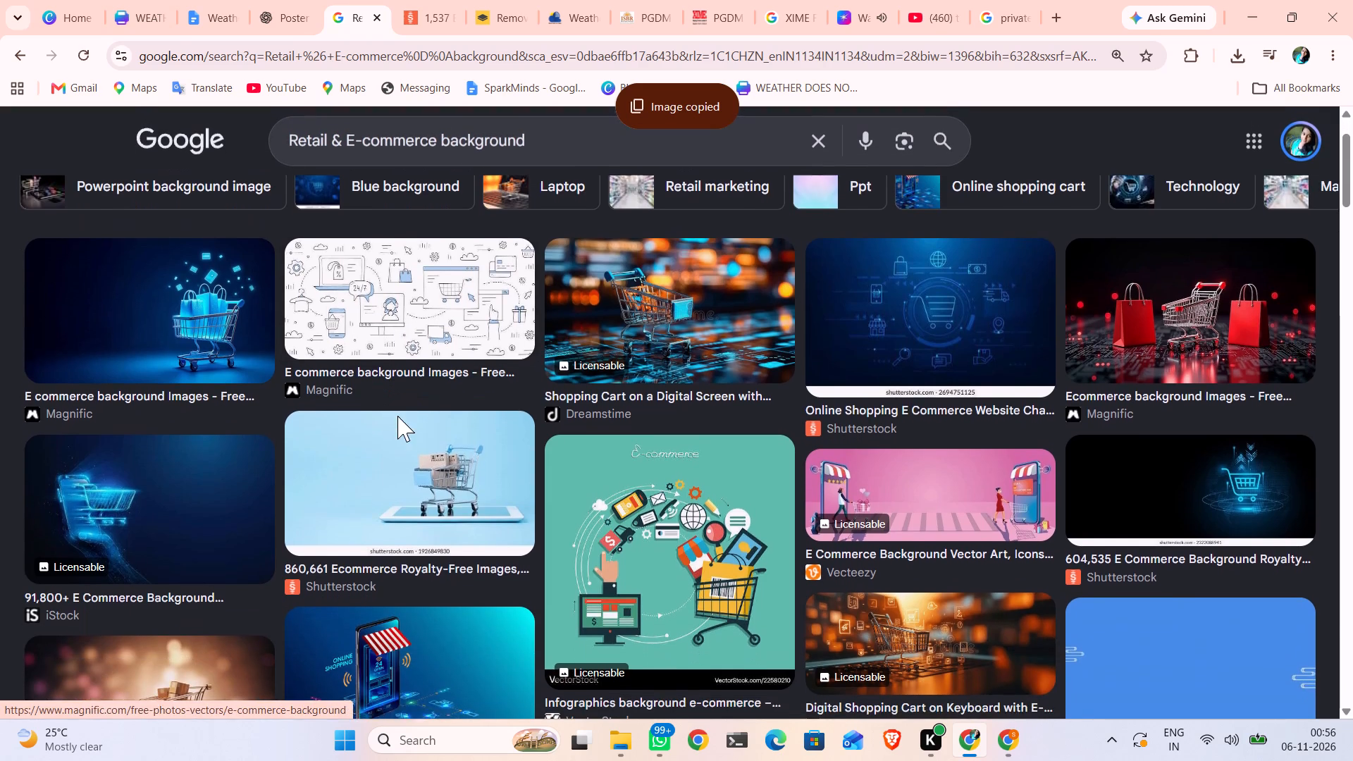
pyautogui.scroll(-1, 397, 416)
pyautogui.rightClick(1161, 483)
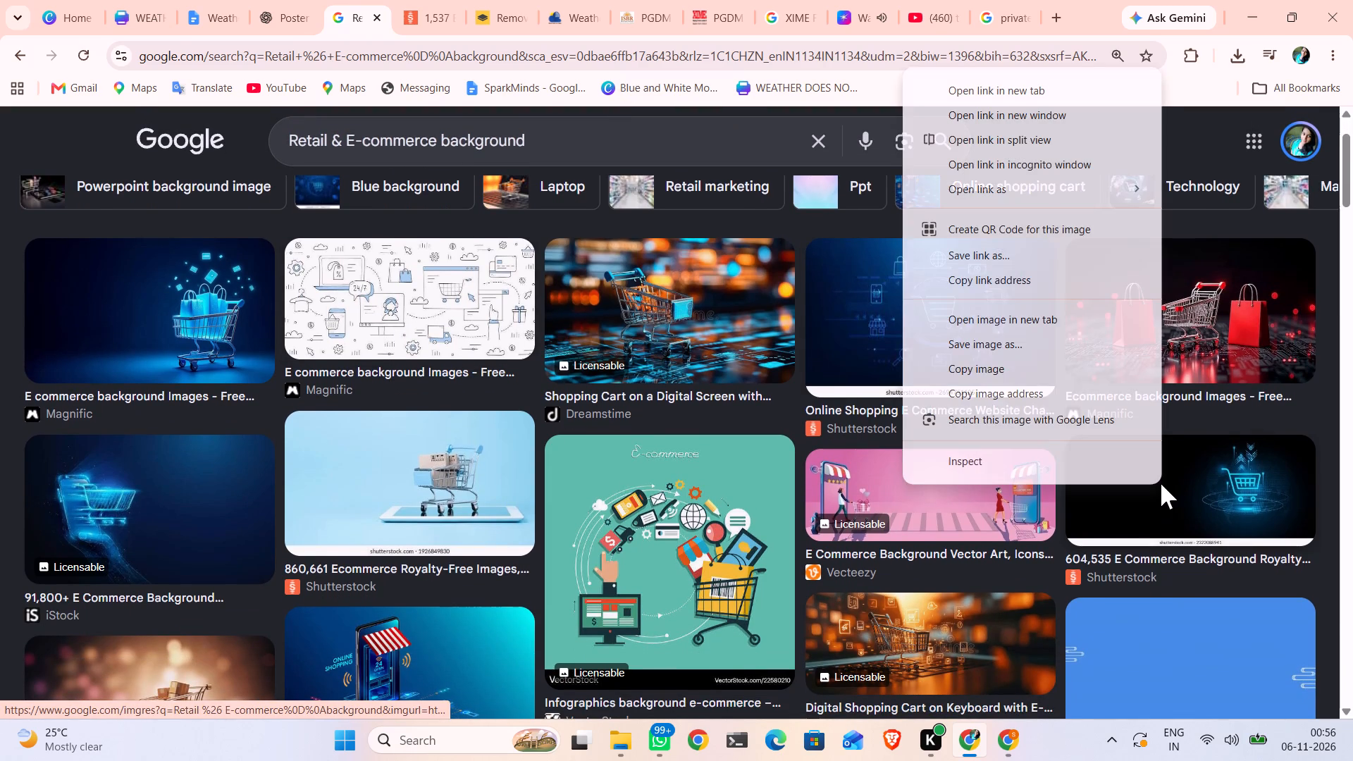
pyautogui.click(1012, 373)
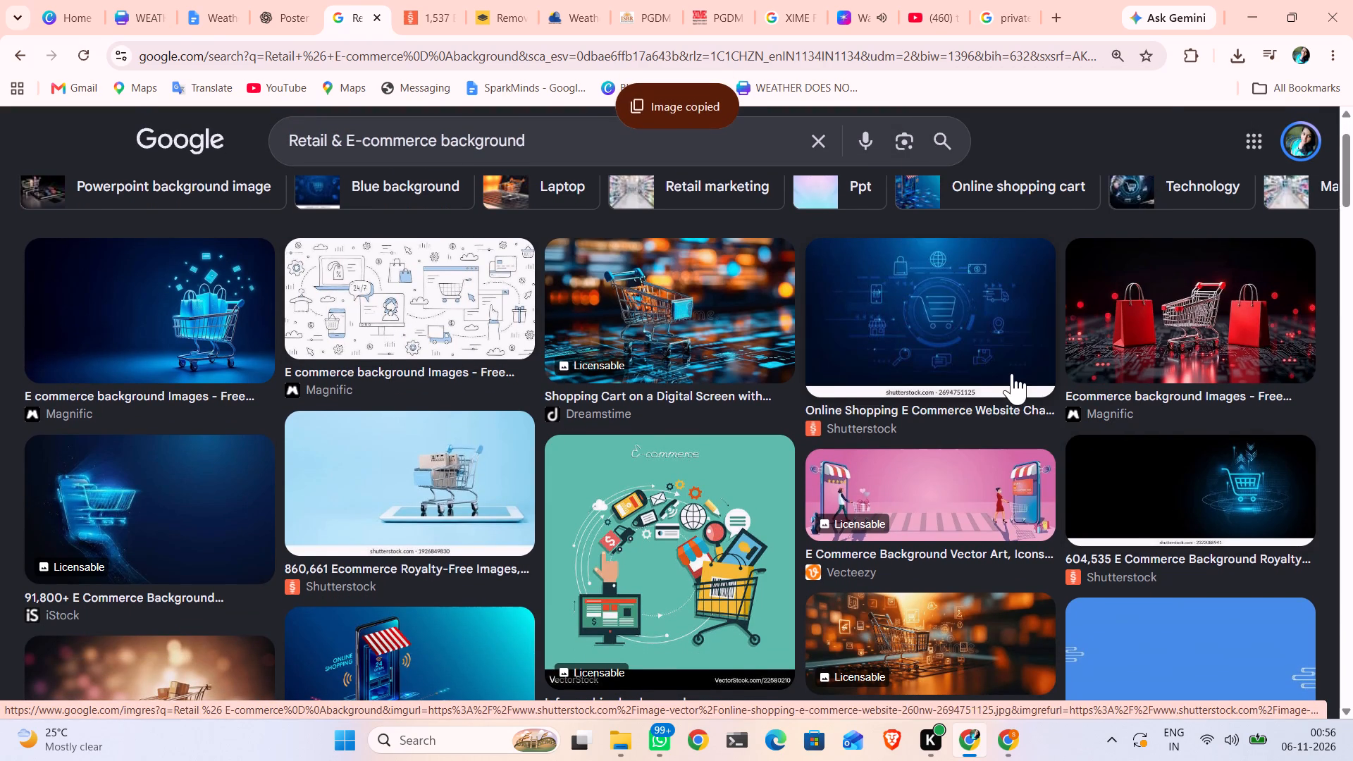
# Switch to the Canva poster design and paste the copied cart picture onto page 9, the financial decisions poster.
pyautogui.click(147, 16)
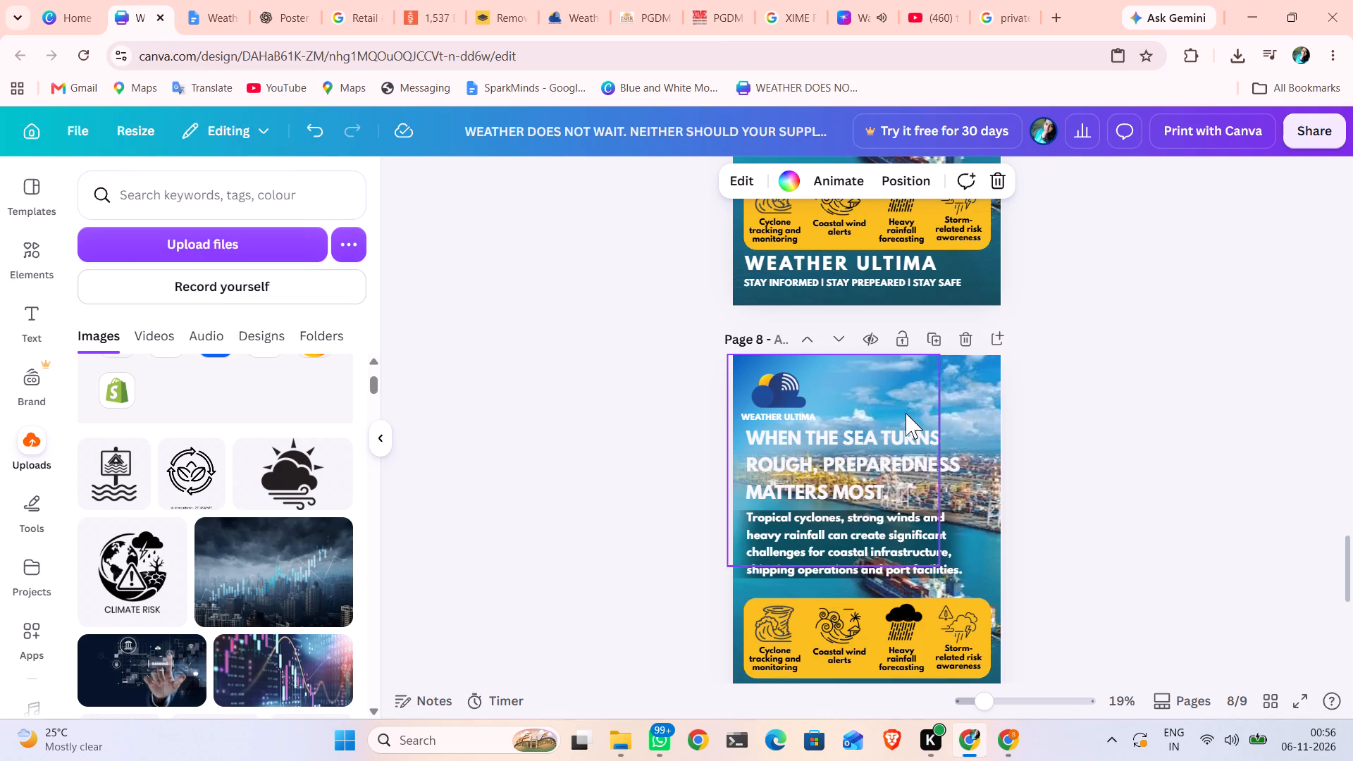
pyautogui.scroll(-4, 914, 423)
pyautogui.scroll(2, 914, 423)
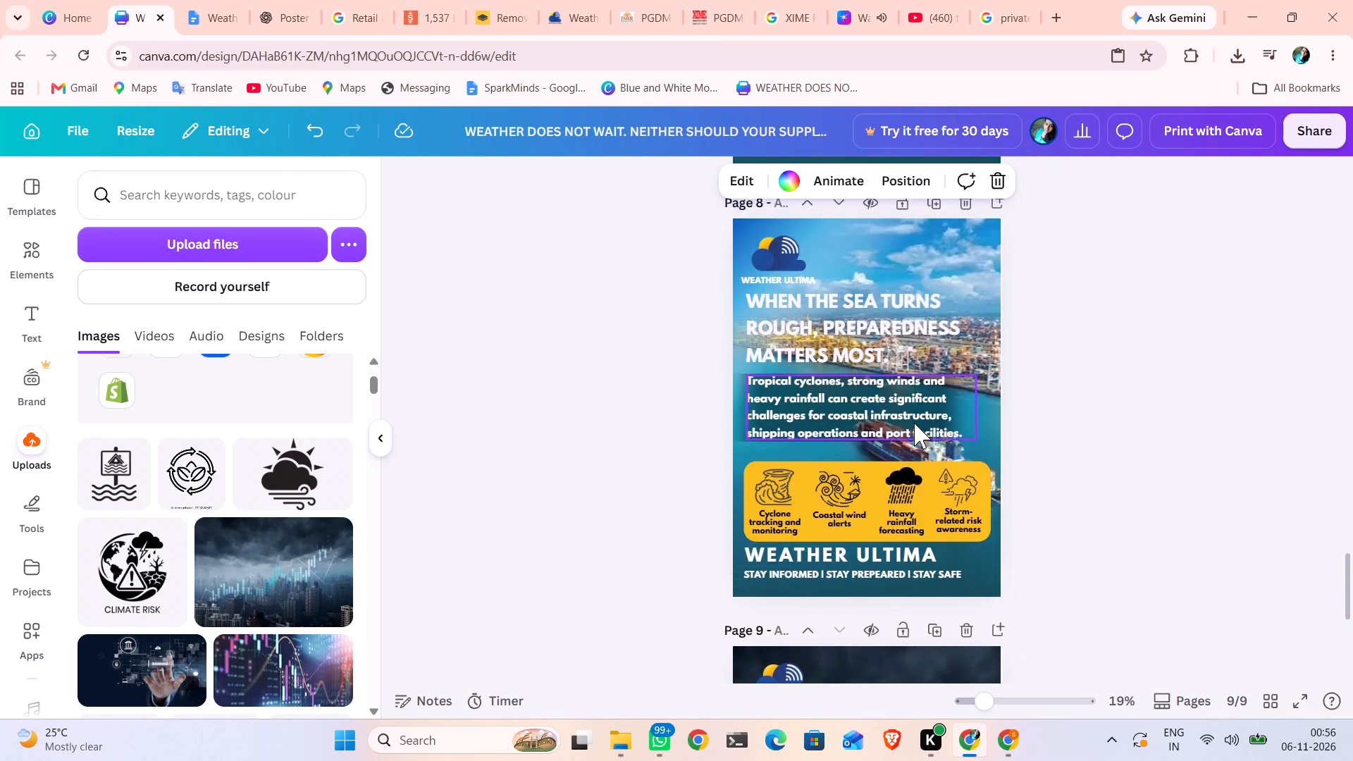
pyautogui.hscroll(1, 914, 423)
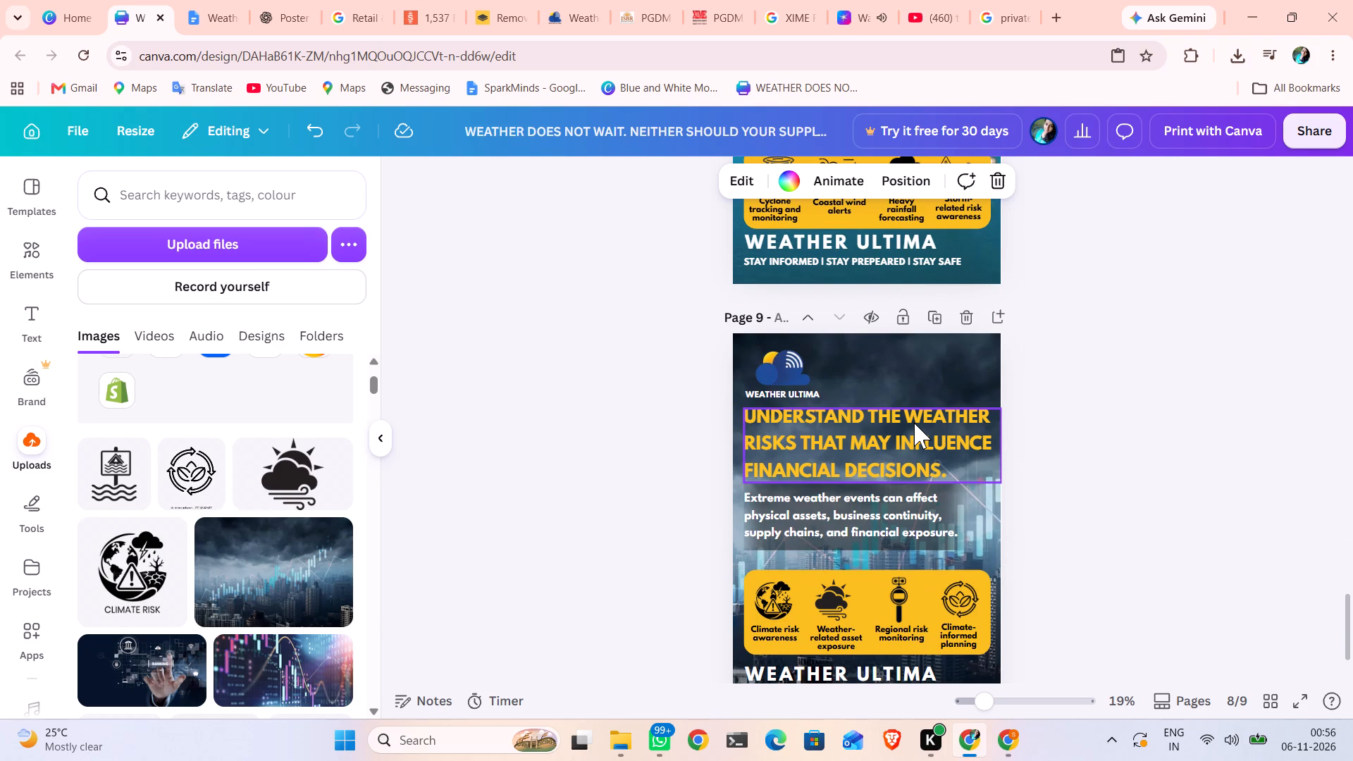
pyautogui.click(931, 389)
pyautogui.rightClick(931, 389)
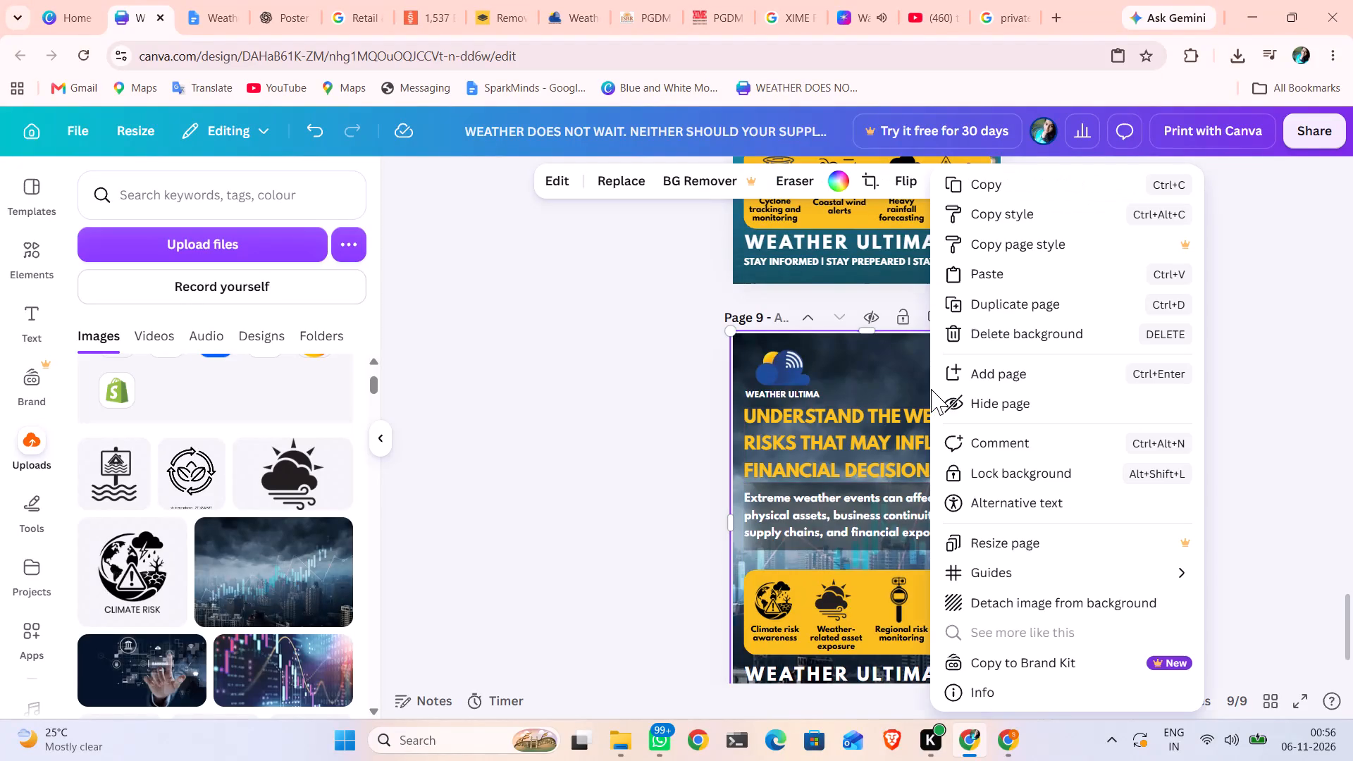
pyautogui.click(977, 278)
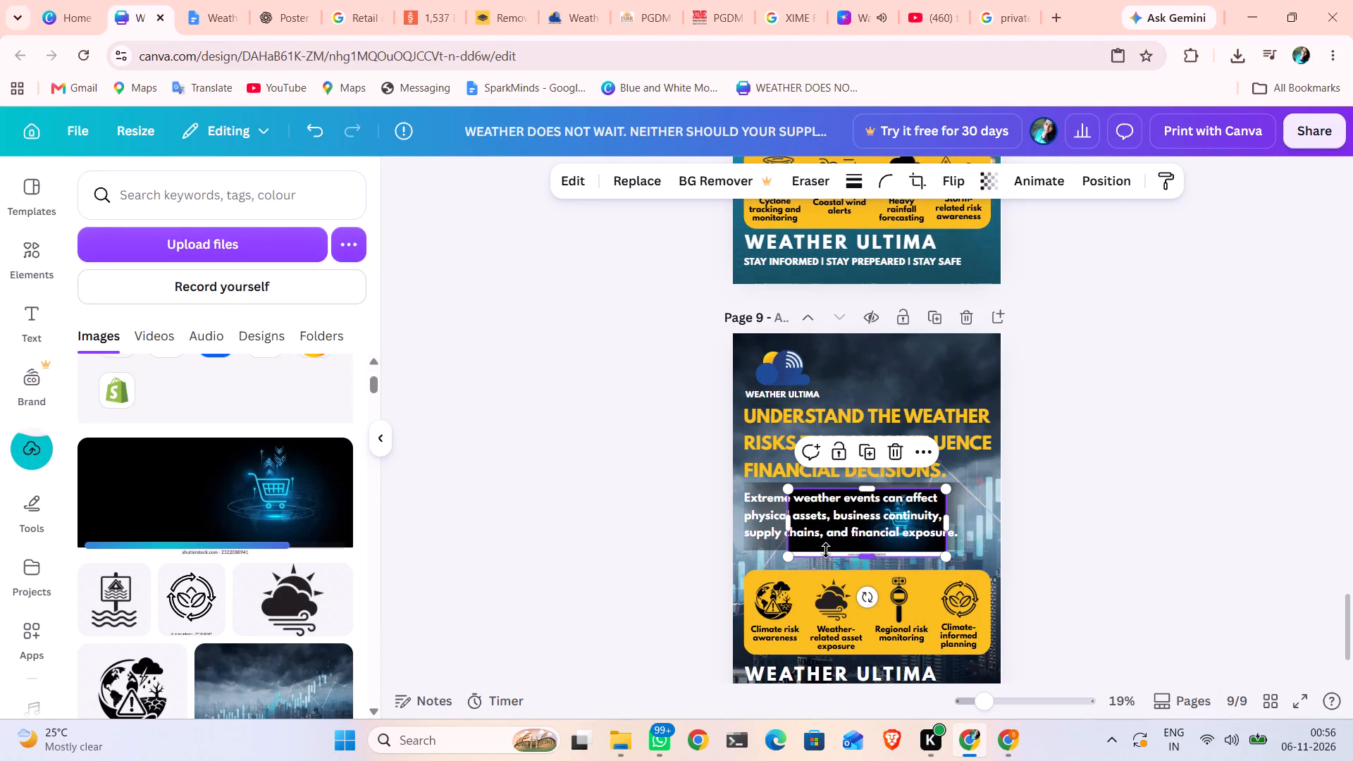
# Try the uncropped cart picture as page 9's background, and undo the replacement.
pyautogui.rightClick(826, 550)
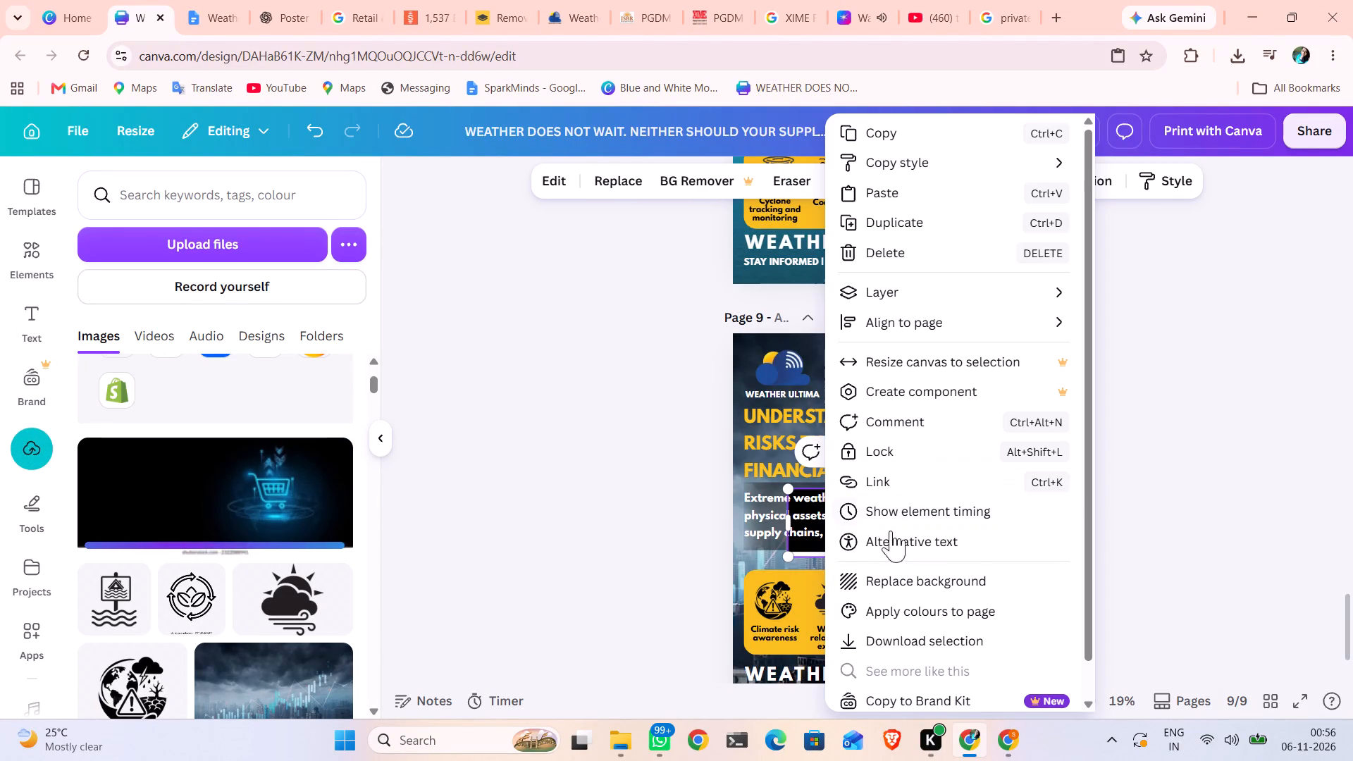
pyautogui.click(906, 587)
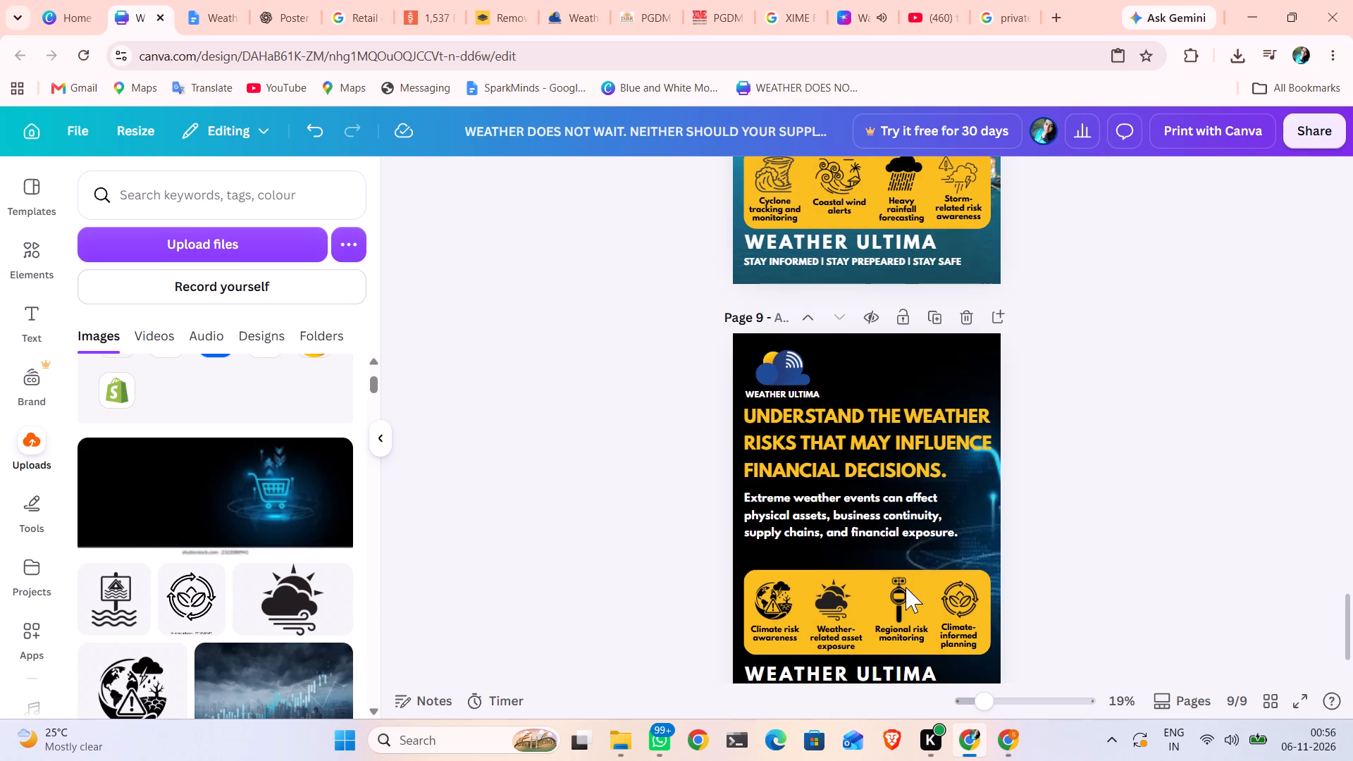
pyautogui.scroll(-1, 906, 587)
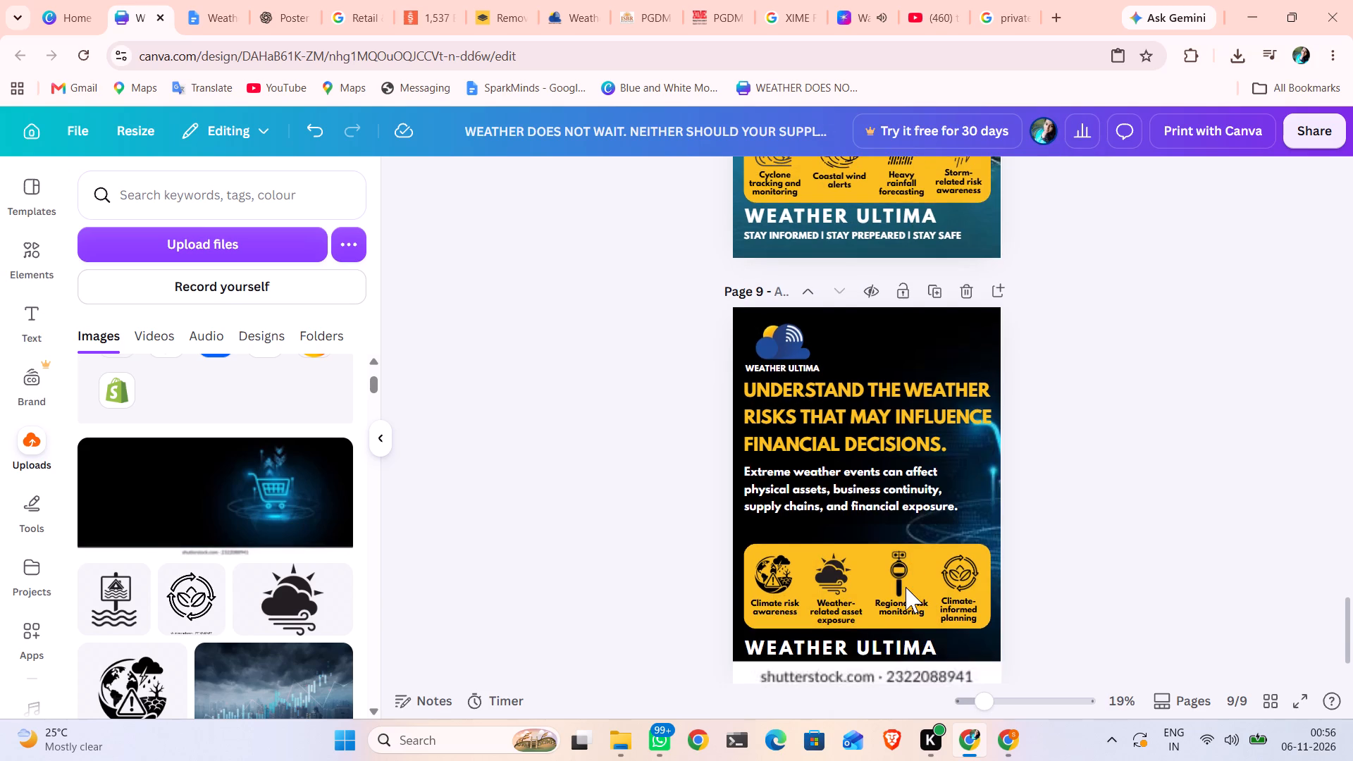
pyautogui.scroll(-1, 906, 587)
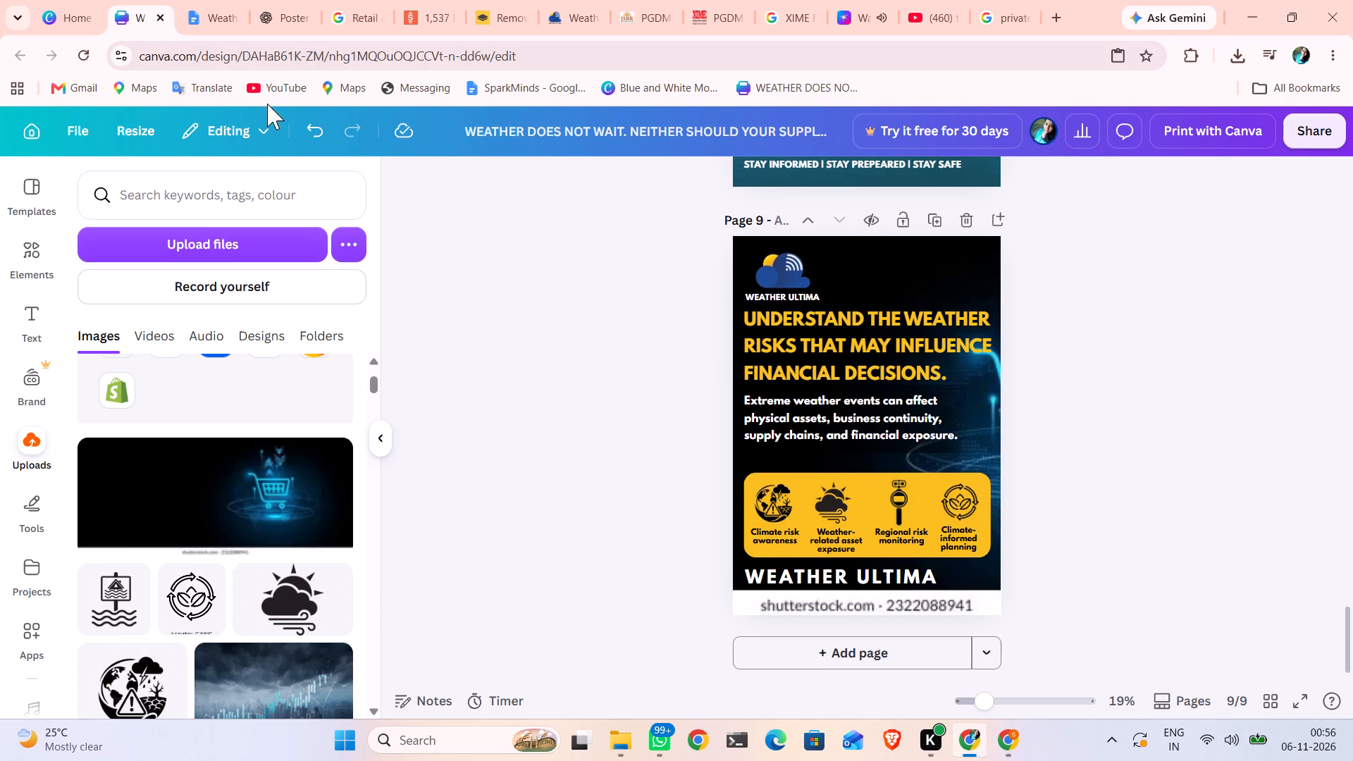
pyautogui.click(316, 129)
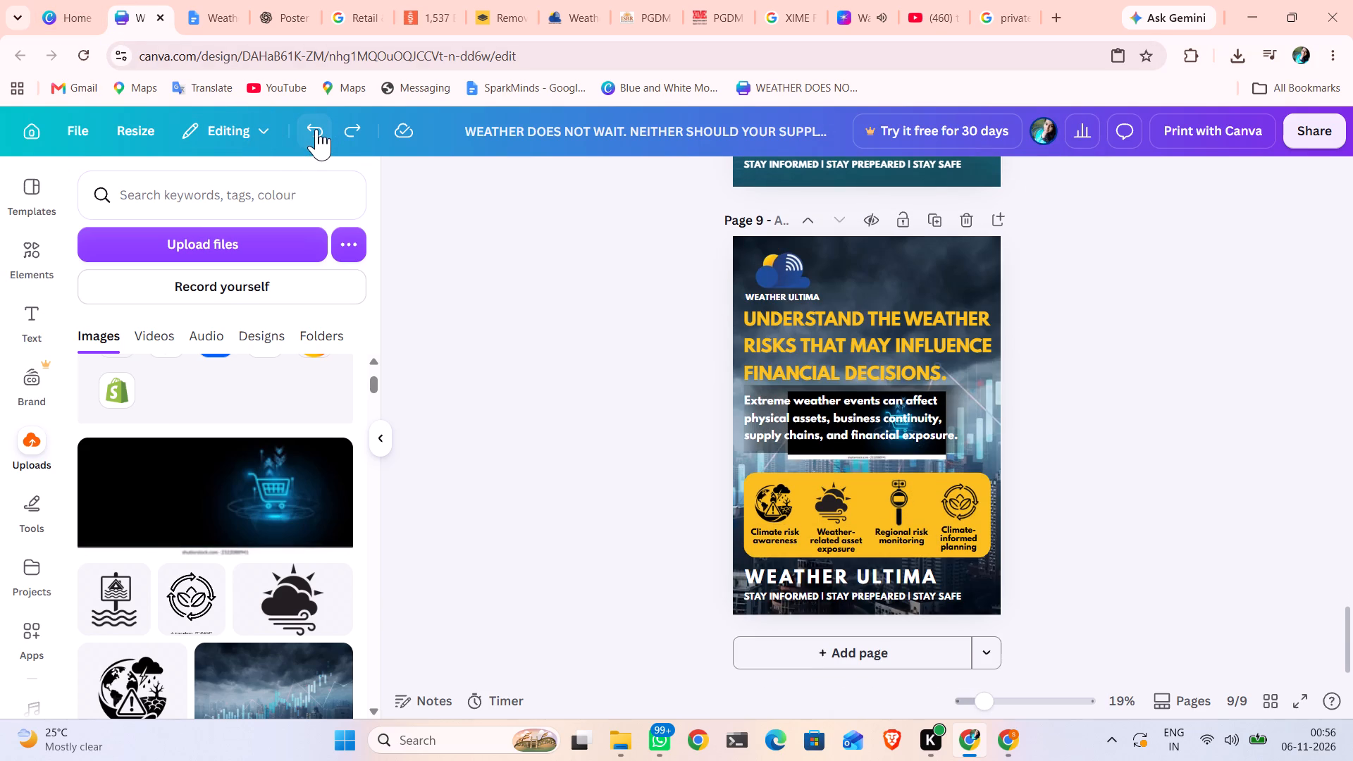
# Crop the pasted cart picture on page 9, cutting off the white Shutterstock strip and narrowing both sides around the cart.
pyautogui.click(831, 455)
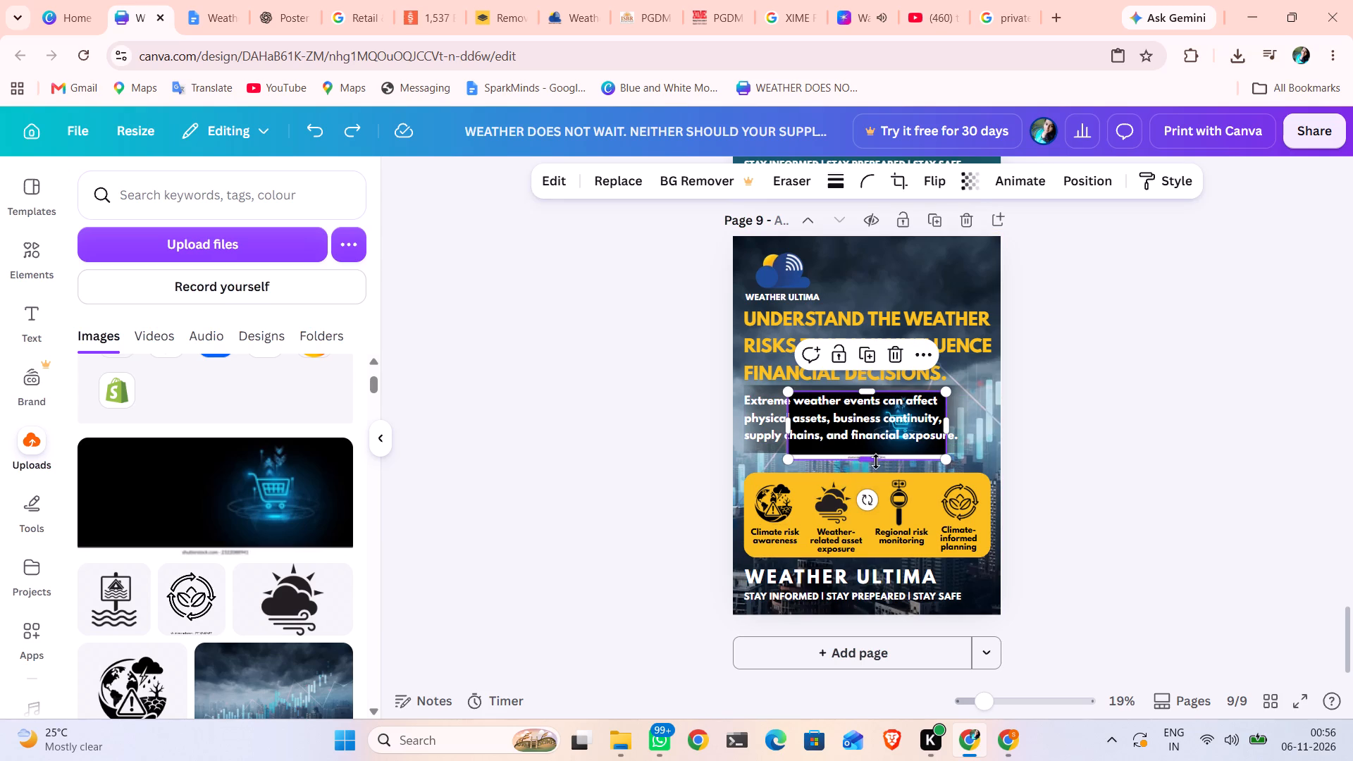
pyautogui.moveTo(874, 462); pyautogui.dragTo(874, 454)
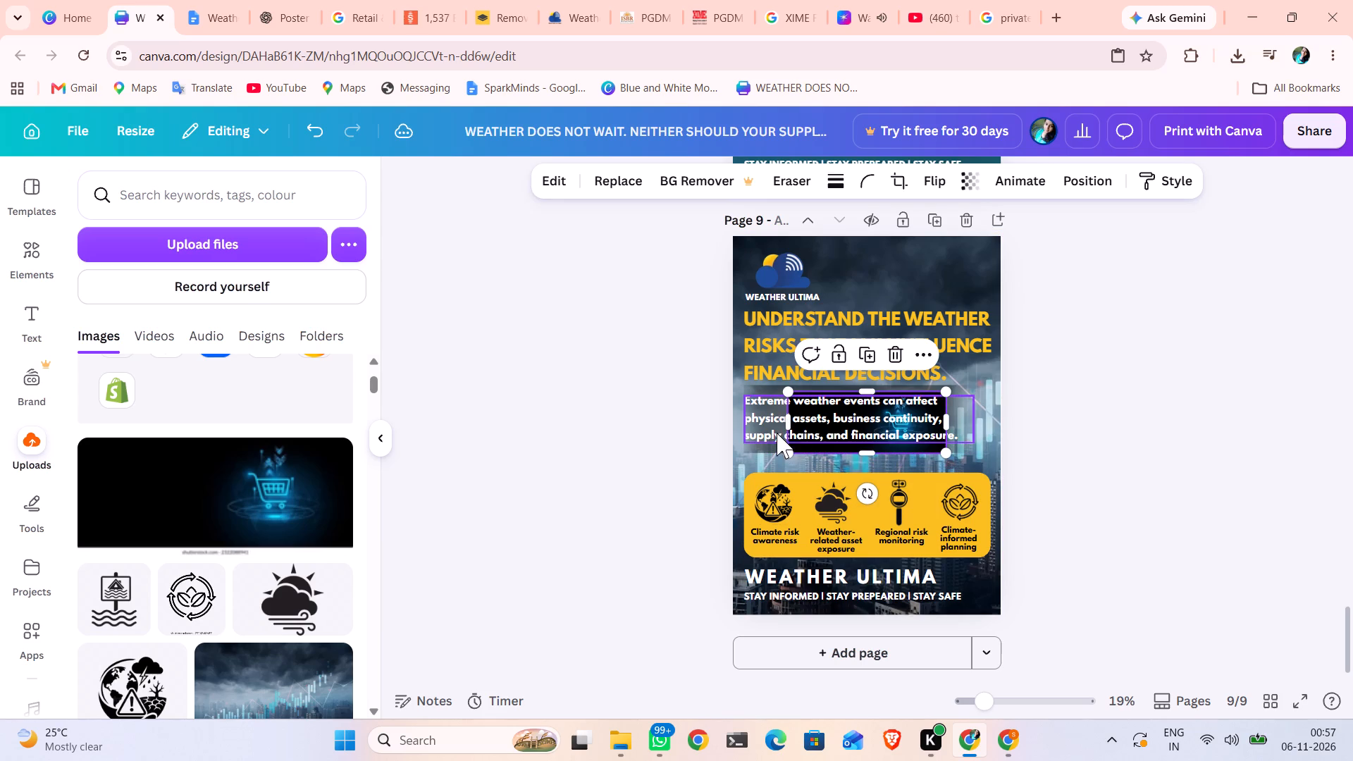
pyautogui.moveTo(787, 421); pyautogui.dragTo(846, 423)
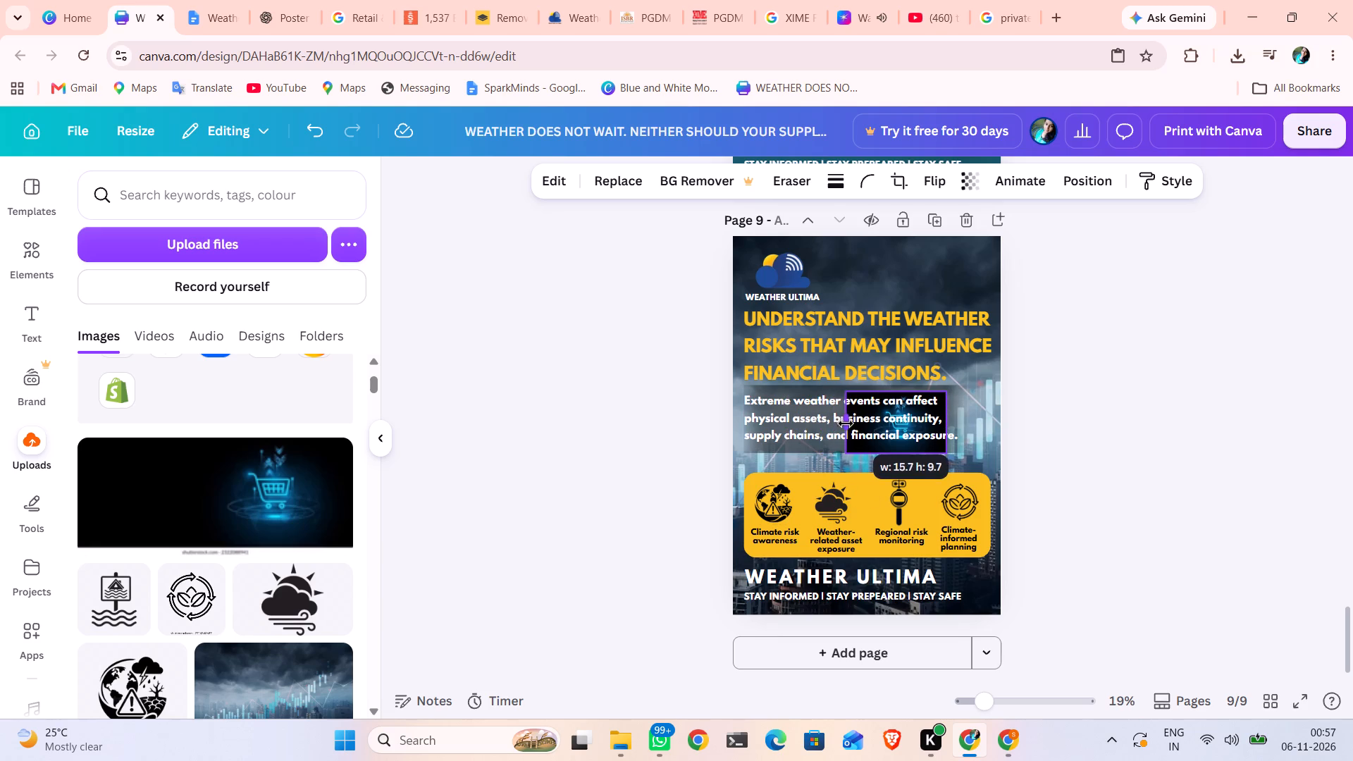
pyautogui.moveTo(846, 423); pyautogui.dragTo(858, 425)
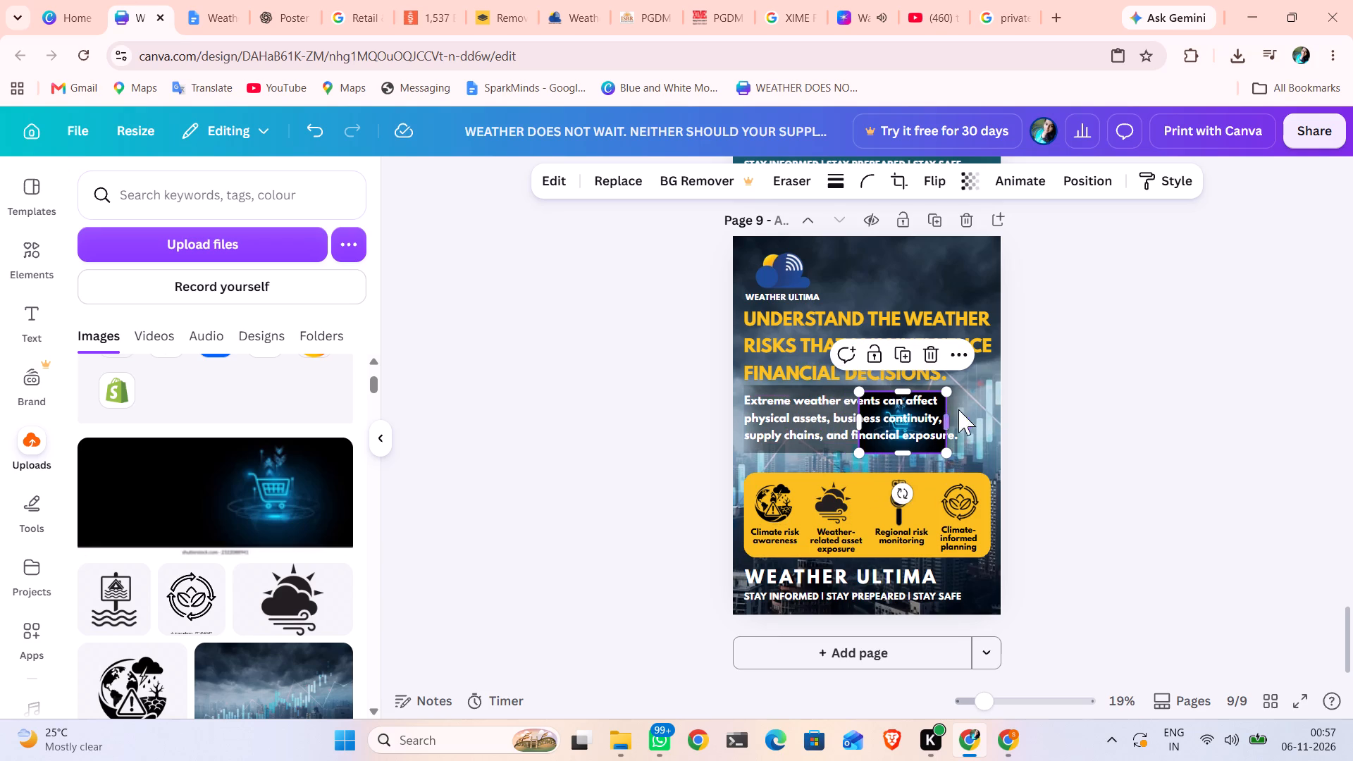
pyautogui.moveTo(946, 420); pyautogui.dragTo(922, 420)
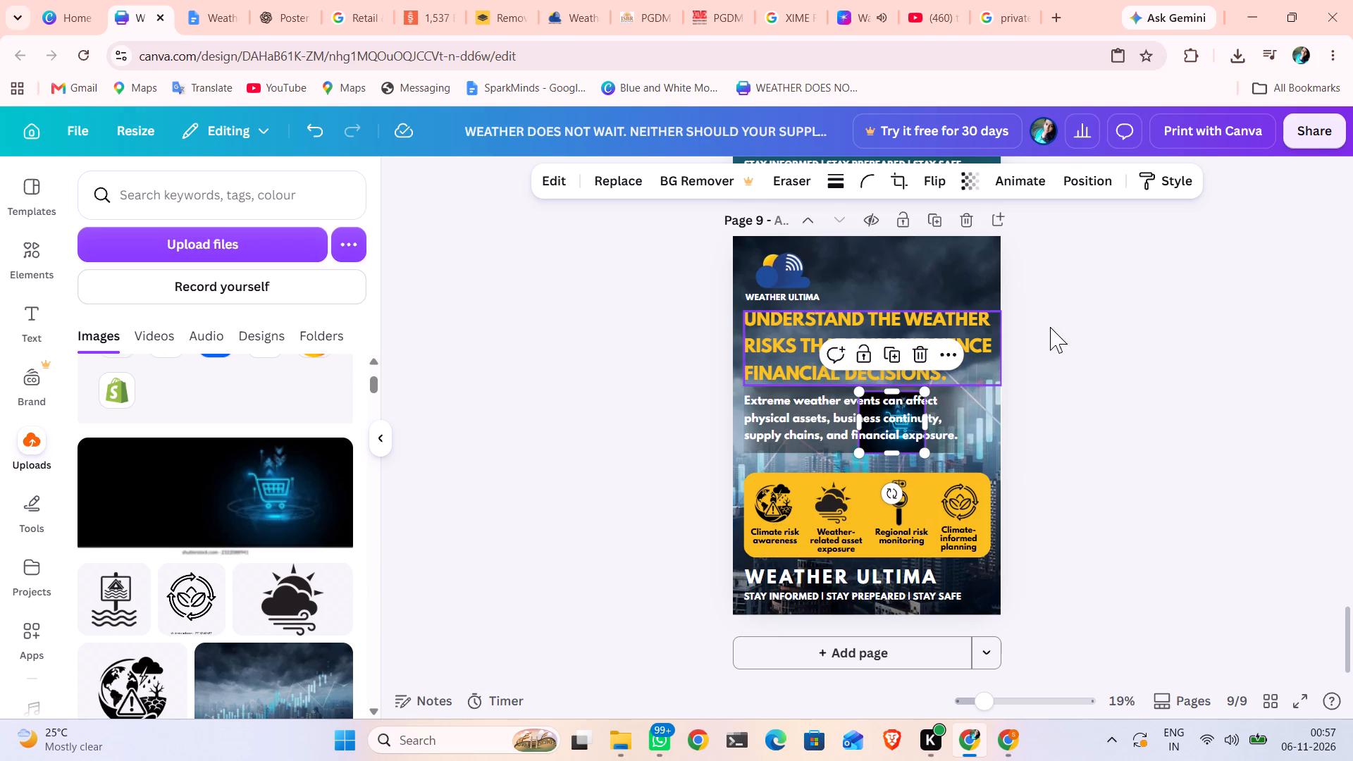
pyautogui.click(1147, 332)
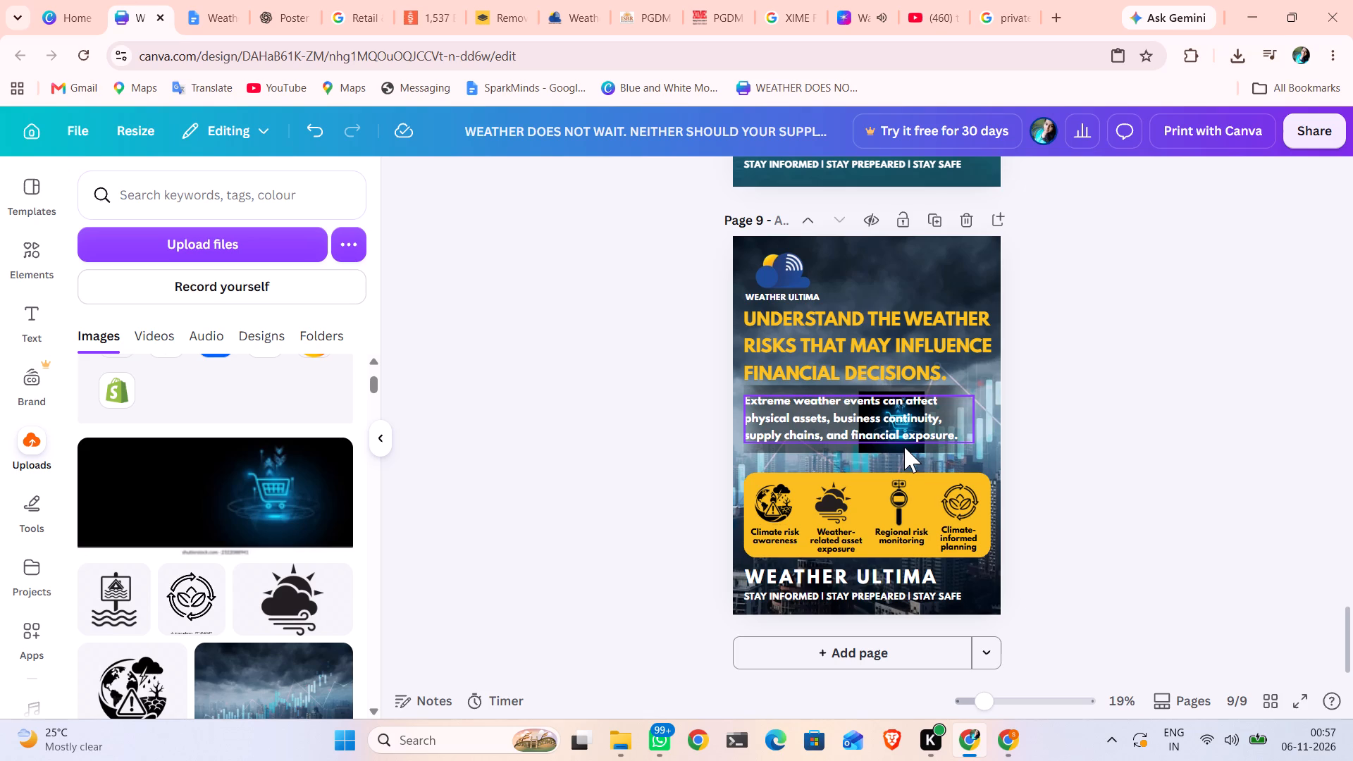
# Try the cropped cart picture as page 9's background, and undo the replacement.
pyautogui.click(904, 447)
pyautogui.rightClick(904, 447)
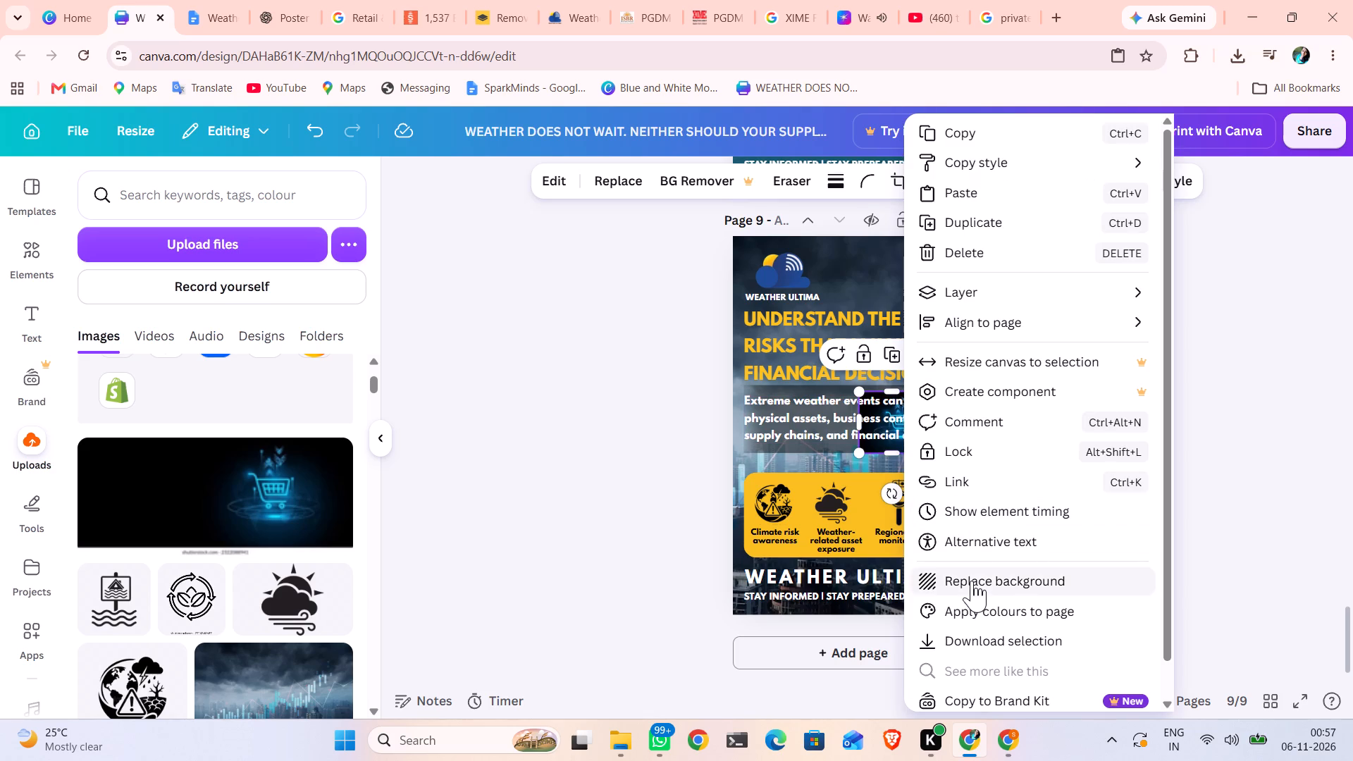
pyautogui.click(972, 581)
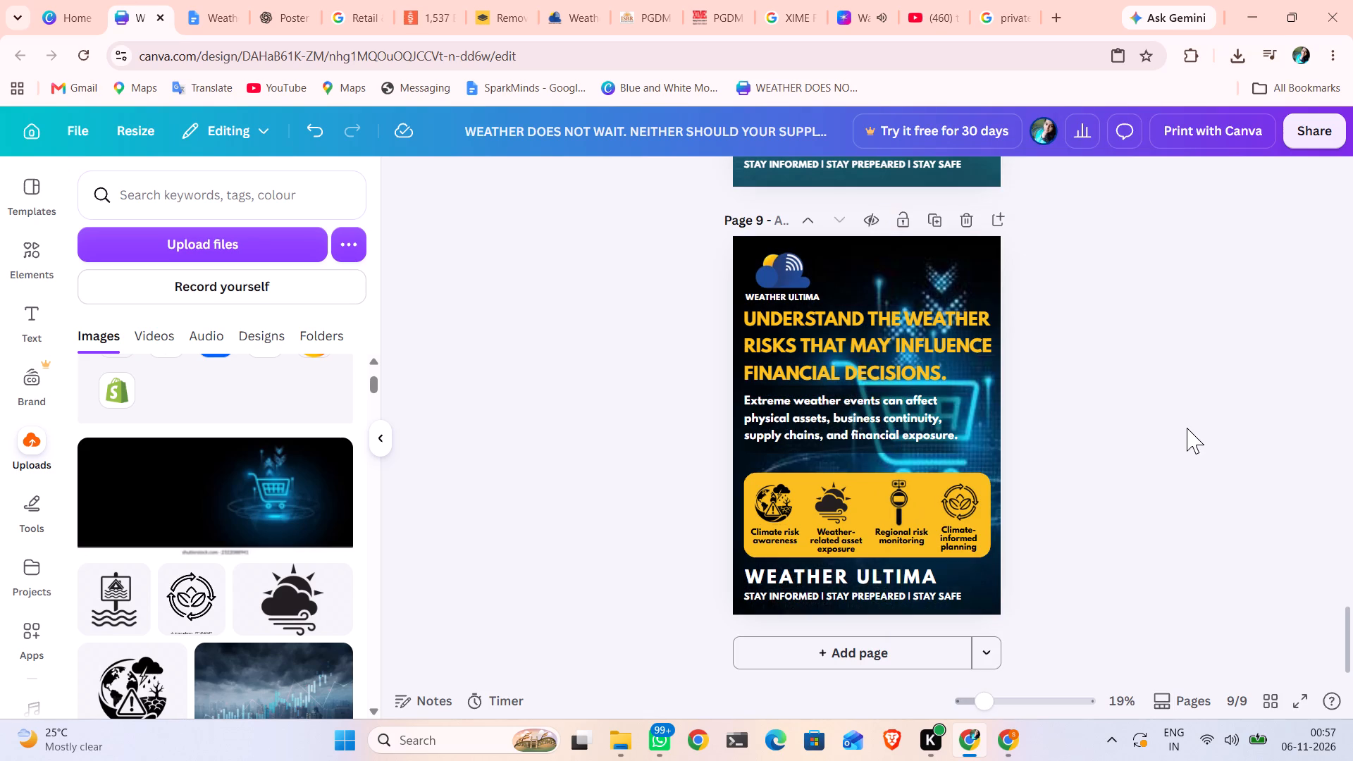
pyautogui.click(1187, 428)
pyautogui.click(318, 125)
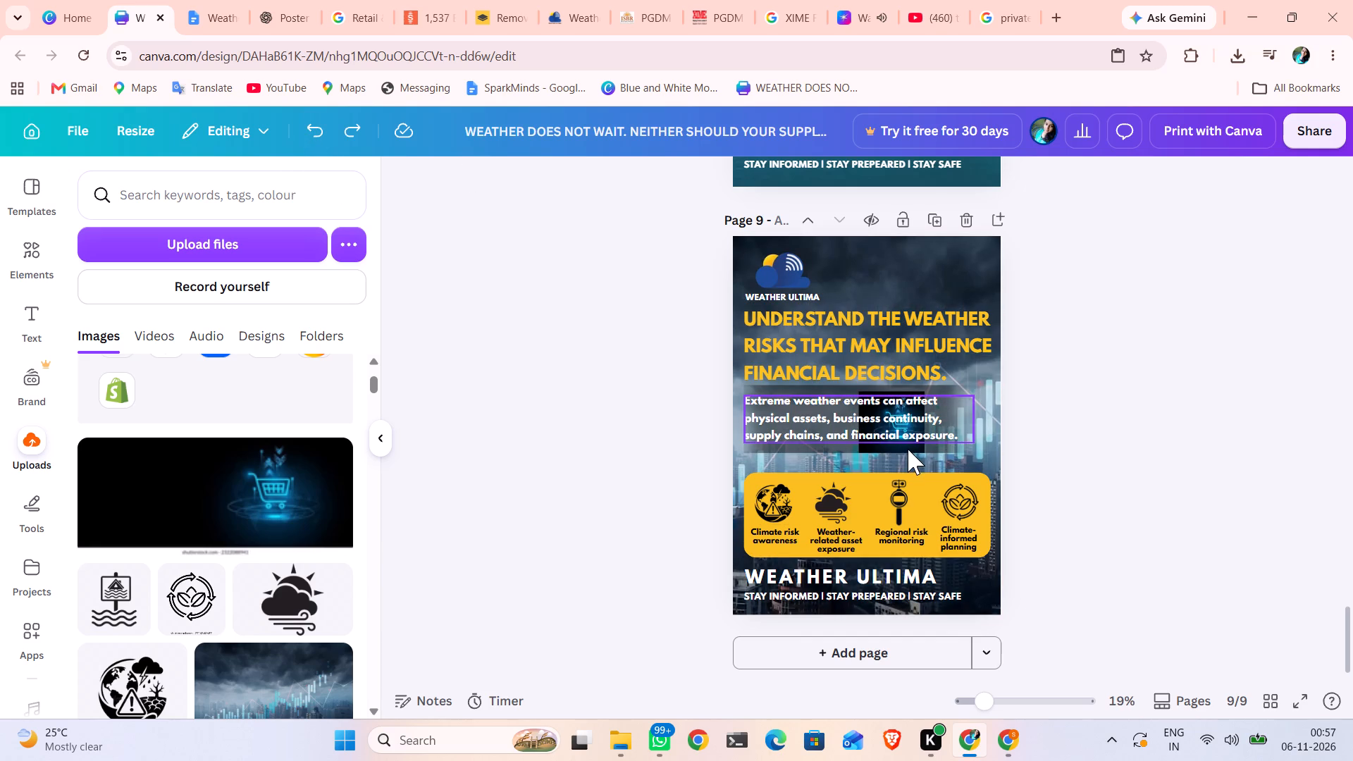
# Extend the cropped cart picture's upper edge slightly on page 9.
pyautogui.click(908, 449)
pyautogui.moveTo(891, 390); pyautogui.dragTo(888, 378)
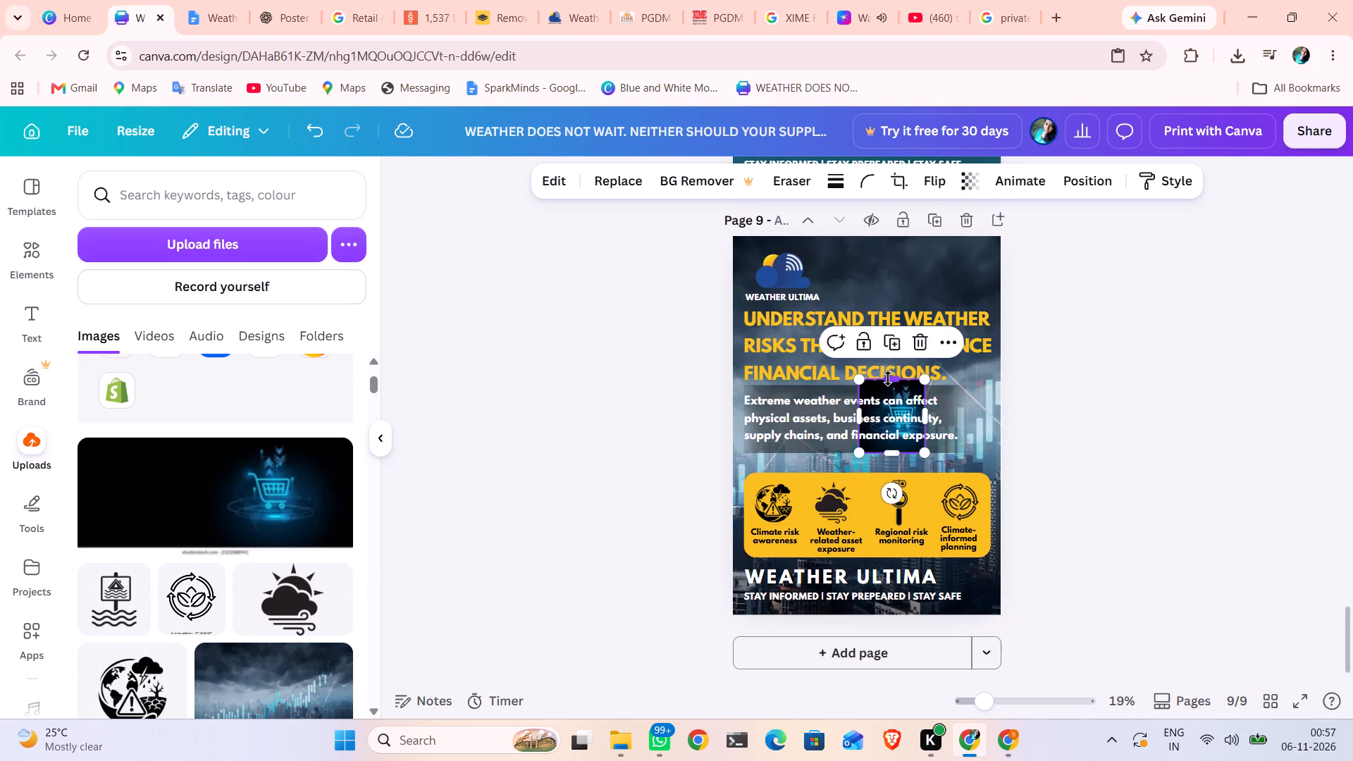
# Replace page 9's background with the readjusted cart picture.
pyautogui.click(951, 342)
pyautogui.scroll(-1, 1003, 655)
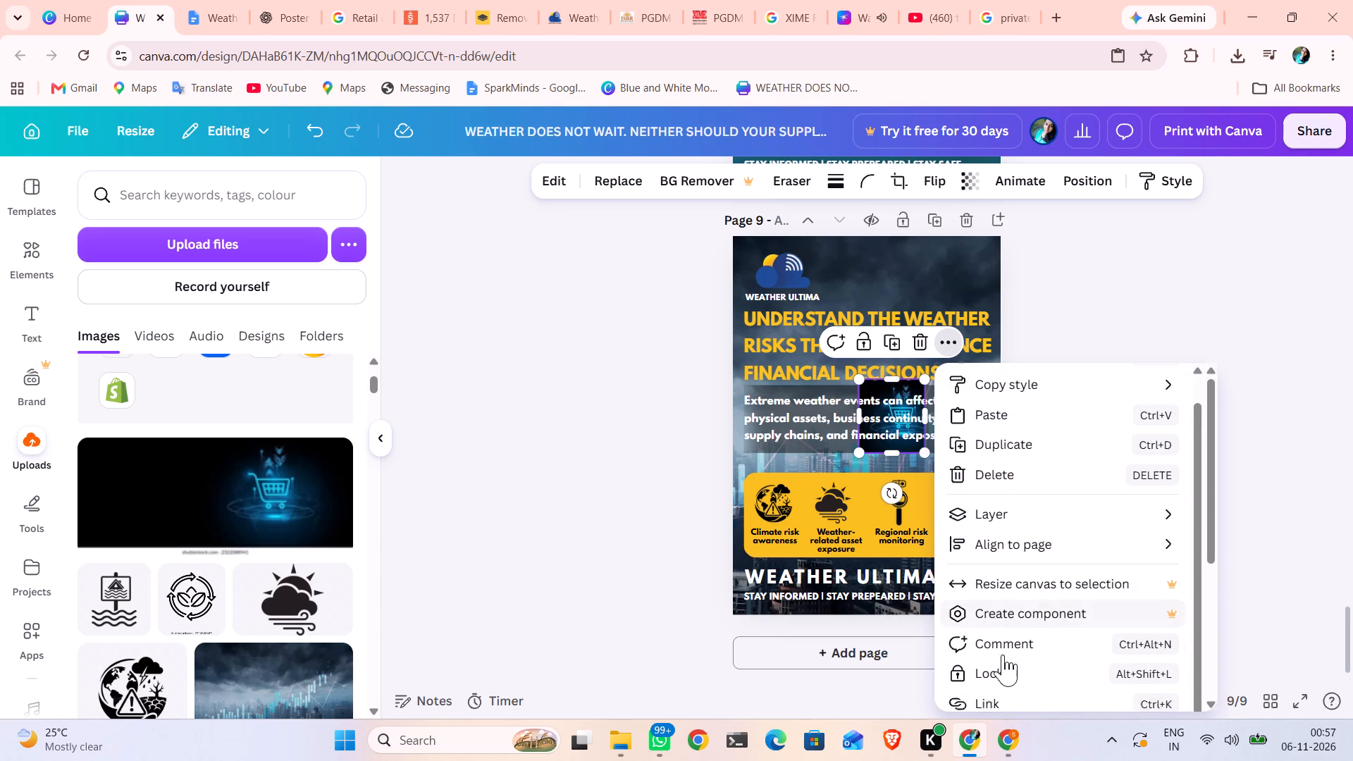
pyautogui.scroll(-1, 1003, 655)
pyautogui.click(1101, 287)
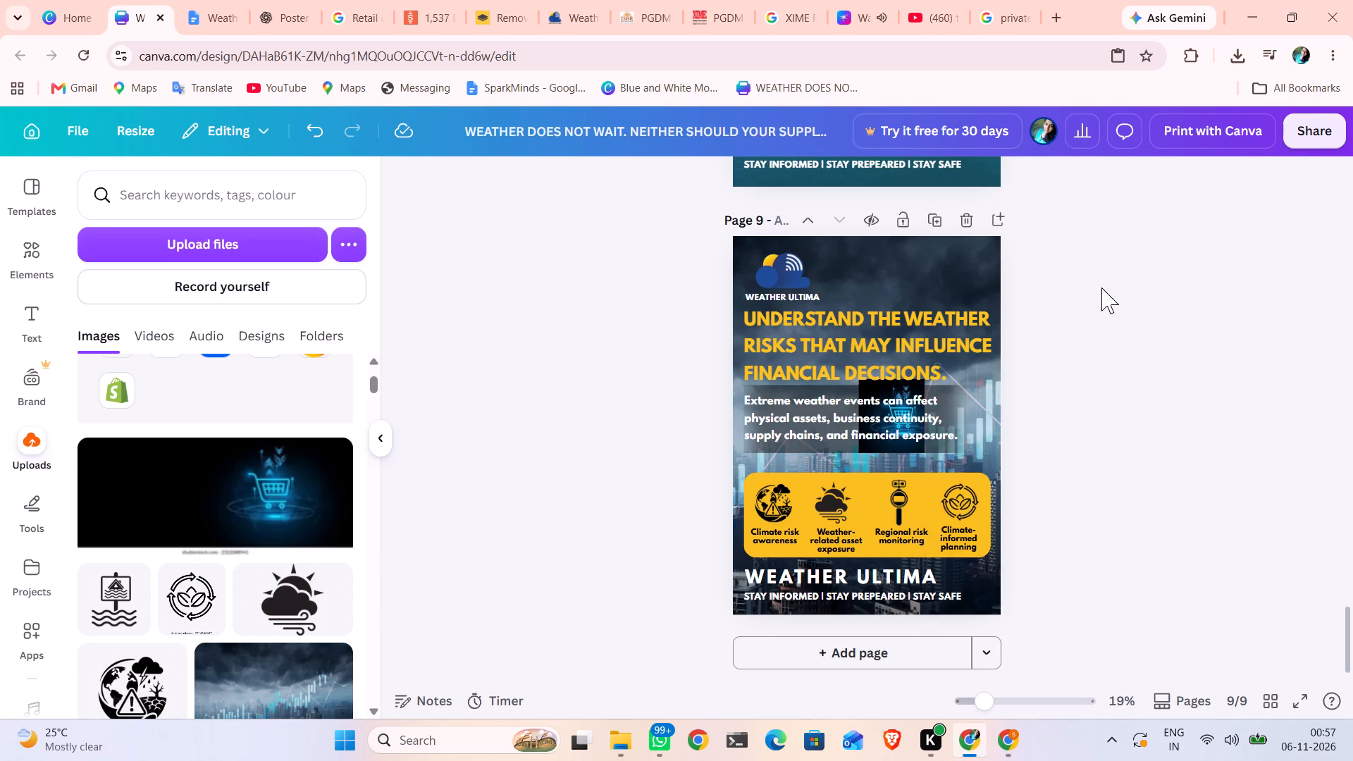
pyautogui.rightClick(877, 447)
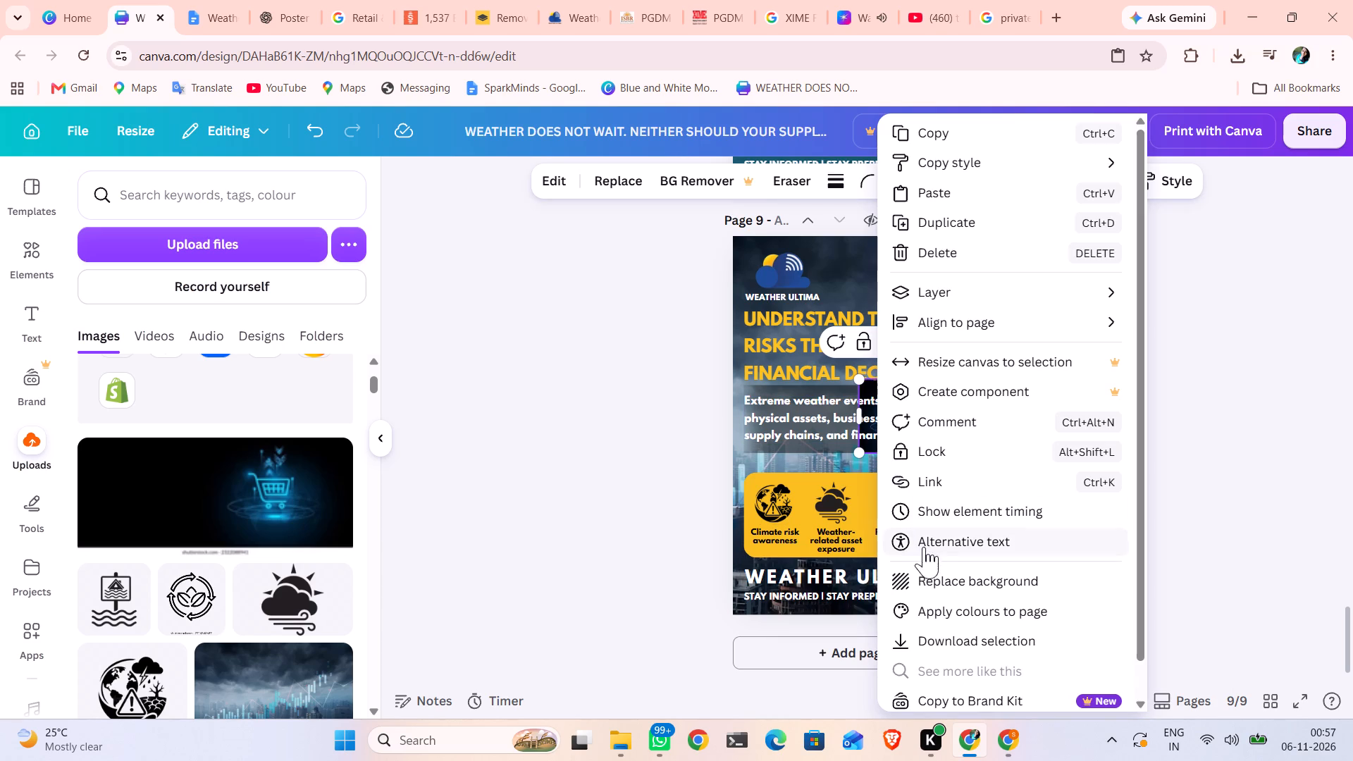
# Replace page 9's background with the cropped shopping cart picture.
pyautogui.click(943, 574)
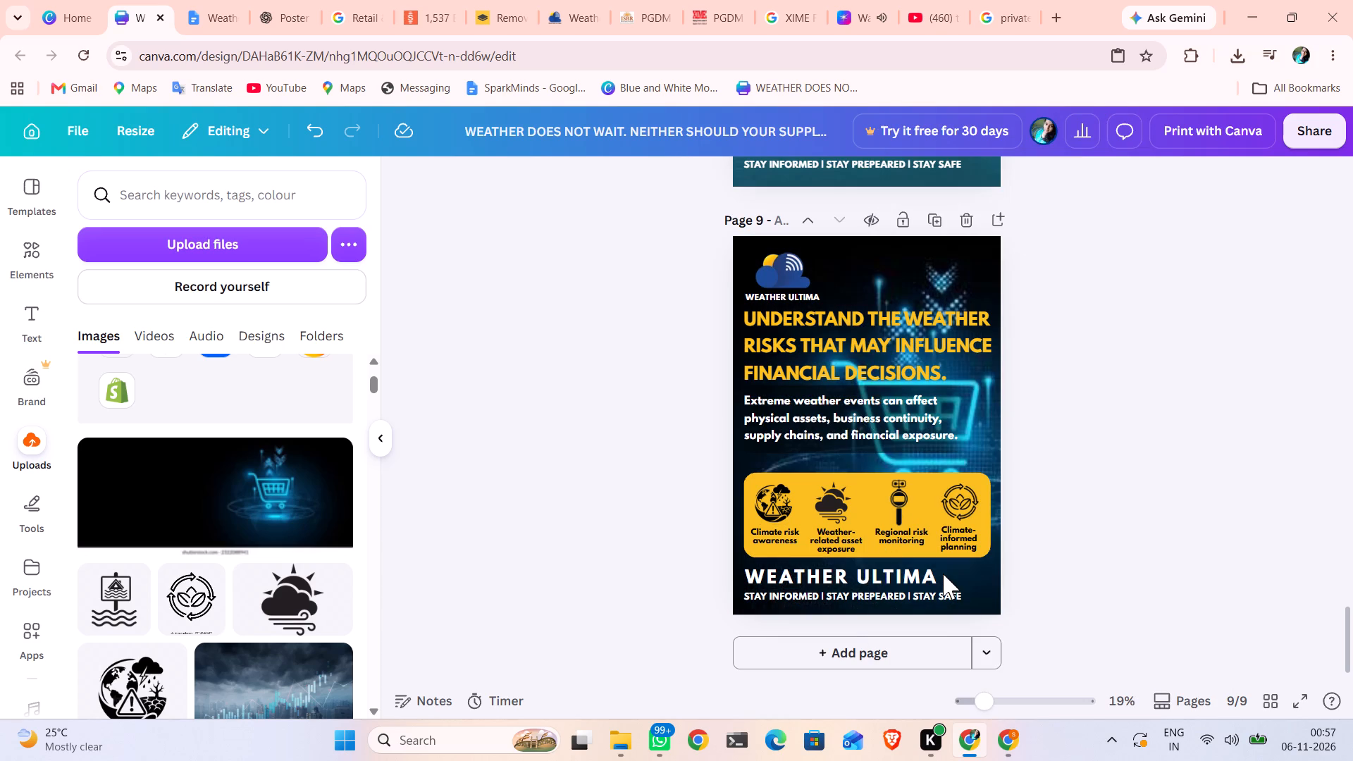
pyautogui.click(1157, 412)
# Review page 9's poster with its cart background against the page 8 poster above it.
pyautogui.scroll(1, 499, 339)
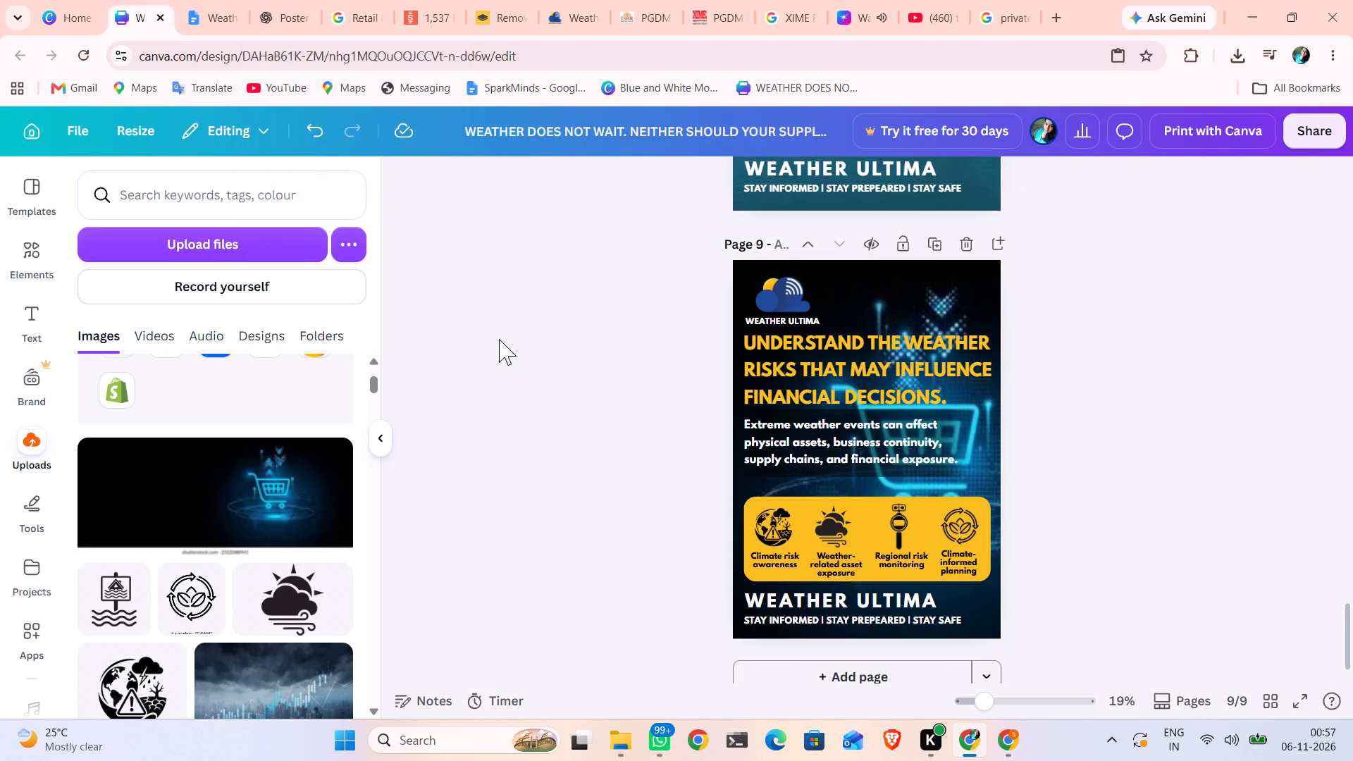
pyautogui.scroll(2, 499, 339)
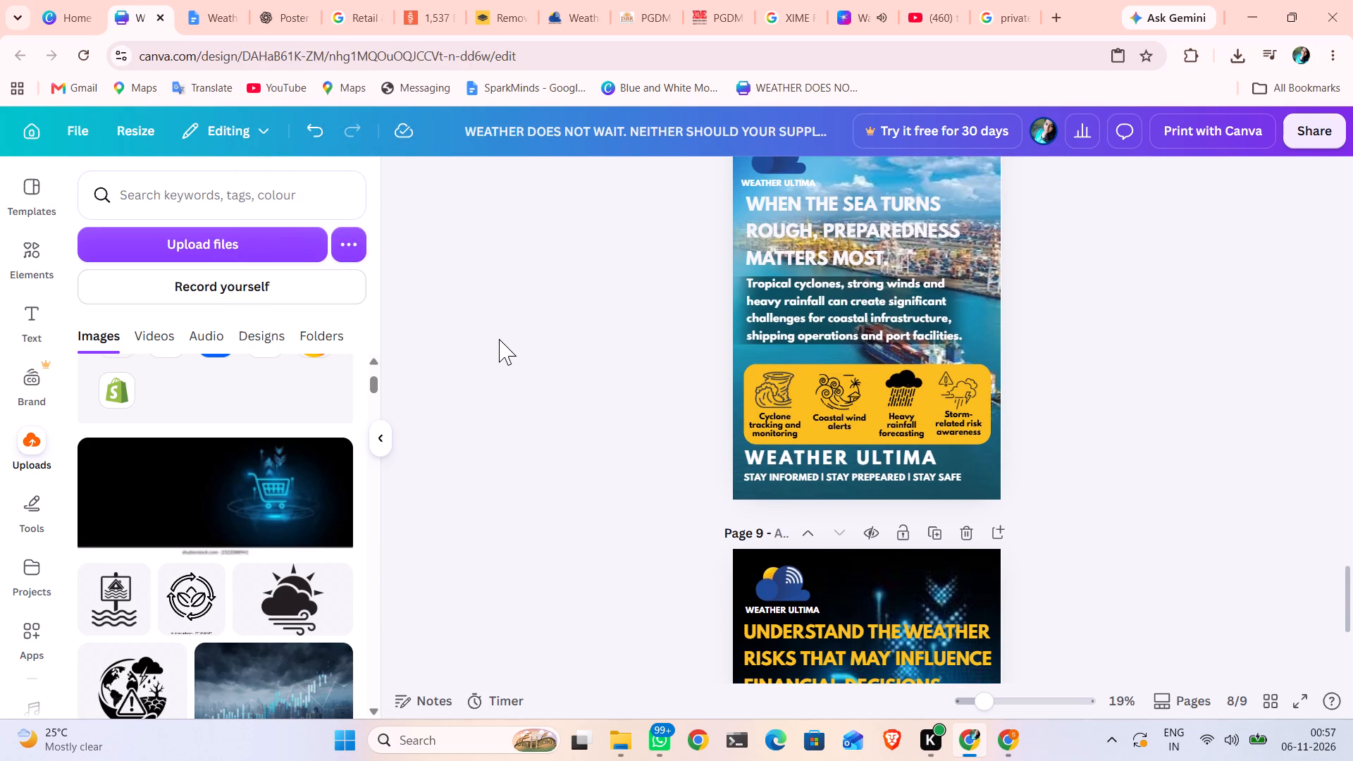
pyautogui.scroll(1, 499, 339)
pyautogui.scroll(-1, 499, 339)
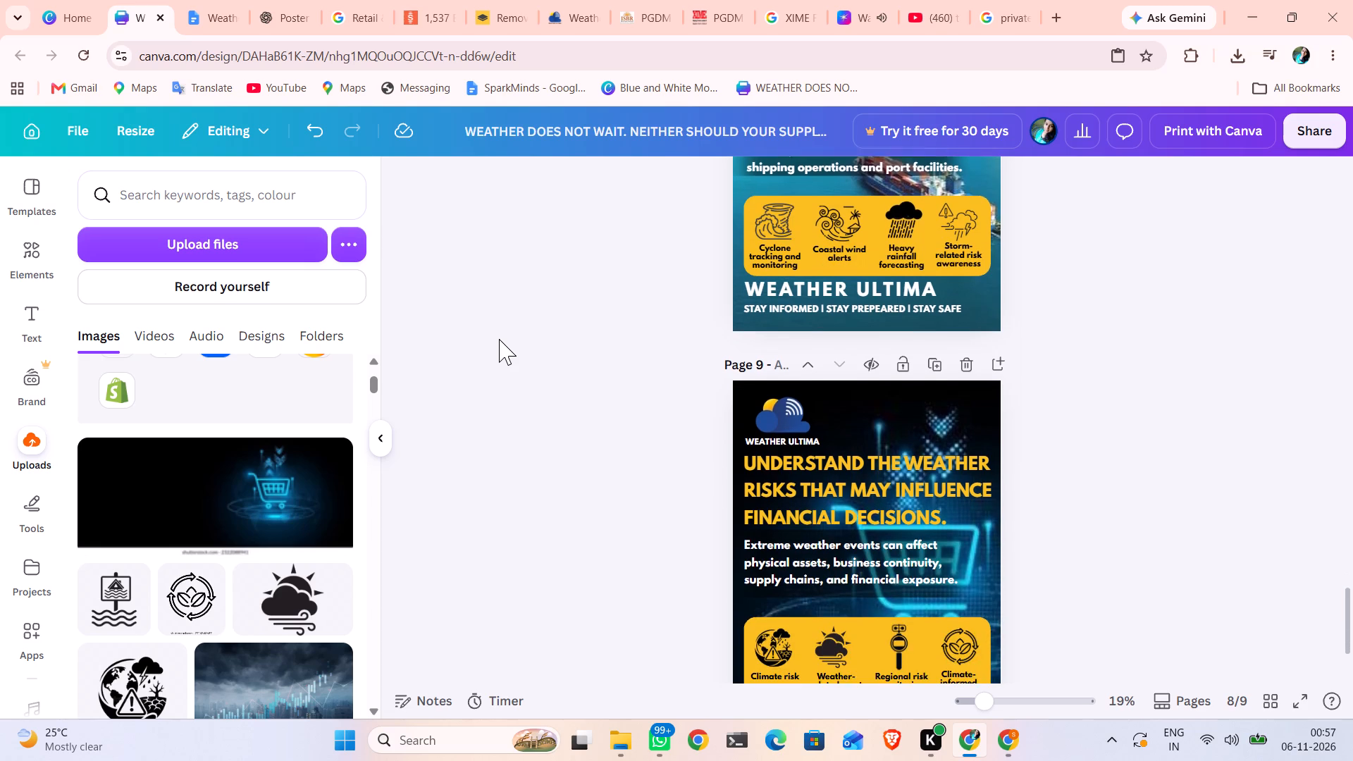
pyautogui.scroll(-2, 499, 339)
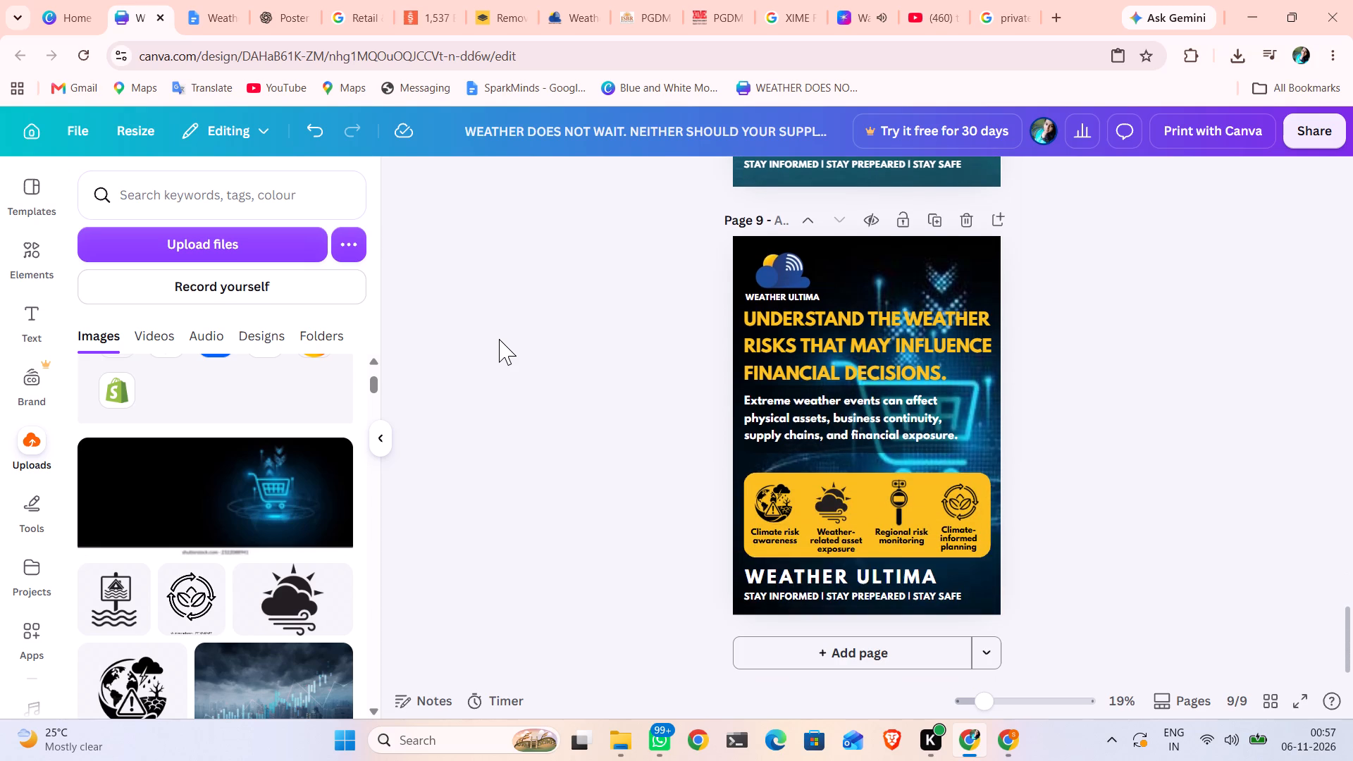
pyautogui.scroll(-1, 499, 339)
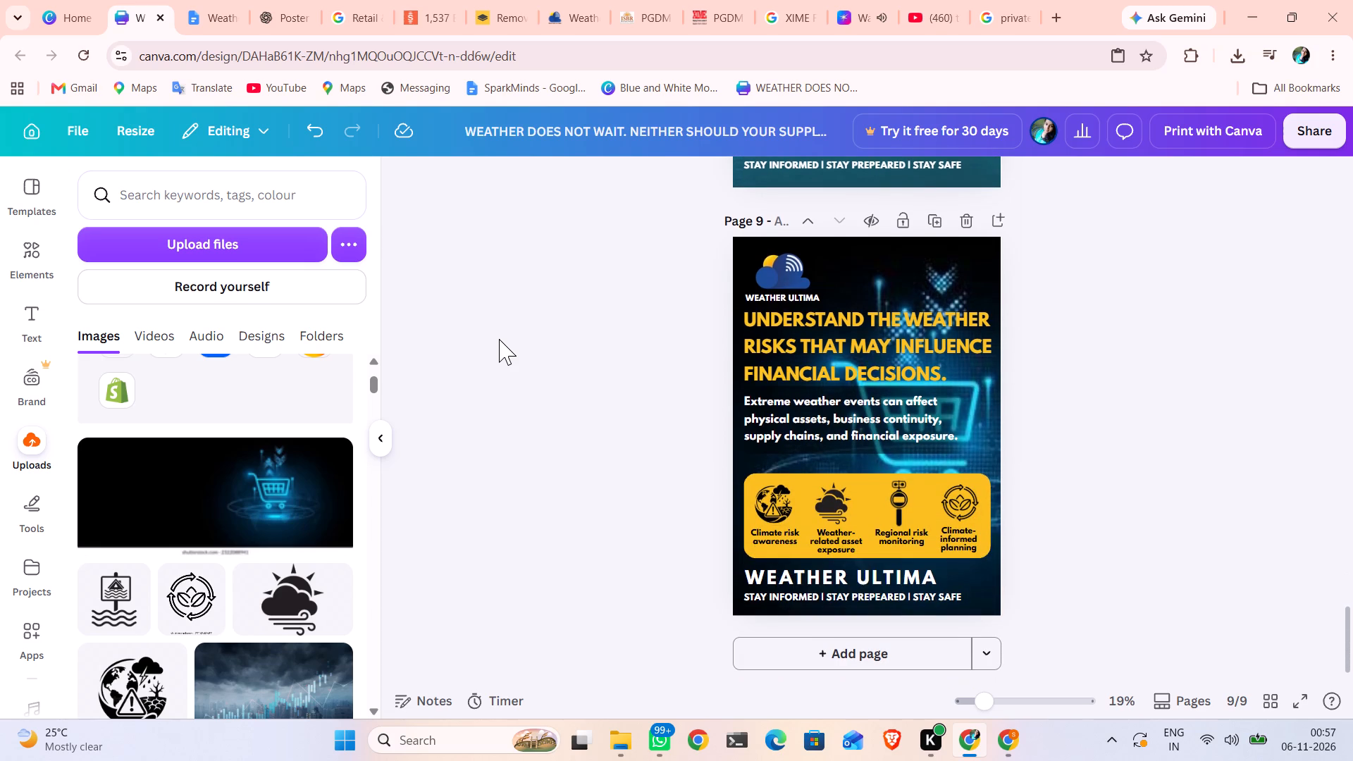
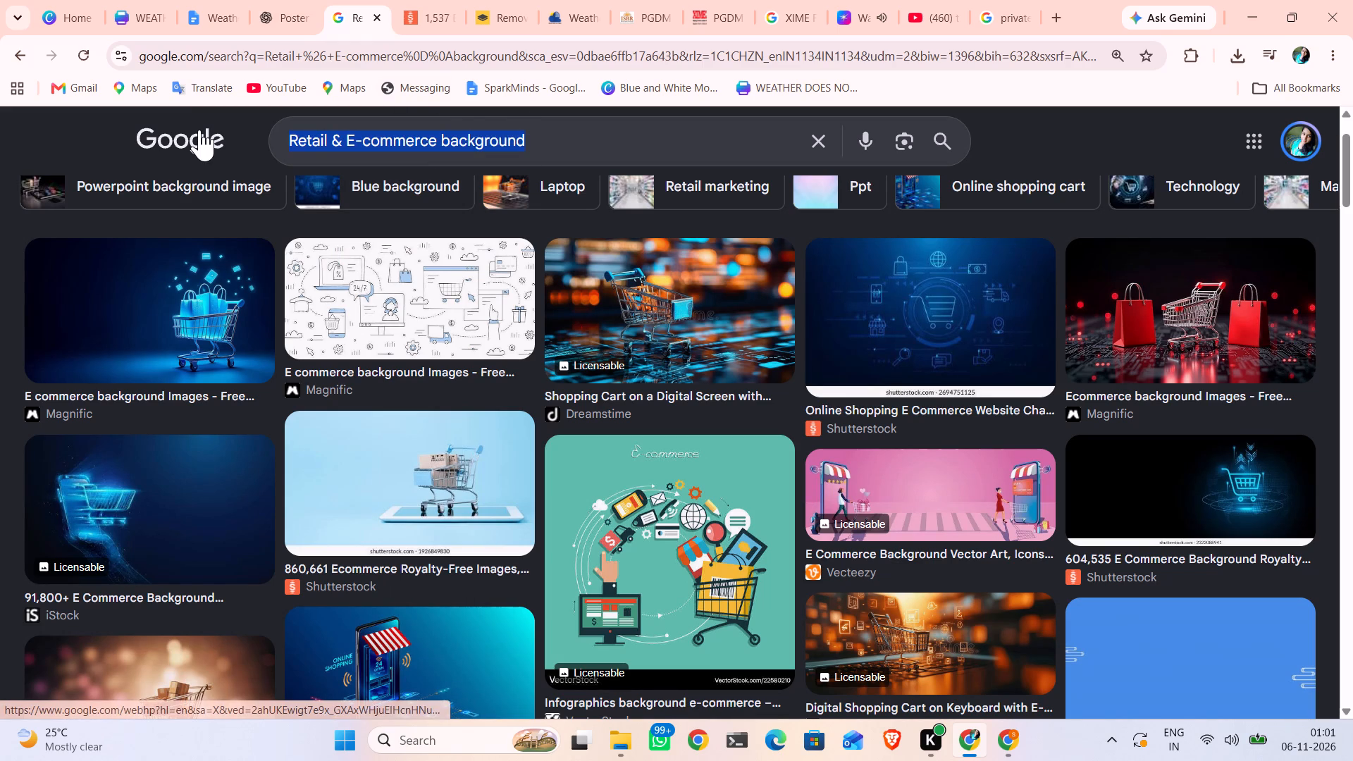
pyautogui.hotkey('ctrl', 'v')
pyautogui.press('space')
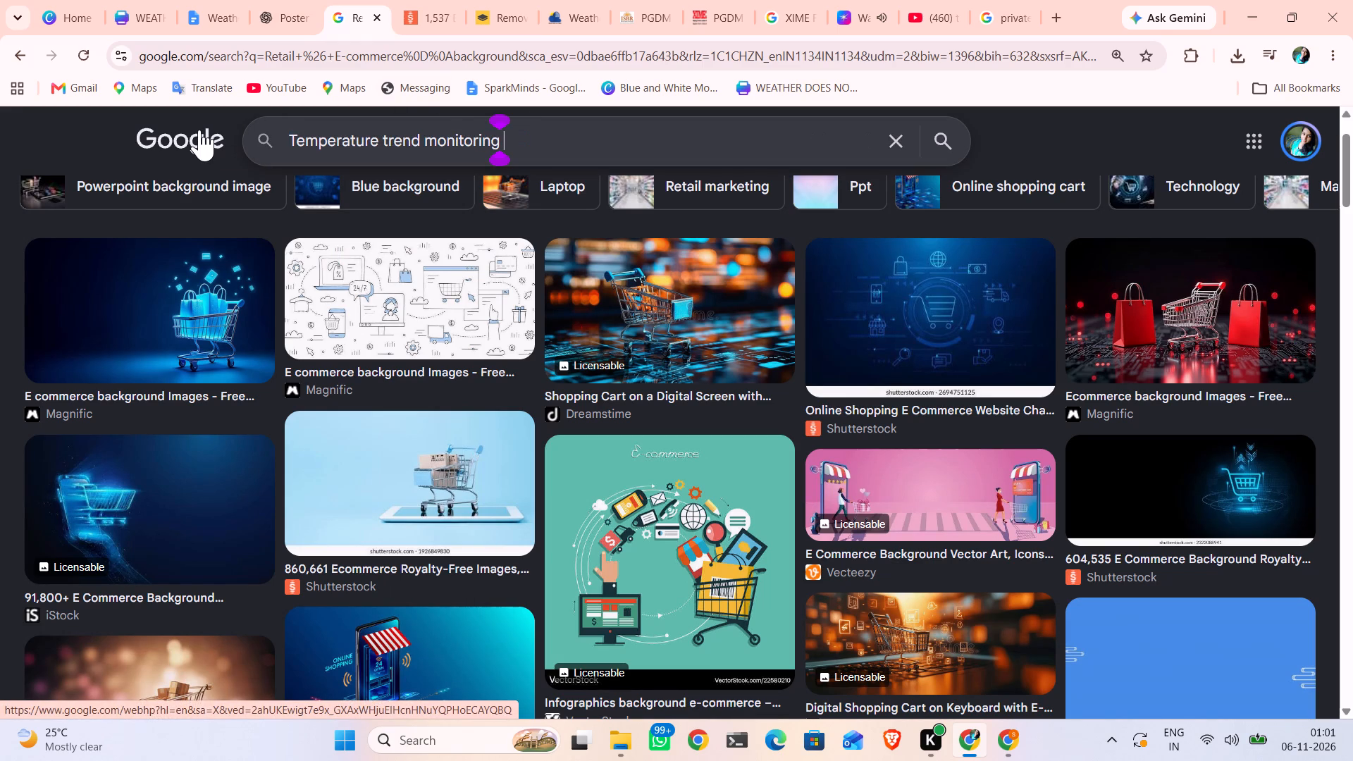
pyautogui.write('black outline')
pyautogui.press('Return')
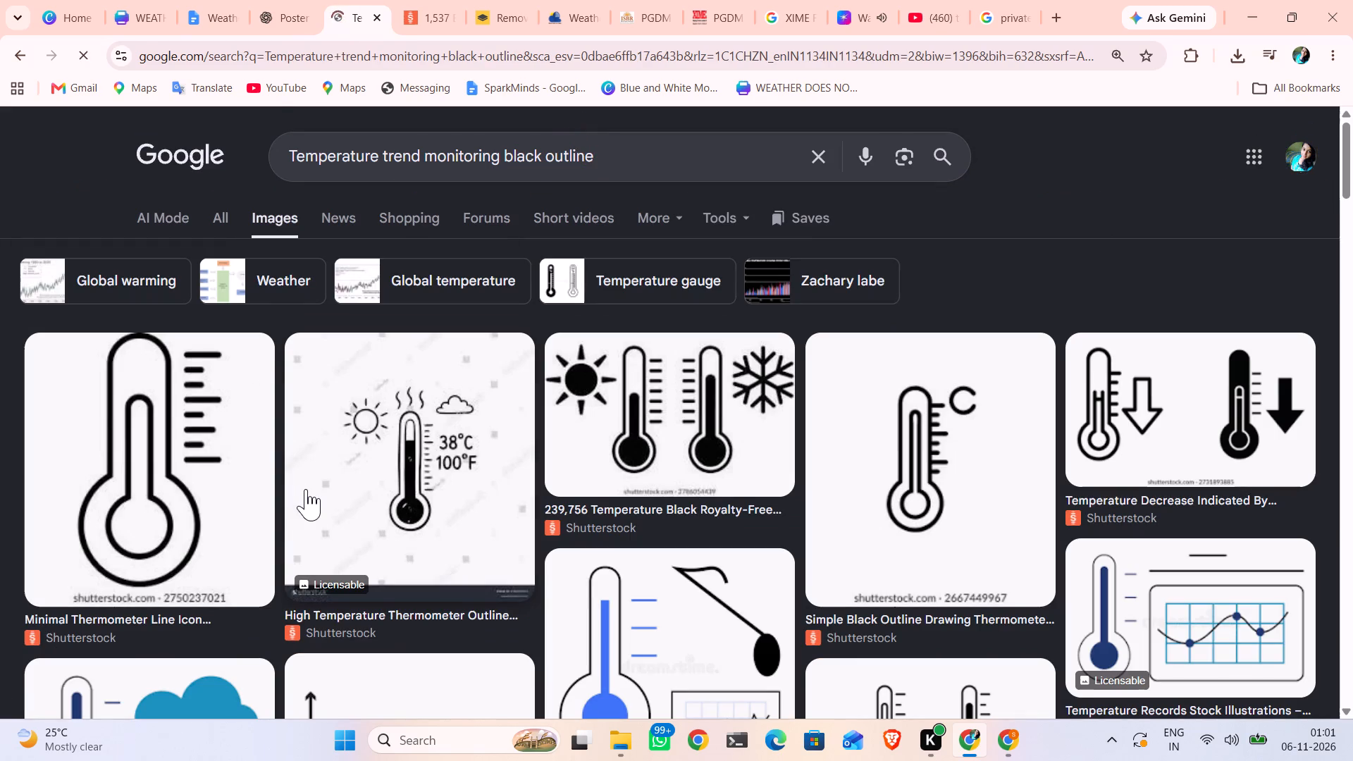
# Look through the image results for a black outline icon suited to temperature trend monitoring.
pyautogui.scroll(-4, 306, 489)
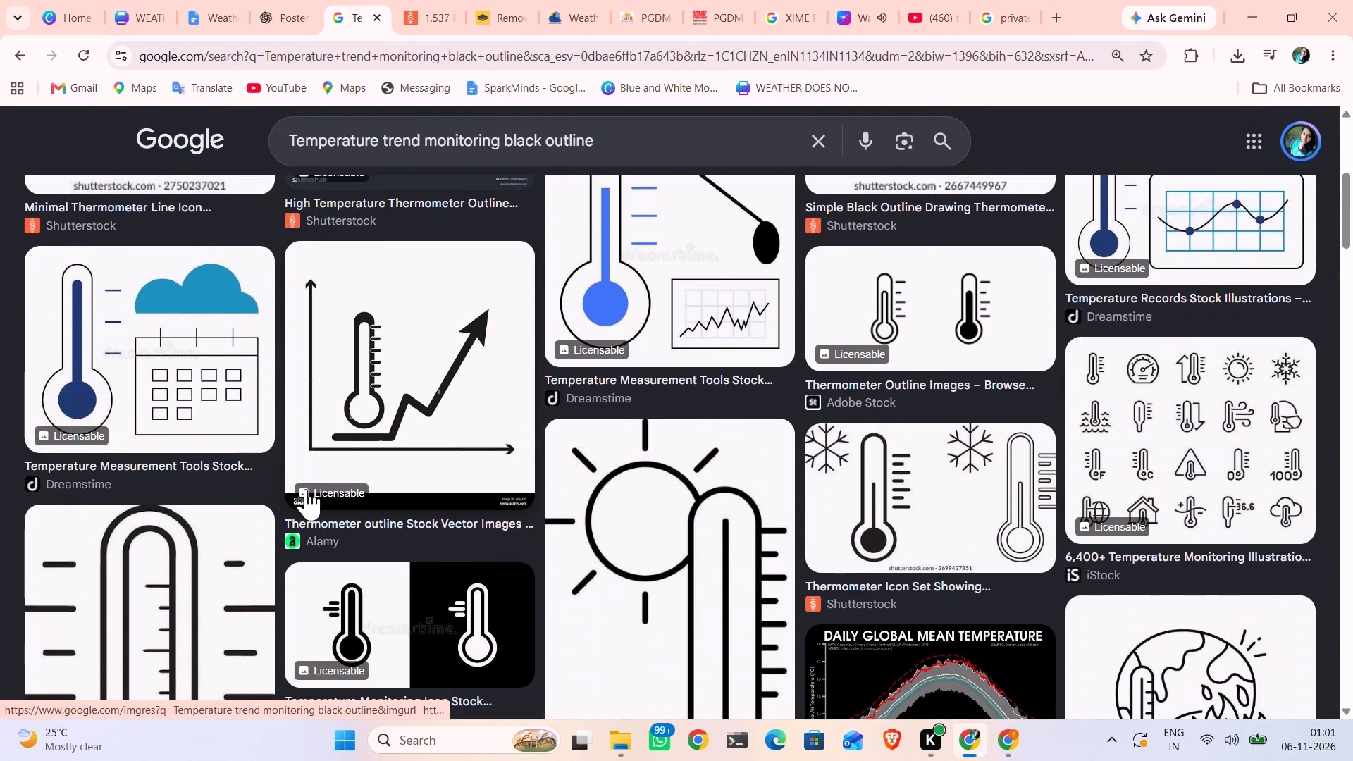
pyautogui.scroll(-3, 306, 489)
pyautogui.scroll(1, 306, 489)
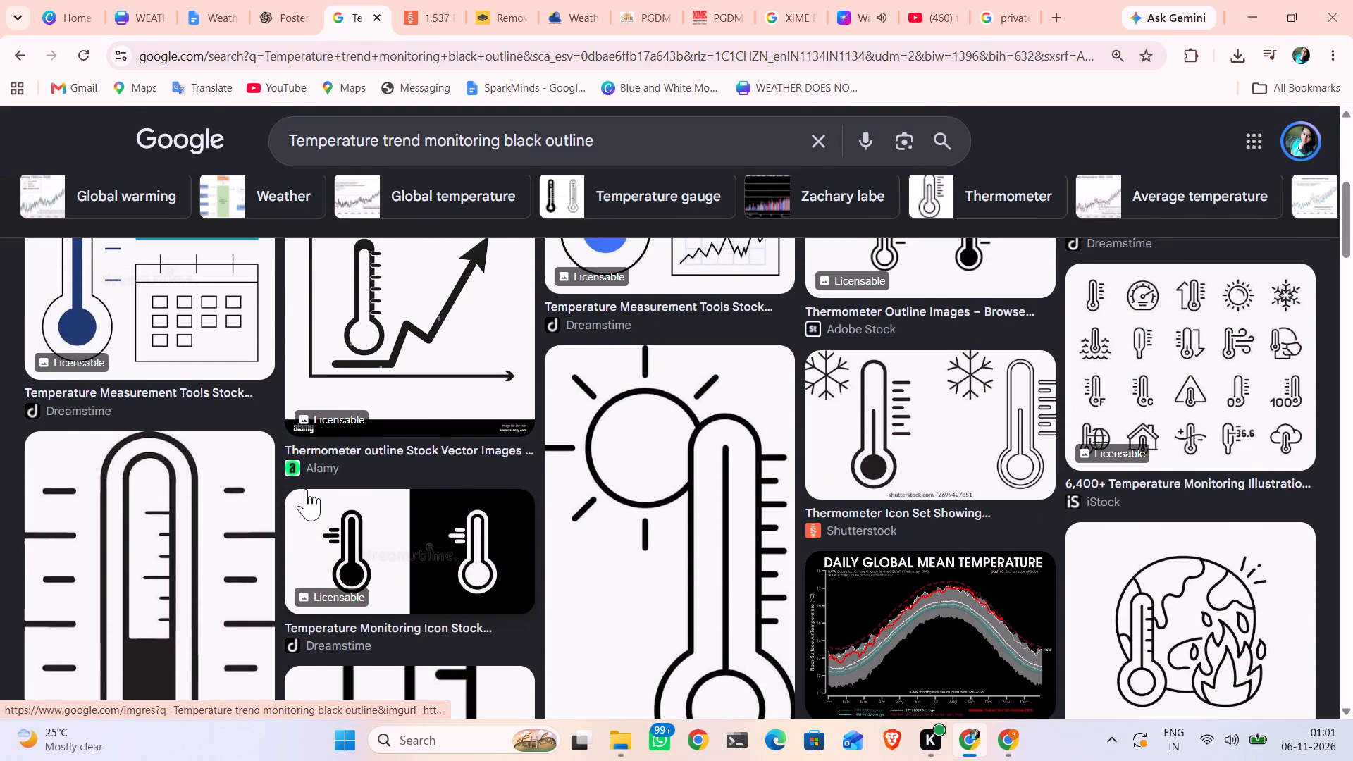
pyautogui.scroll(1, 306, 489)
pyautogui.scroll(-12, 306, 489)
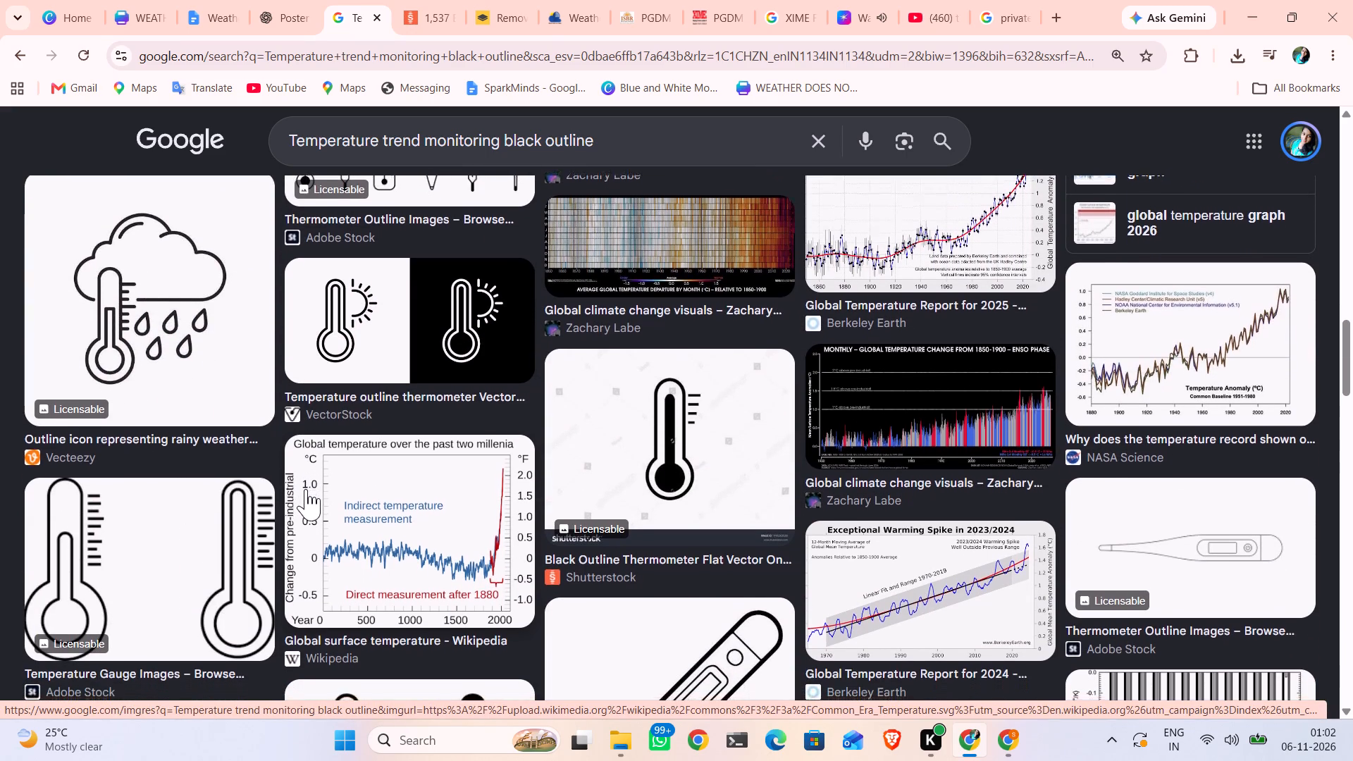
pyautogui.scroll(-4, 306, 489)
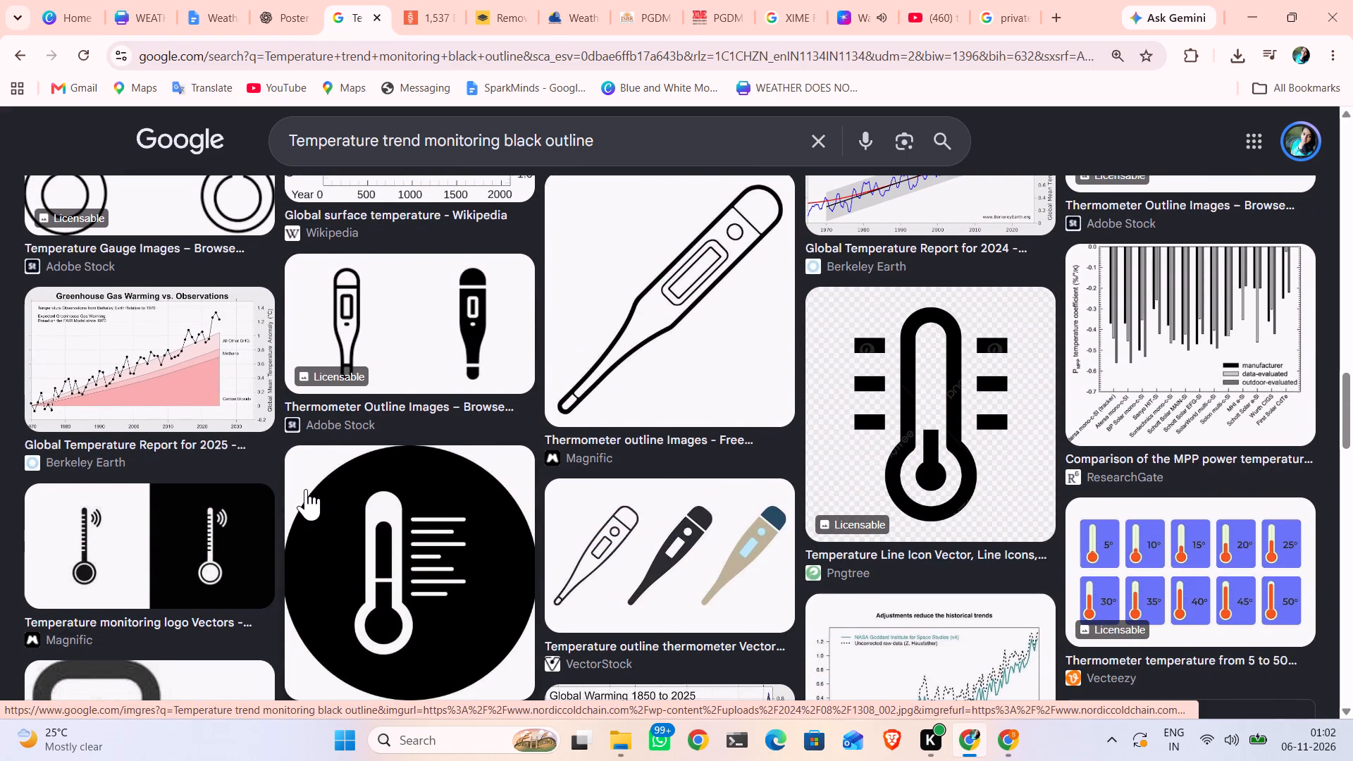
pyautogui.scroll(-6, 306, 489)
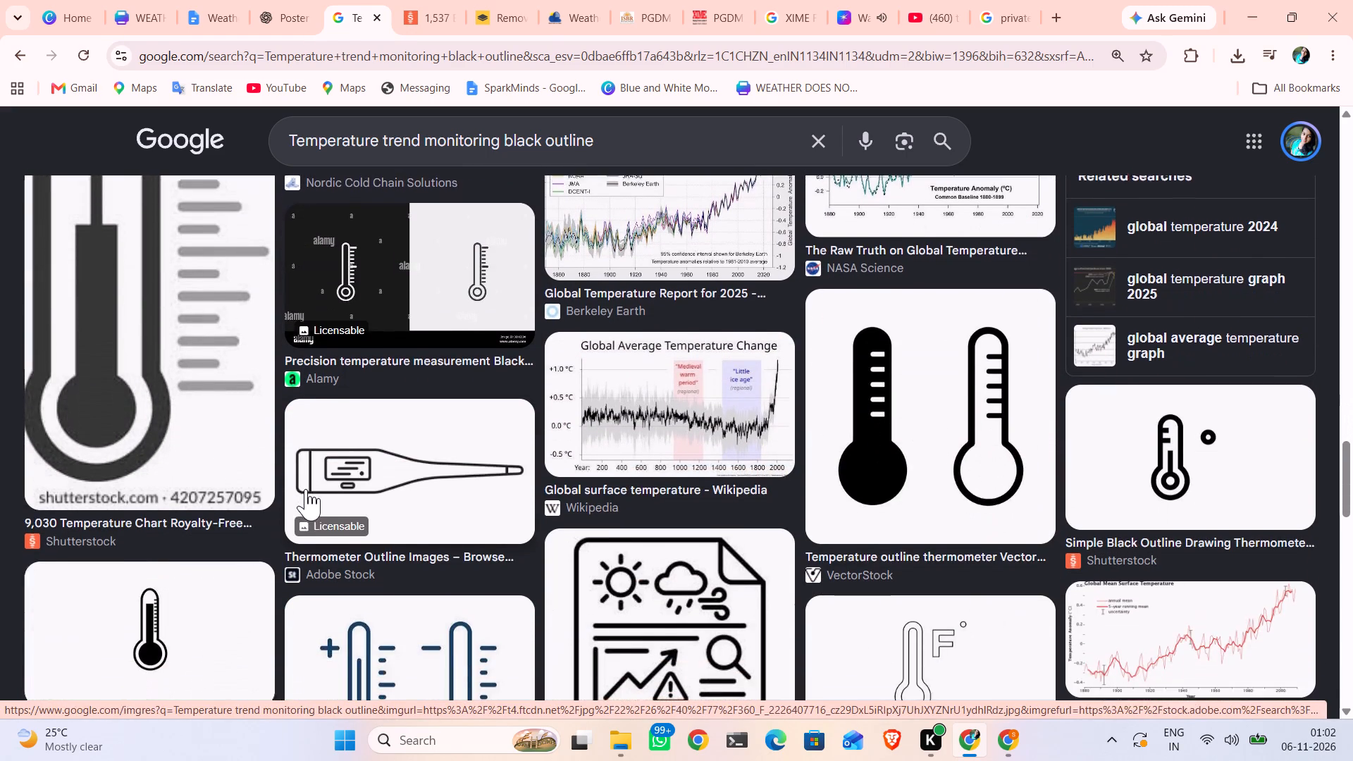
pyautogui.scroll(6, 306, 489)
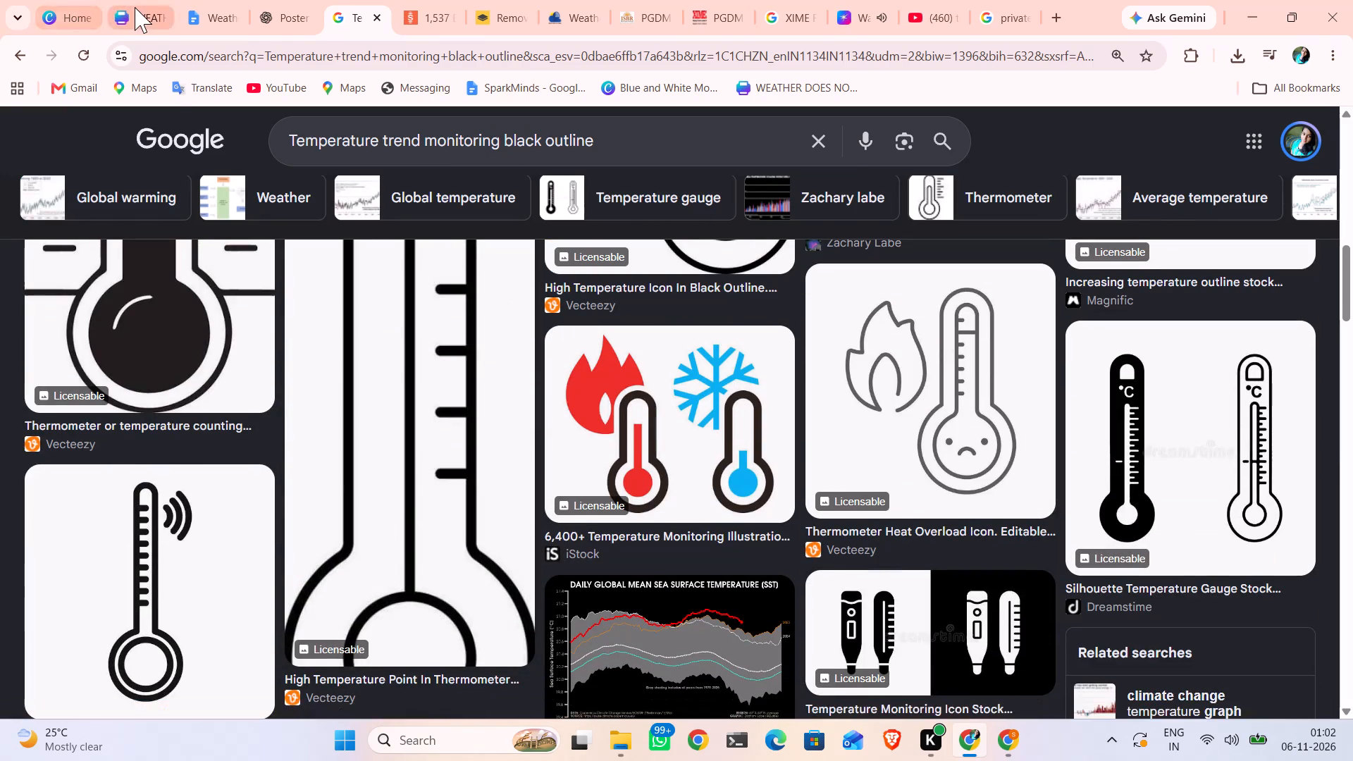
# Search Canva's element graphics for "Temperature trend monitoring" and add the black outline computer monitor with charts to page 9.
pyautogui.click(136, 9)
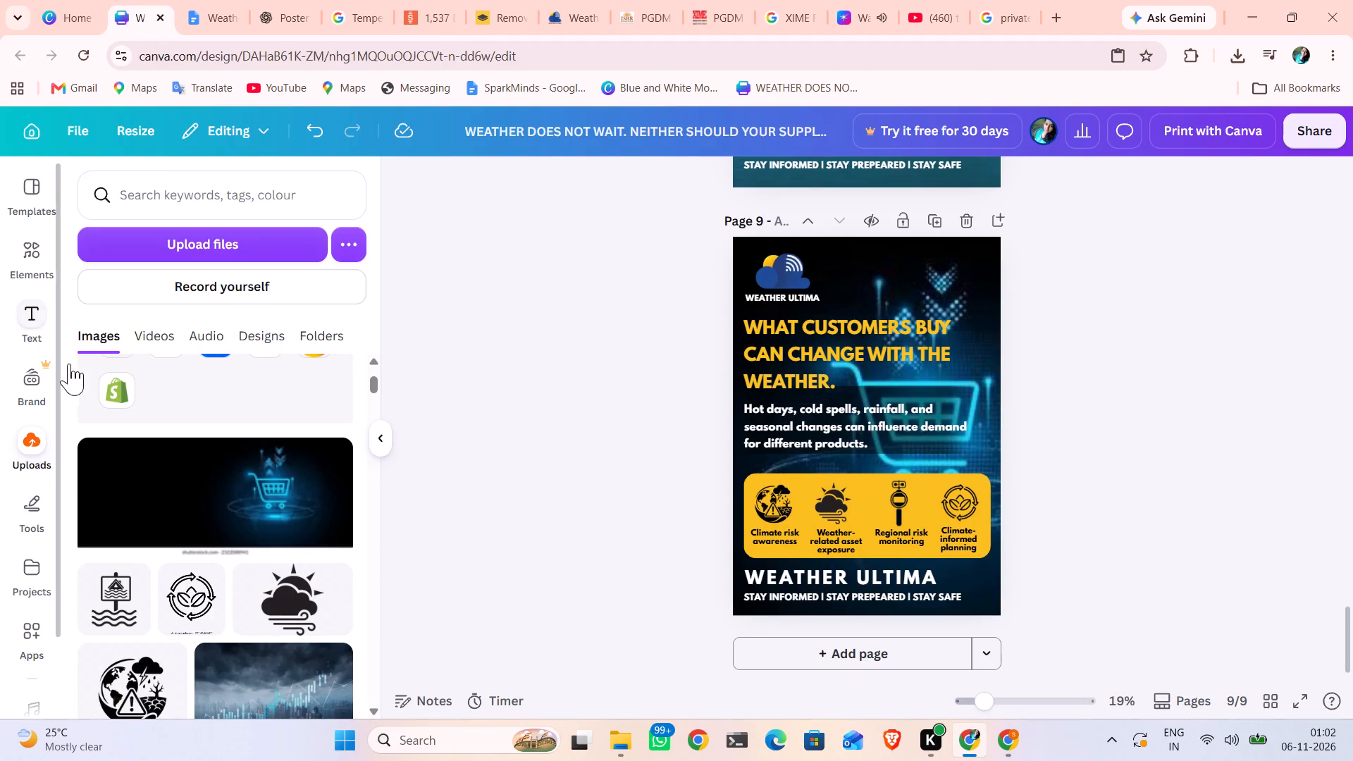
pyautogui.click(34, 252)
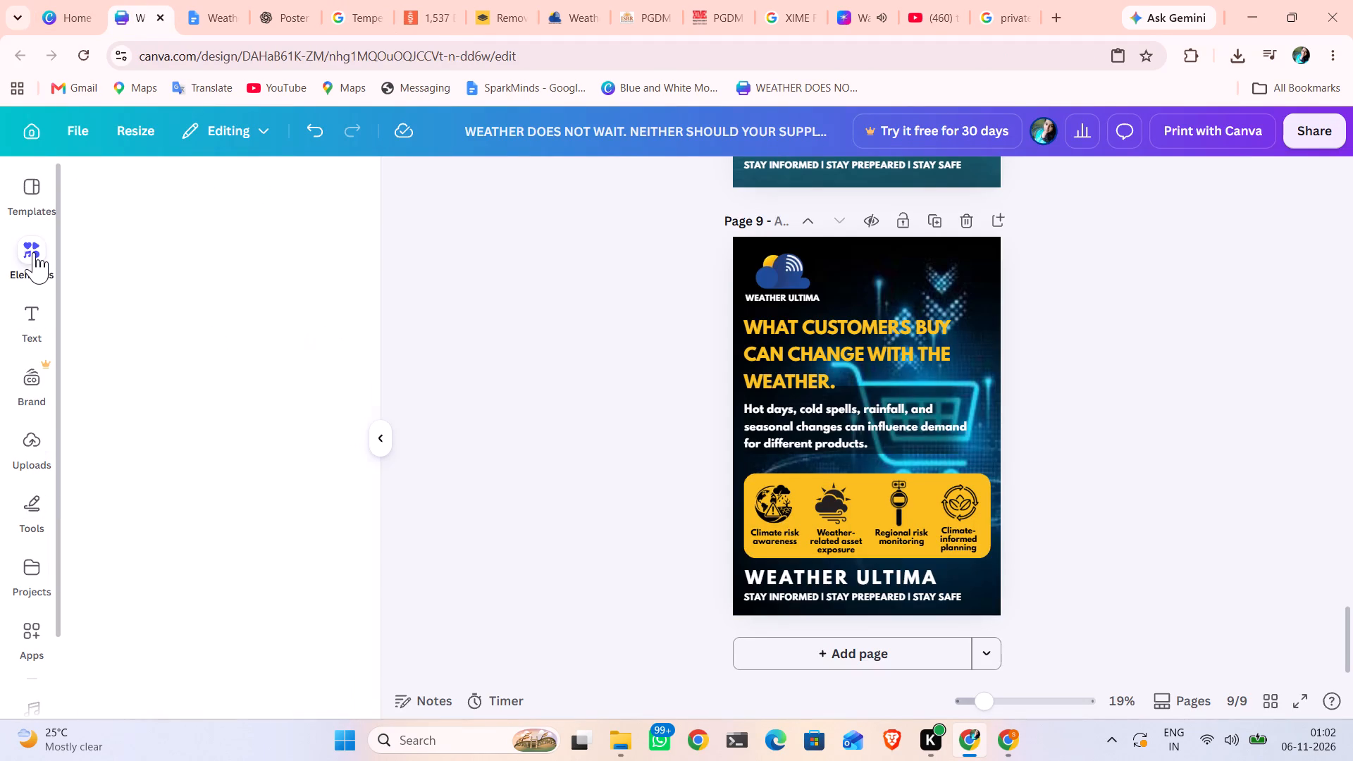
pyautogui.click(344, 194)
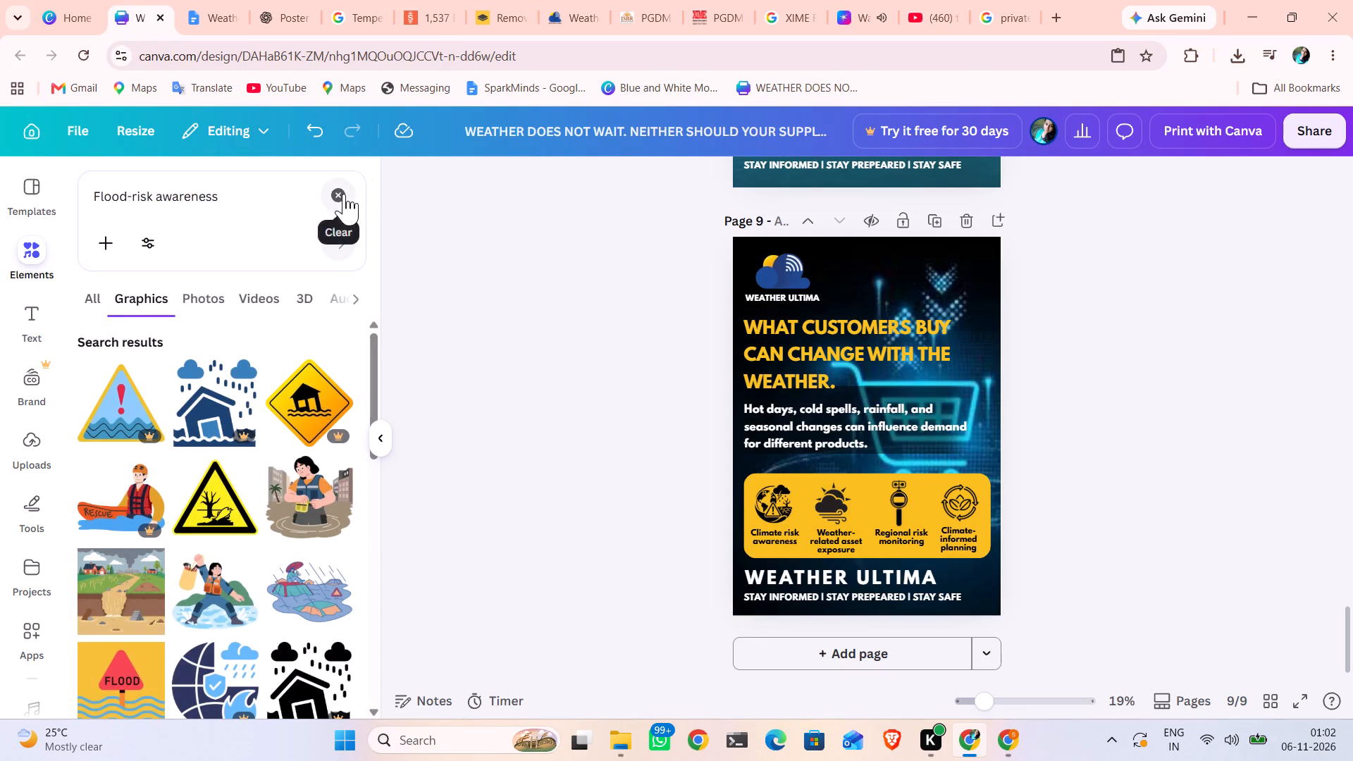
pyautogui.hotkey('ctrl', 'v')
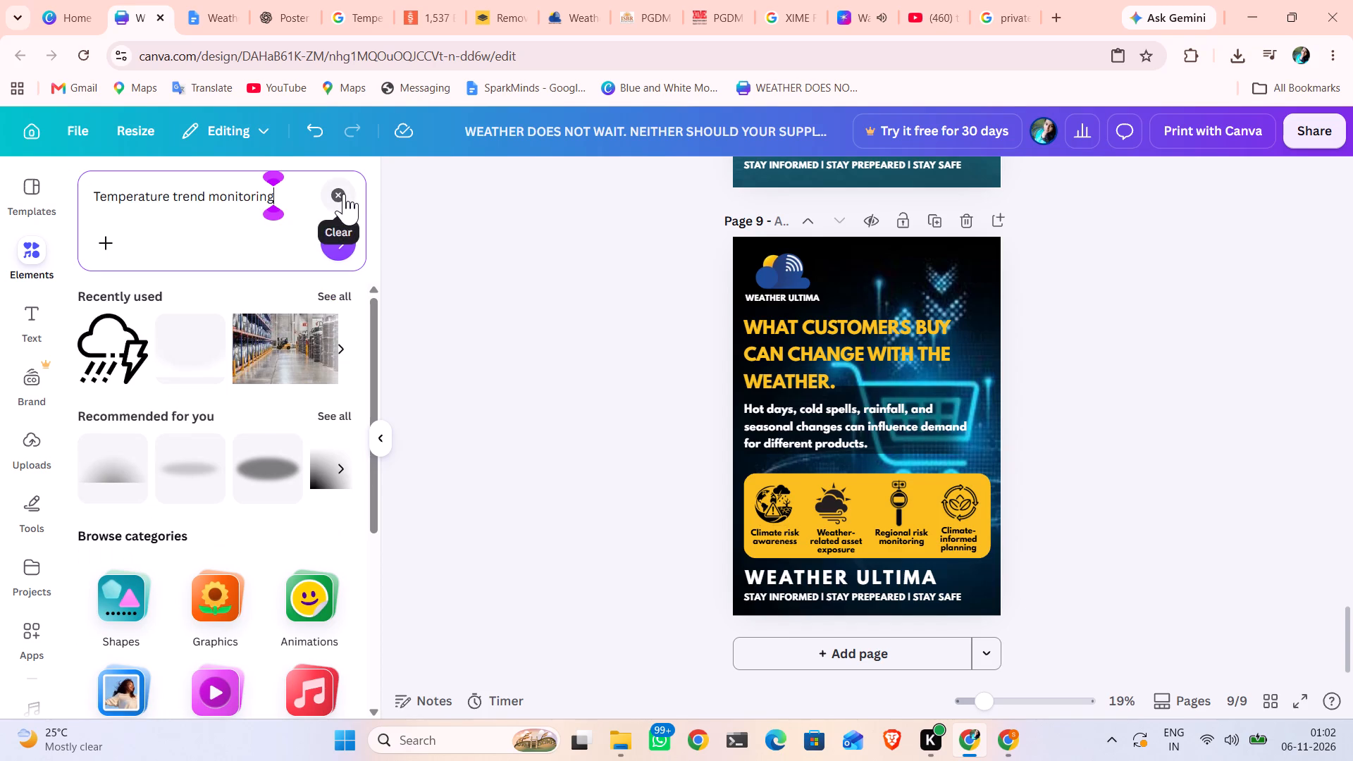
pyautogui.click(342, 253)
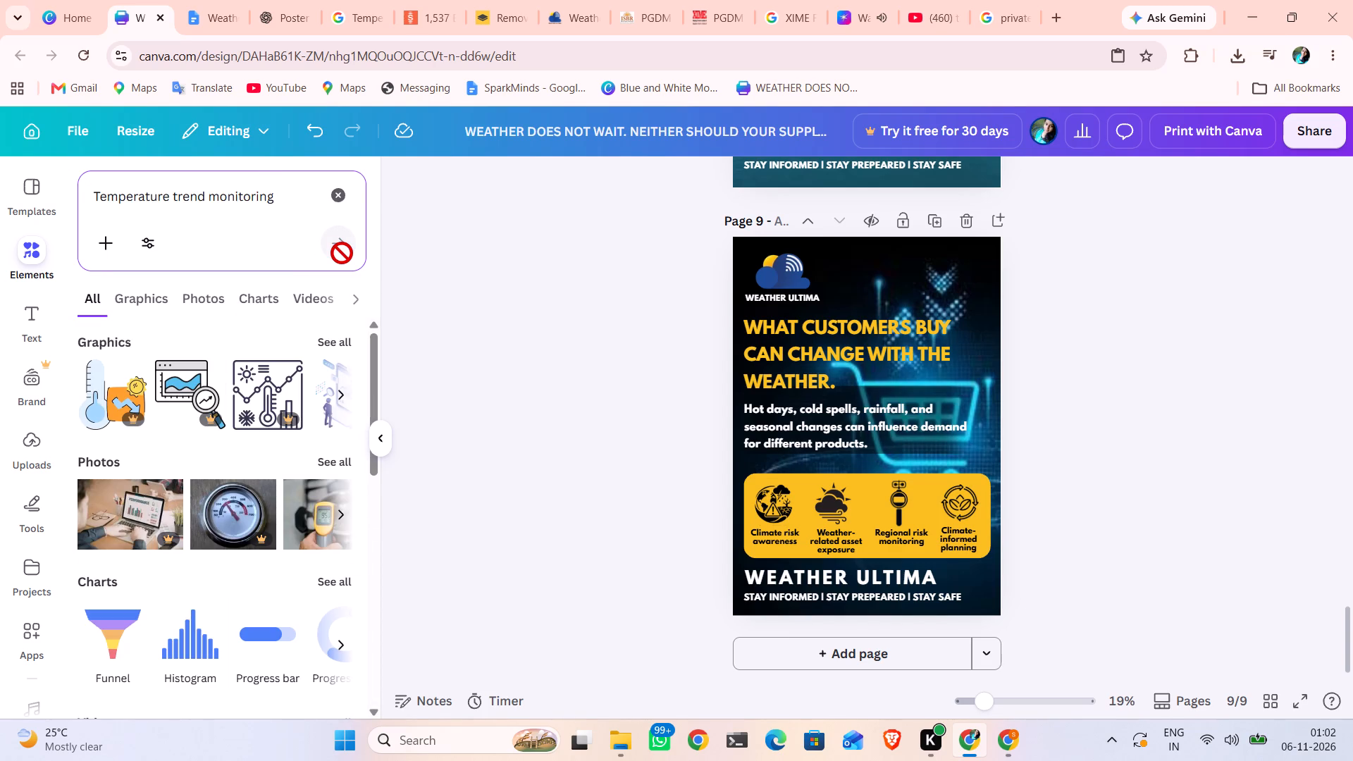
pyautogui.click(333, 337)
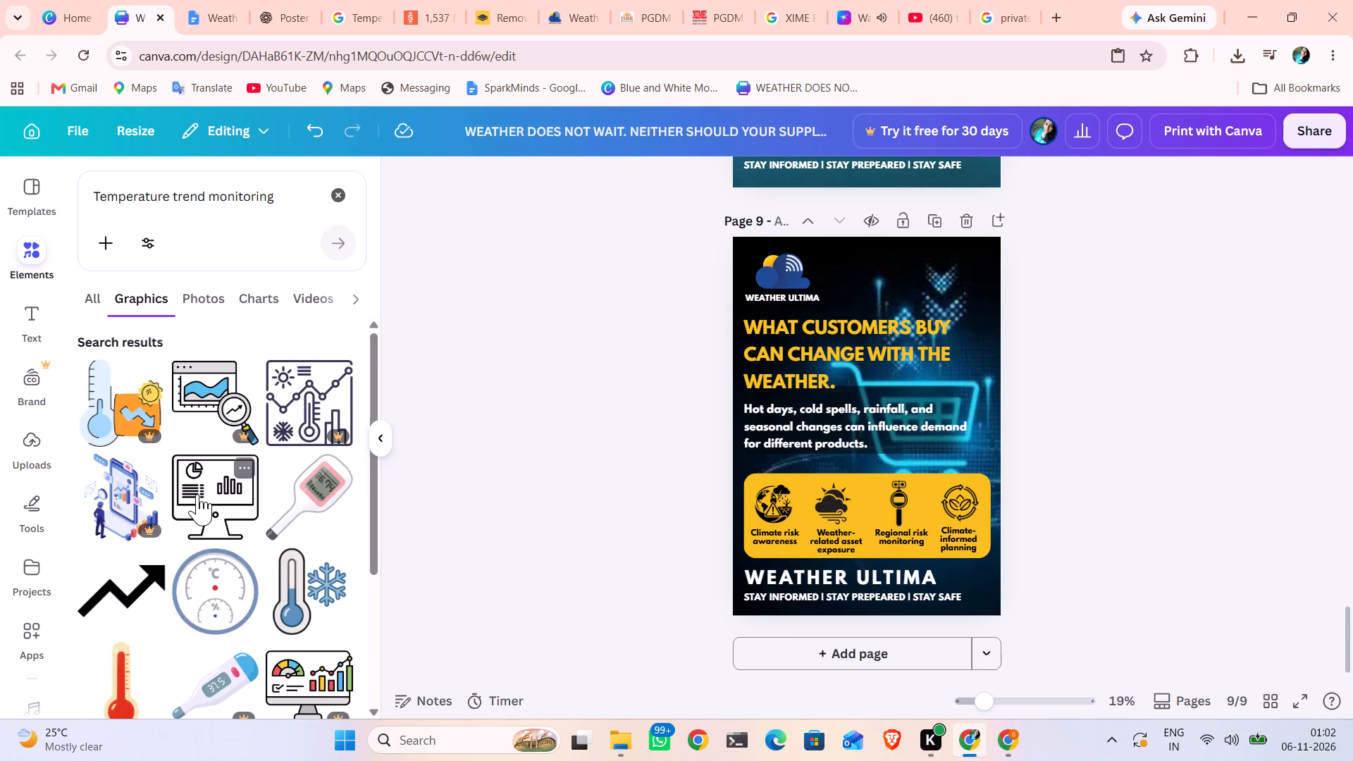
pyautogui.click(197, 494)
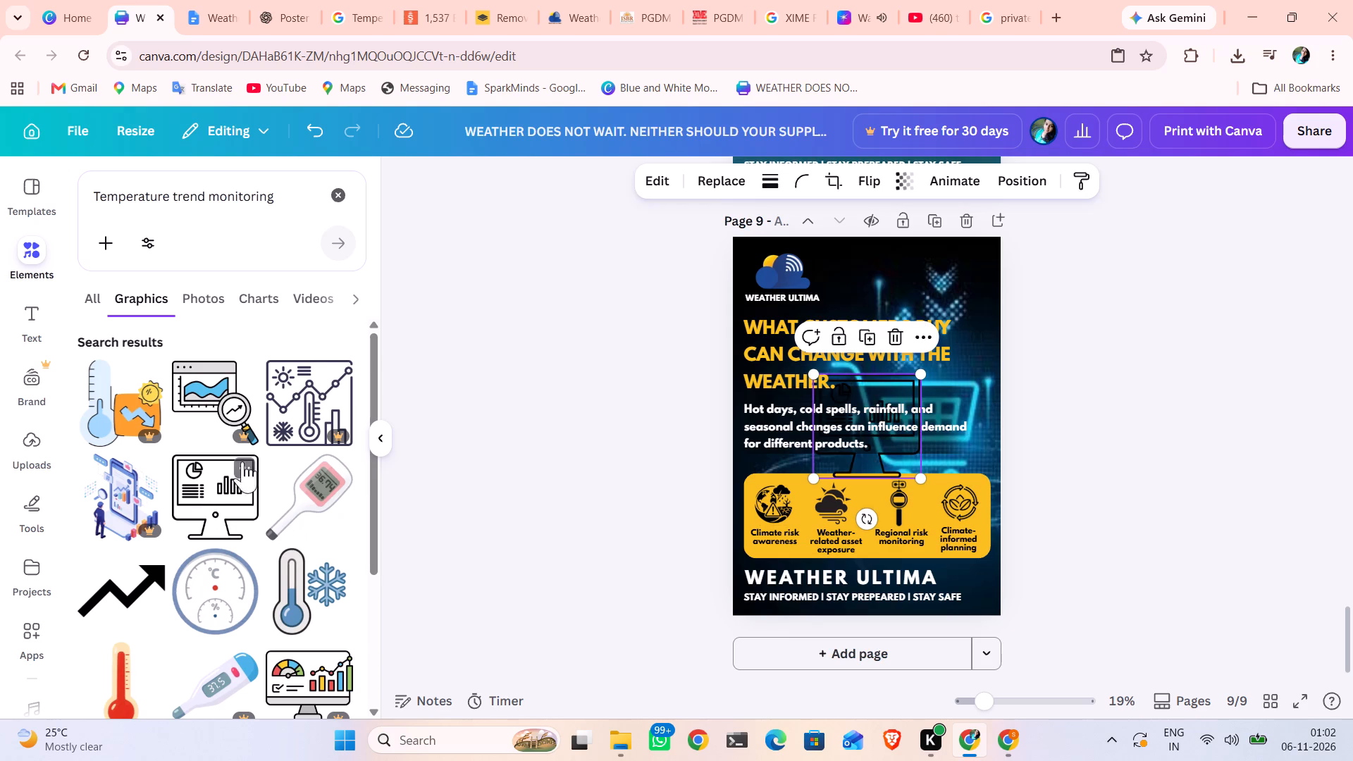
# Delete the globe icon above the "Climate risk awareness" label in page 9's highlights panel.
pyautogui.click(770, 509)
pyautogui.press('BackSpace')
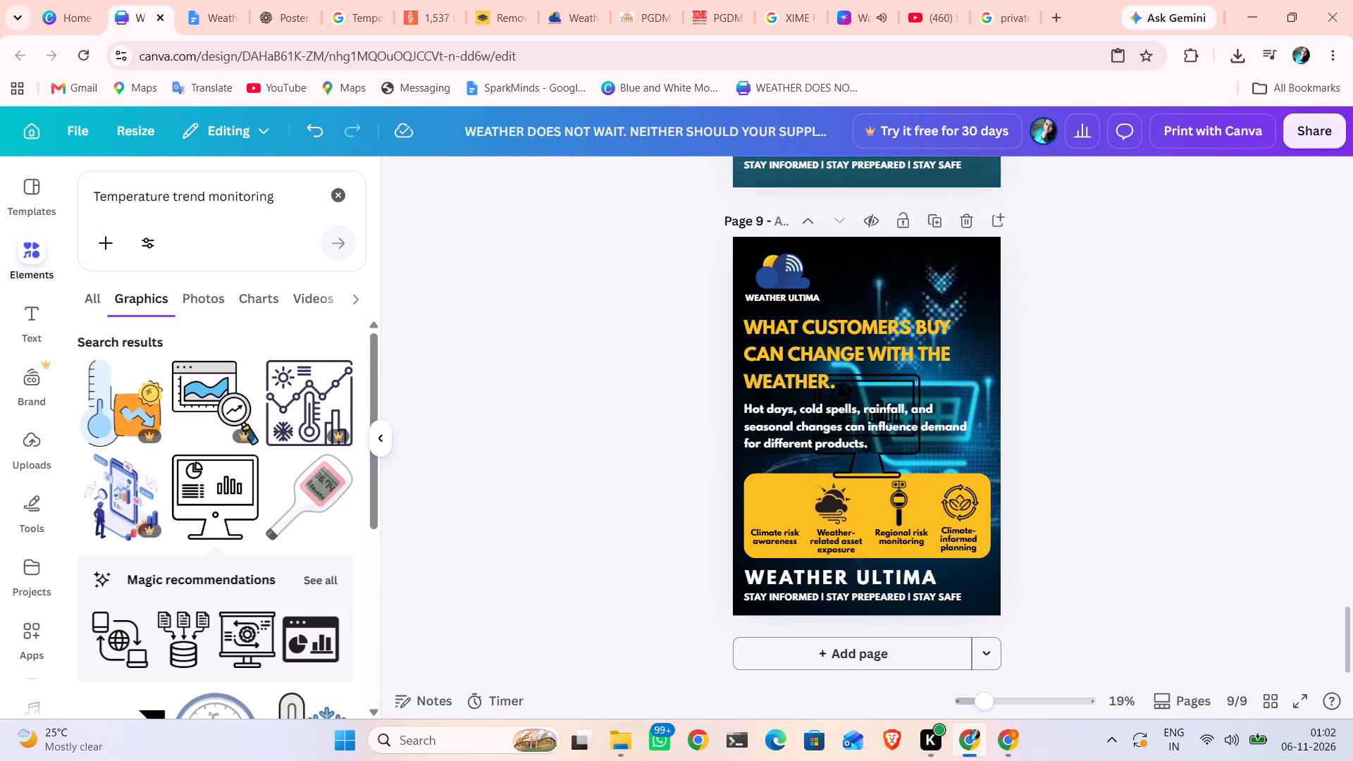
# Shrink the black outline monitor icon and place it above the "Climate risk awareness" label in page 9's yellow highlights panel.
pyautogui.click(877, 459)
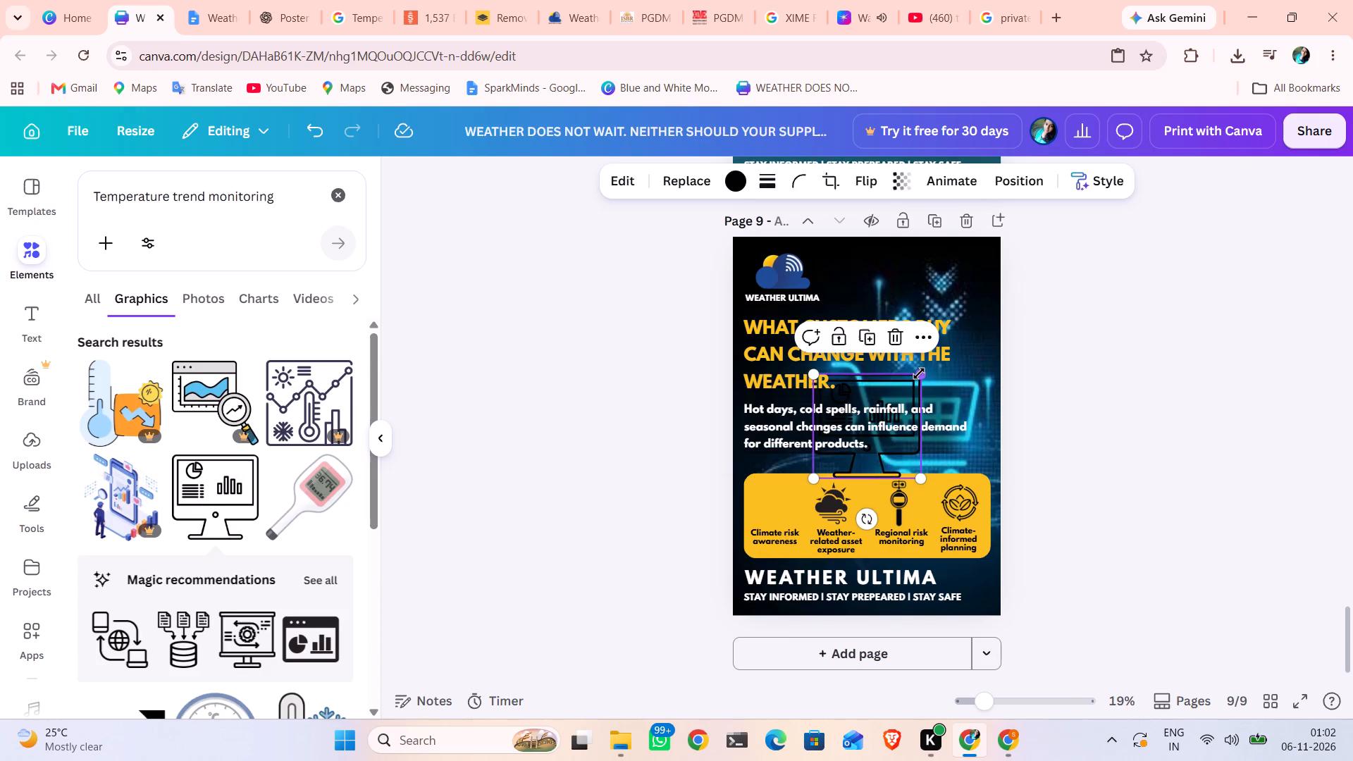
pyautogui.moveTo(920, 374); pyautogui.dragTo(922, 376)
pyautogui.moveTo(922, 376); pyautogui.dragTo(924, 380)
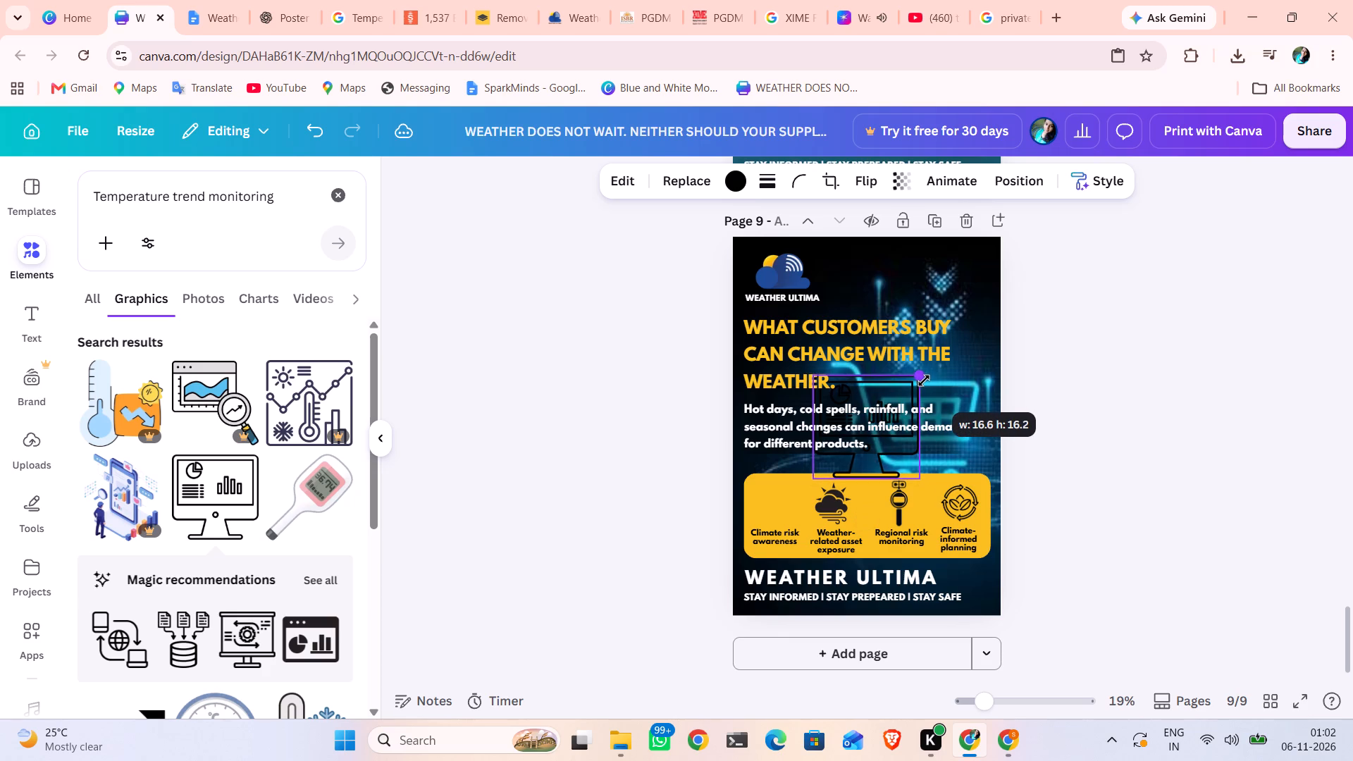
pyautogui.moveTo(924, 380); pyautogui.dragTo(898, 471)
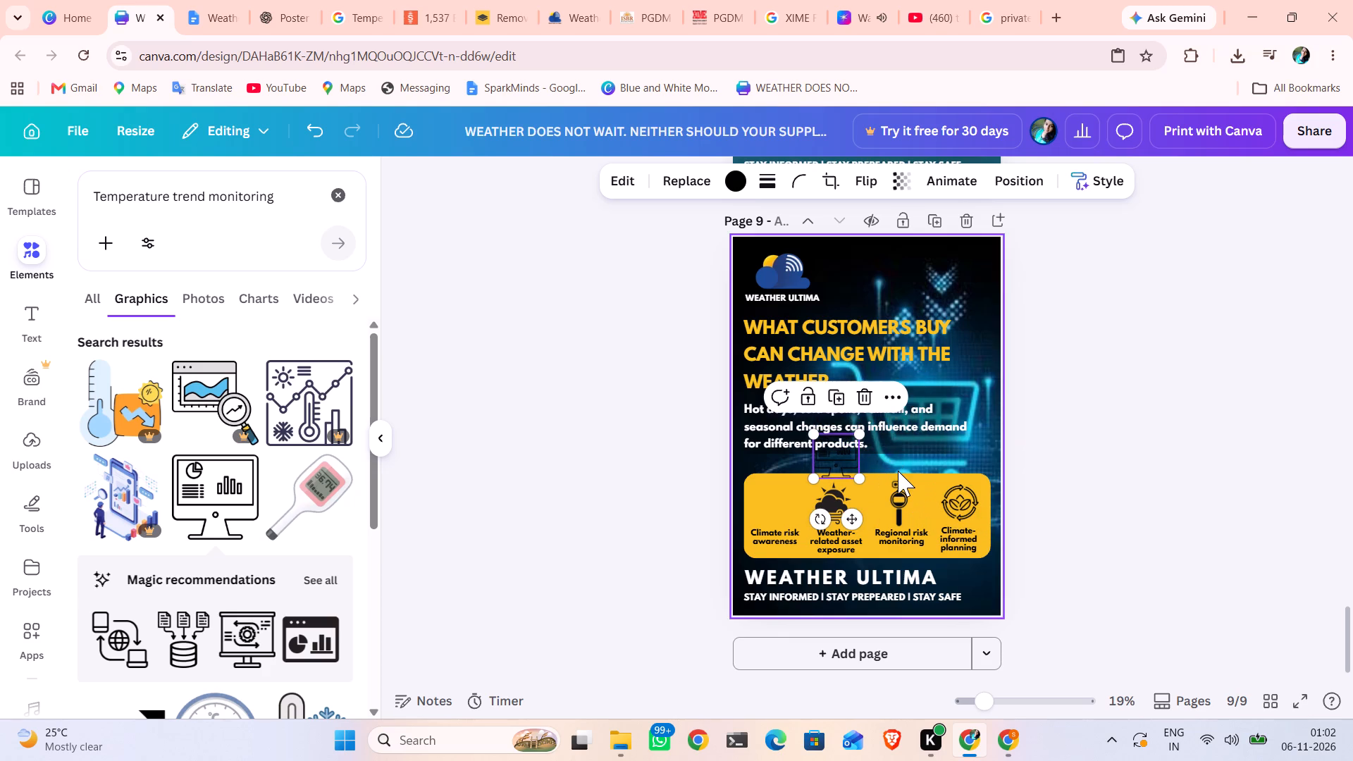
pyautogui.moveTo(855, 522); pyautogui.dragTo(822, 562)
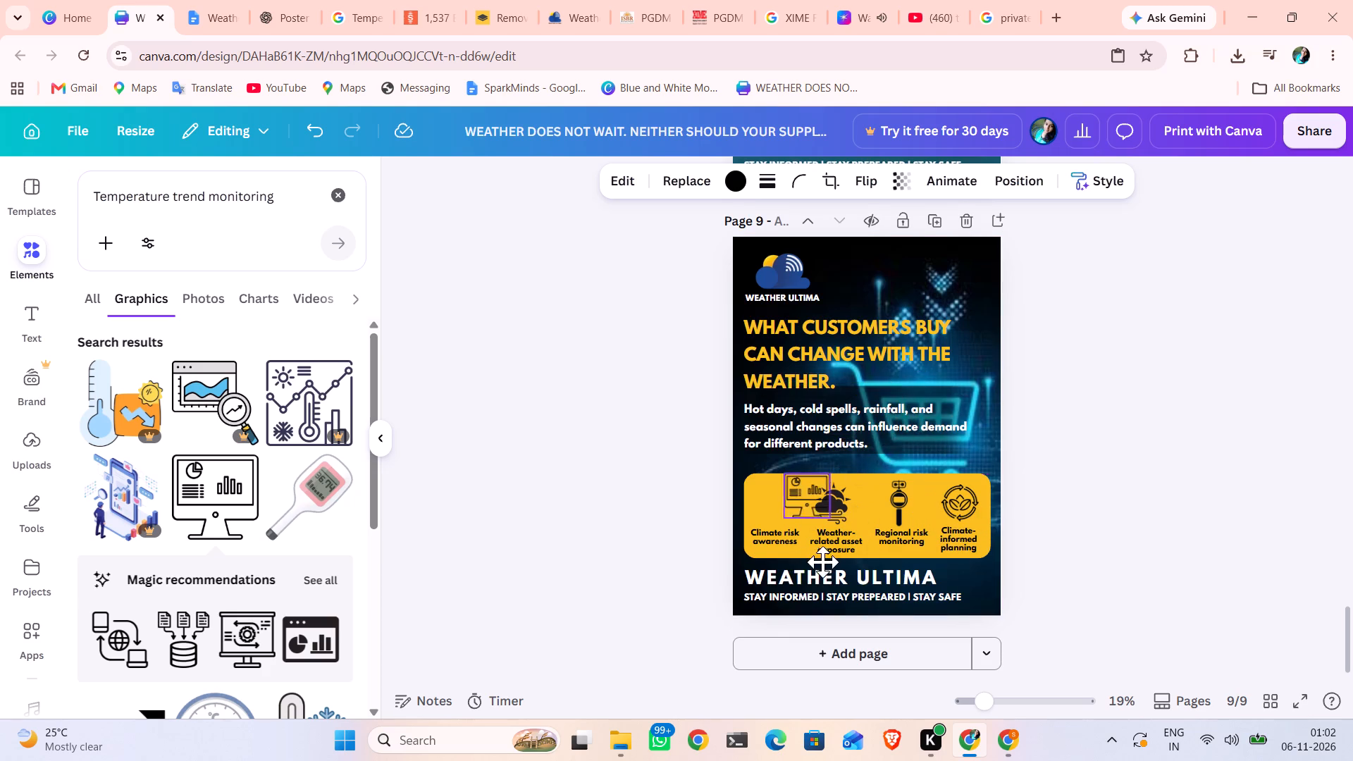
pyautogui.moveTo(822, 562); pyautogui.dragTo(796, 567)
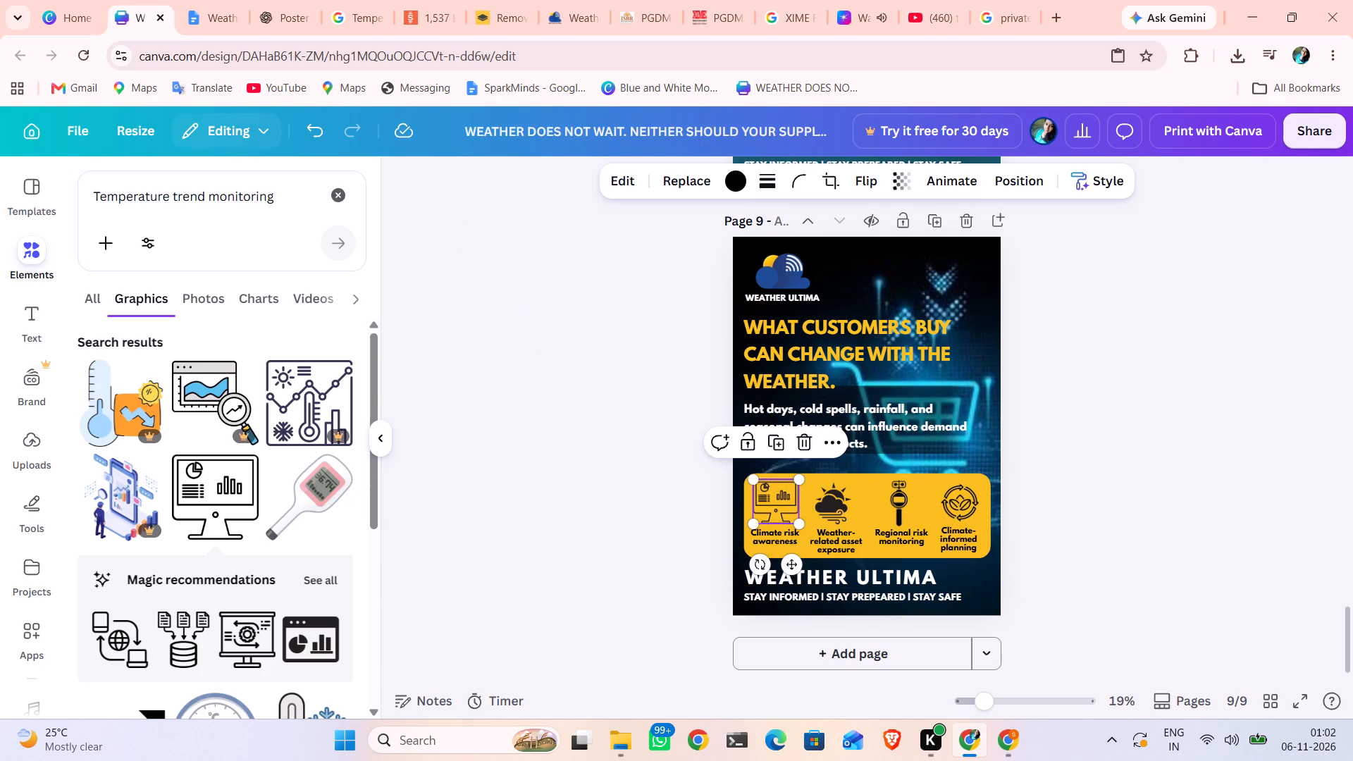
# Replace the "Climate risk awareness" label with "Temperature trend monitoring", copied from the element search text.
pyautogui.click(254, 202)
pyautogui.hotkey('ctrl', 'a')
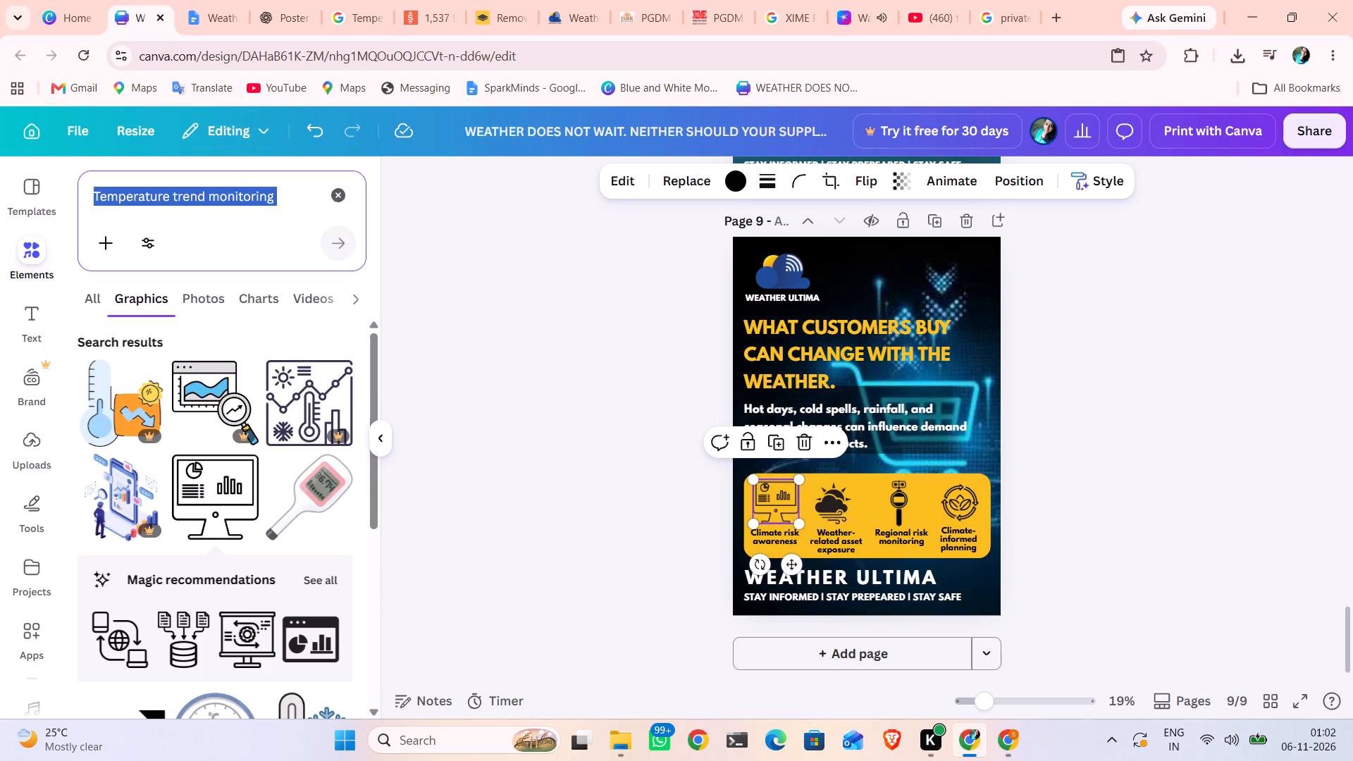
pyautogui.hotkey('ctrl', 'c')
pyautogui.doubleClick(779, 537)
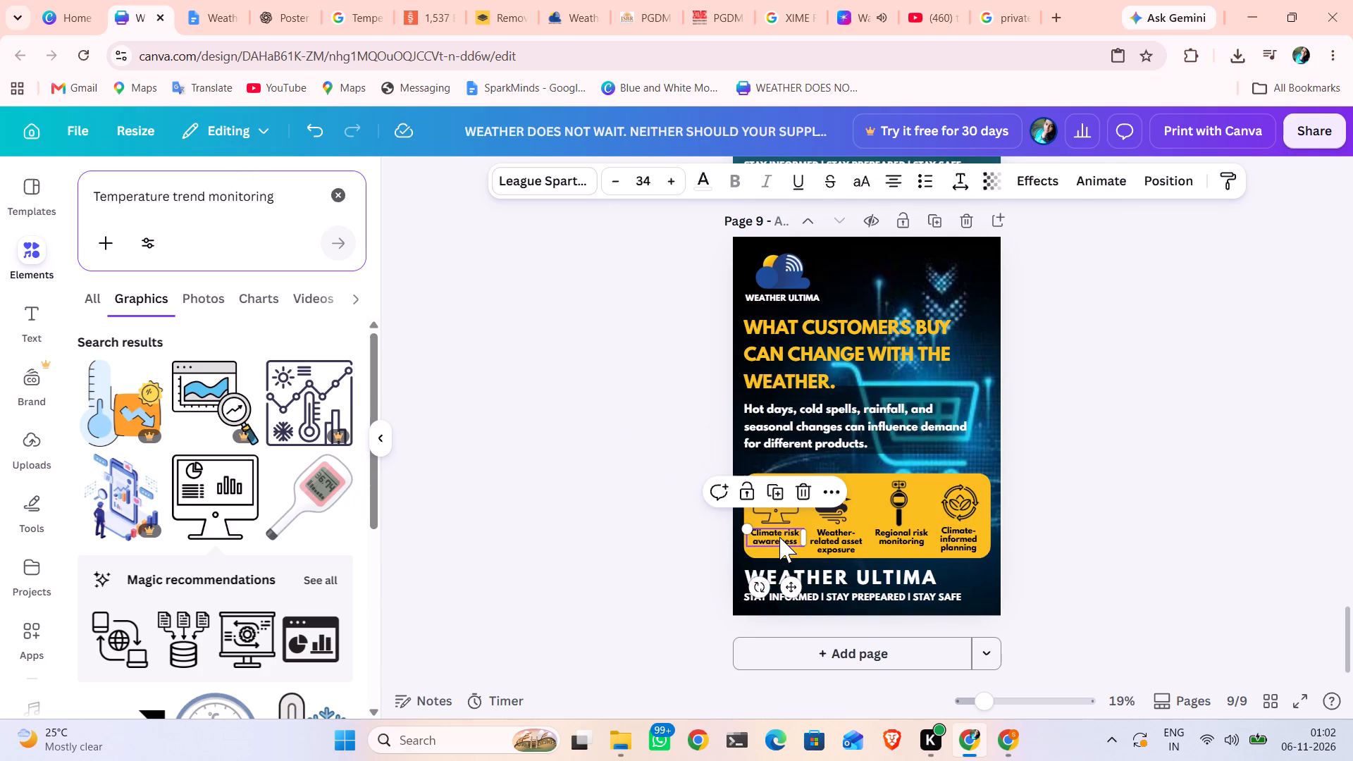
pyautogui.hotkey('ctrl', 'v')
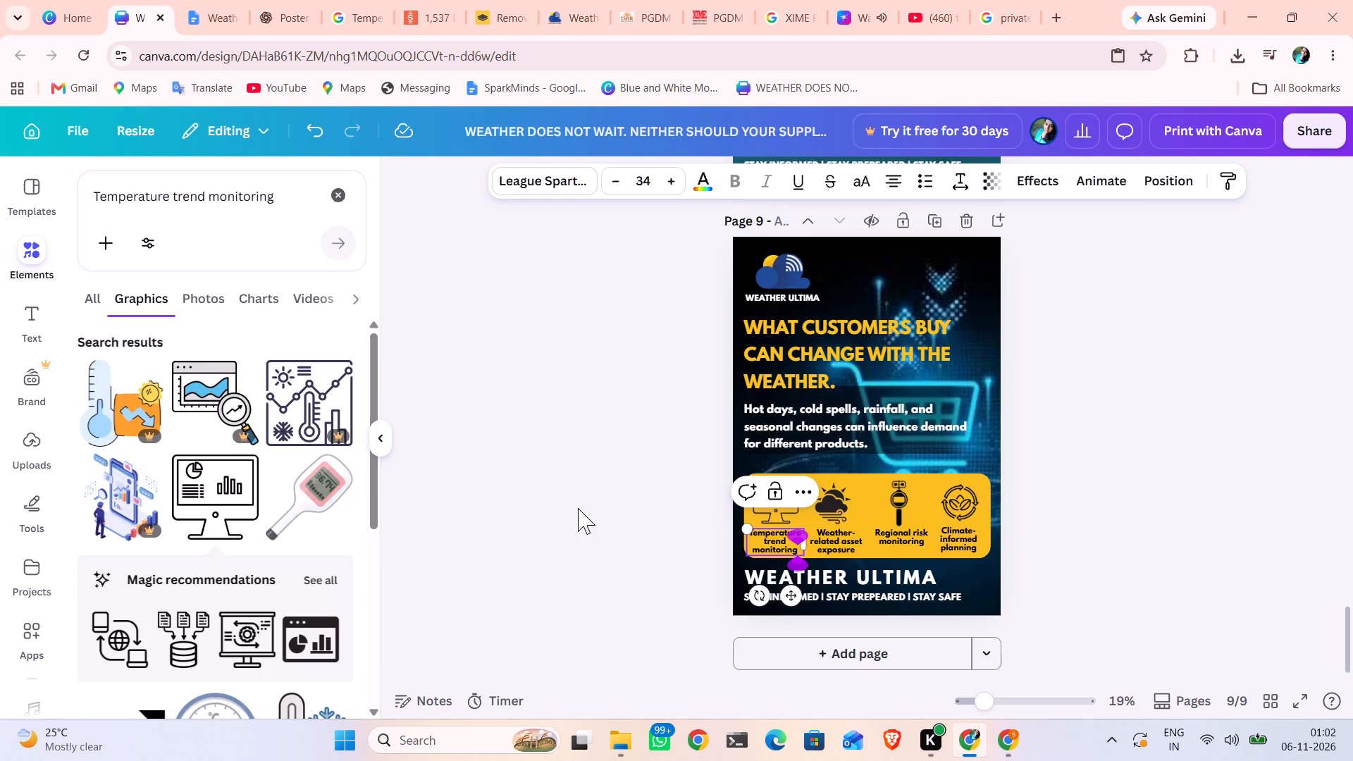
pyautogui.click(577, 507)
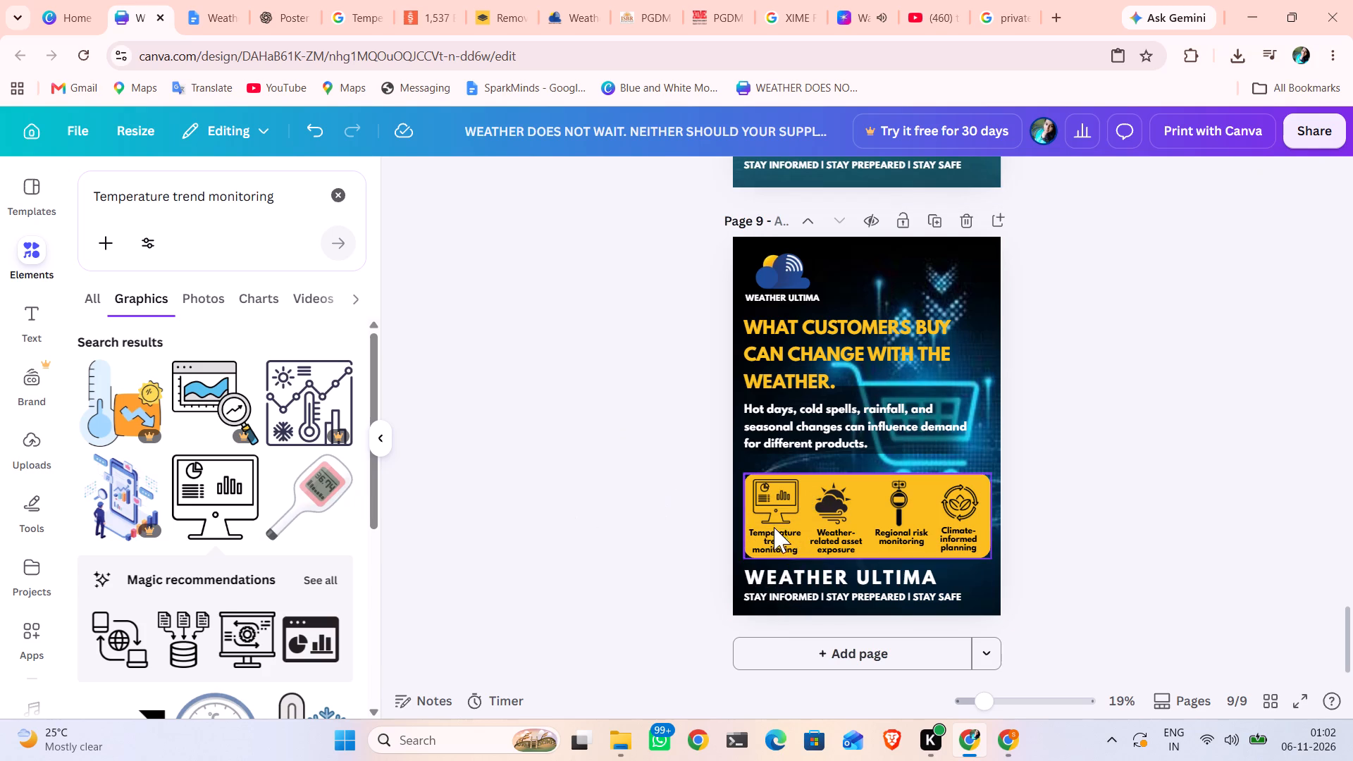
# Nudge the monitor icon slightly down, closer to the "Temperature trend monitoring" label.
pyautogui.click(774, 514)
pyautogui.press('Down')
pyautogui.press('Down')
pyautogui.press('Down')
pyautogui.press('Down')
pyautogui.press('Down')
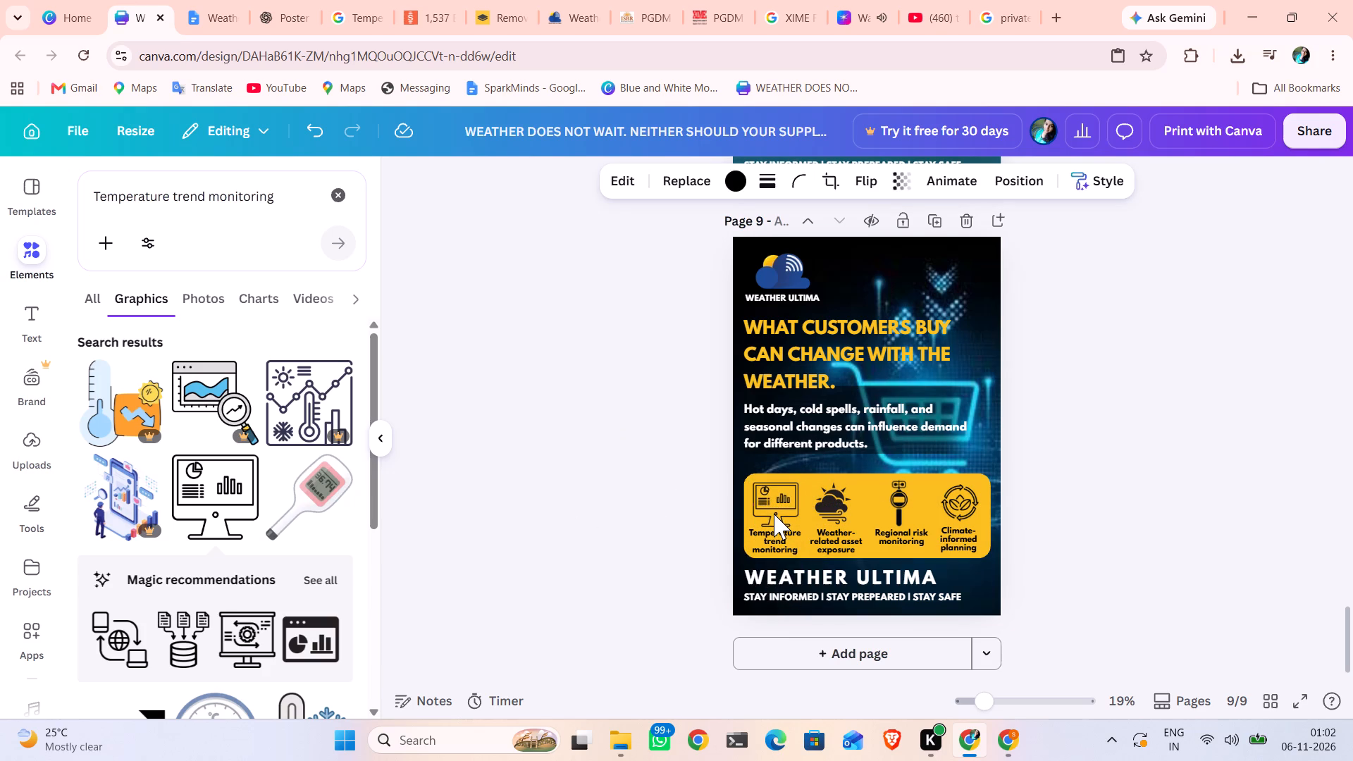
pyautogui.press('Up')
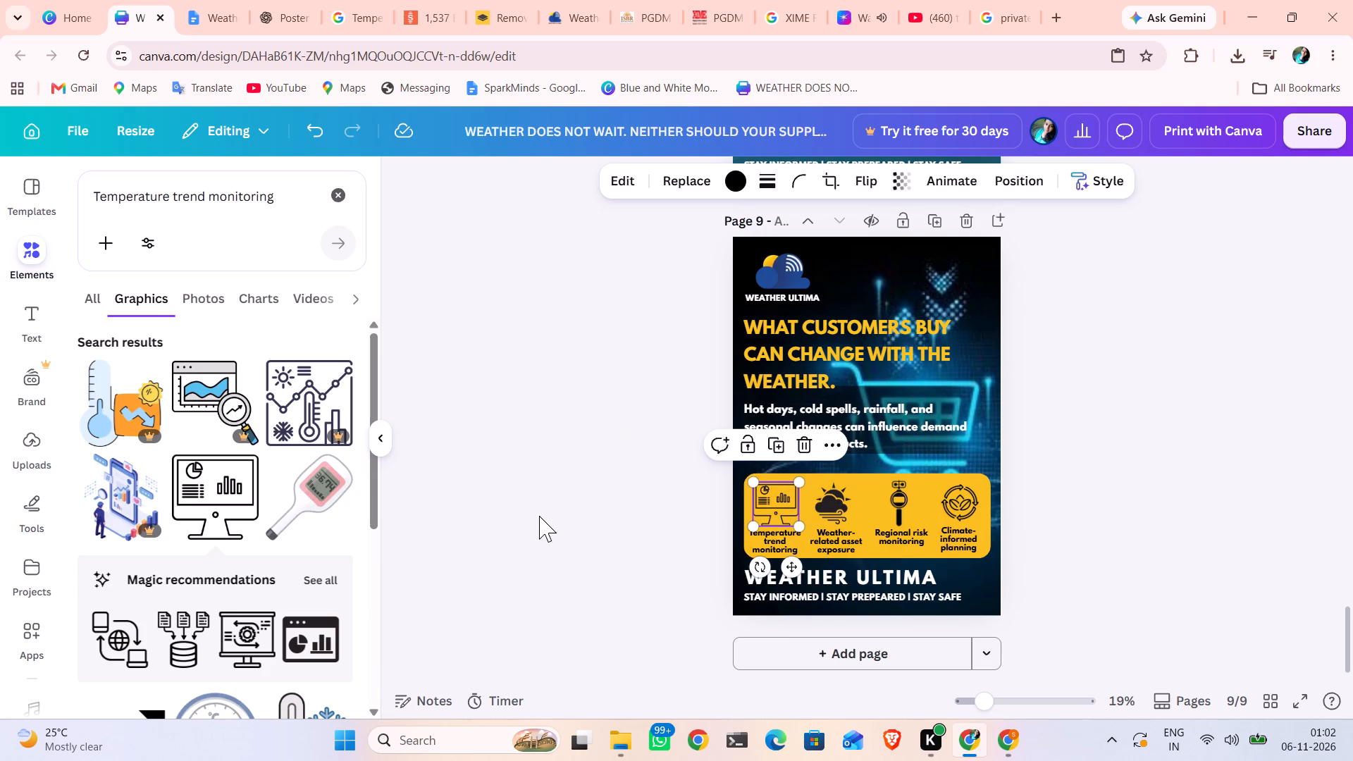
pyautogui.click(539, 516)
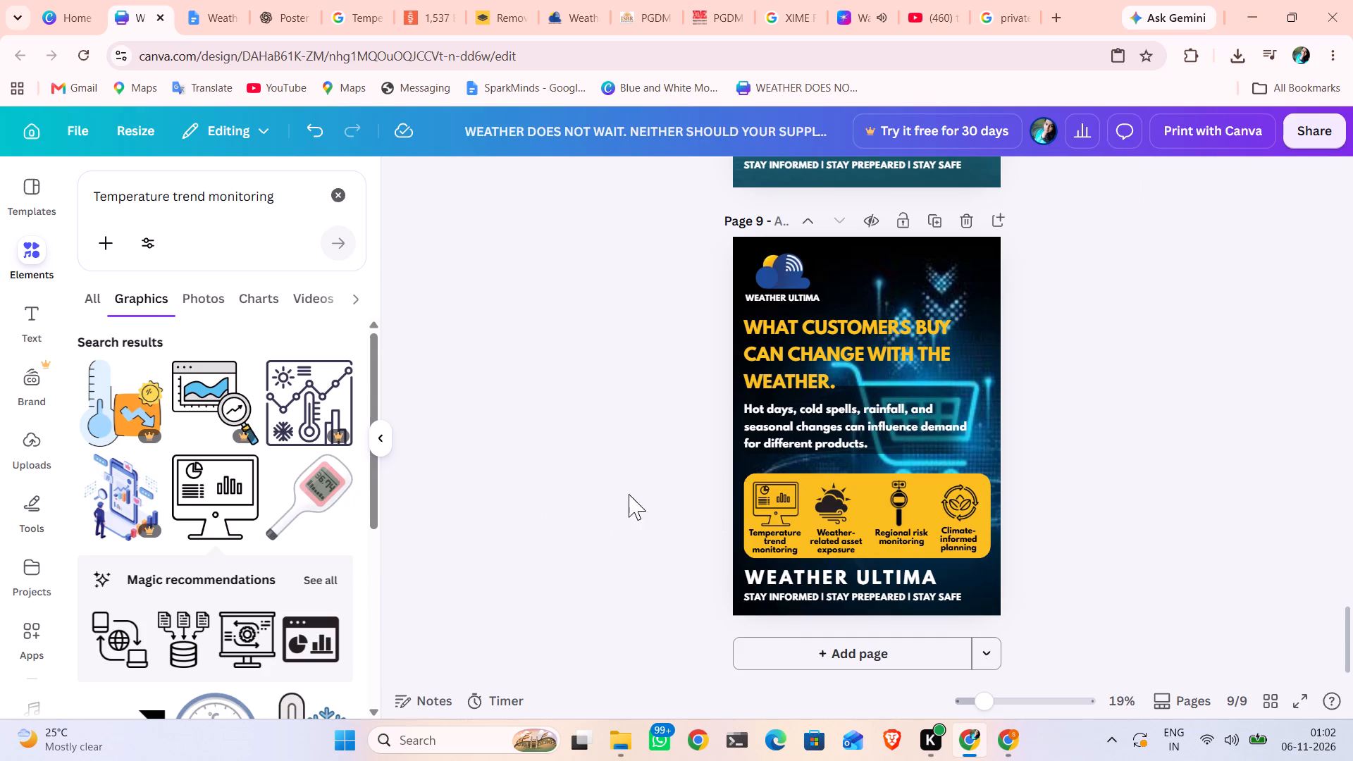
# Reduce the monitor icon's size a little so it fits better above its label.
pyautogui.click(784, 494)
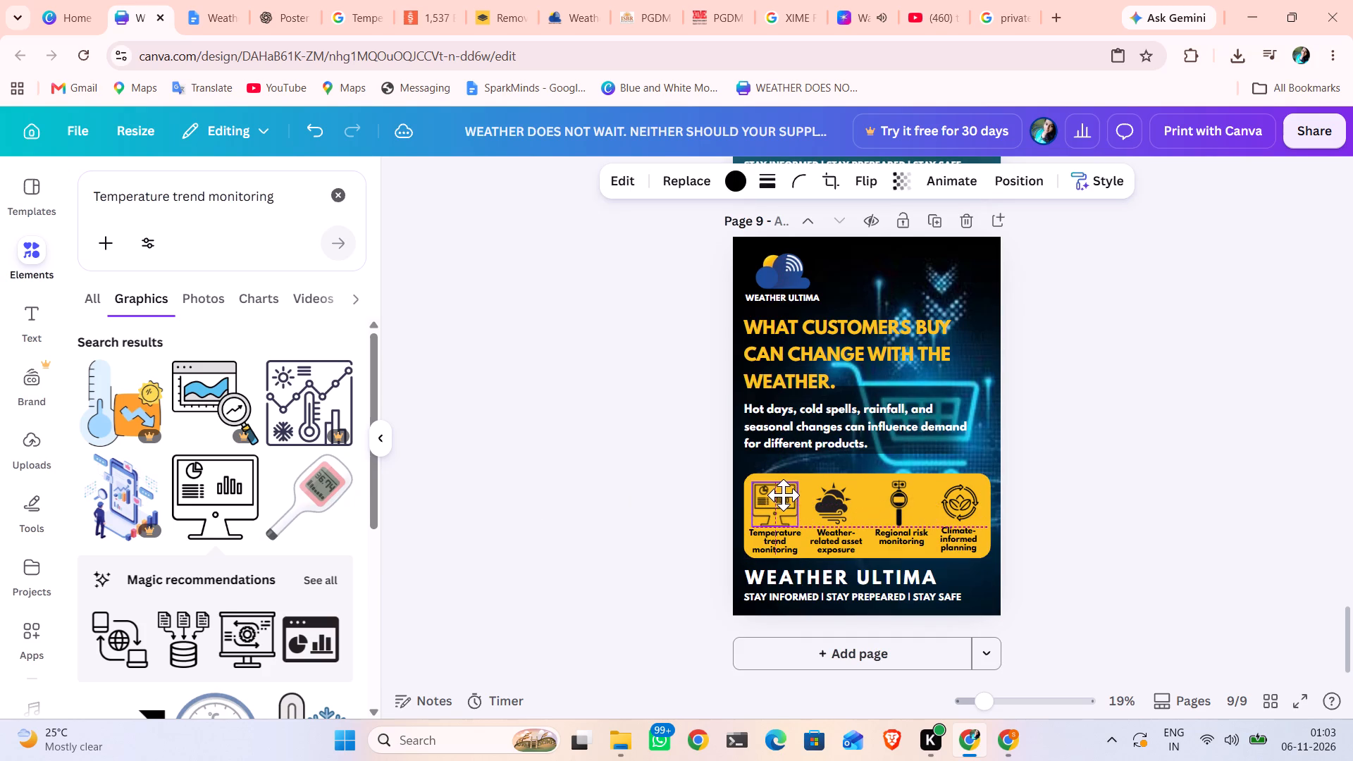
pyautogui.click(798, 481)
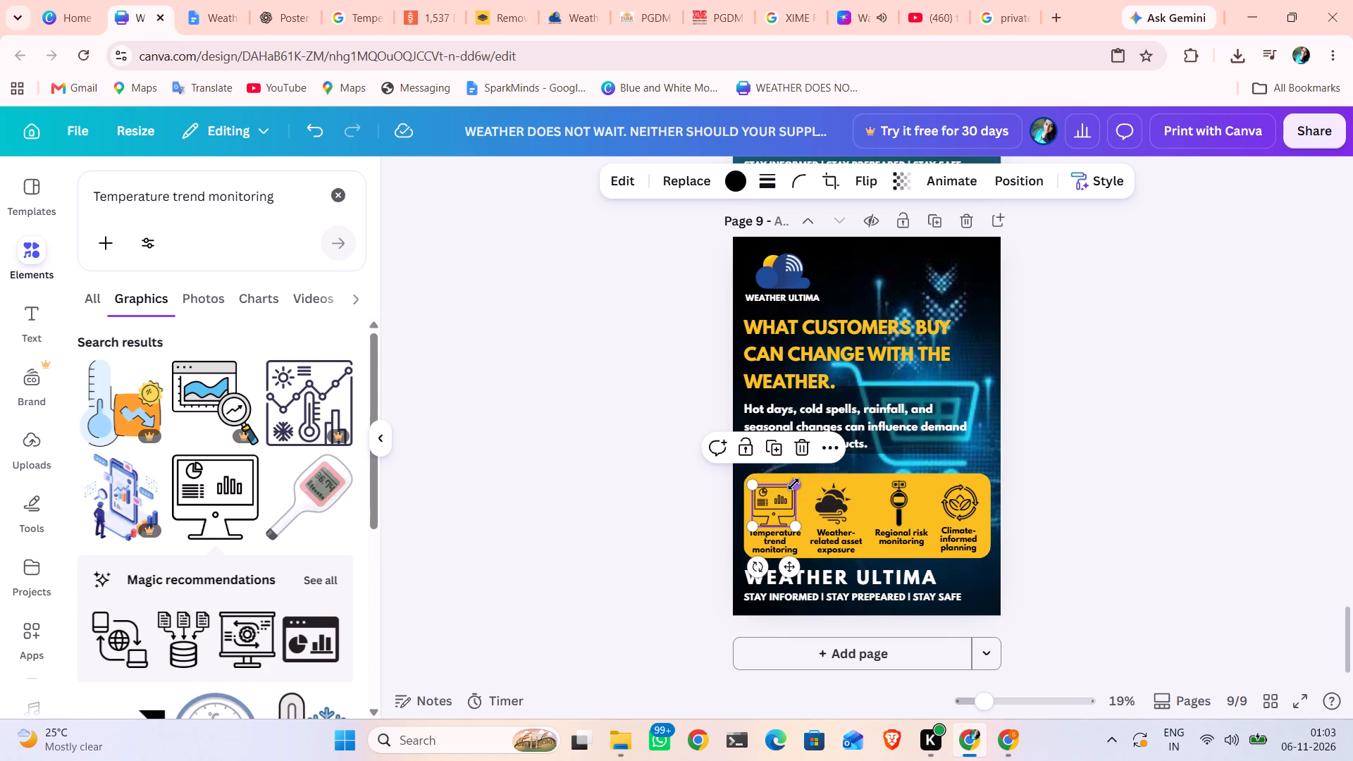
pyautogui.click(793, 484)
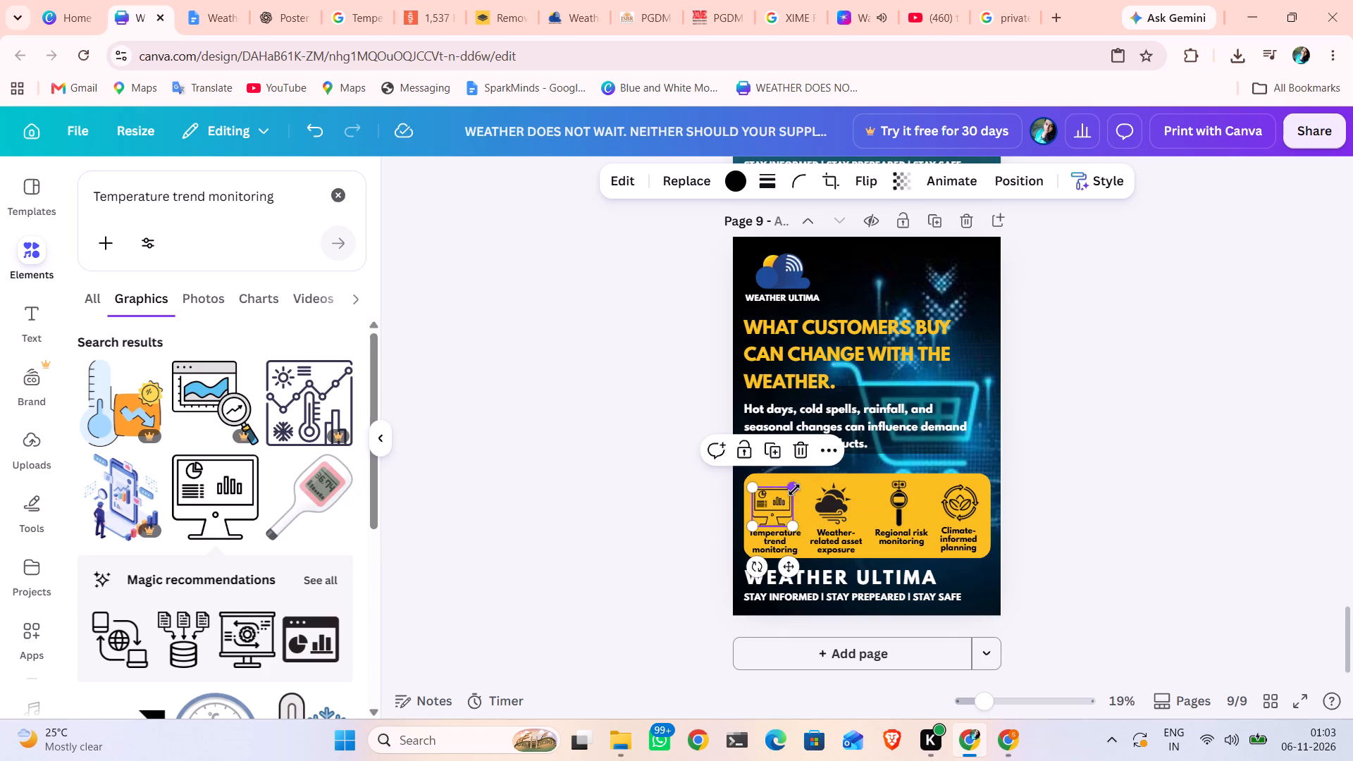
pyautogui.click(655, 501)
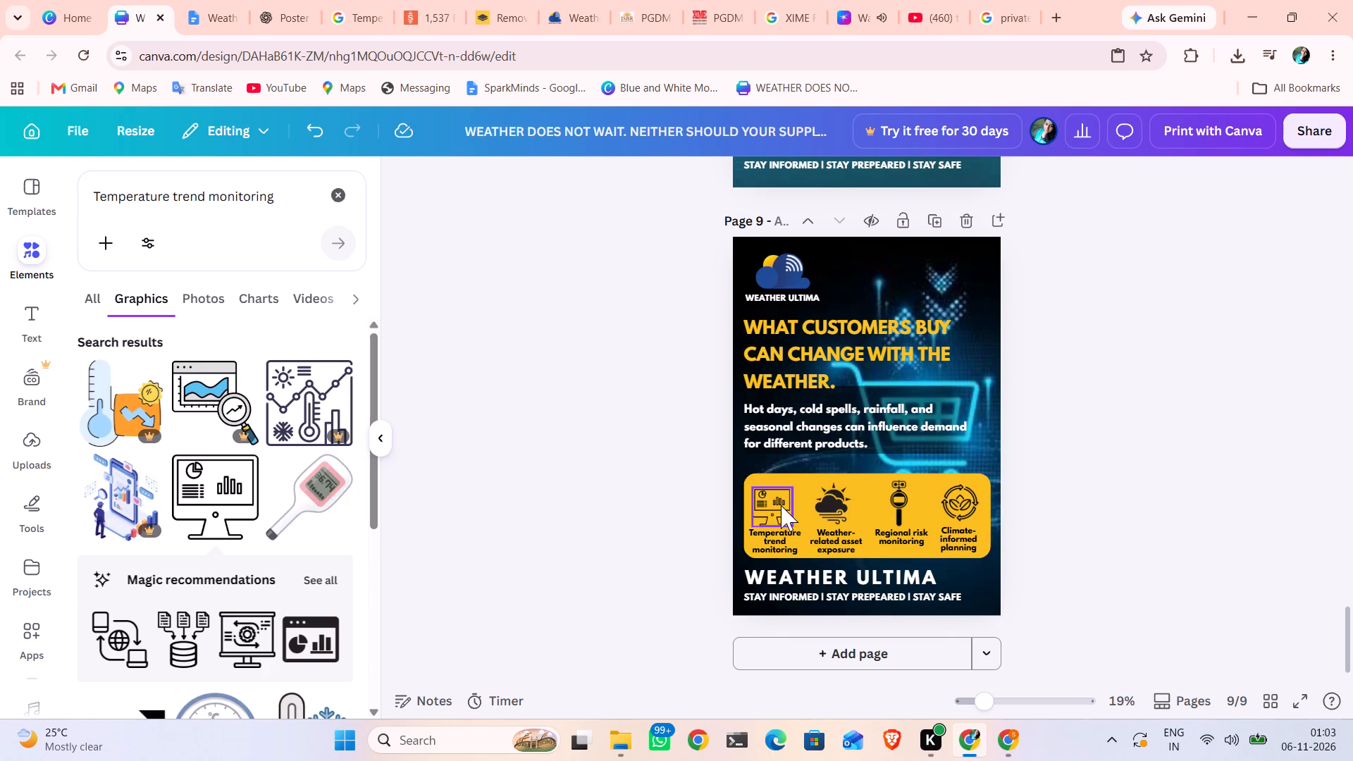
# Nudge the monitor icon in small steps to centre it above "Temperature trend monitoring" and line it up with the neighbouring icons.
pyautogui.click(781, 505)
pyautogui.press('Right')
pyautogui.press('Right')
pyautogui.press('Right')
pyautogui.press('Right')
pyautogui.press('Right')
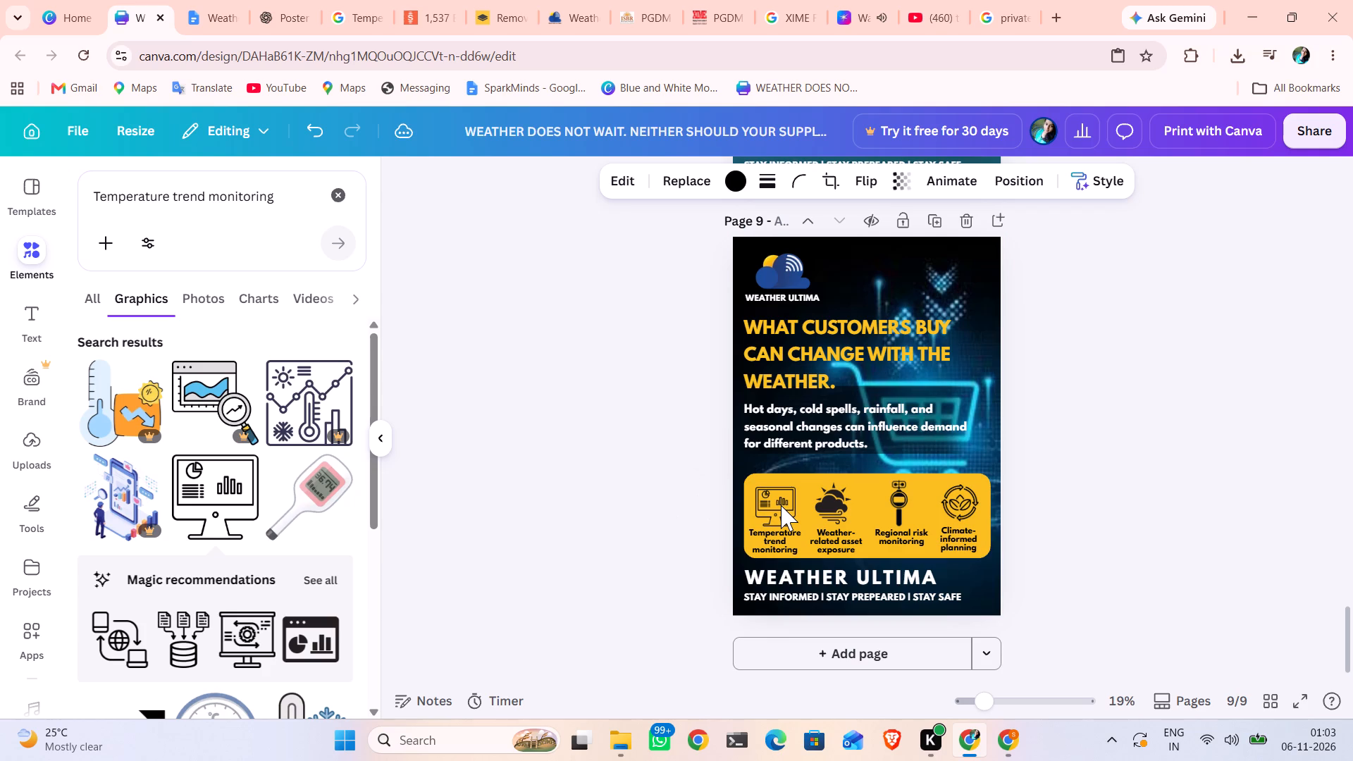
pyautogui.press('Down')
pyautogui.press('Left')
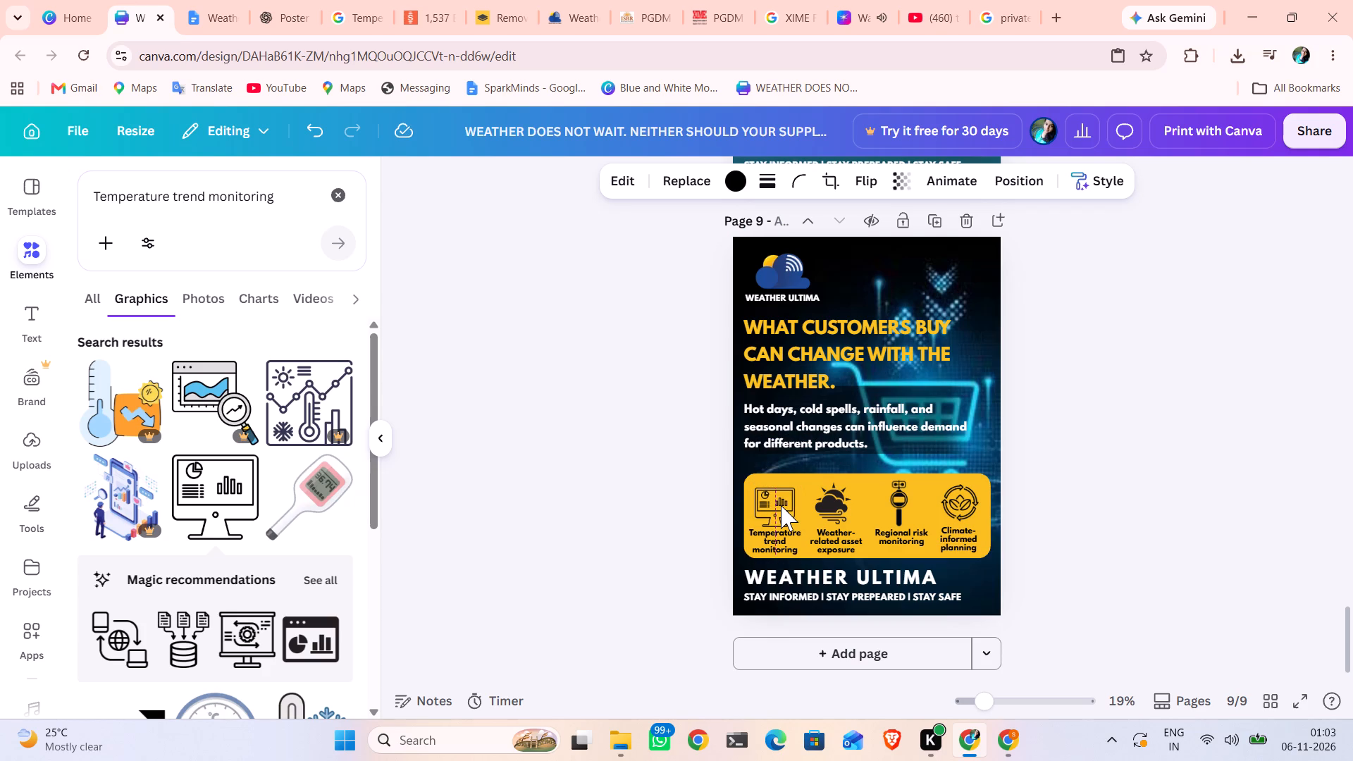
pyautogui.press('Up')
pyautogui.press('Up')
pyautogui.press('Left')
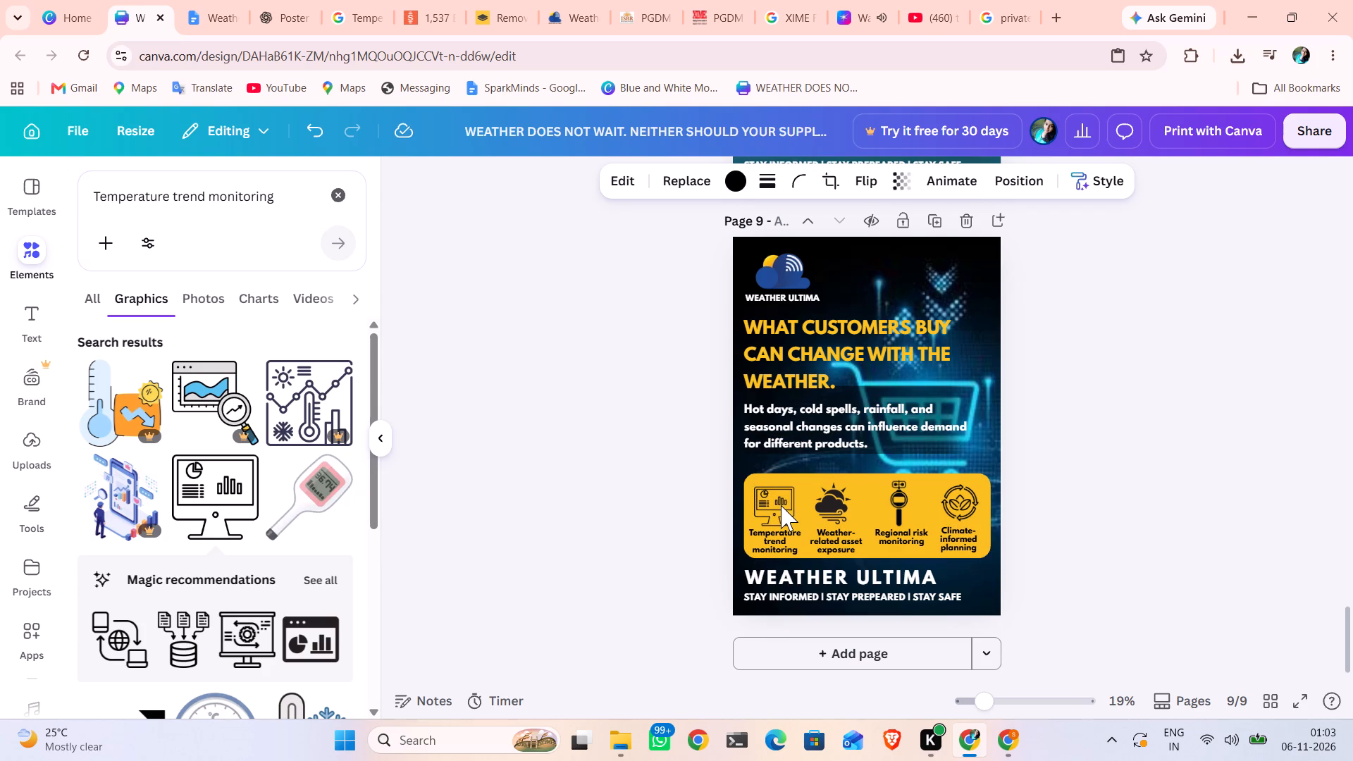
pyautogui.press('Left')
pyautogui.press('Up')
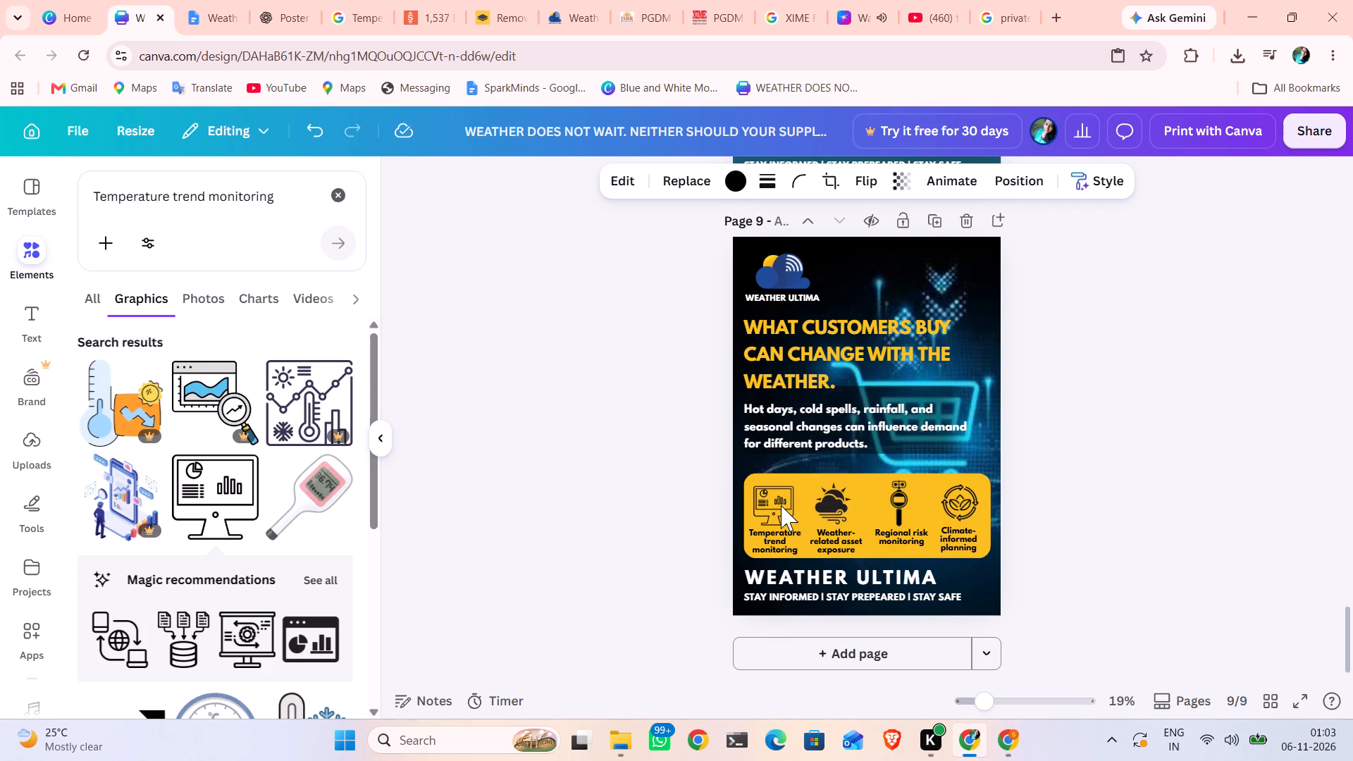
pyautogui.click(634, 466)
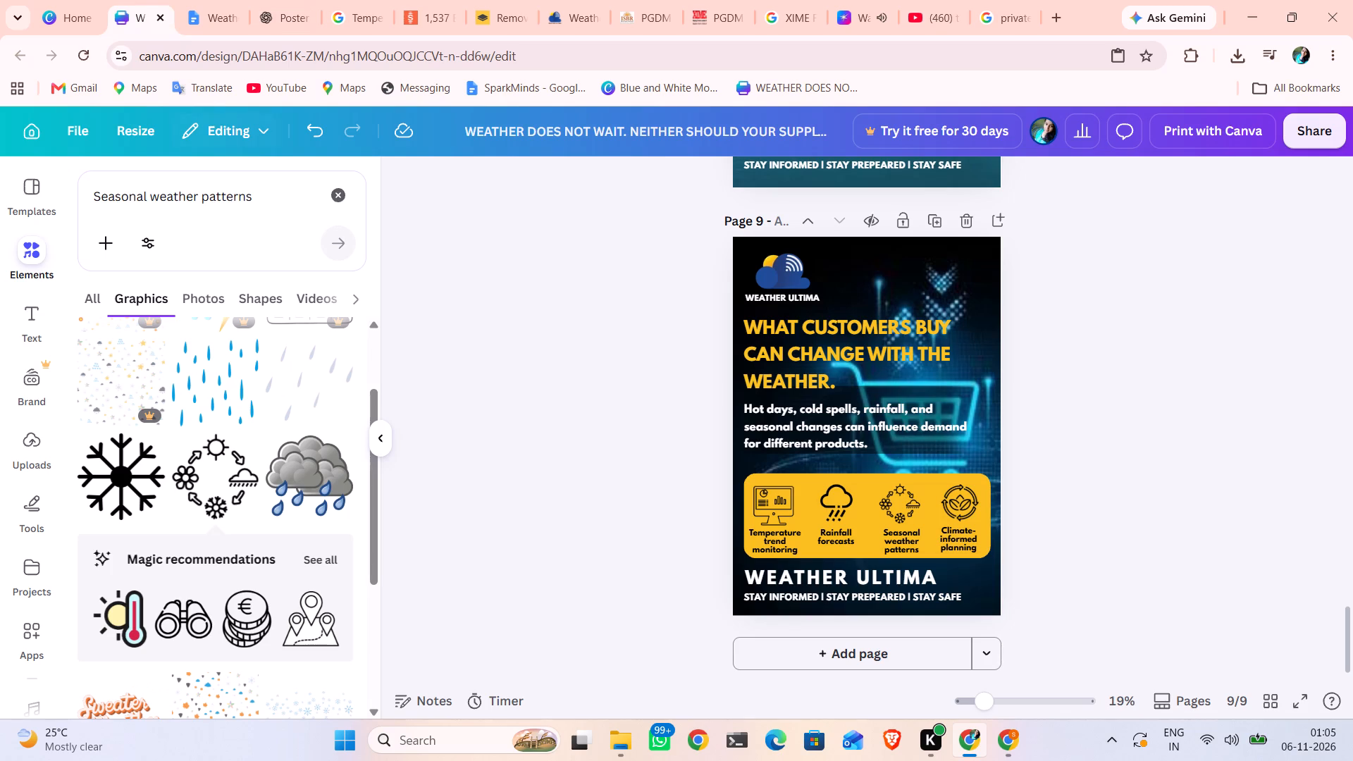
pyautogui.click(340, 196)
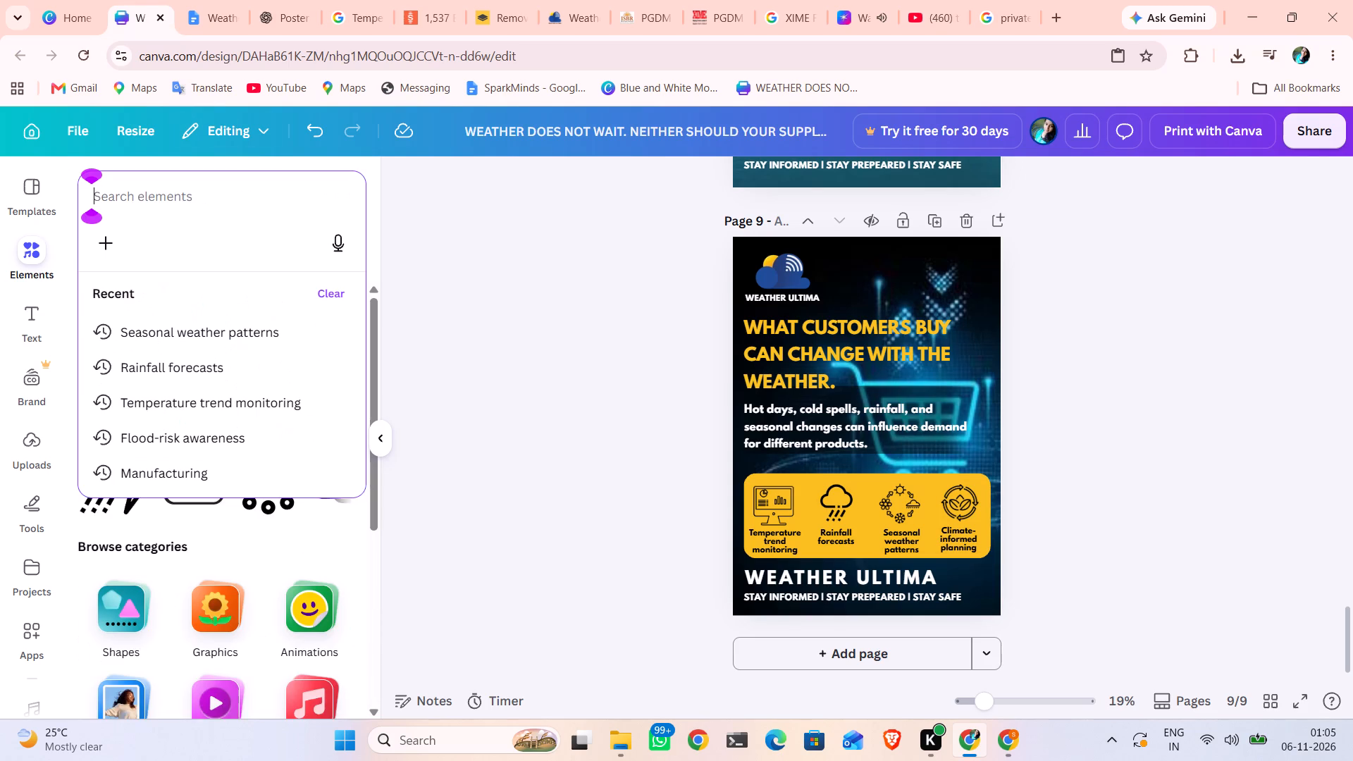
pyautogui.hotkey('ctrl', 'v')
pyautogui.press('Return')
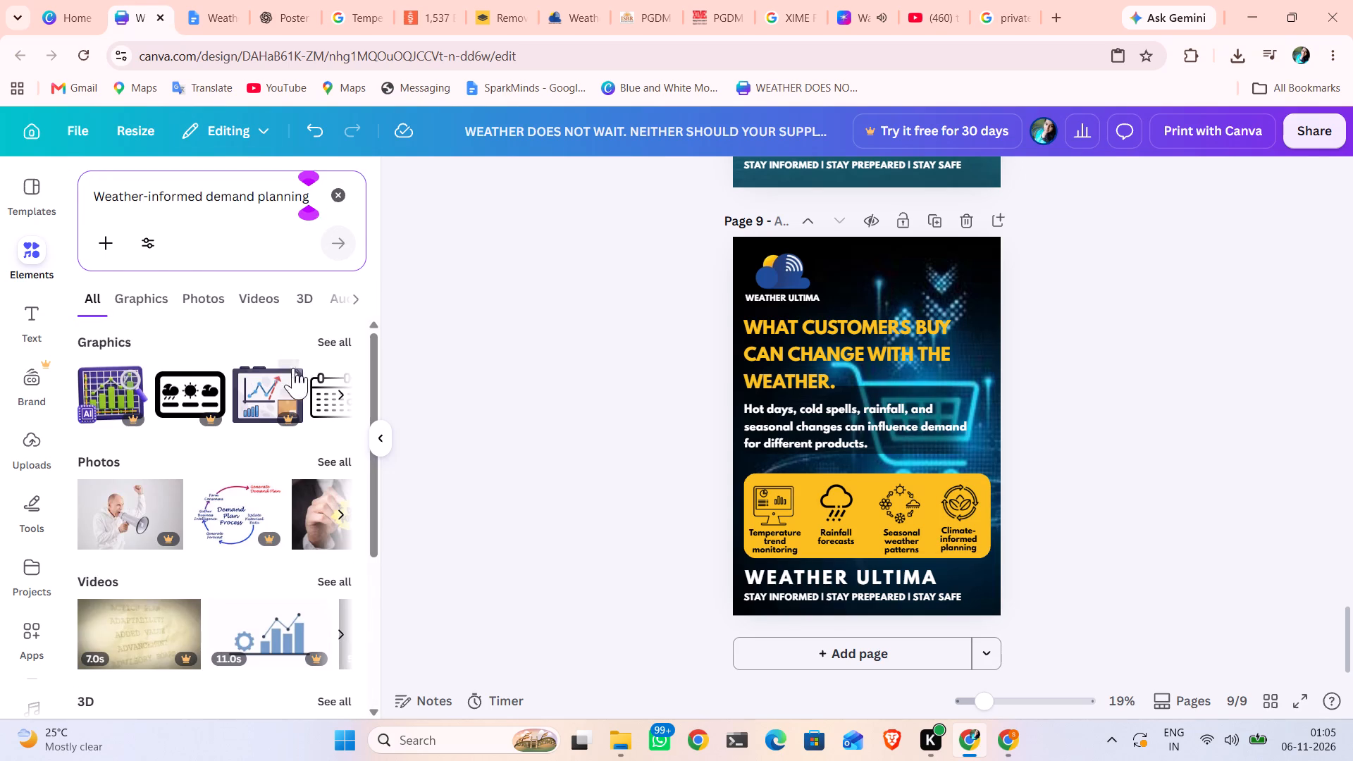
pyautogui.click(327, 342)
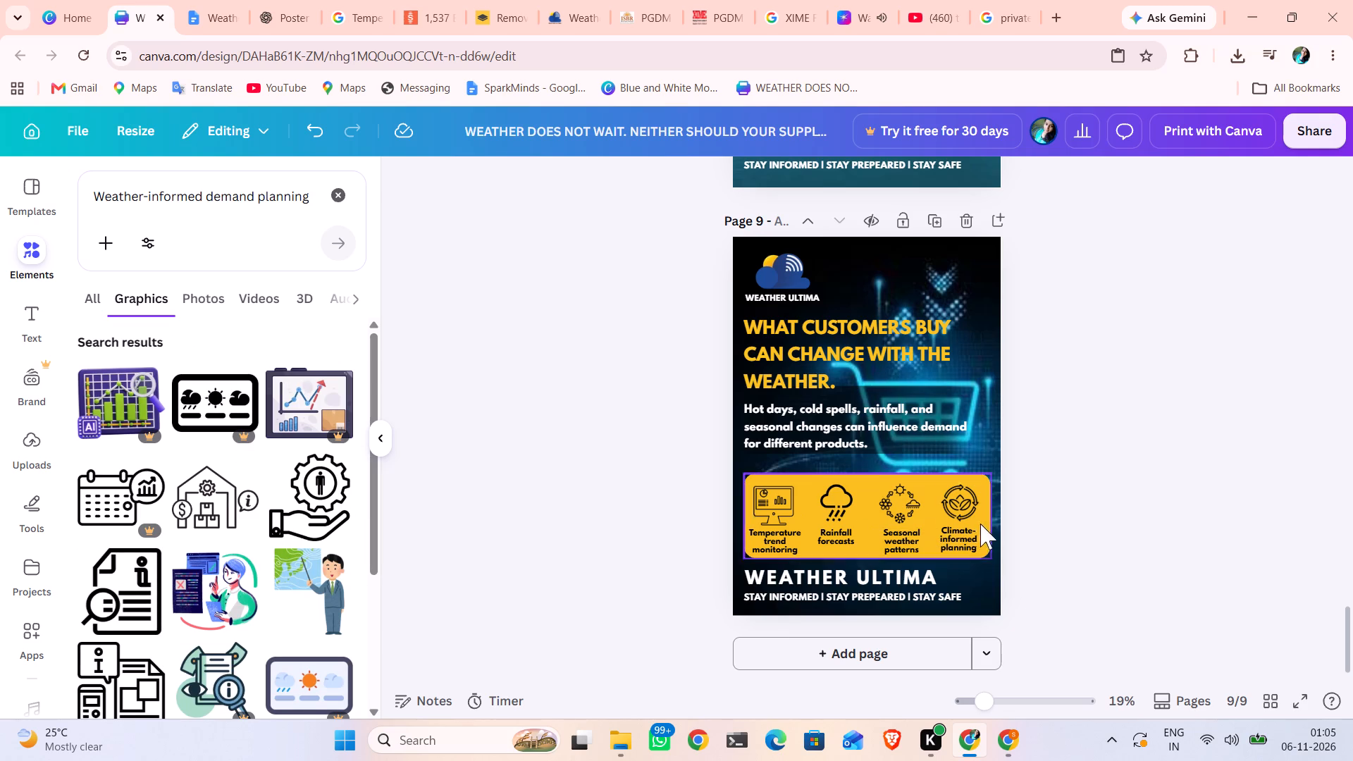
# Replace the "Climate-informed planning" label on page 9 with "Weather-informed demand planning" and widen its text box to about 10.5.
pyautogui.doubleClick(960, 541)
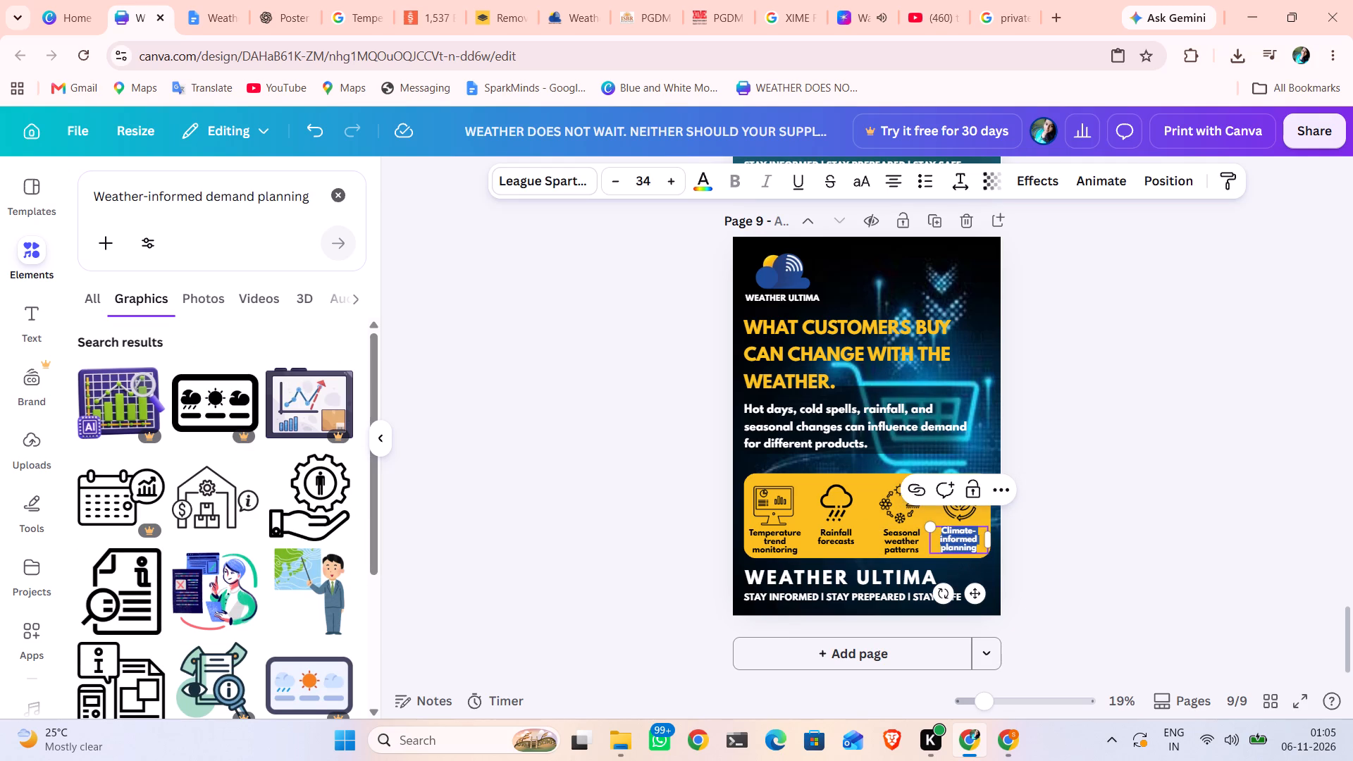
pyautogui.hotkey('ctrl', 'v')
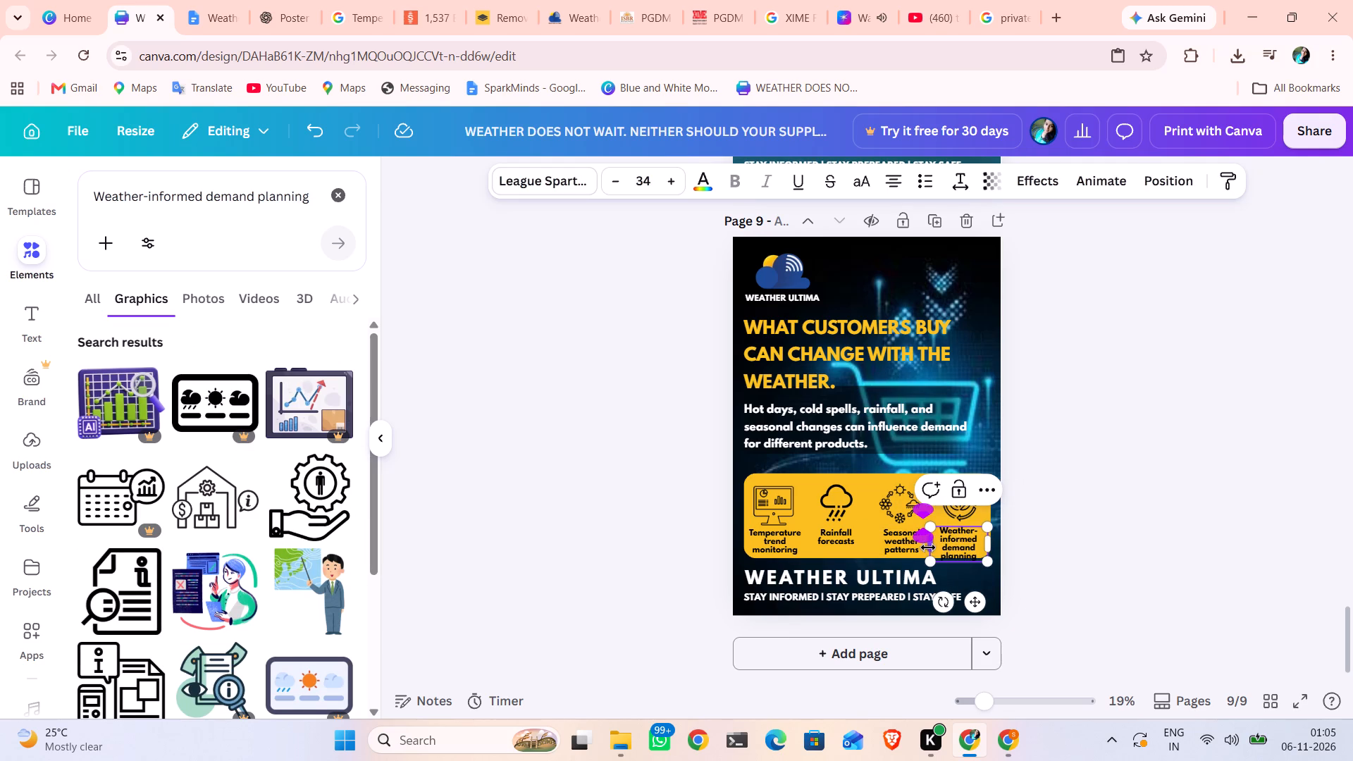
pyautogui.moveTo(928, 545); pyautogui.dragTo(920, 544)
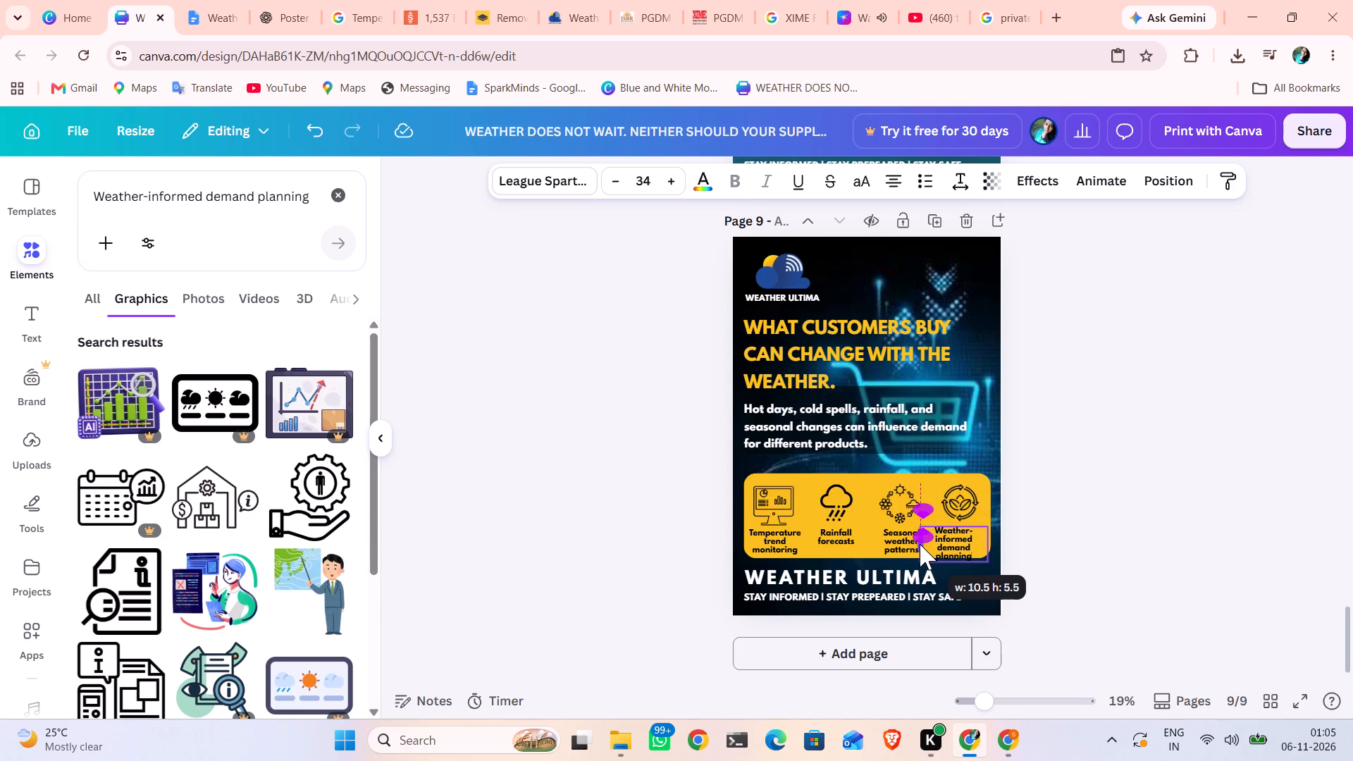
pyautogui.moveTo(920, 544); pyautogui.dragTo(913, 540)
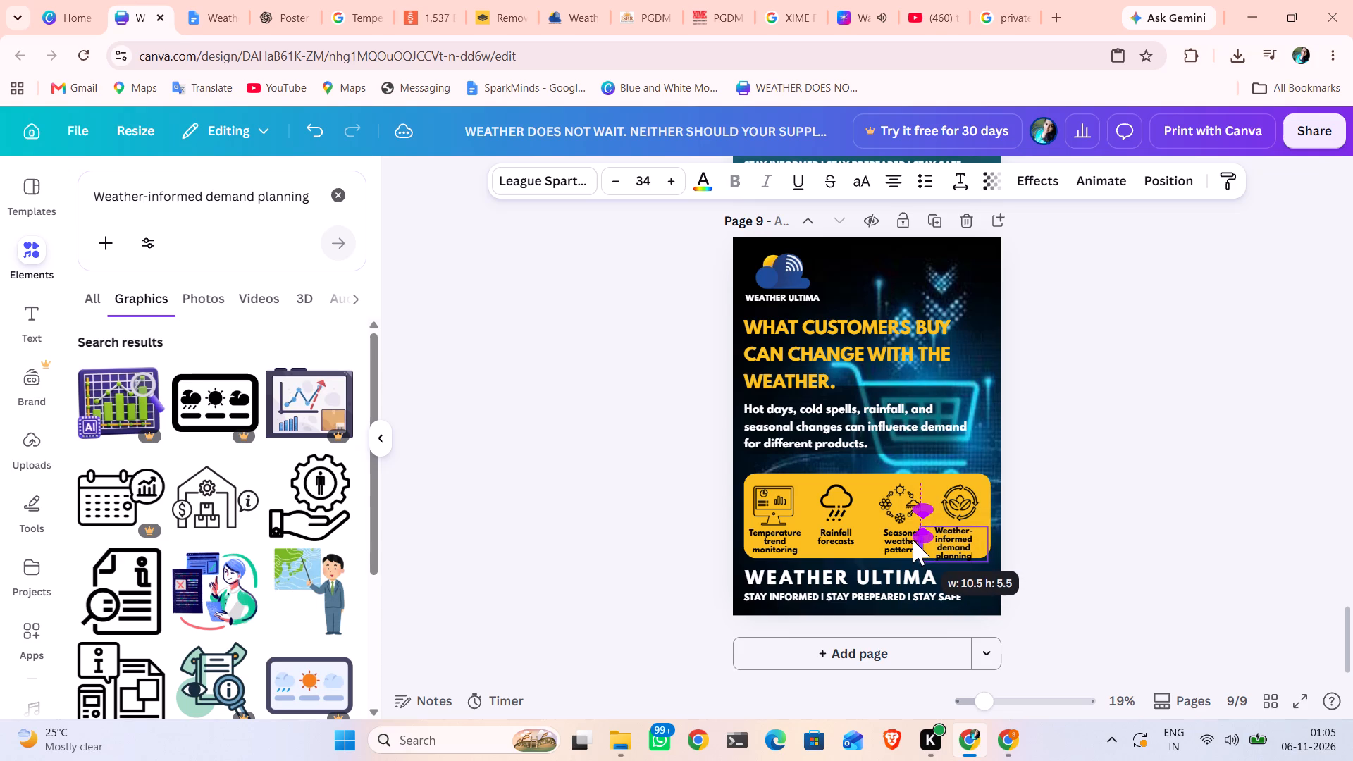
pyautogui.moveTo(913, 540); pyautogui.dragTo(915, 539)
pyautogui.click(1077, 490)
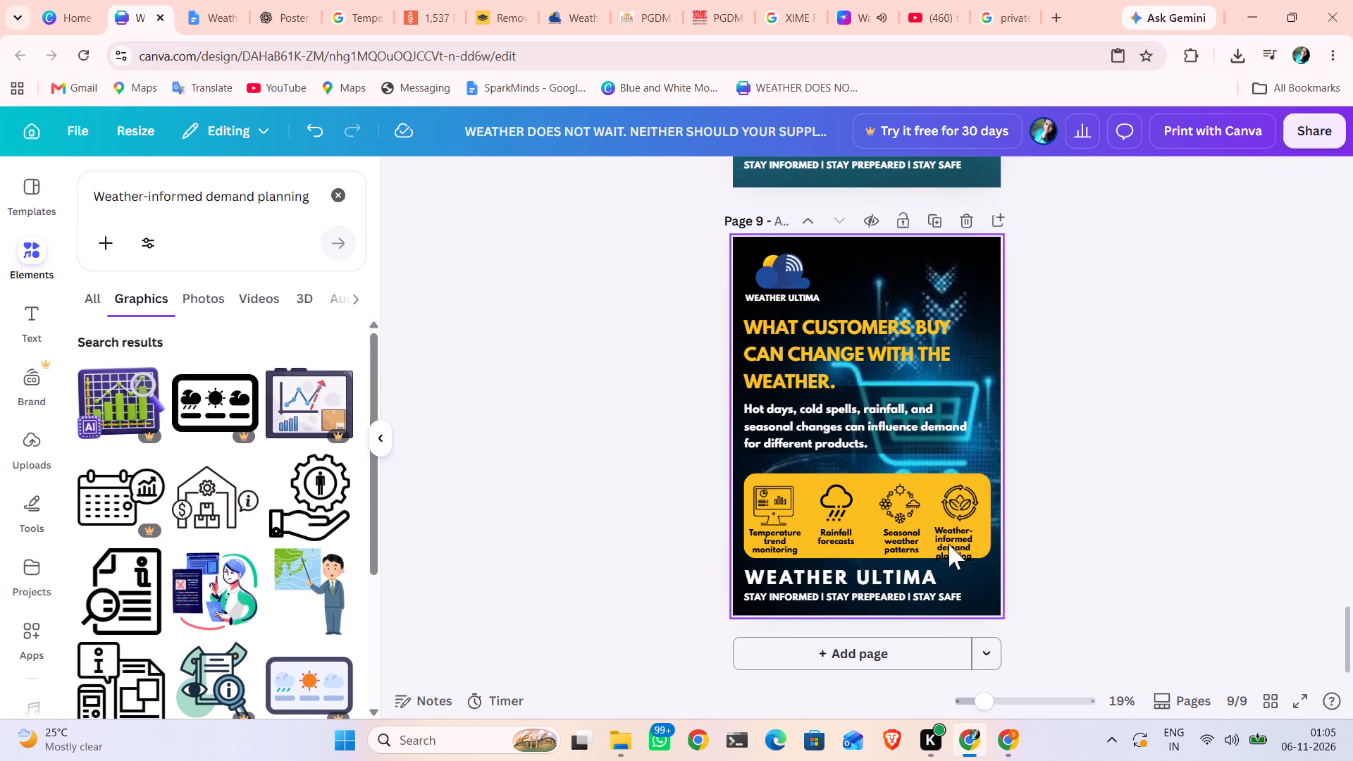
# Nudge the "Weather-informed demand planning" label one step up and twelve steps to the right to centre it under its icon.
pyautogui.click(950, 549)
pyautogui.press('Up')
pyautogui.press('Right')
pyautogui.press('Right')
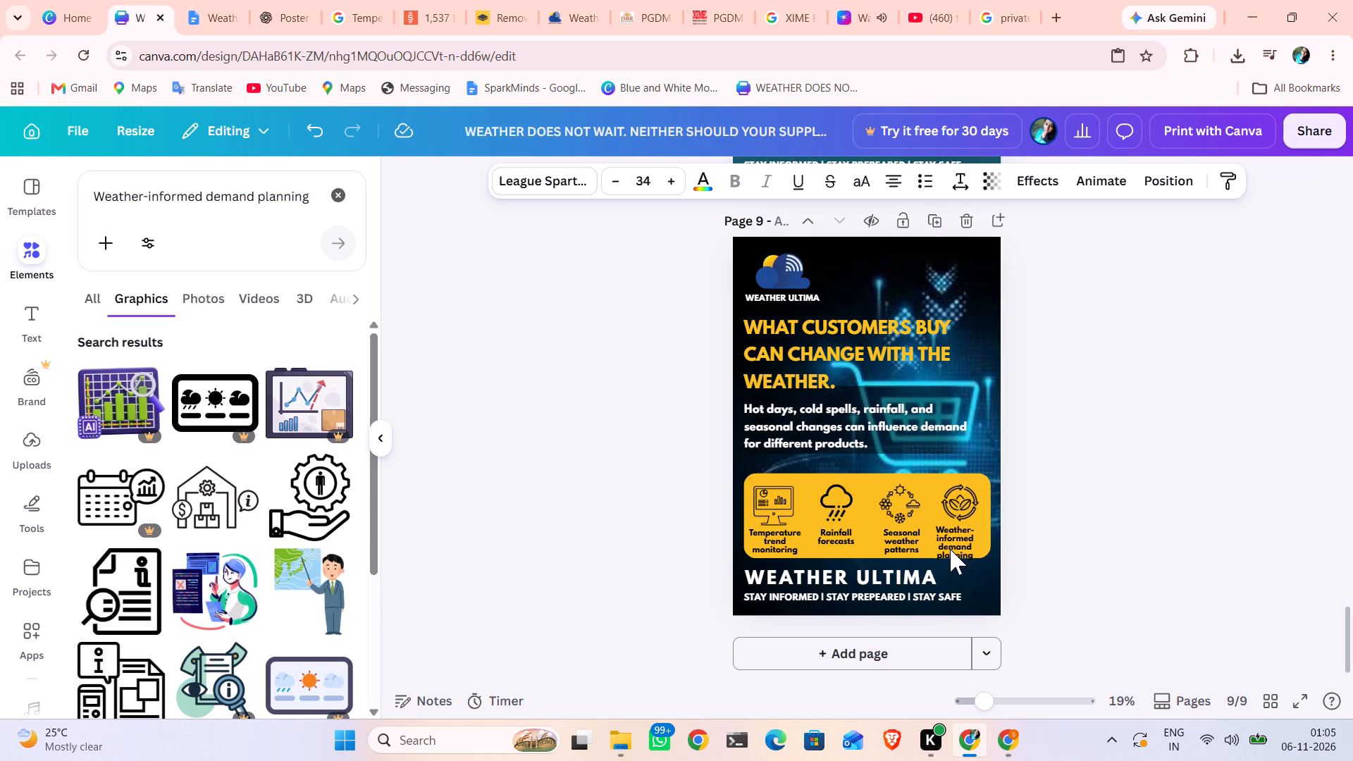
pyautogui.press('Right')
pyautogui.press('Right')
pyautogui.press('Right')
pyautogui.press('Right')
pyautogui.press('Right')
pyautogui.press('Right')
pyautogui.press('Right')
pyautogui.press('Right')
pyautogui.press('Right')
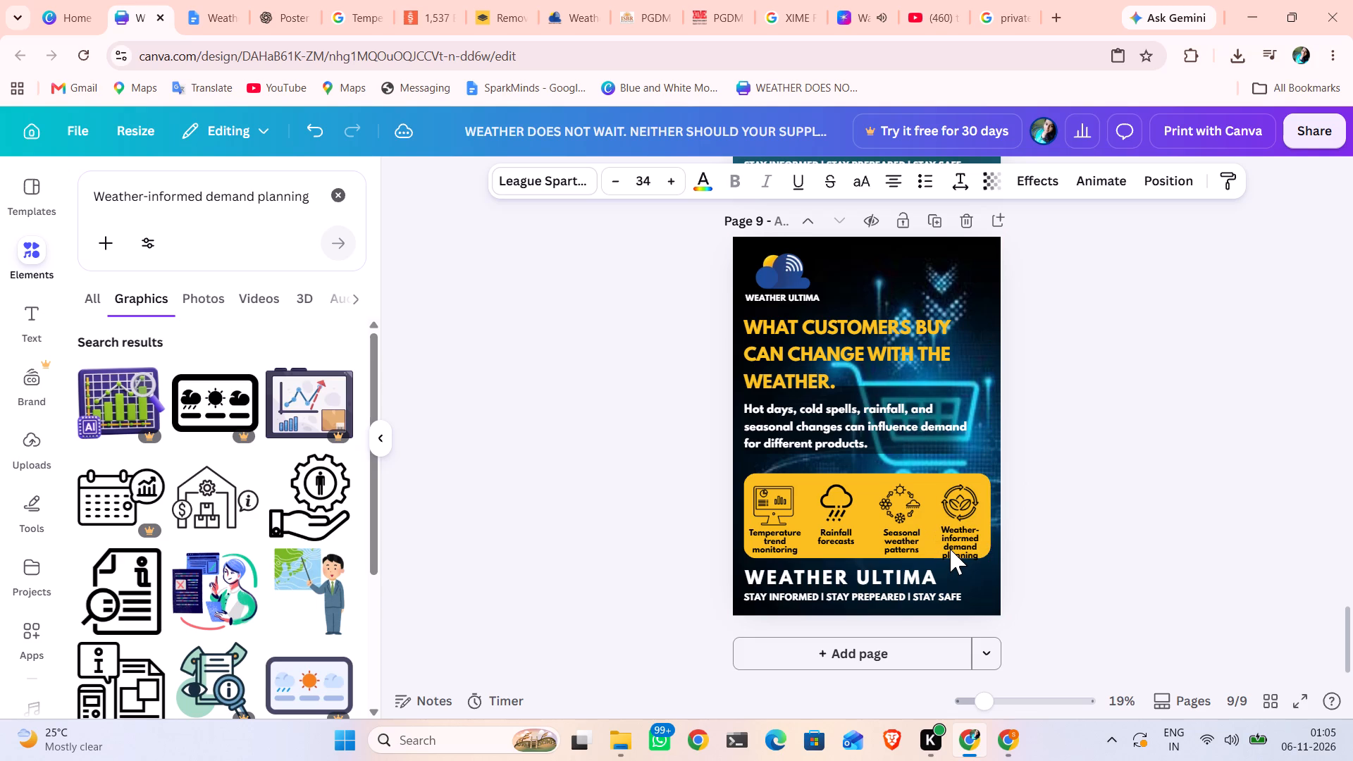
pyautogui.press('Right')
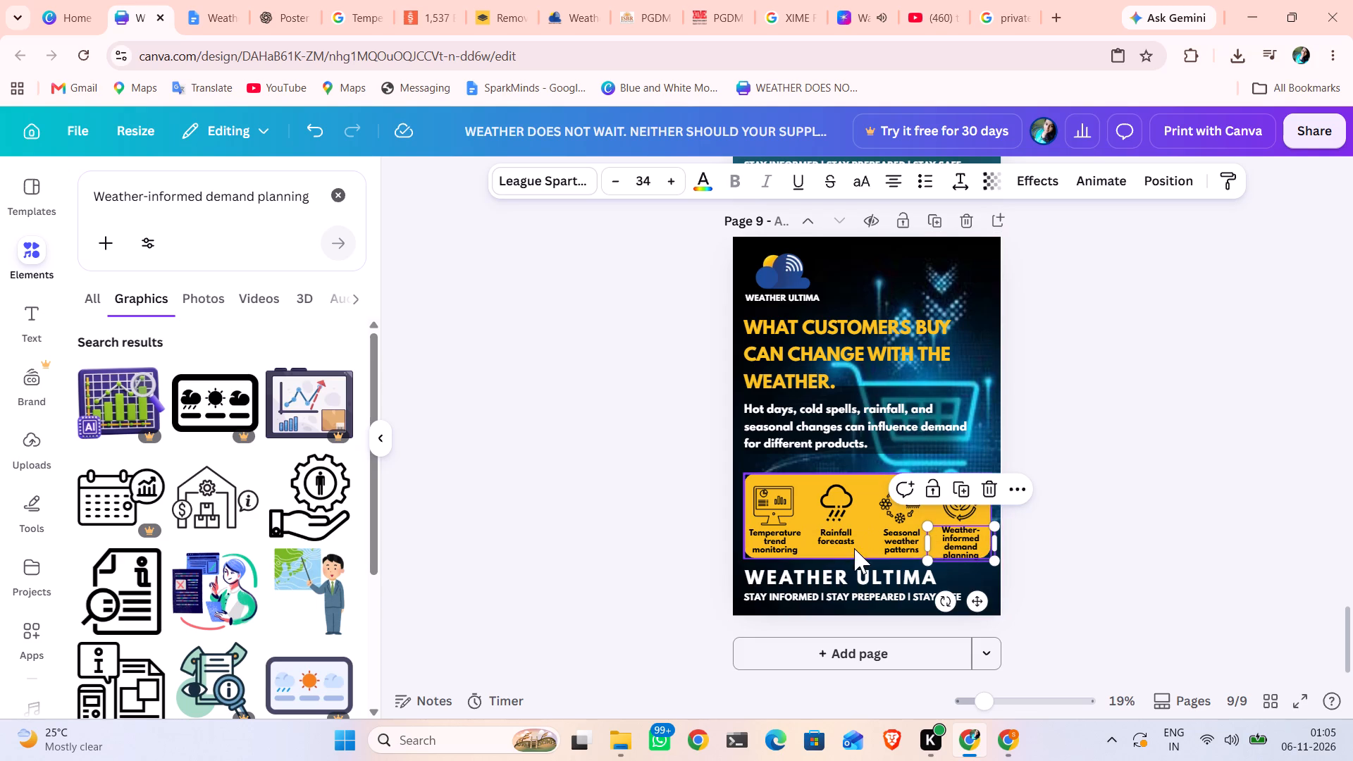
# Extend the yellow highlights panel's lower edge slightly downward to enclose the four-line "Weather-informed demand planning" label.
pyautogui.click(858, 546)
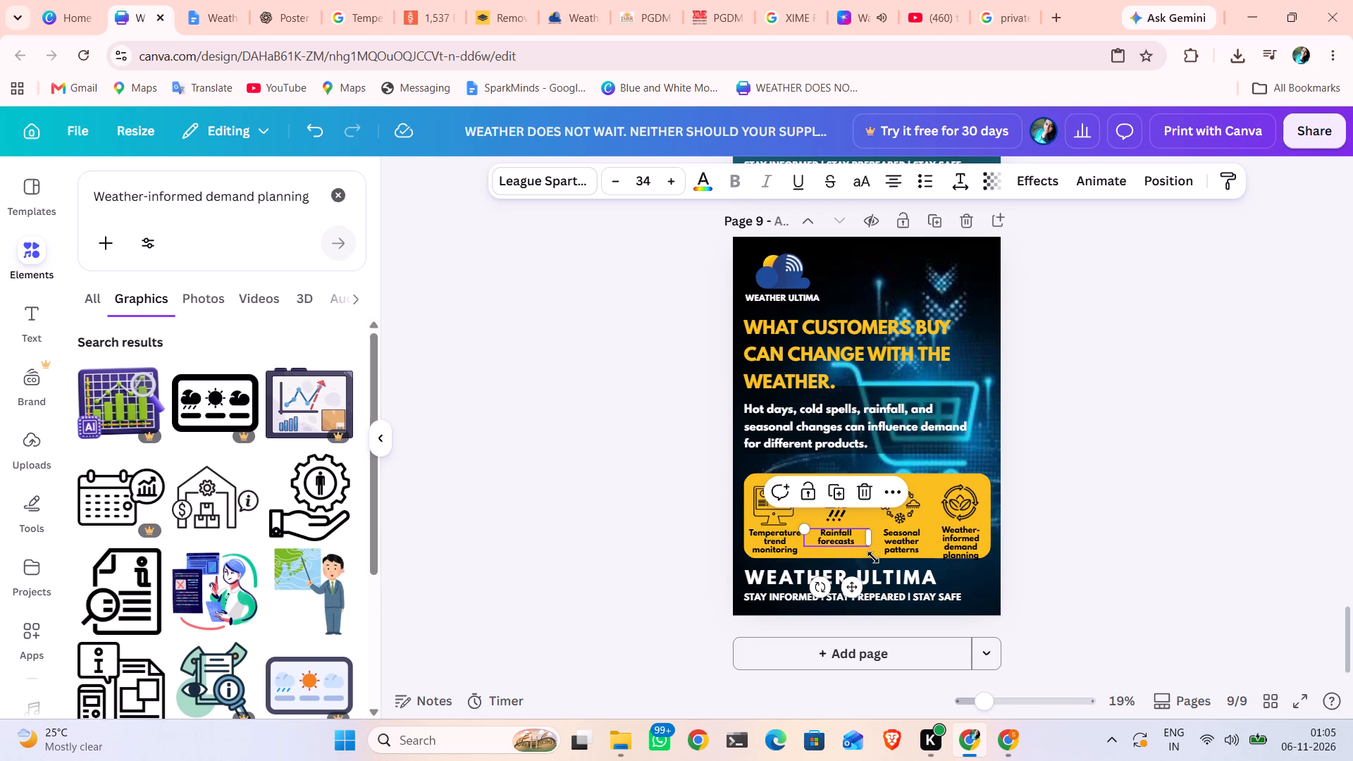
pyautogui.click(931, 487)
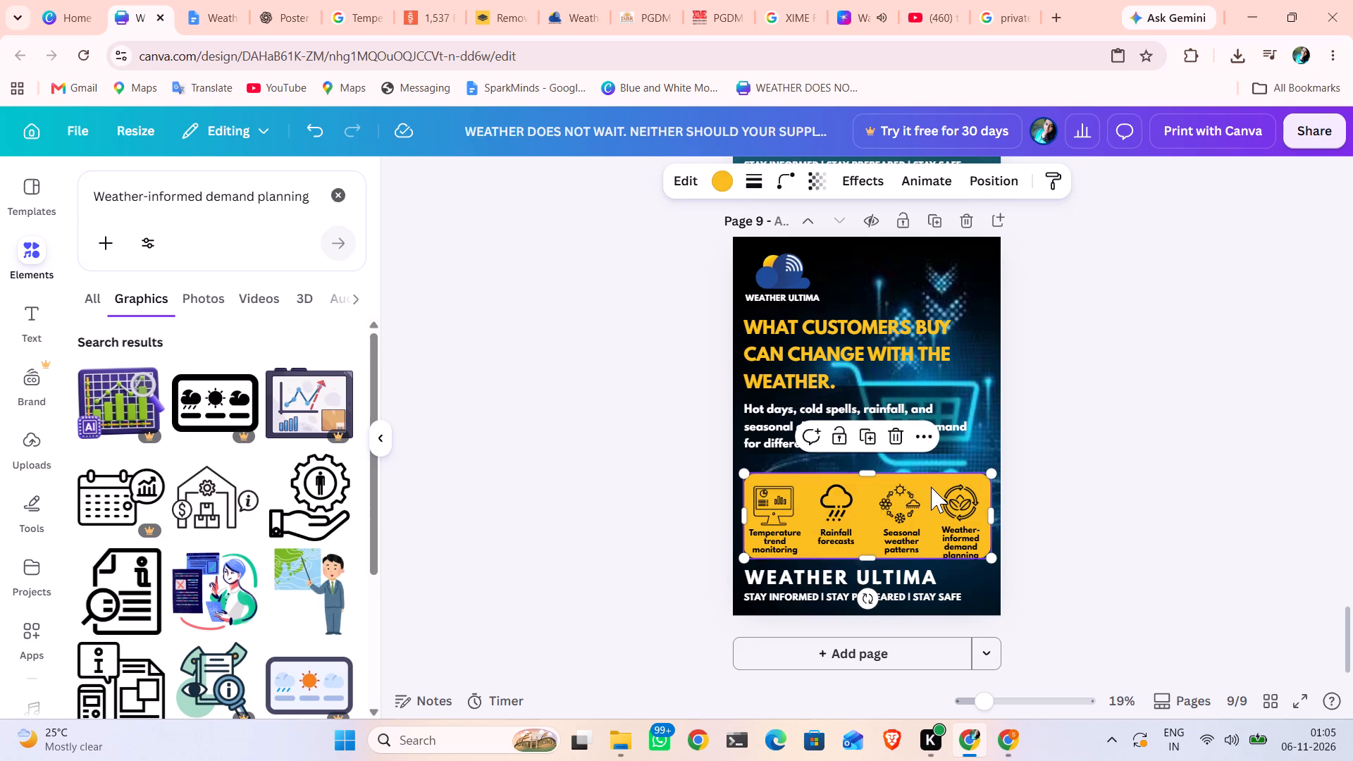
pyautogui.moveTo(869, 563); pyautogui.dragTo(869, 569)
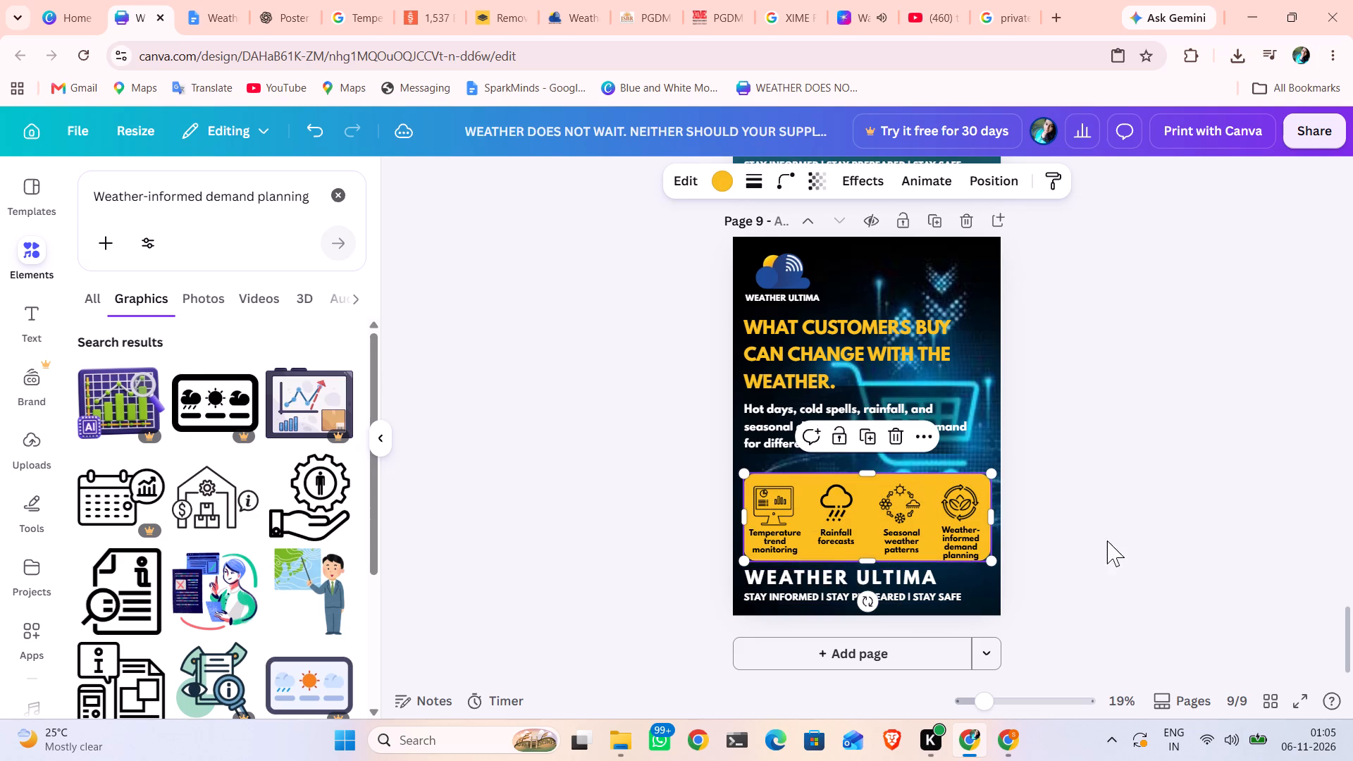
pyautogui.click(1112, 542)
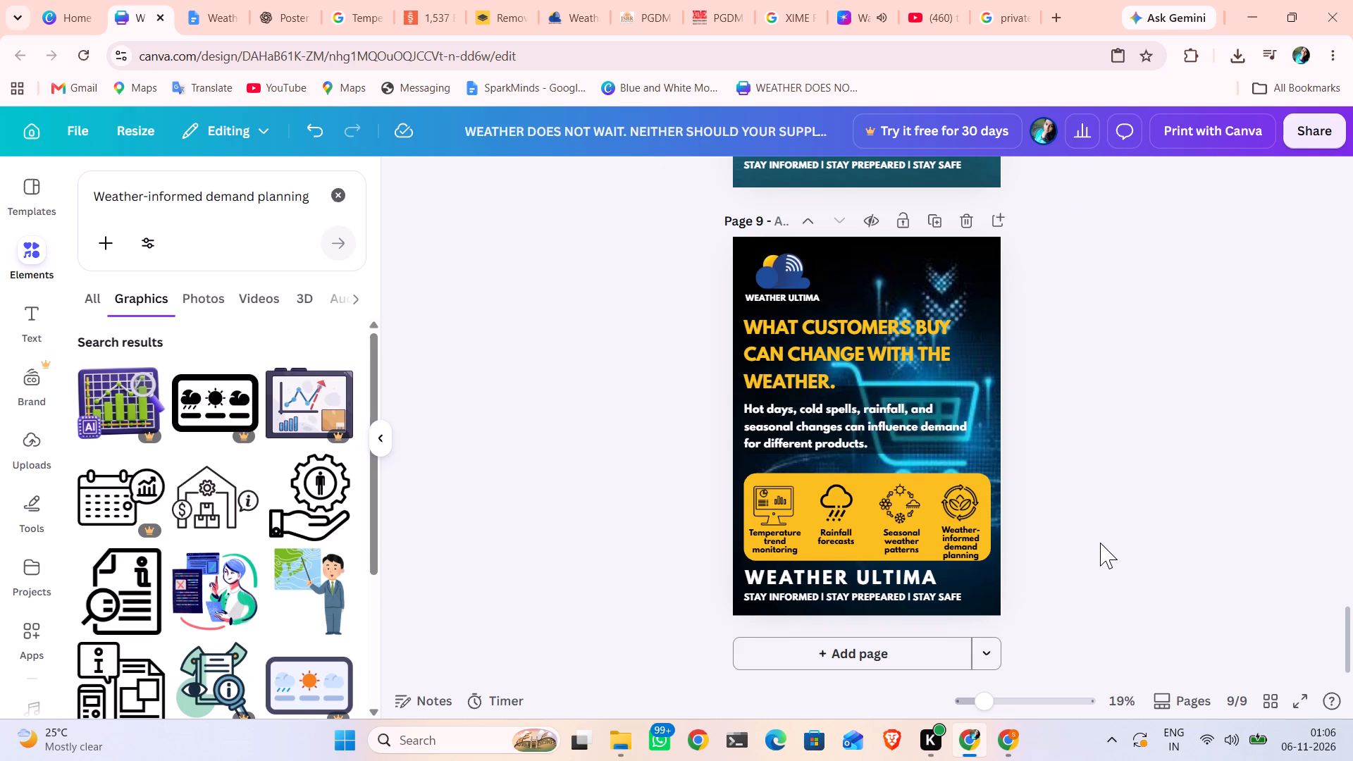
# Add the black document icon with a magnifying glass and information symbol from the graphics results to page 9.
pyautogui.scroll(-1, 200, 586)
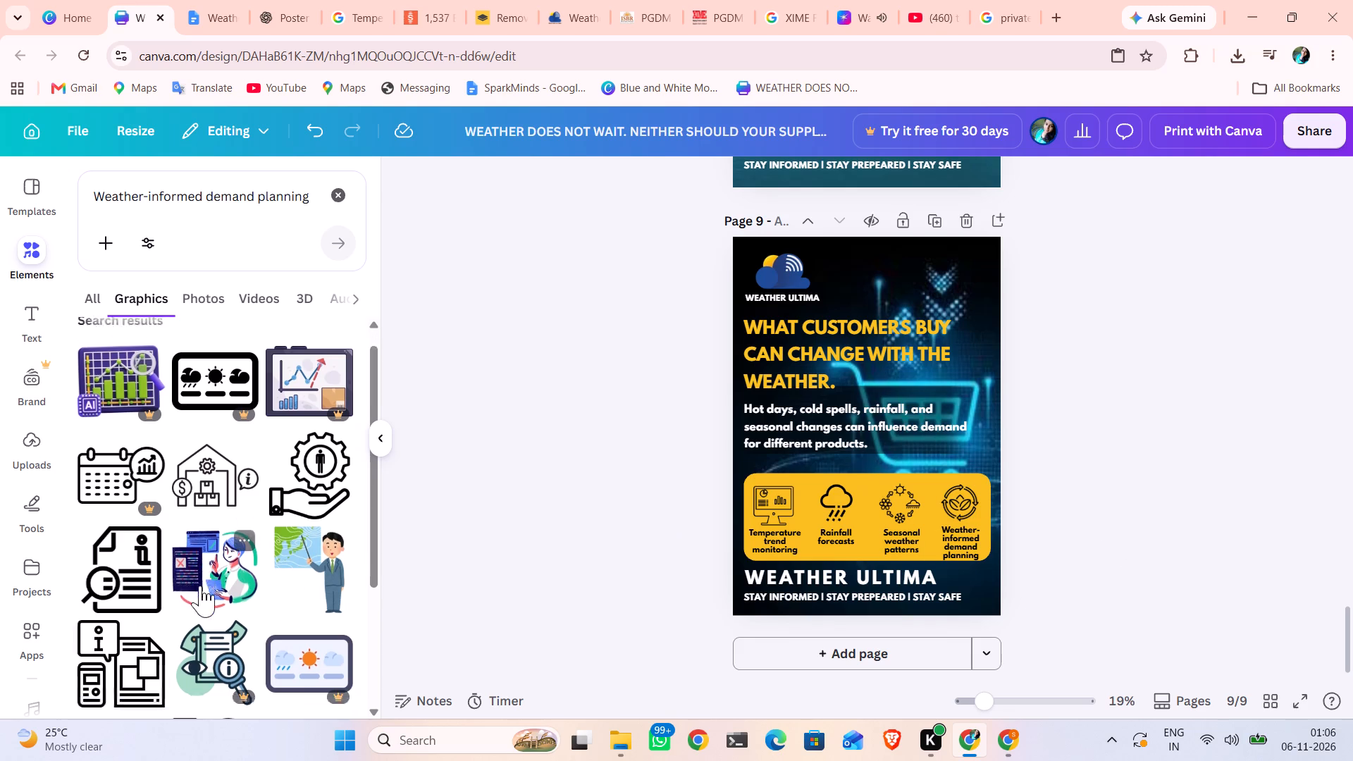
pyautogui.scroll(-1, 200, 586)
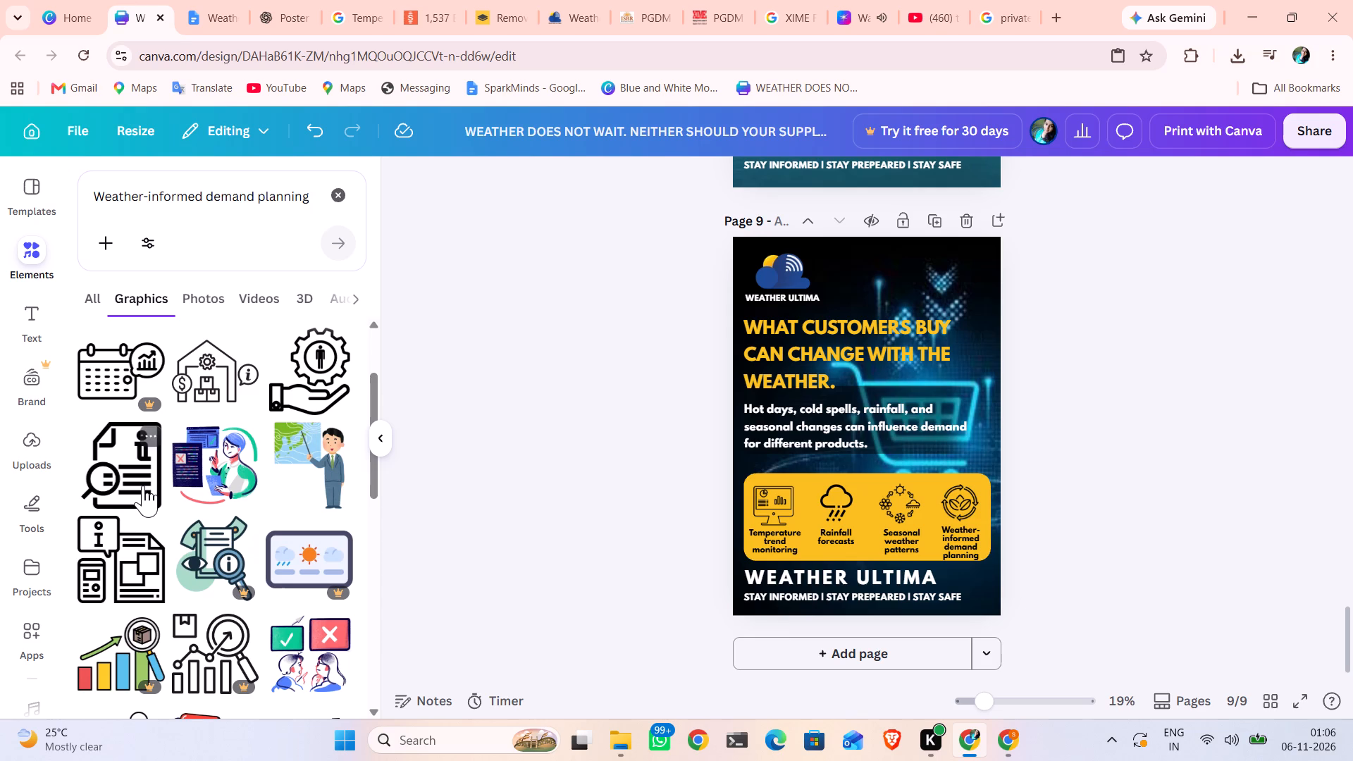
pyautogui.click(143, 485)
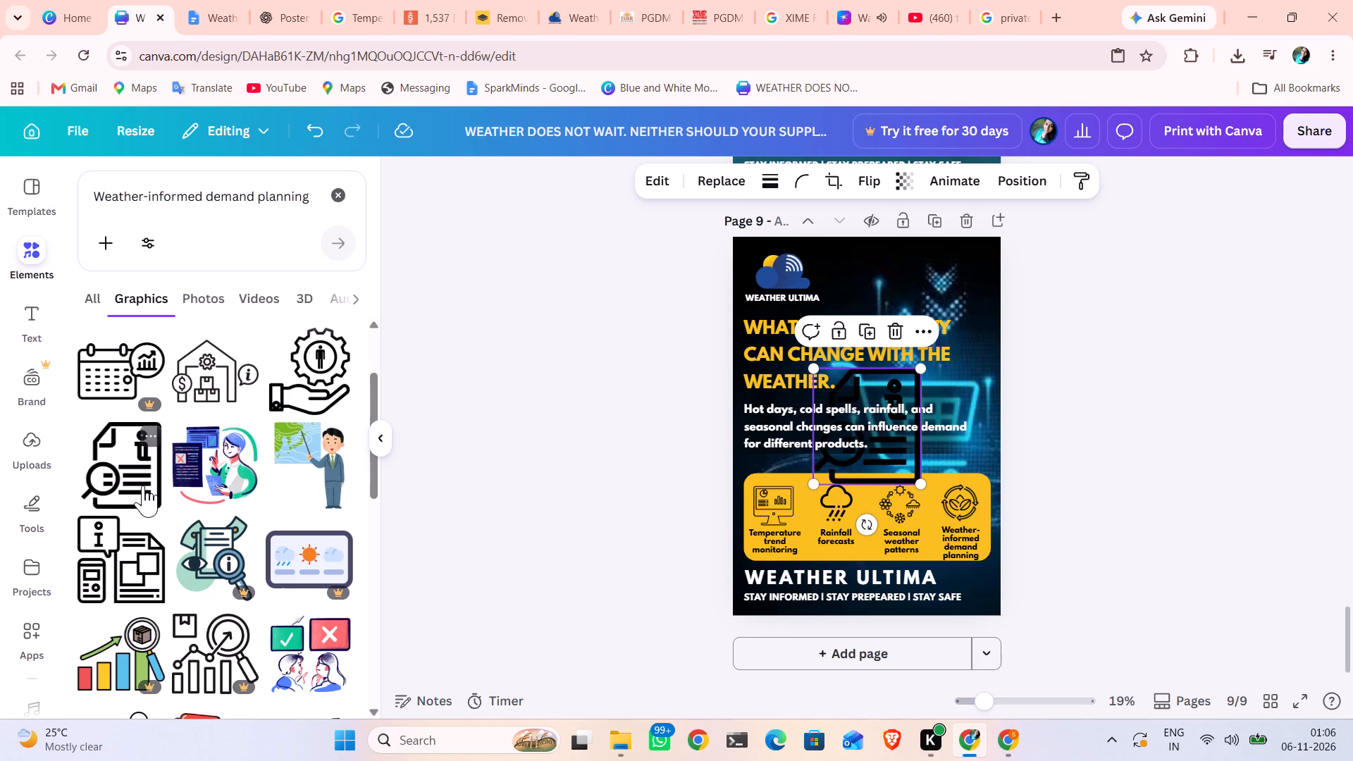
# Delete the old circular leaf icon above the "Weather-informed demand planning" label.
pyautogui.click(971, 502)
pyautogui.press('BackSpace')
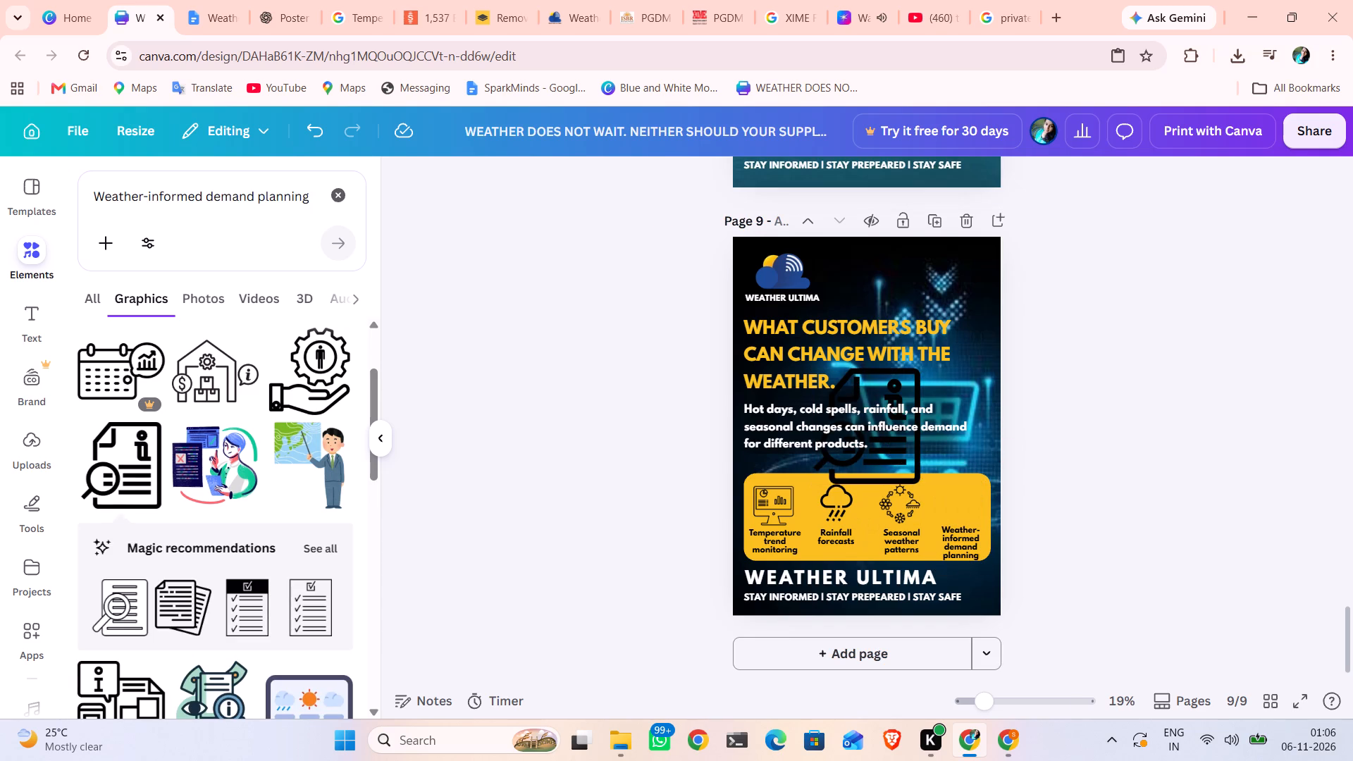
# Shrink the document-and-magnifier icon to match the other highlight icons and place it above the "Weather-informed demand planning" label on page 9.
pyautogui.moveTo(881, 459); pyautogui.dragTo(956, 520)
pyautogui.moveTo(890, 431); pyautogui.dragTo(937, 471)
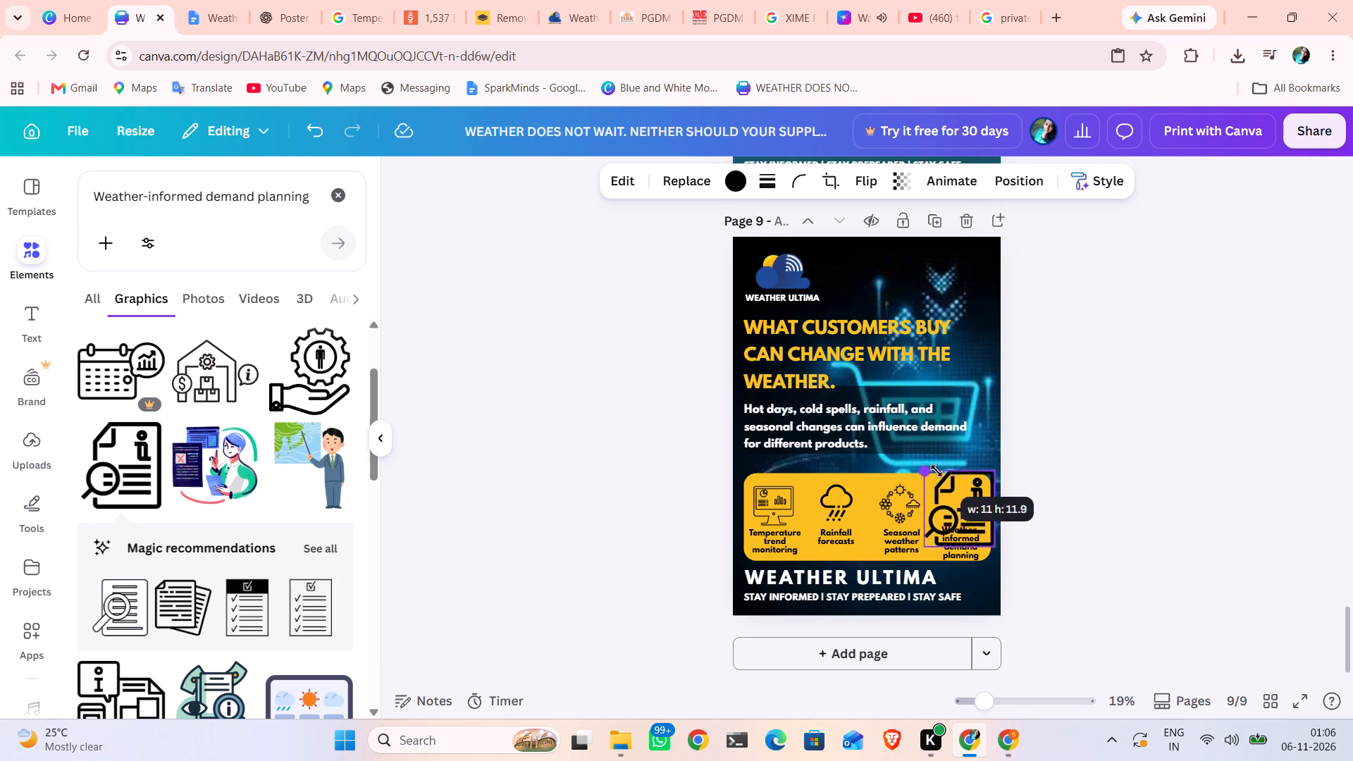
pyautogui.moveTo(937, 471); pyautogui.dragTo(953, 485)
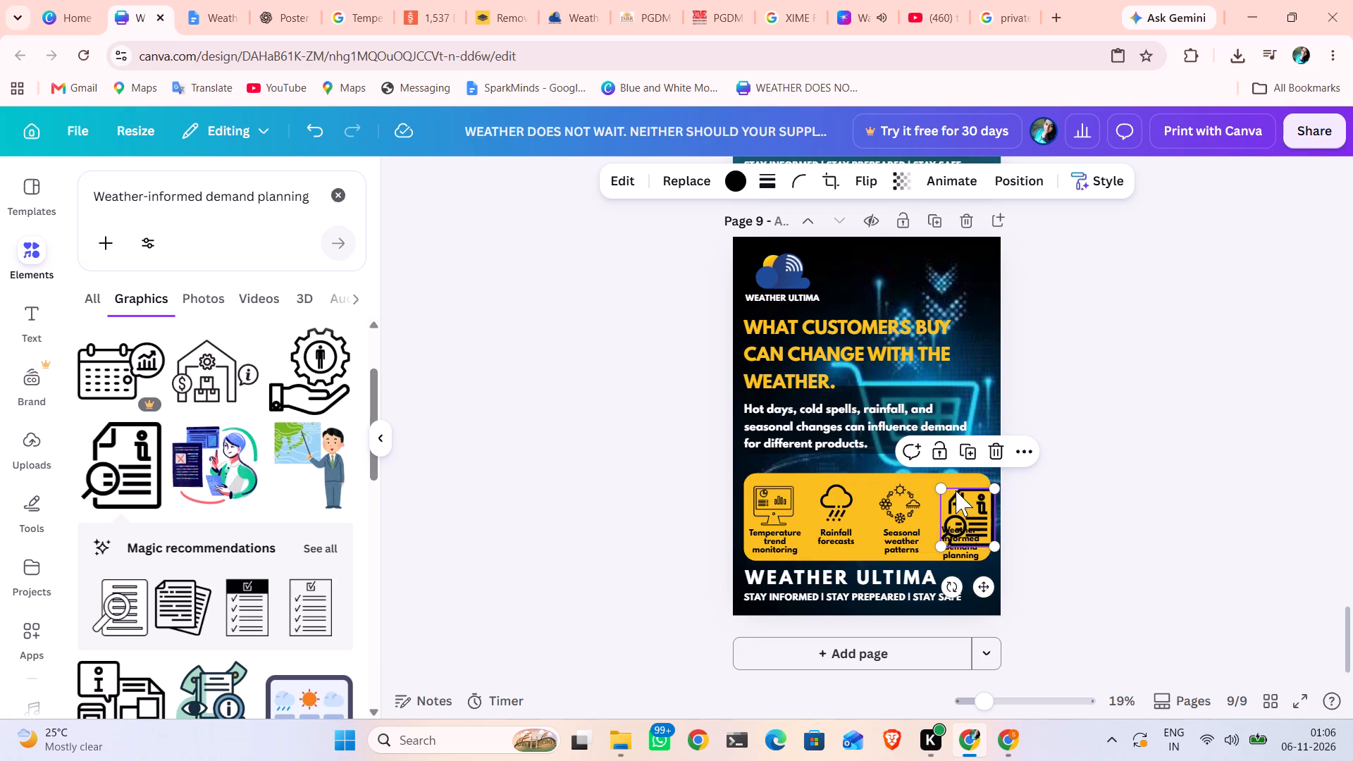
pyautogui.moveTo(944, 486); pyautogui.dragTo(964, 505)
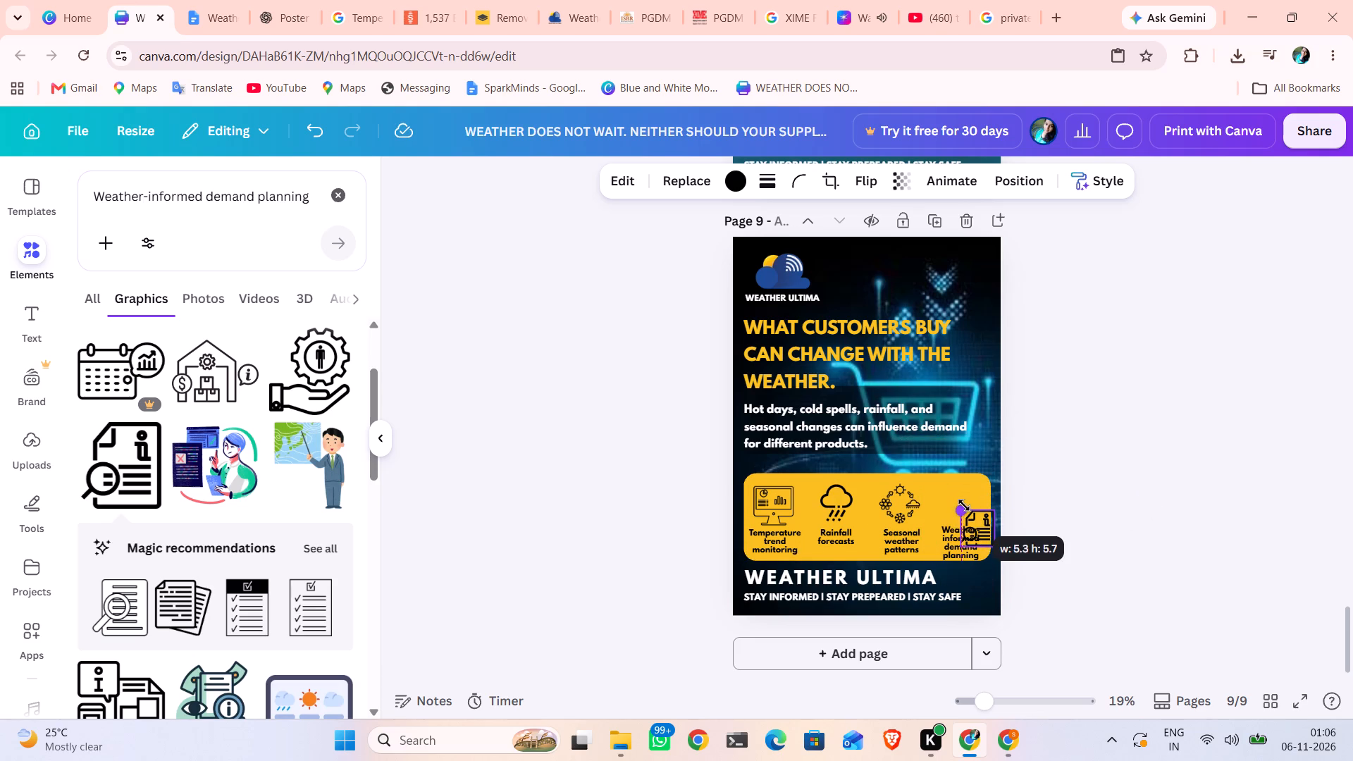
pyautogui.moveTo(964, 505); pyautogui.dragTo(961, 502)
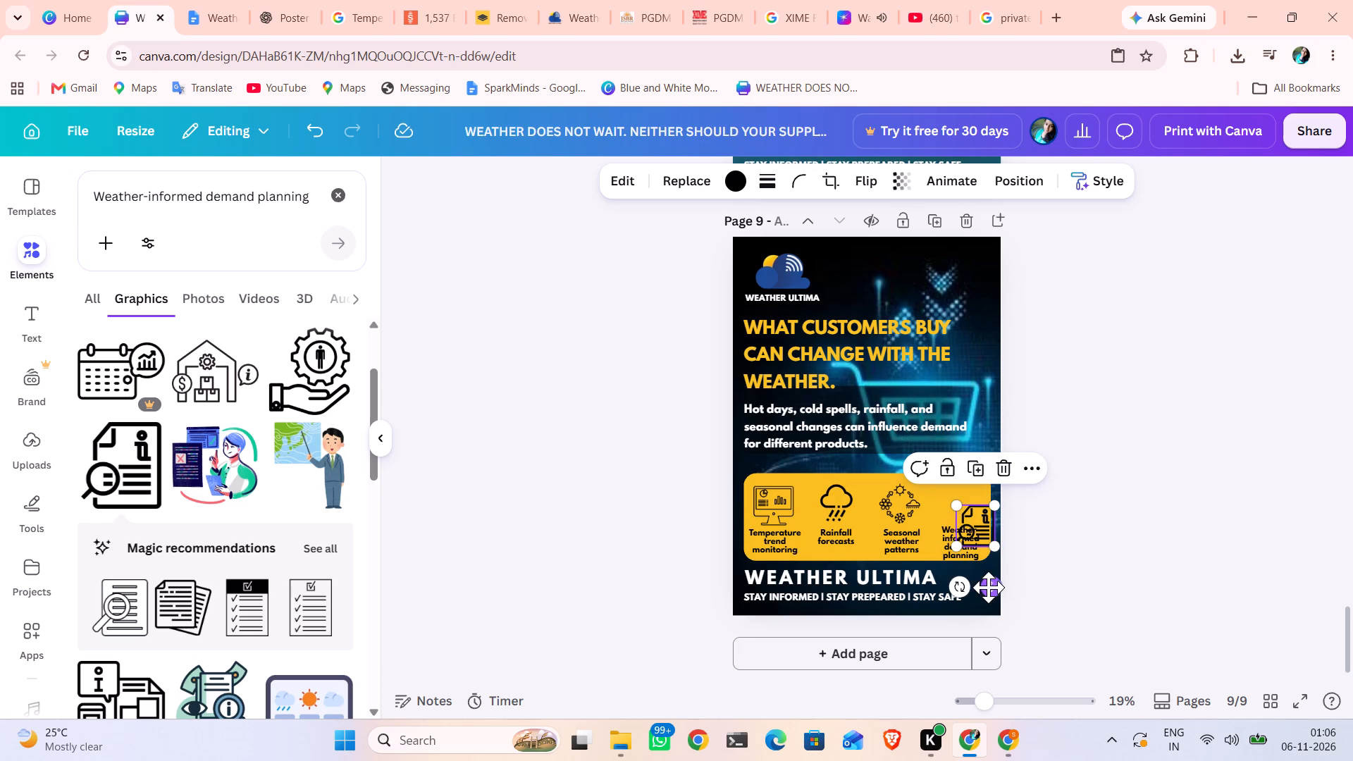
pyautogui.moveTo(989, 587); pyautogui.dragTo(974, 564)
pyautogui.click(1135, 452)
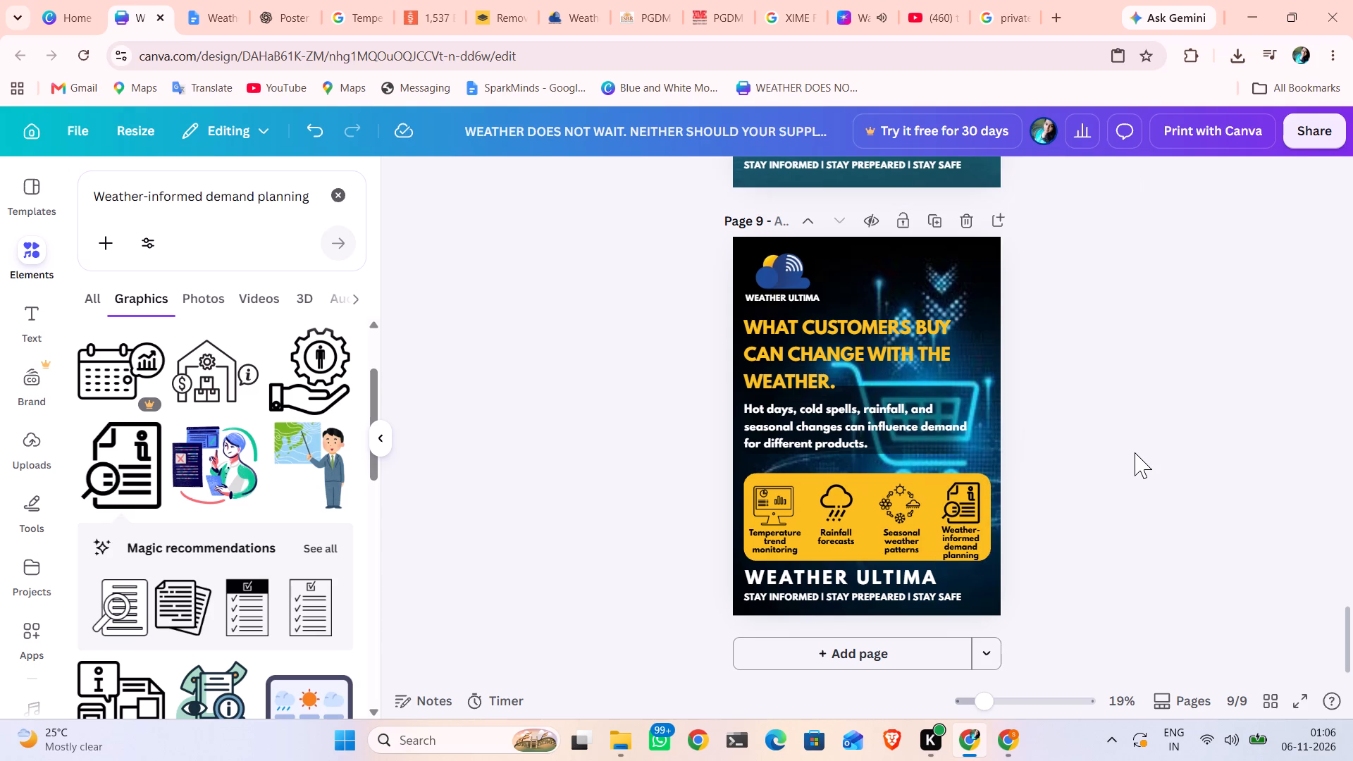
pyautogui.click(959, 502)
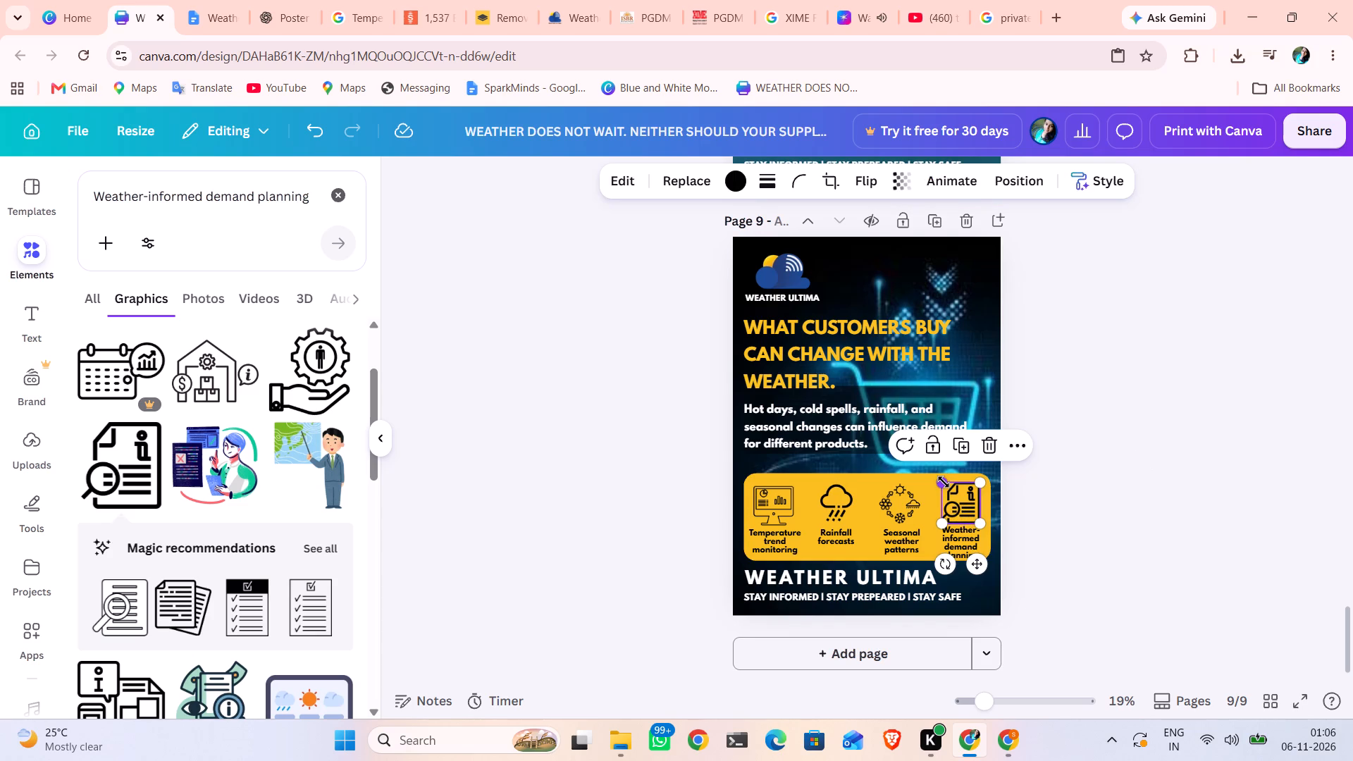
pyautogui.click(944, 482)
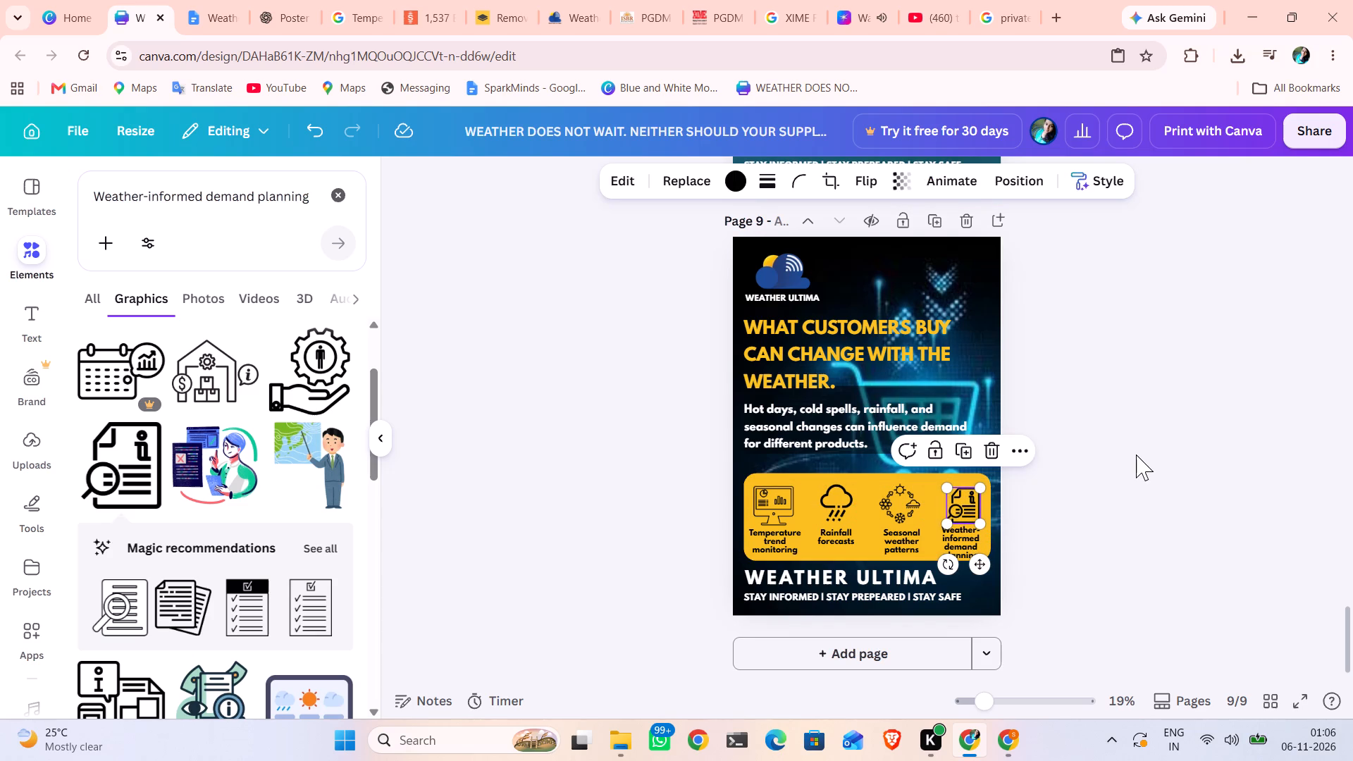
pyautogui.click(1136, 454)
# Nudge the document-and-magnifier icon ten steps to the left to centre it over its label.
pyautogui.click(971, 505)
pyautogui.press('Left')
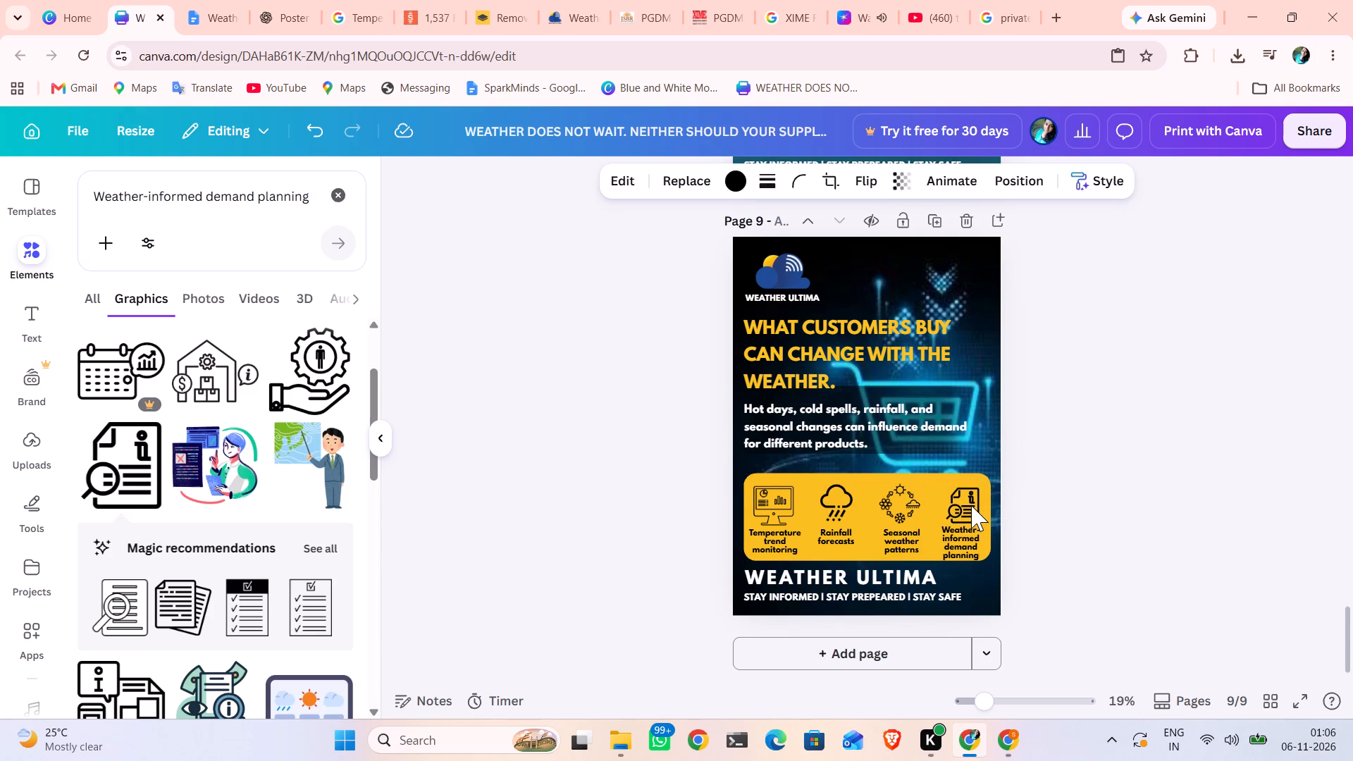
pyautogui.press('Left')
pyautogui.press('Left')
pyautogui.press('Left')
pyautogui.press('Left')
pyautogui.press('Left')
pyautogui.press('Left')
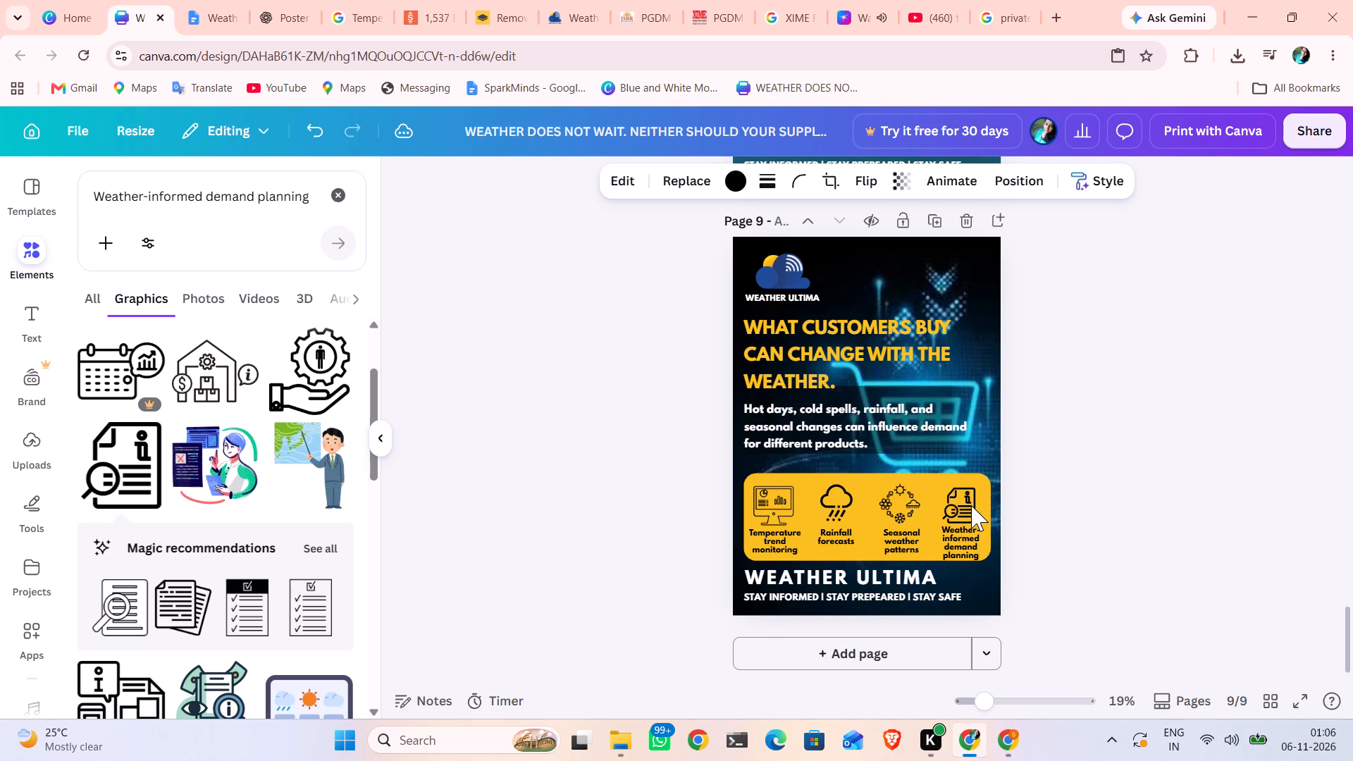
pyautogui.press('Left')
pyautogui.press('Left')
pyautogui.press('Left')
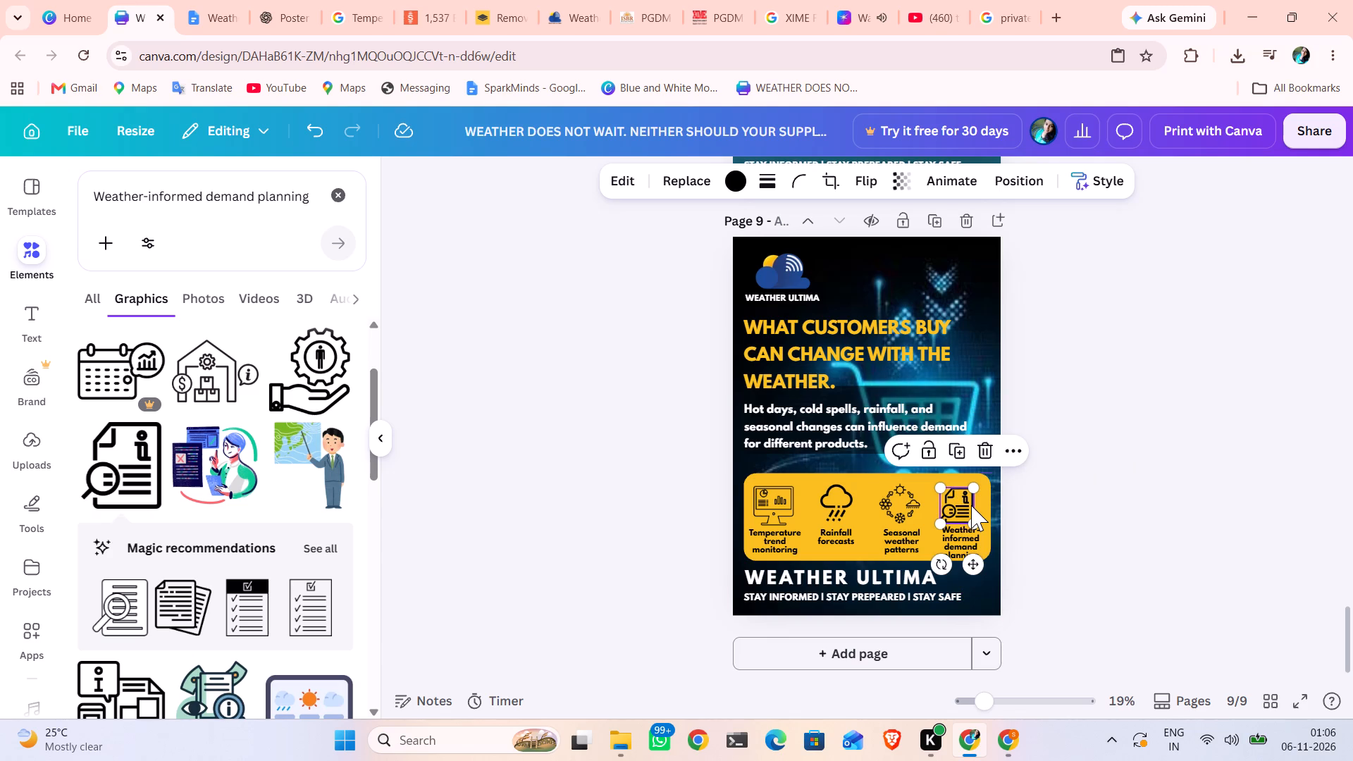
pyautogui.click(1170, 416)
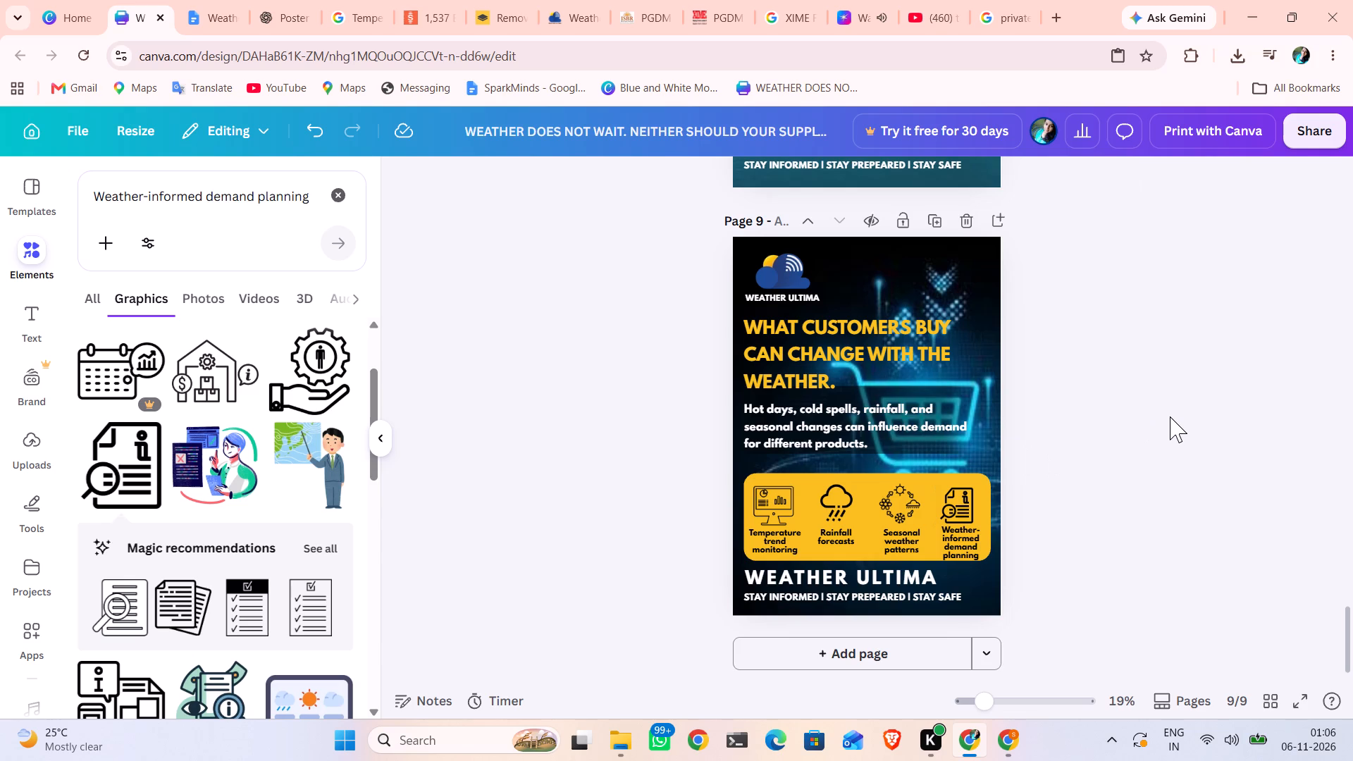
# Duplicate the finished page 9 Retail & E-commerce poster as the base for another poster.
pyautogui.scroll(-1, 1170, 416)
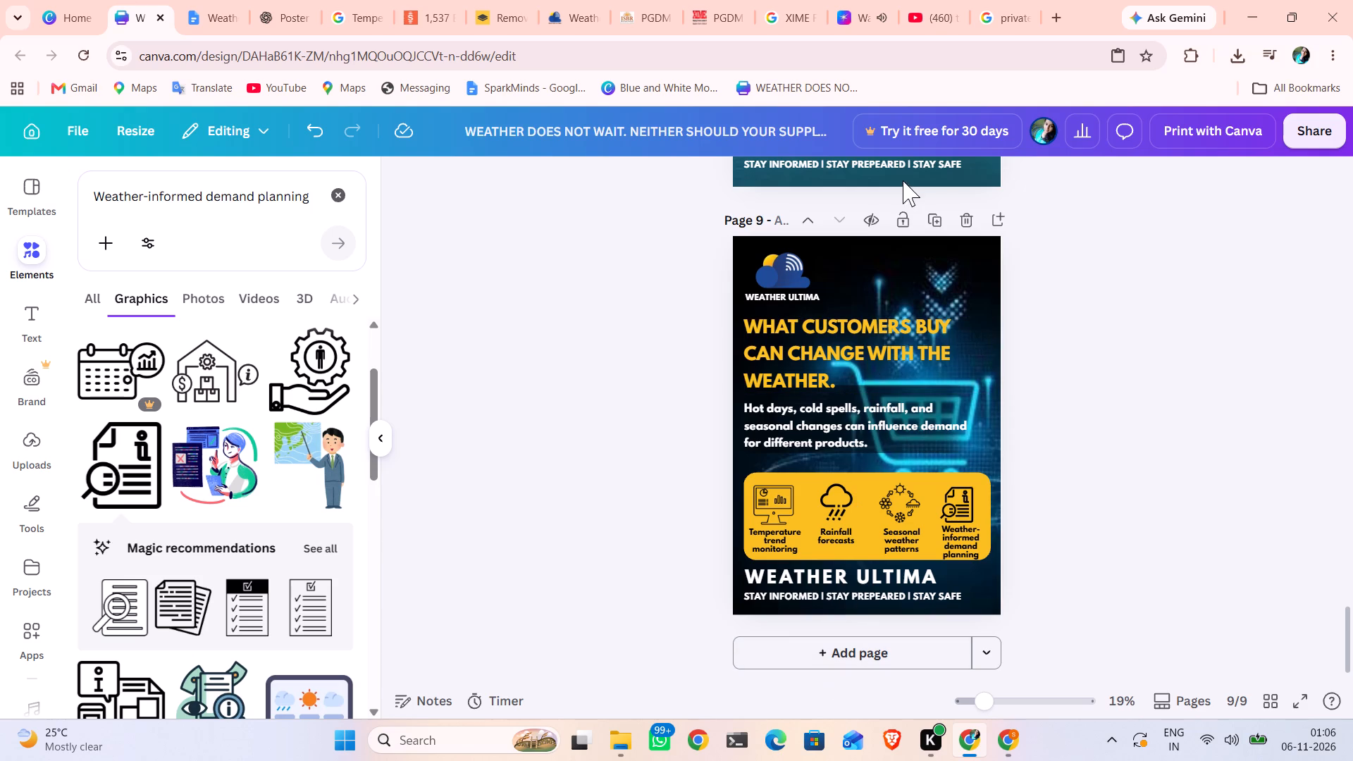
pyautogui.click(930, 221)
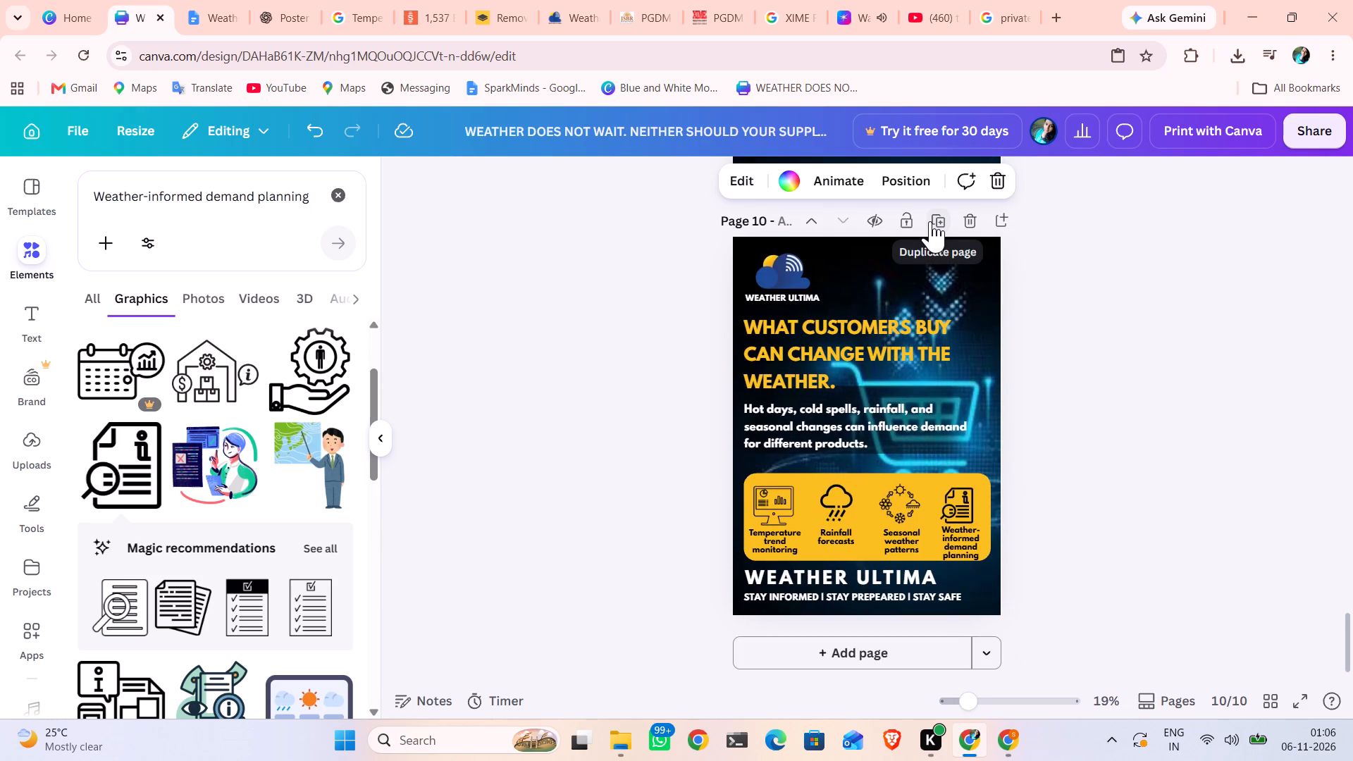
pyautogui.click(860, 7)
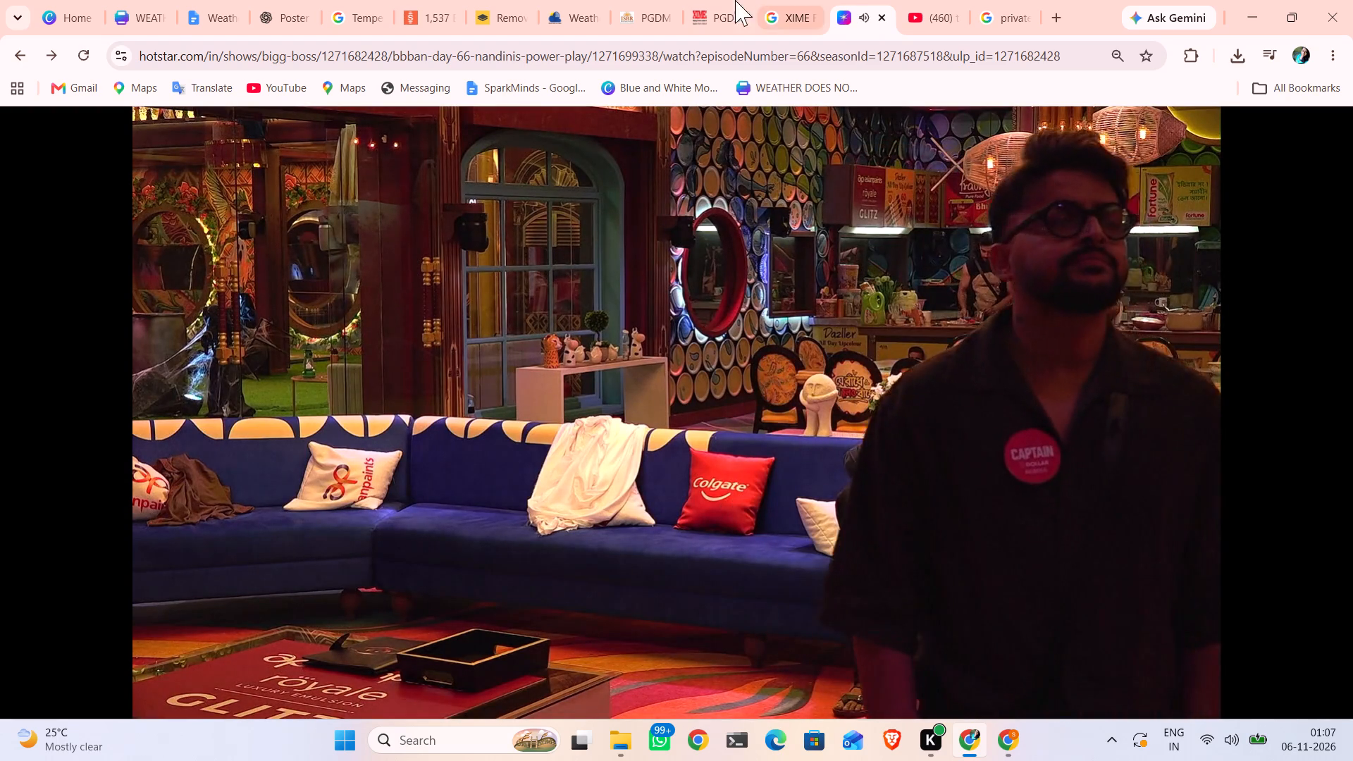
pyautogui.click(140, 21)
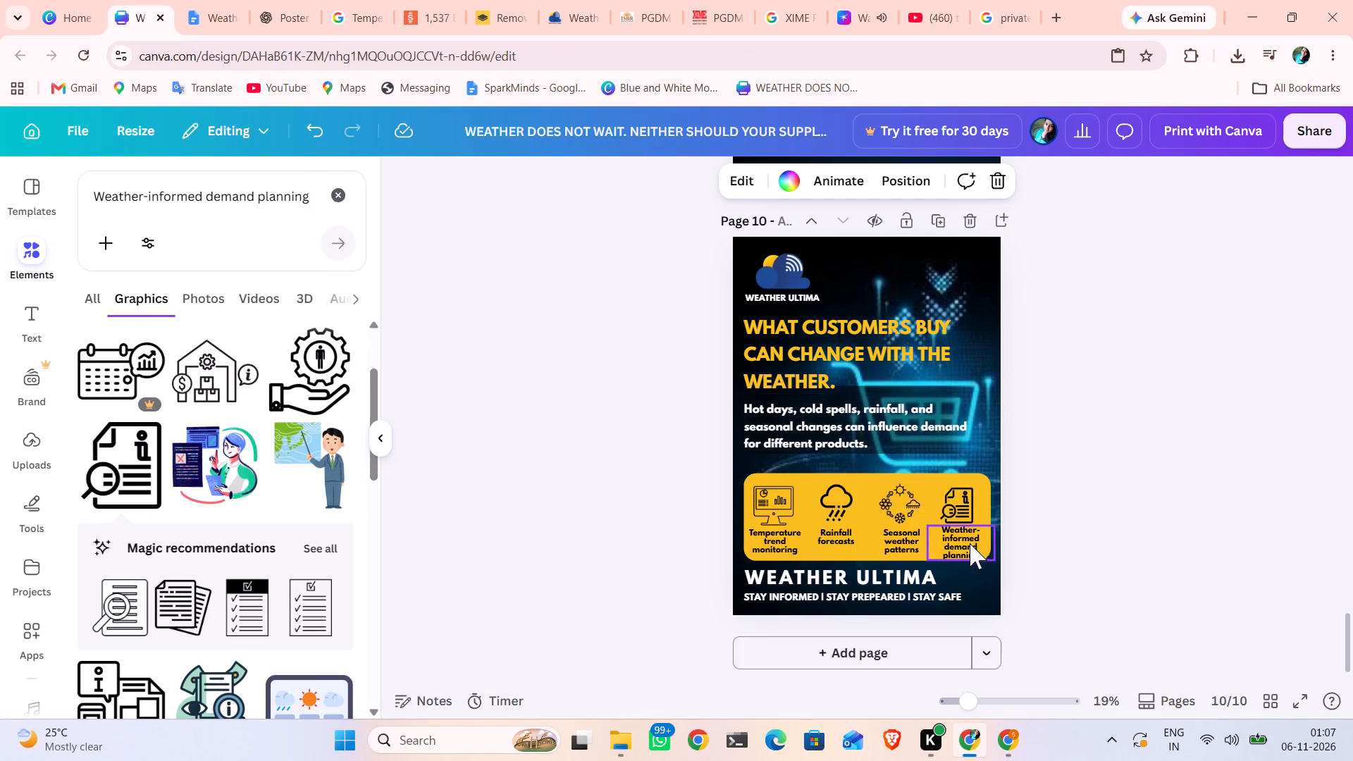
# Nudge the yellow highlights panel on page 10 down by a net five steps behind its icons and labels.
pyautogui.click(982, 490)
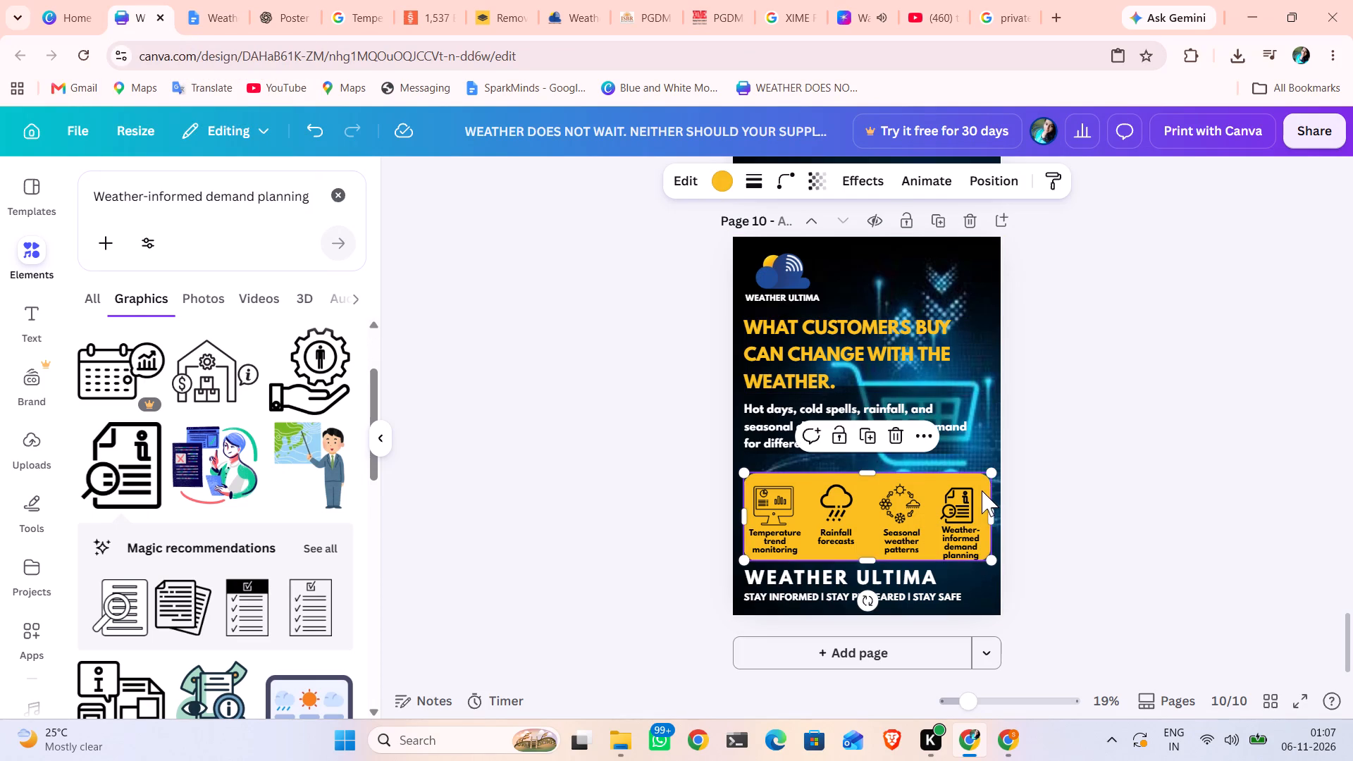
pyautogui.click(867, 560)
pyautogui.press('Down')
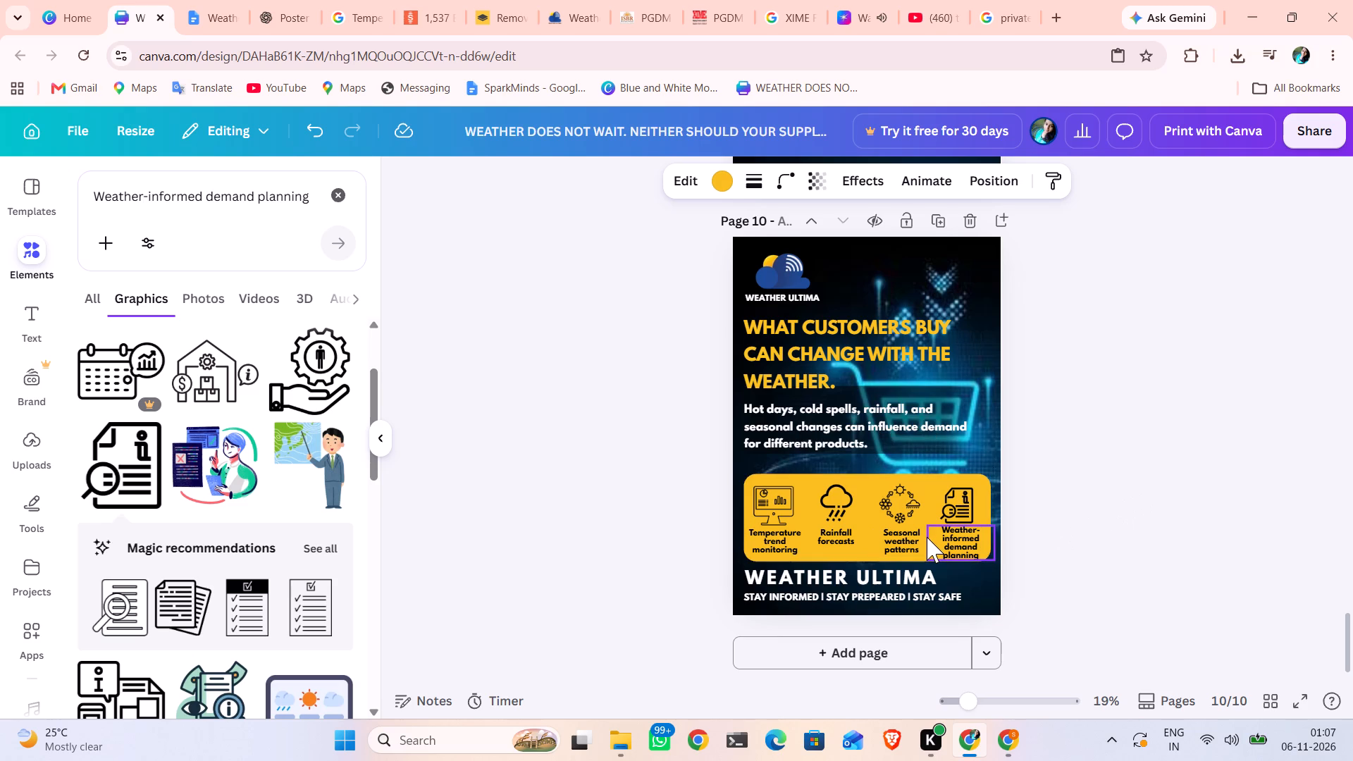
pyautogui.press('Down')
pyautogui.press('Down')
pyautogui.press('Down')
pyautogui.press('Down')
pyautogui.press('Down')
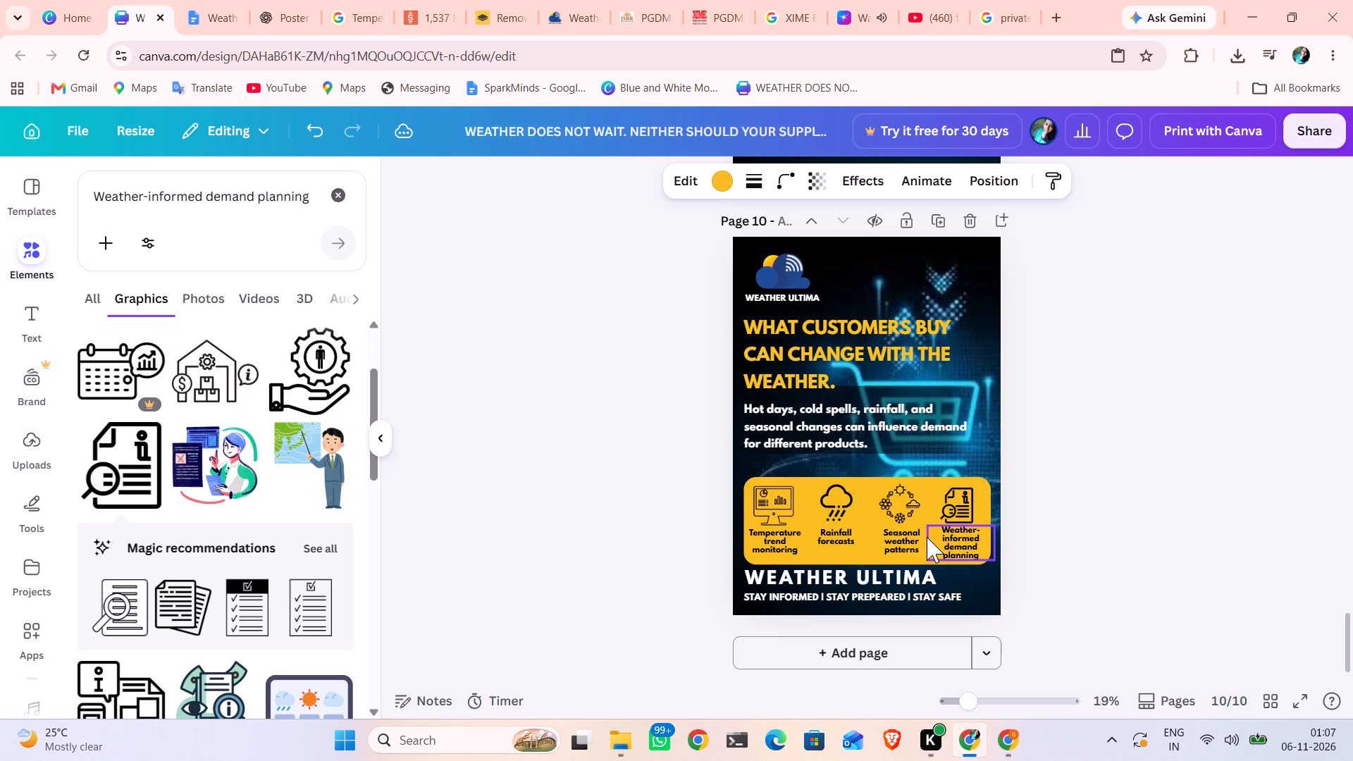
pyautogui.press('Down')
pyautogui.press('Up')
pyautogui.press('Up')
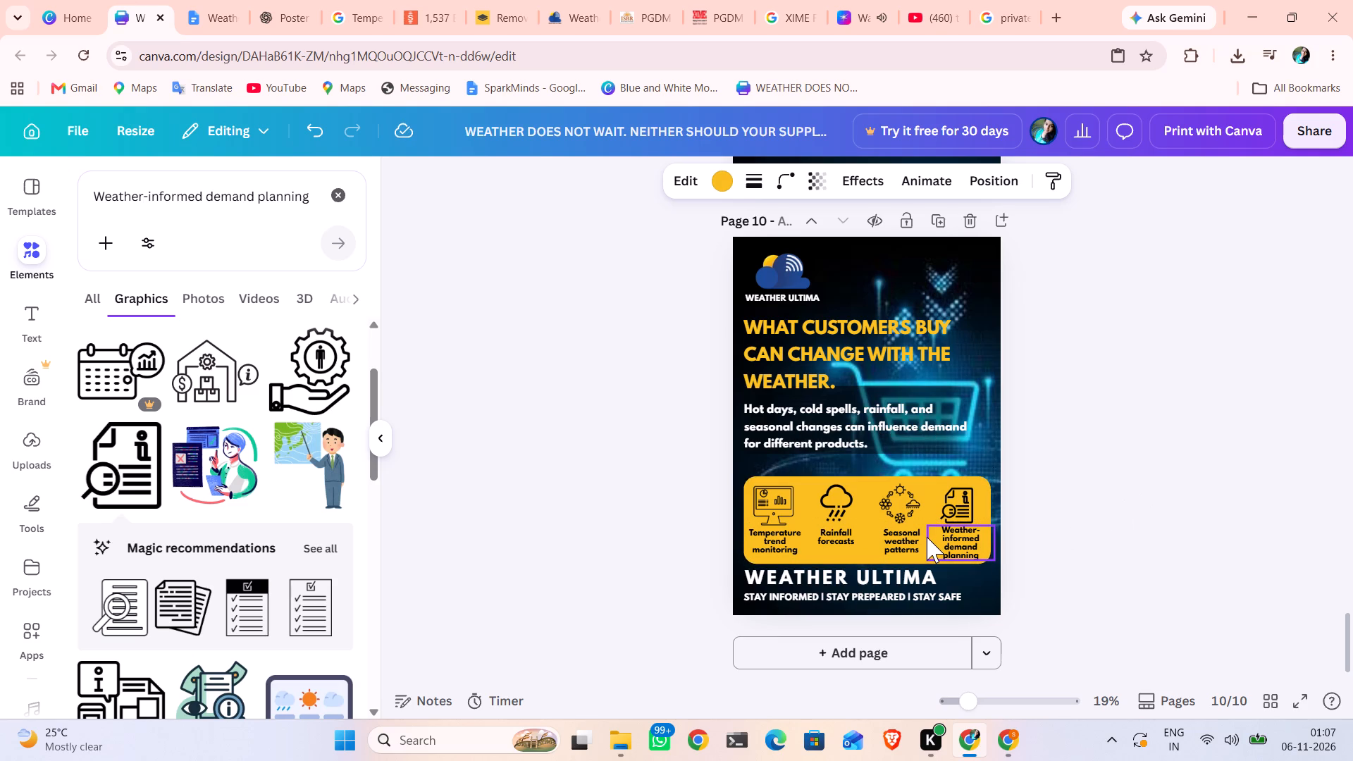
pyautogui.click(684, 513)
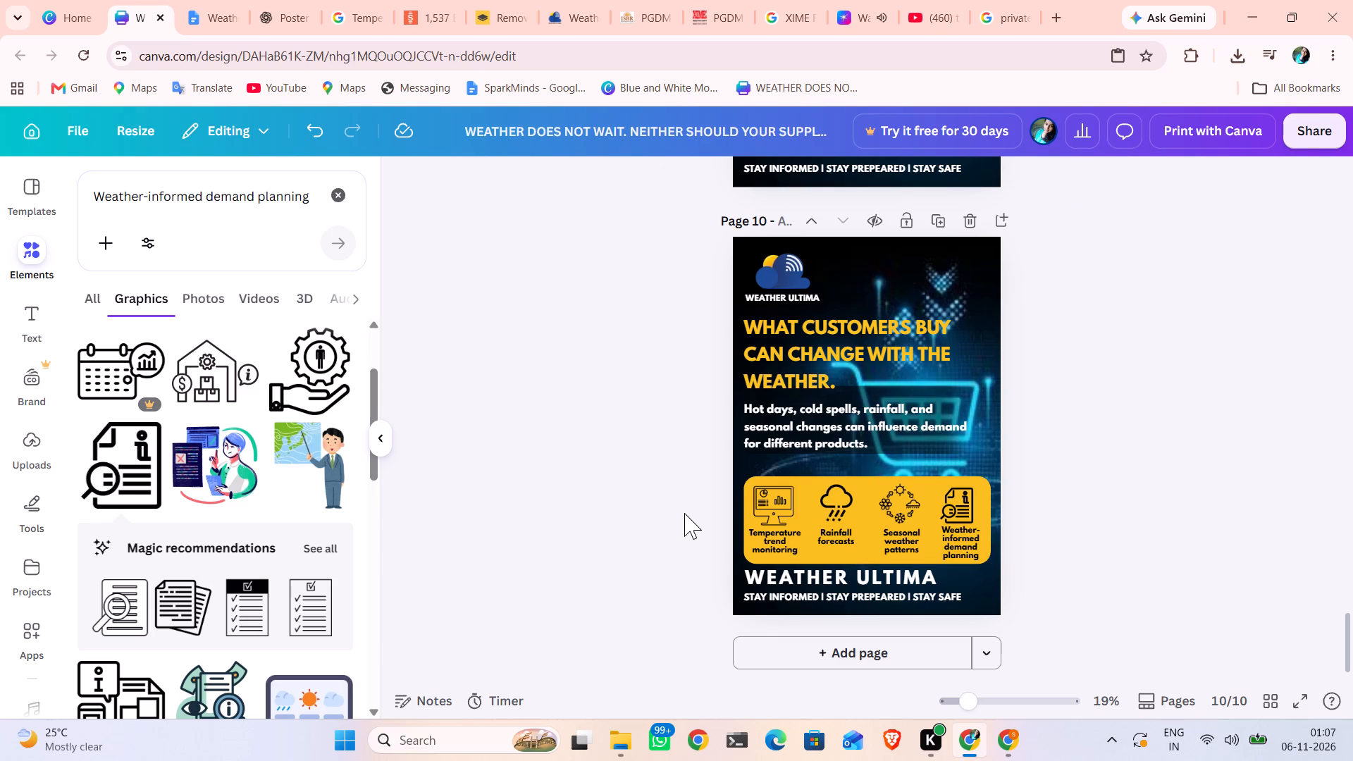
pyautogui.scroll(-2, 684, 513)
pyautogui.scroll(2, 684, 513)
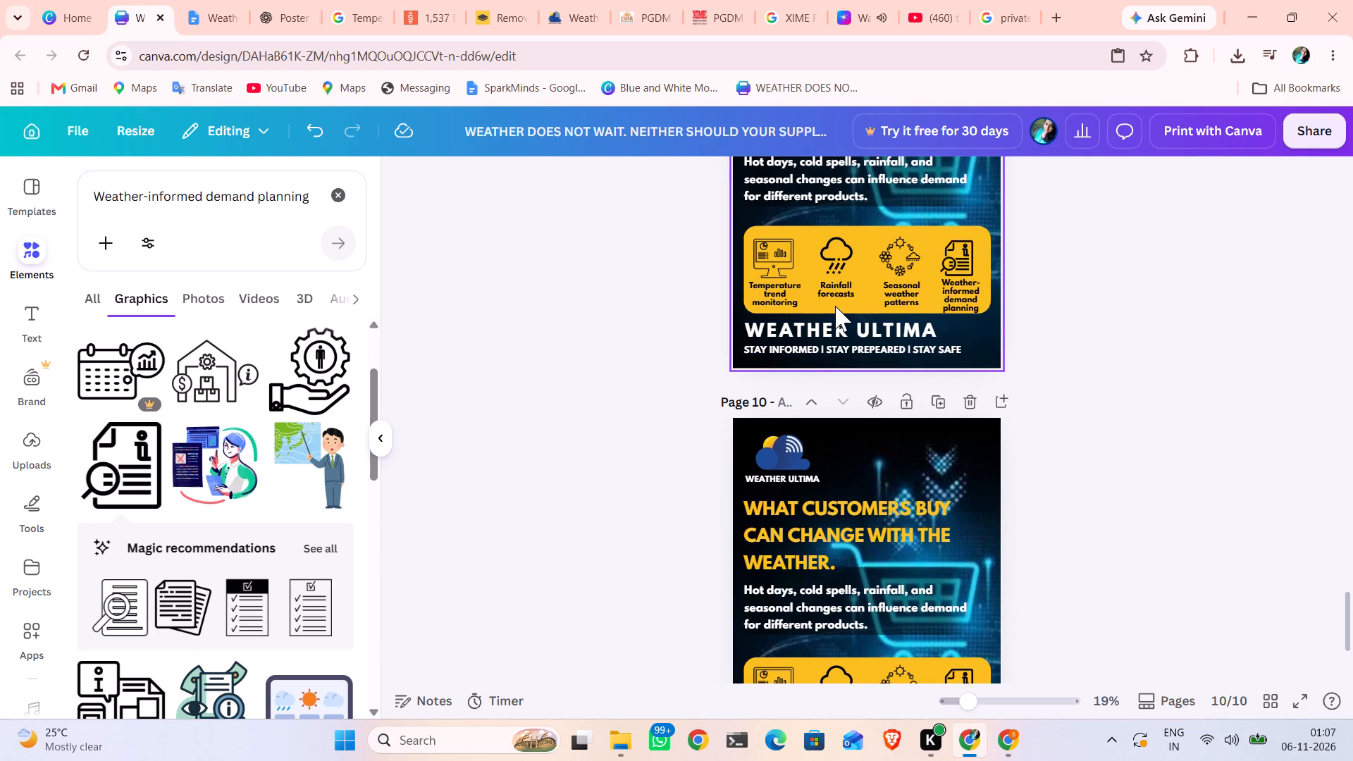
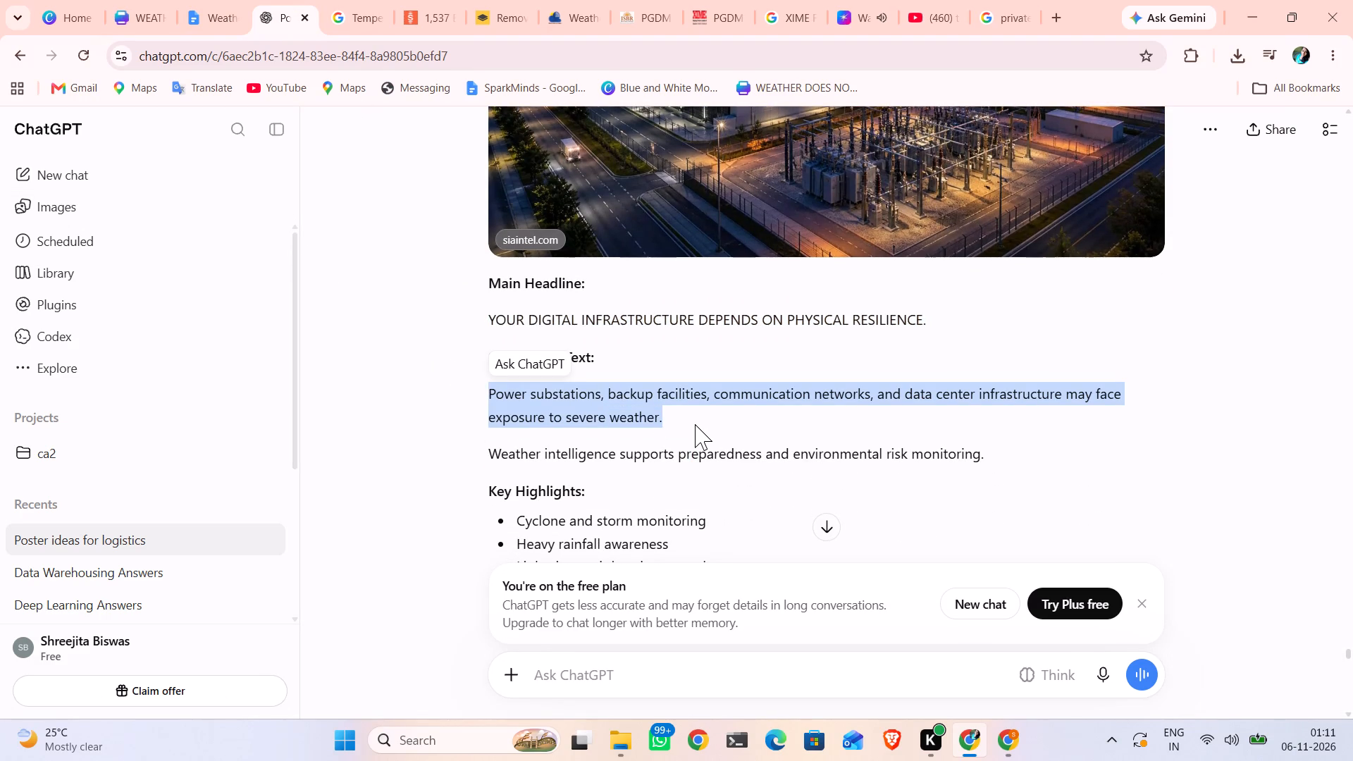
pyautogui.click(144, 8)
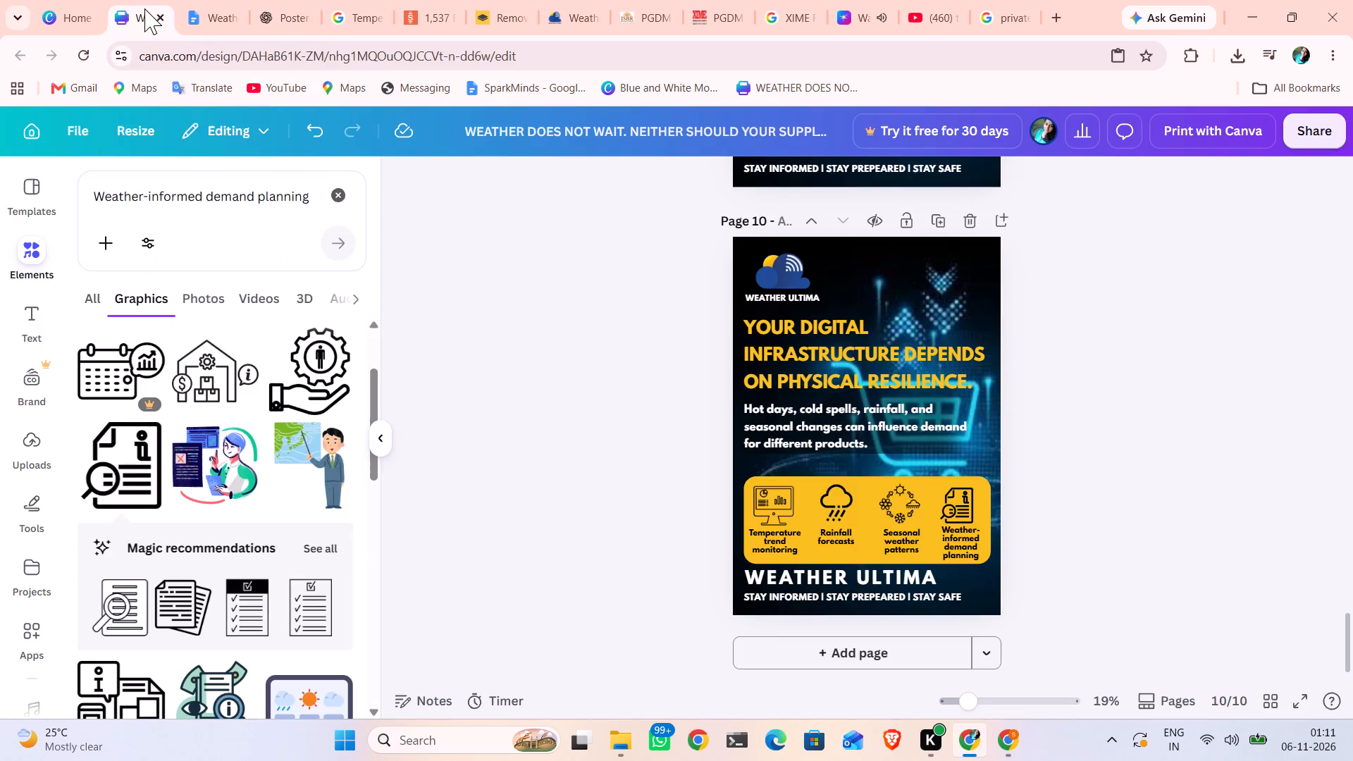
pyautogui.doubleClick(800, 414)
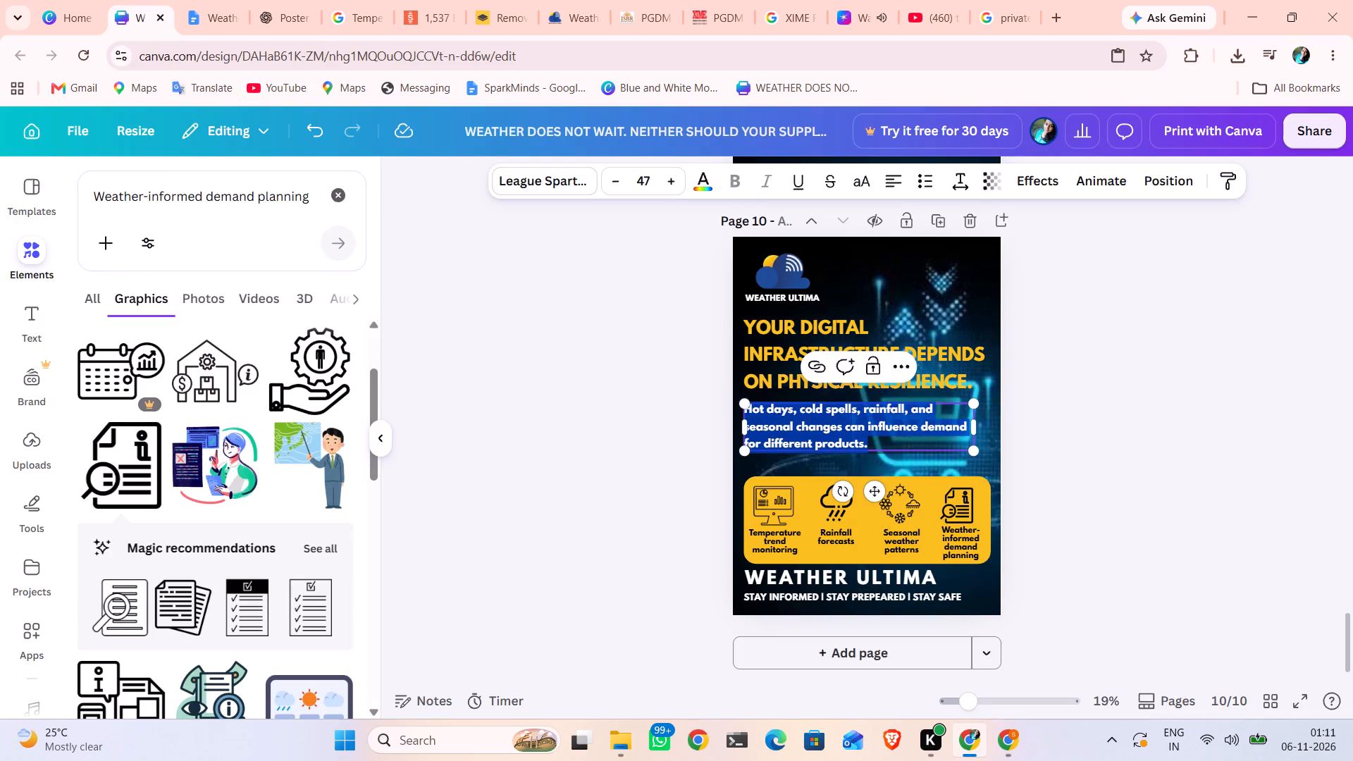
pyautogui.hotkey('ctrl', 'v')
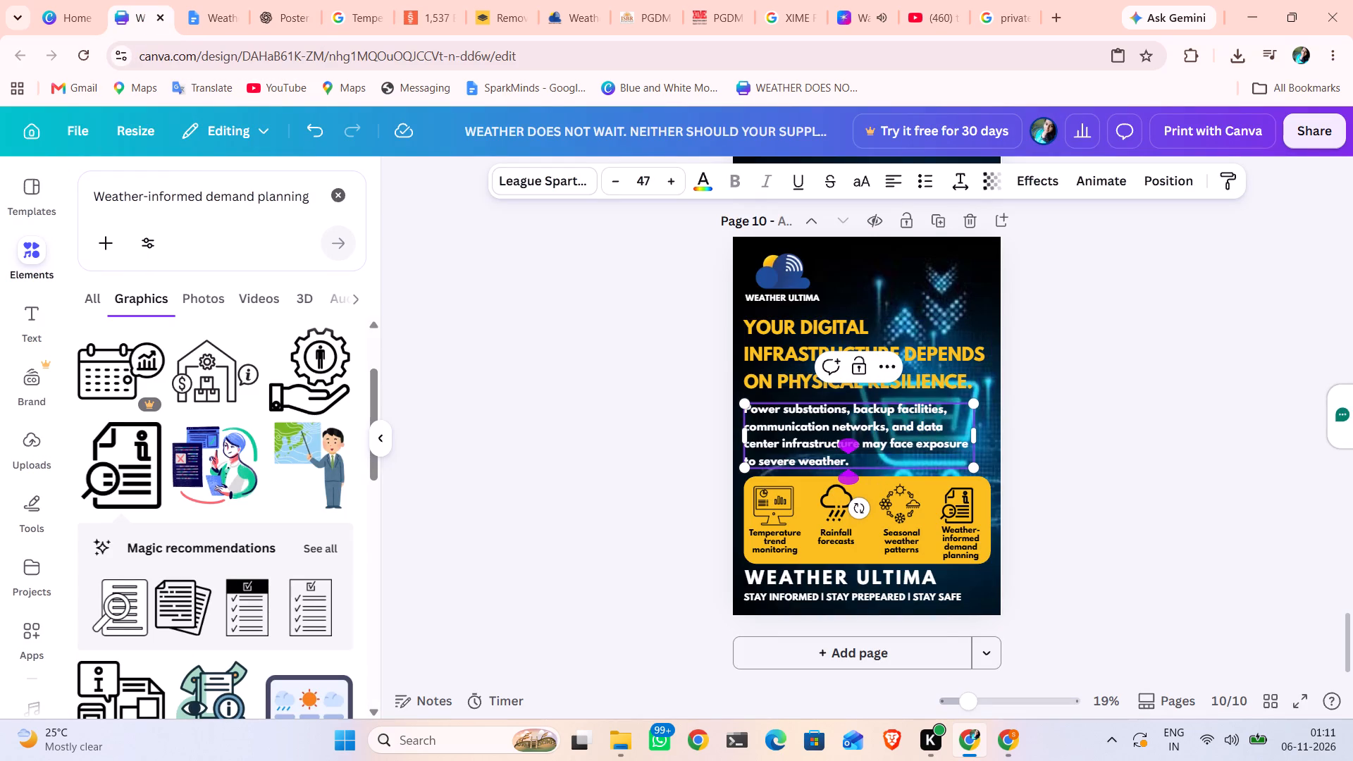
pyautogui.click(1178, 428)
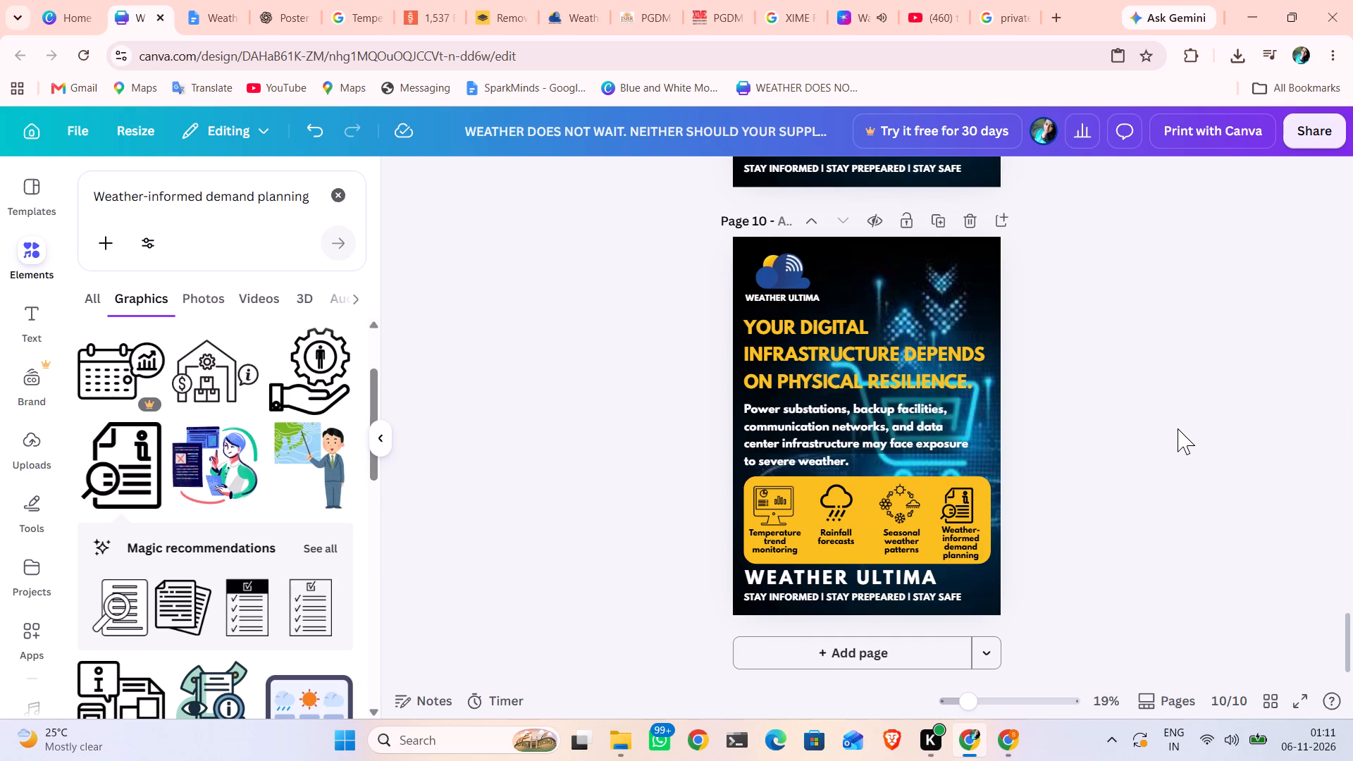
# Copy the heading "IT / Data Centers" from the pain points document and search Google Images for it.
pyautogui.hscroll(1, 1178, 428)
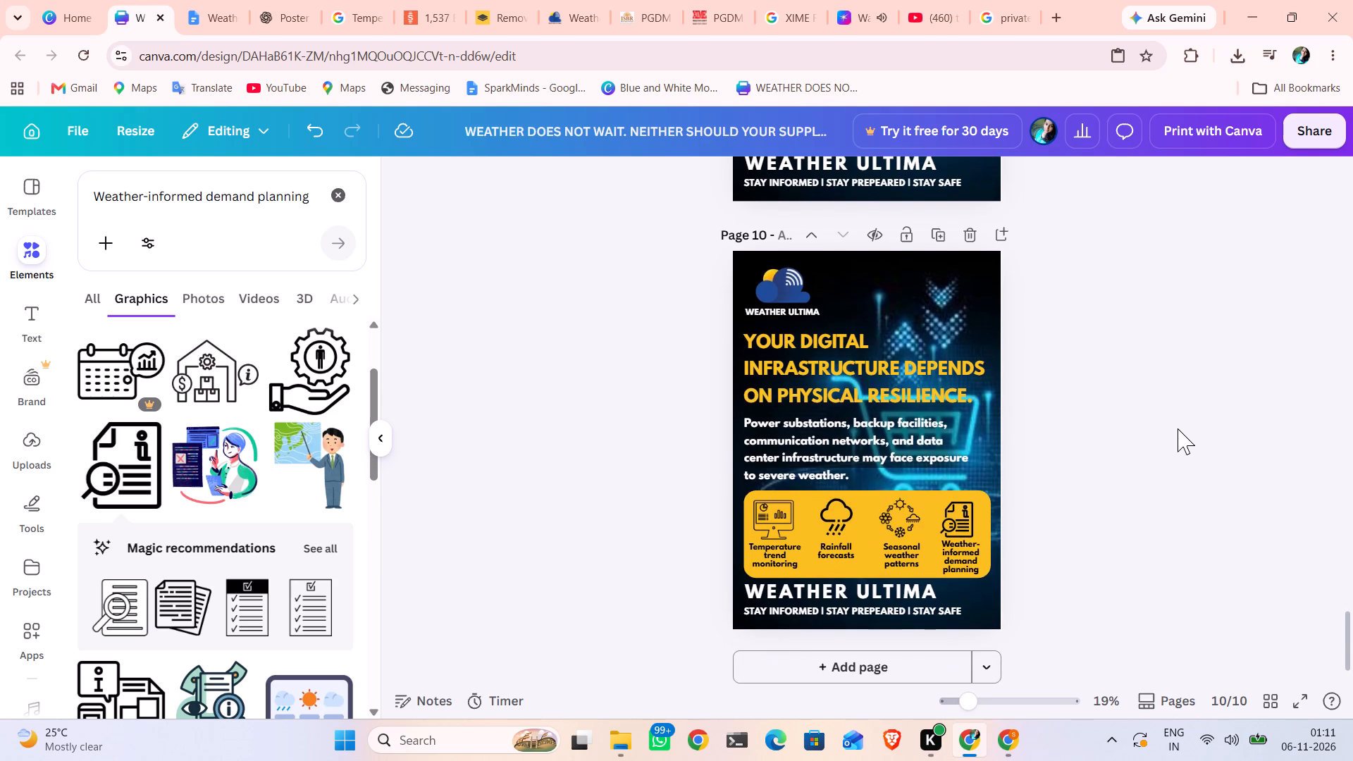
pyautogui.scroll(-1, 1178, 428)
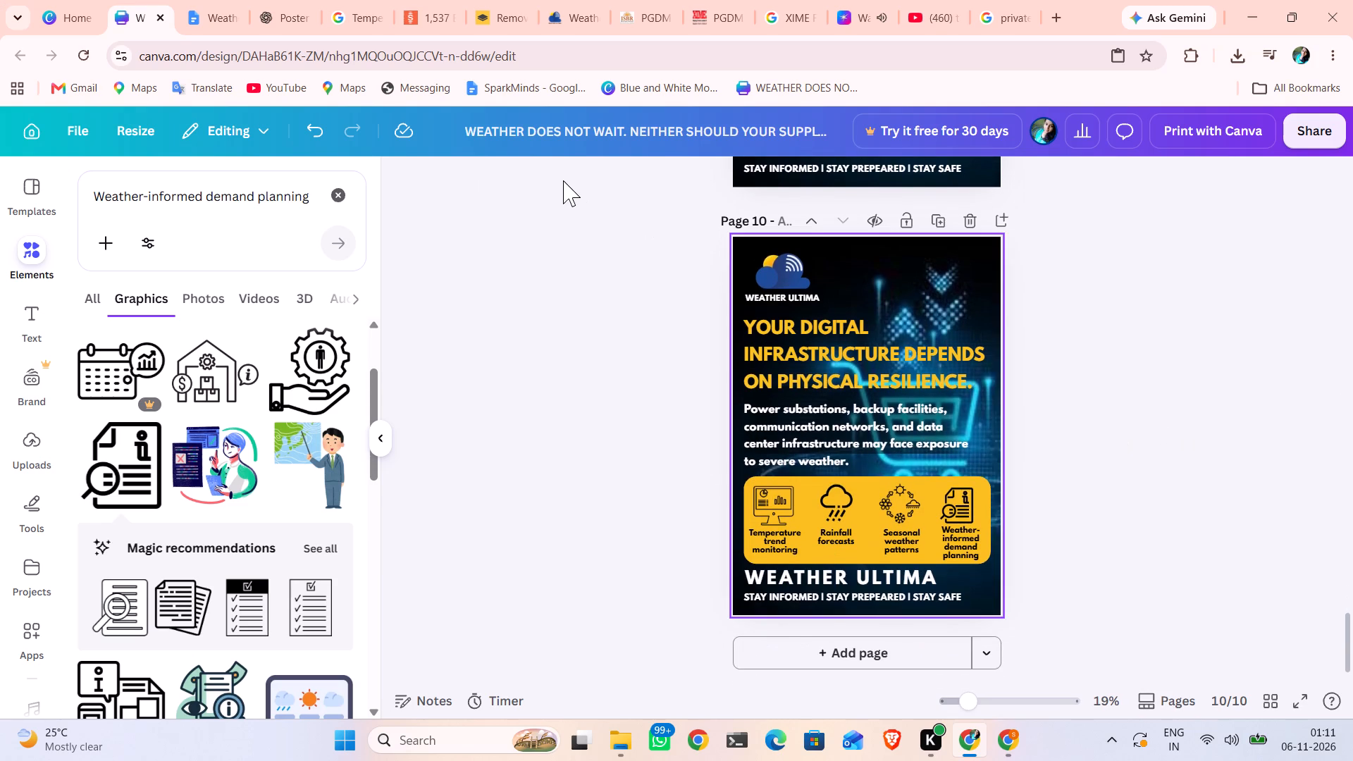
pyautogui.click(371, 9)
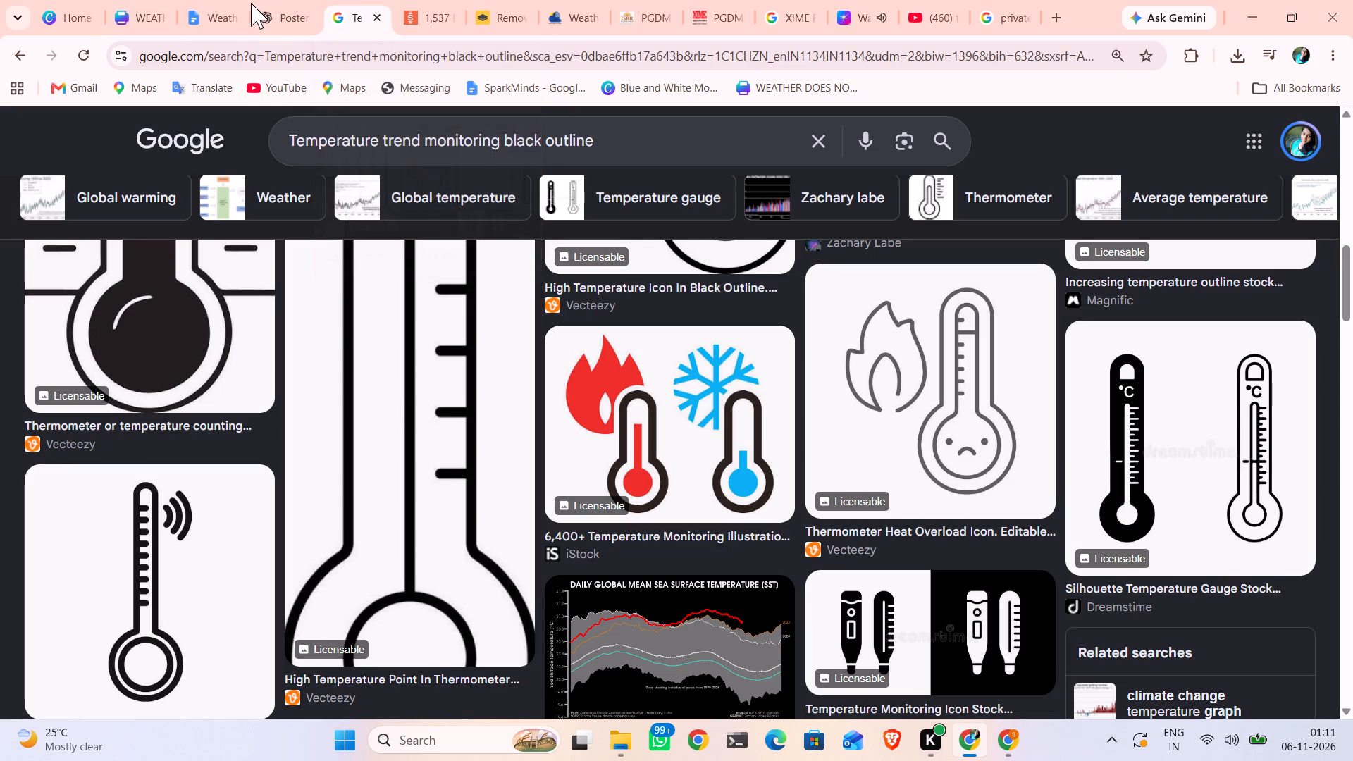
pyautogui.click(216, 11)
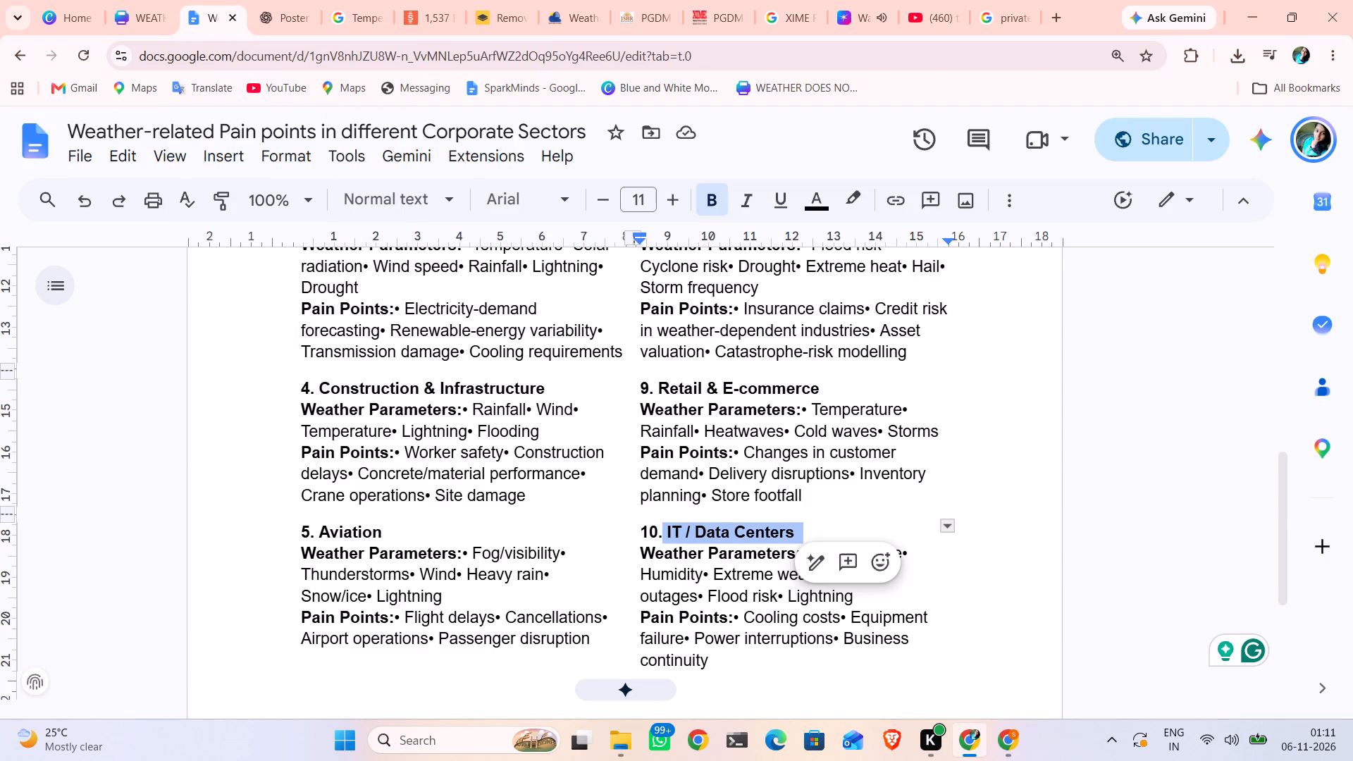
pyautogui.hotkey('ctrl', 'c')
pyautogui.hotkey('ctrl', 'c')
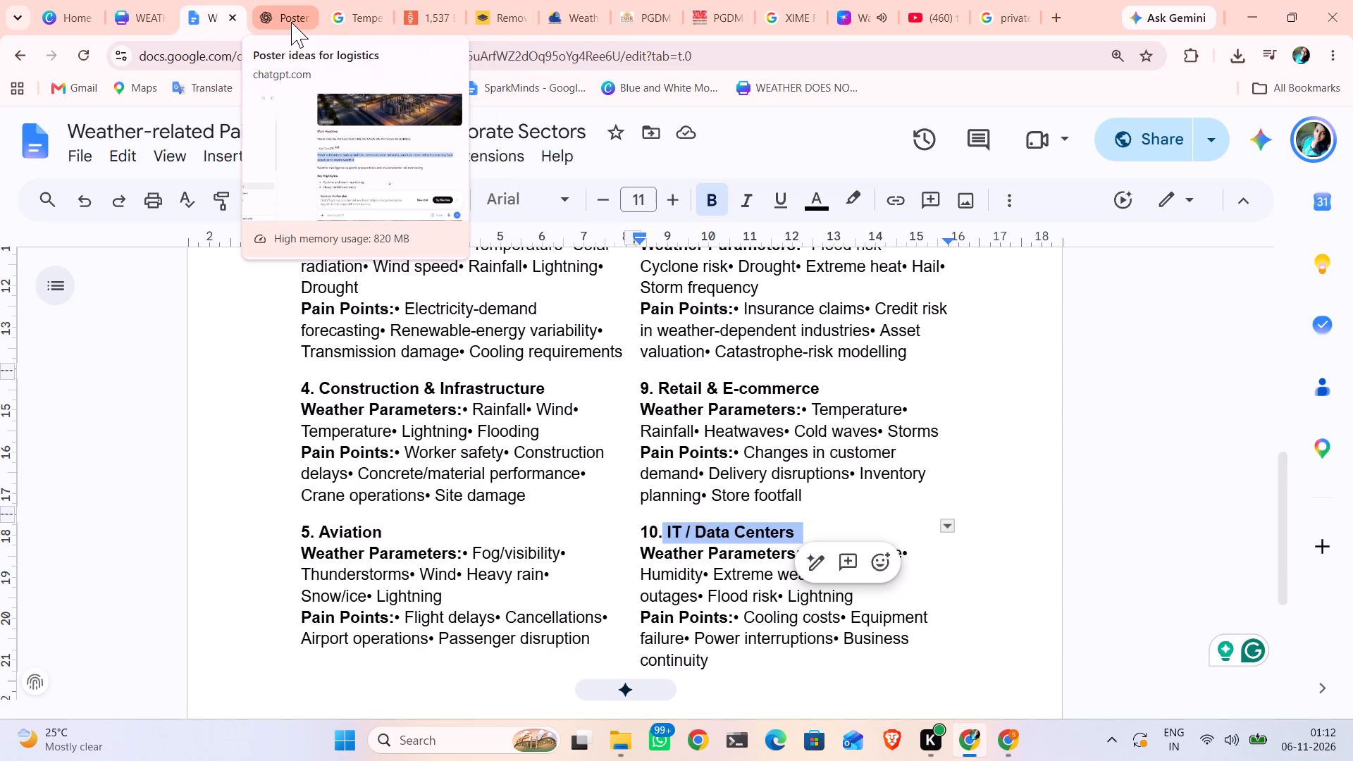
pyautogui.click(377, 22)
pyautogui.moveTo(597, 139); pyautogui.dragTo(267, 139)
pyautogui.hotkey('ctrl', 'v')
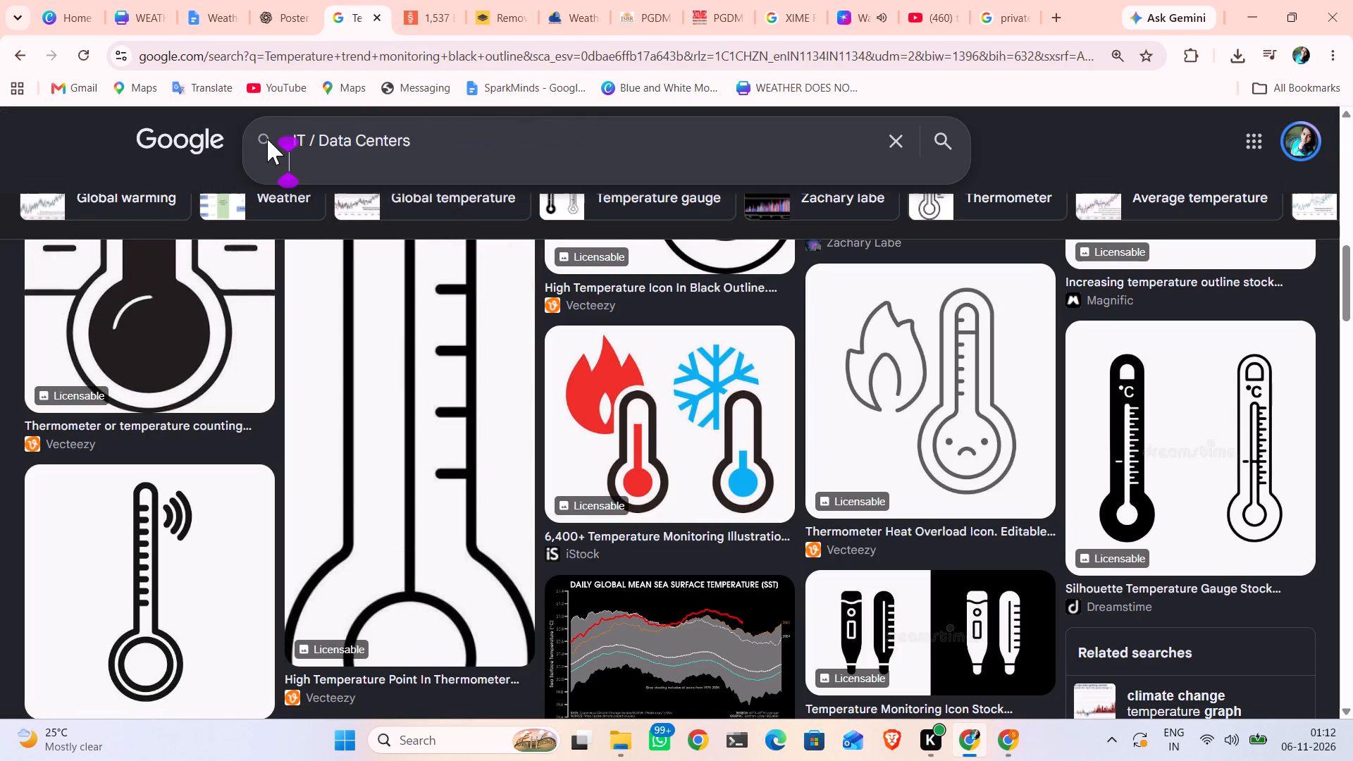
pyautogui.press('Return')
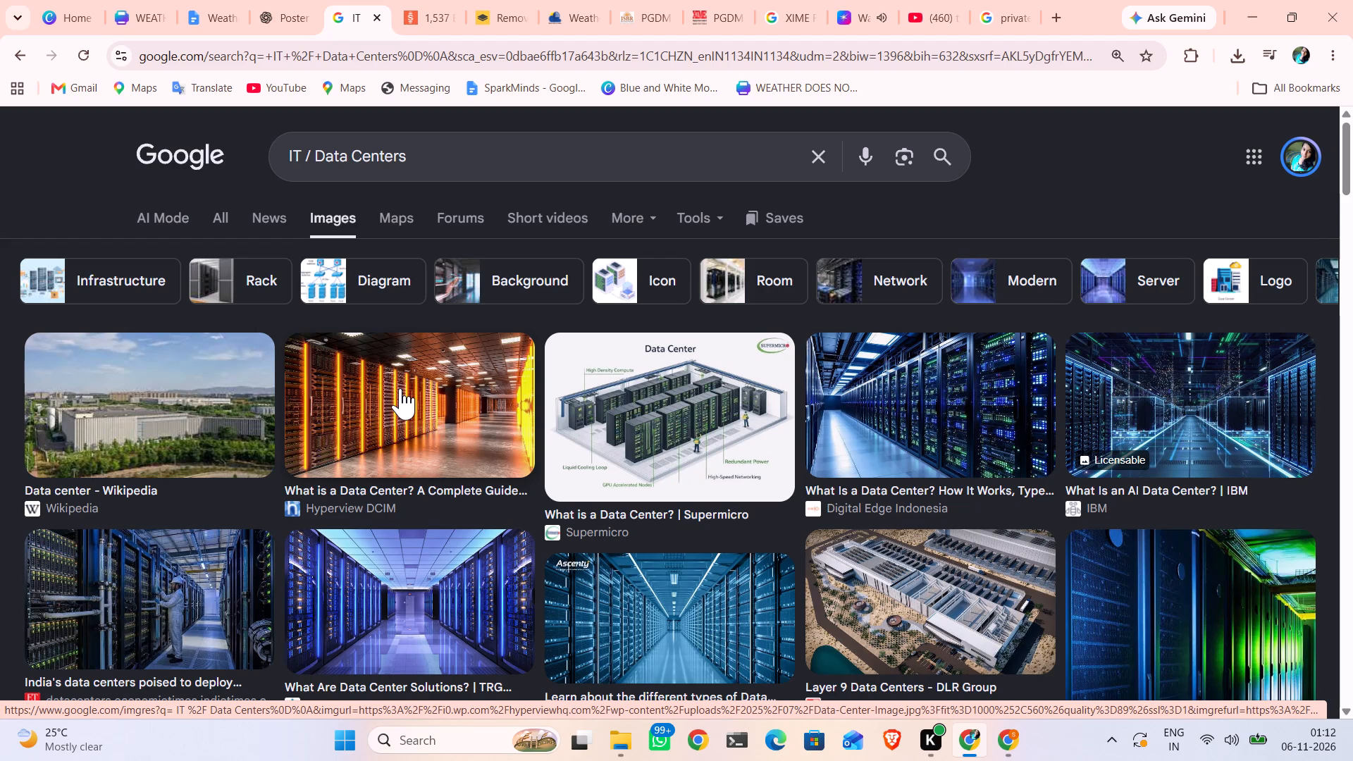
# Copy the orange-lit server room image from Hyperview DCIM and make it the page 10 poster's background in Canva.
pyautogui.rightClick(472, 429)
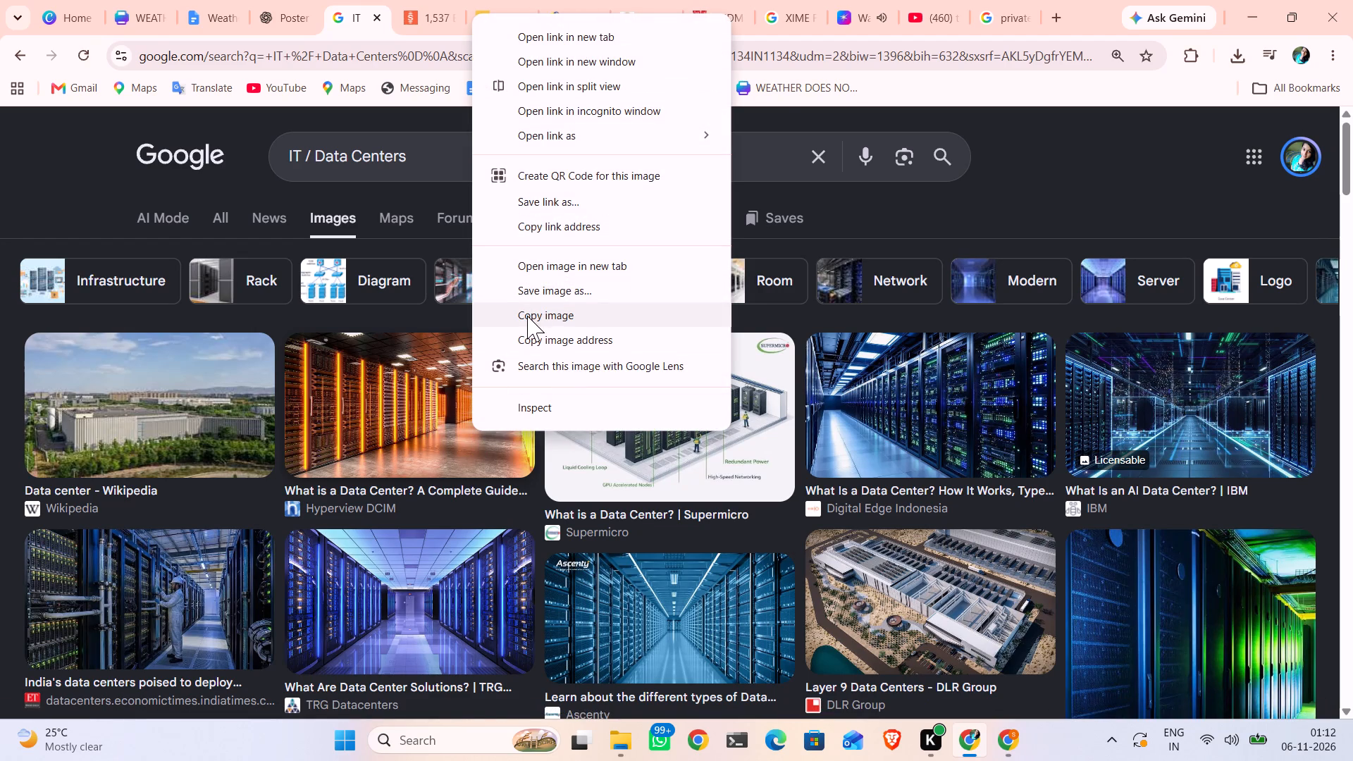
pyautogui.click(527, 316)
pyautogui.click(140, 20)
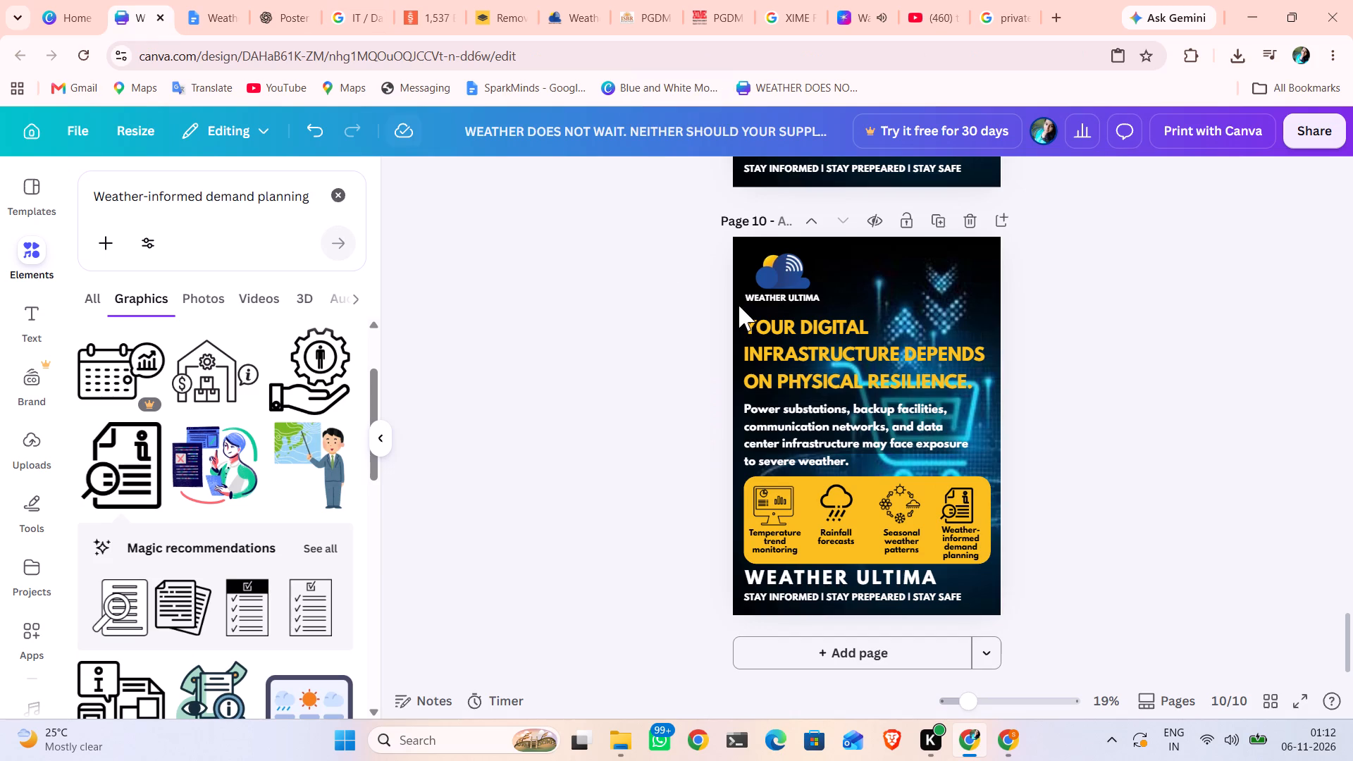
pyautogui.rightClick(921, 307)
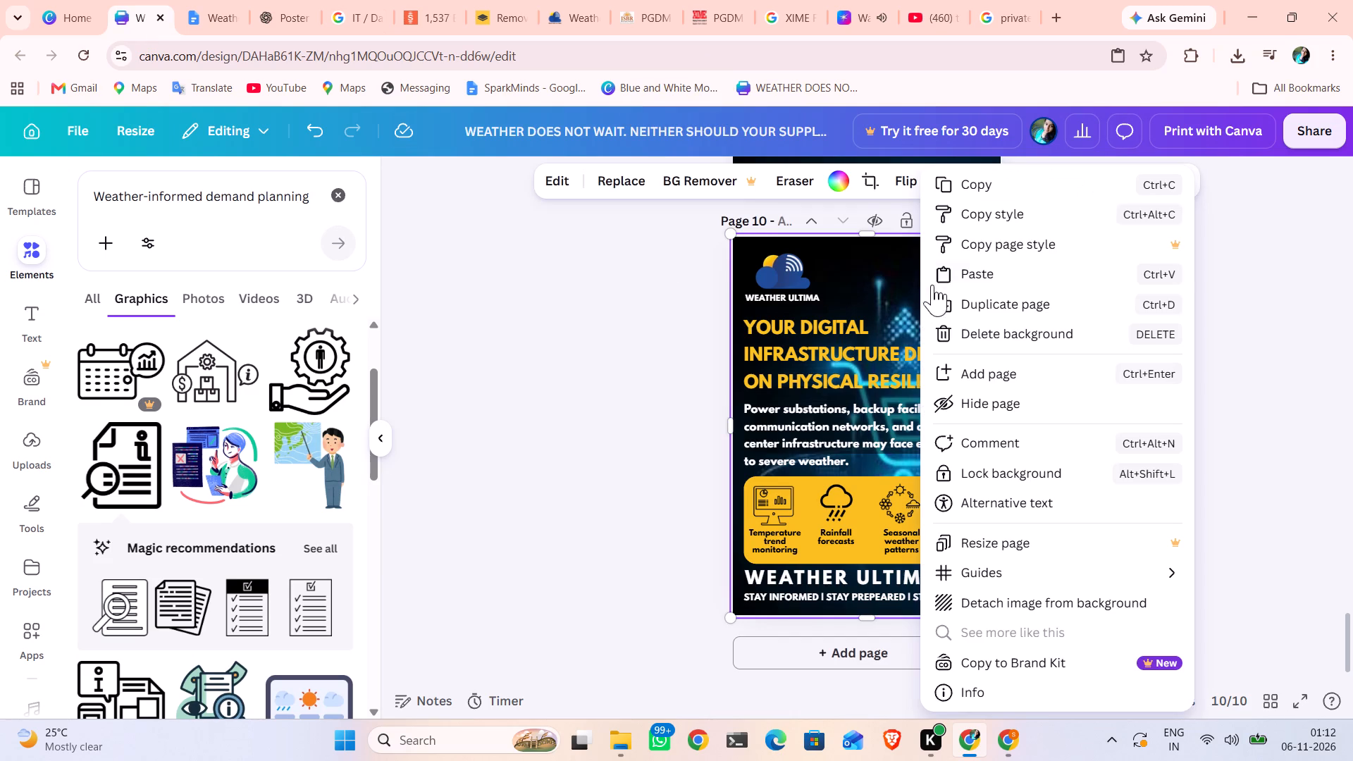
pyautogui.click(939, 280)
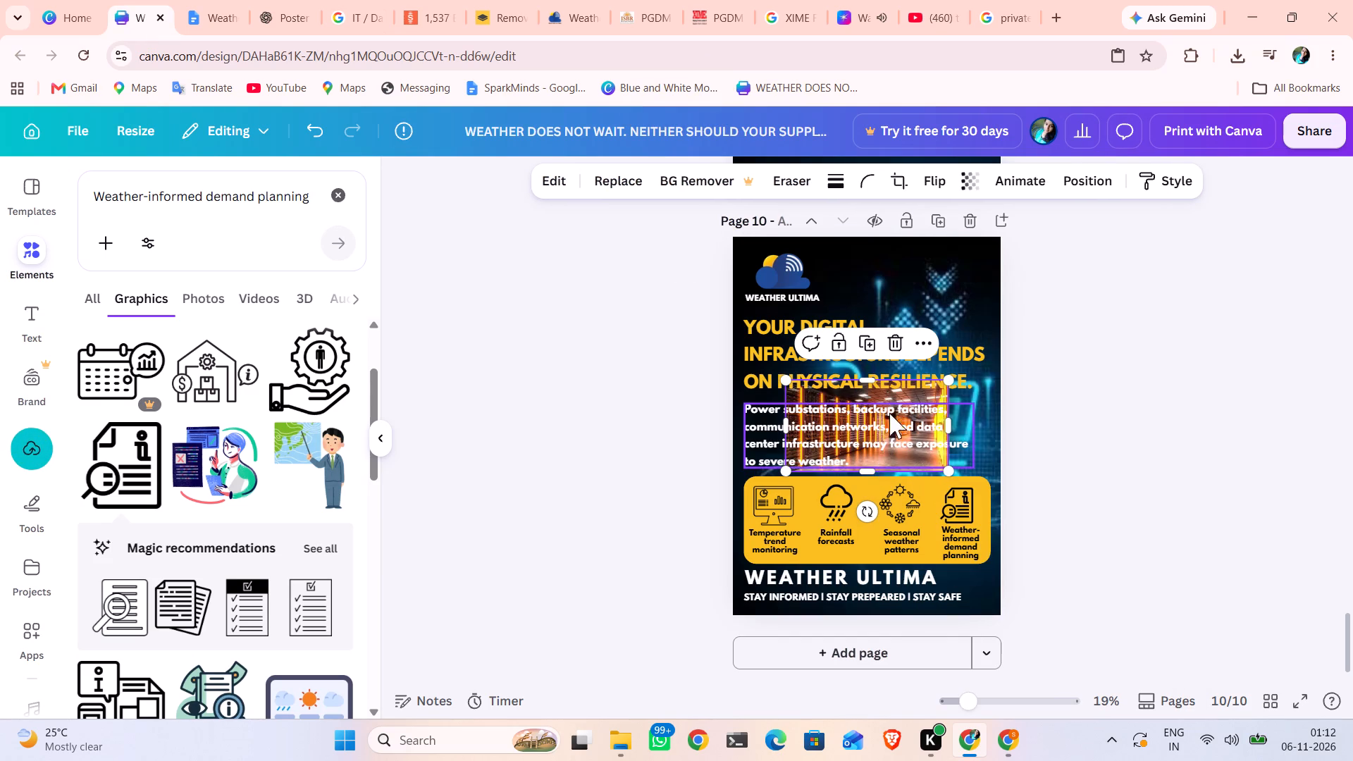
pyautogui.click(915, 395)
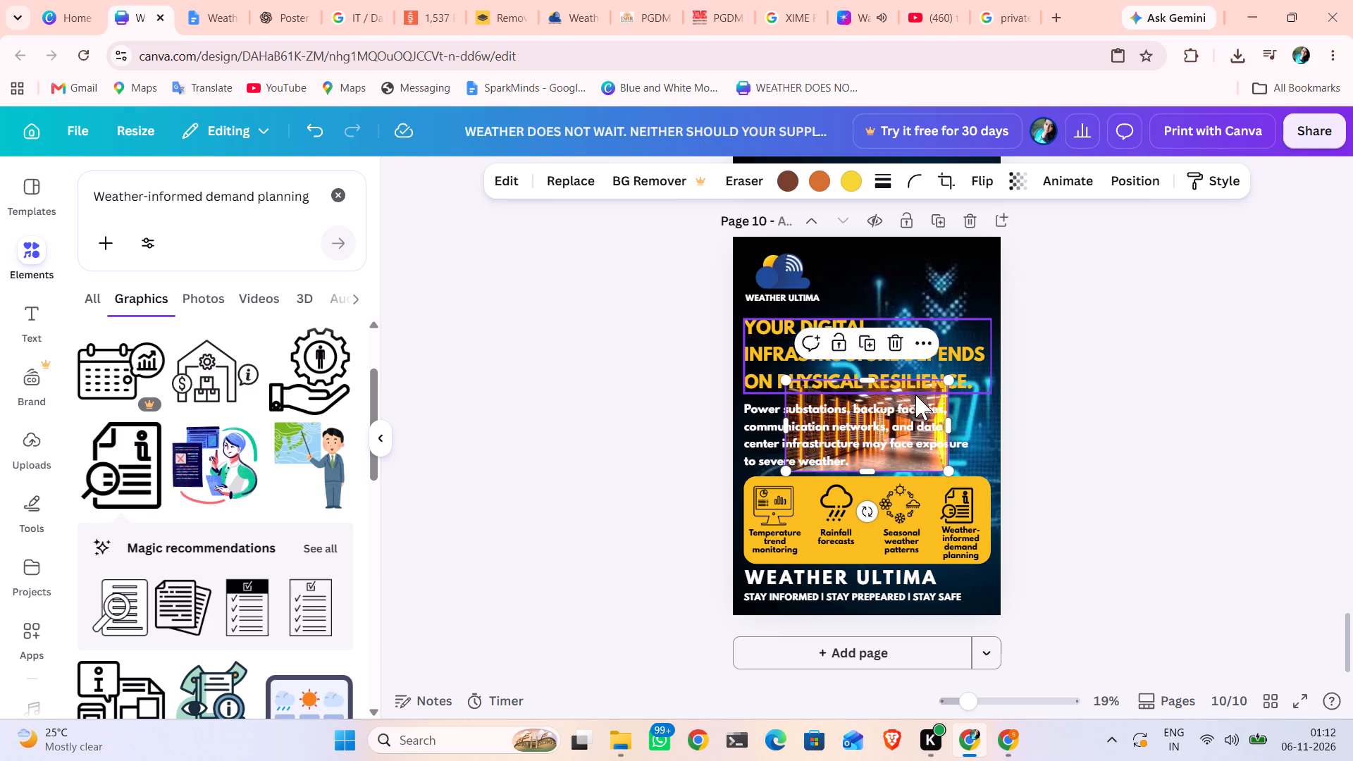
pyautogui.click(1116, 390)
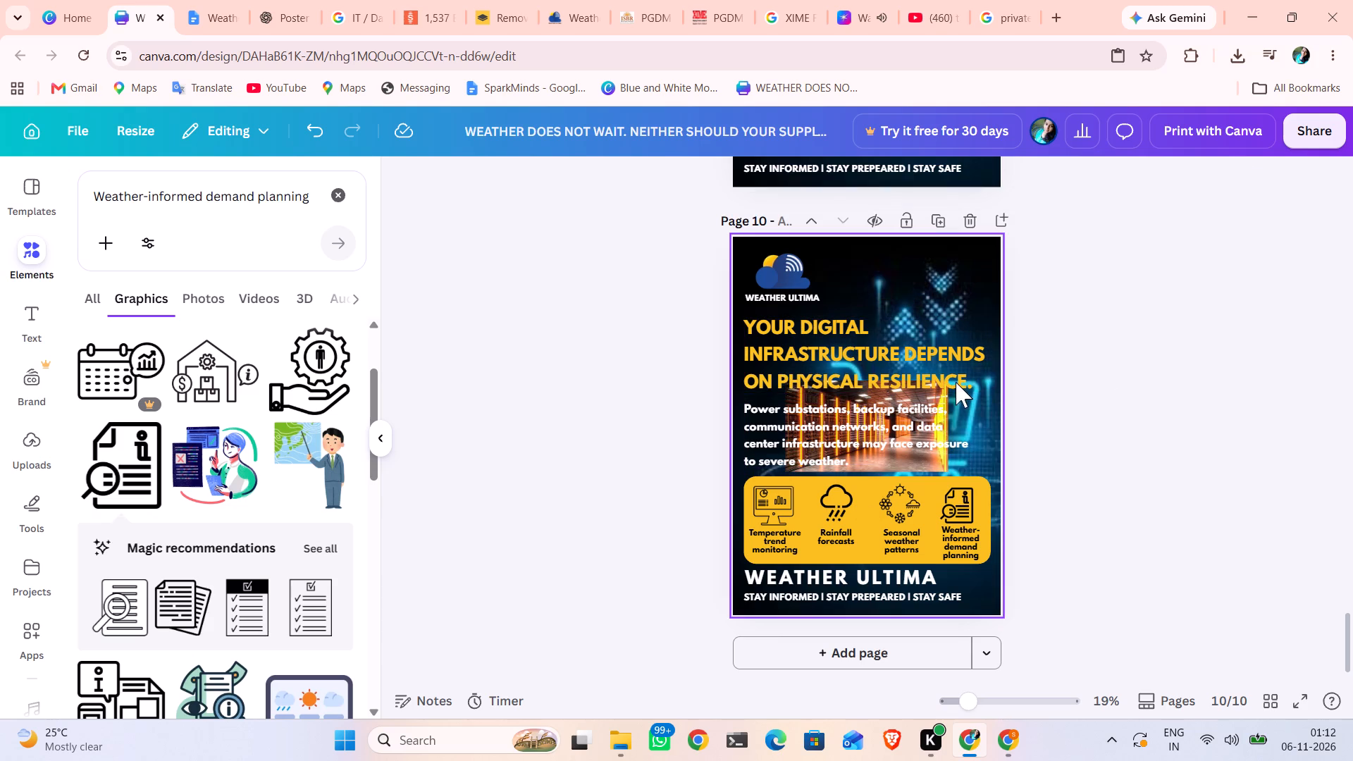
pyautogui.click(911, 398)
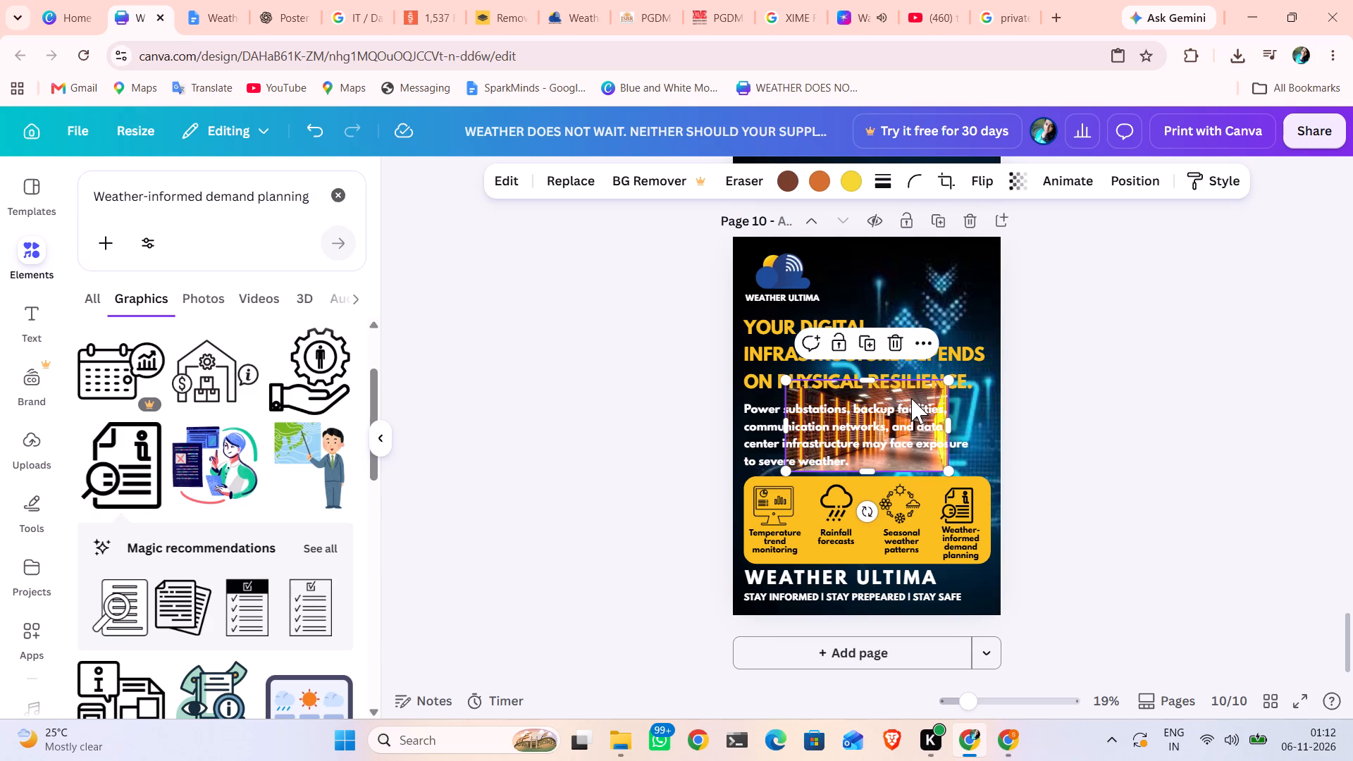
pyautogui.rightClick(911, 398)
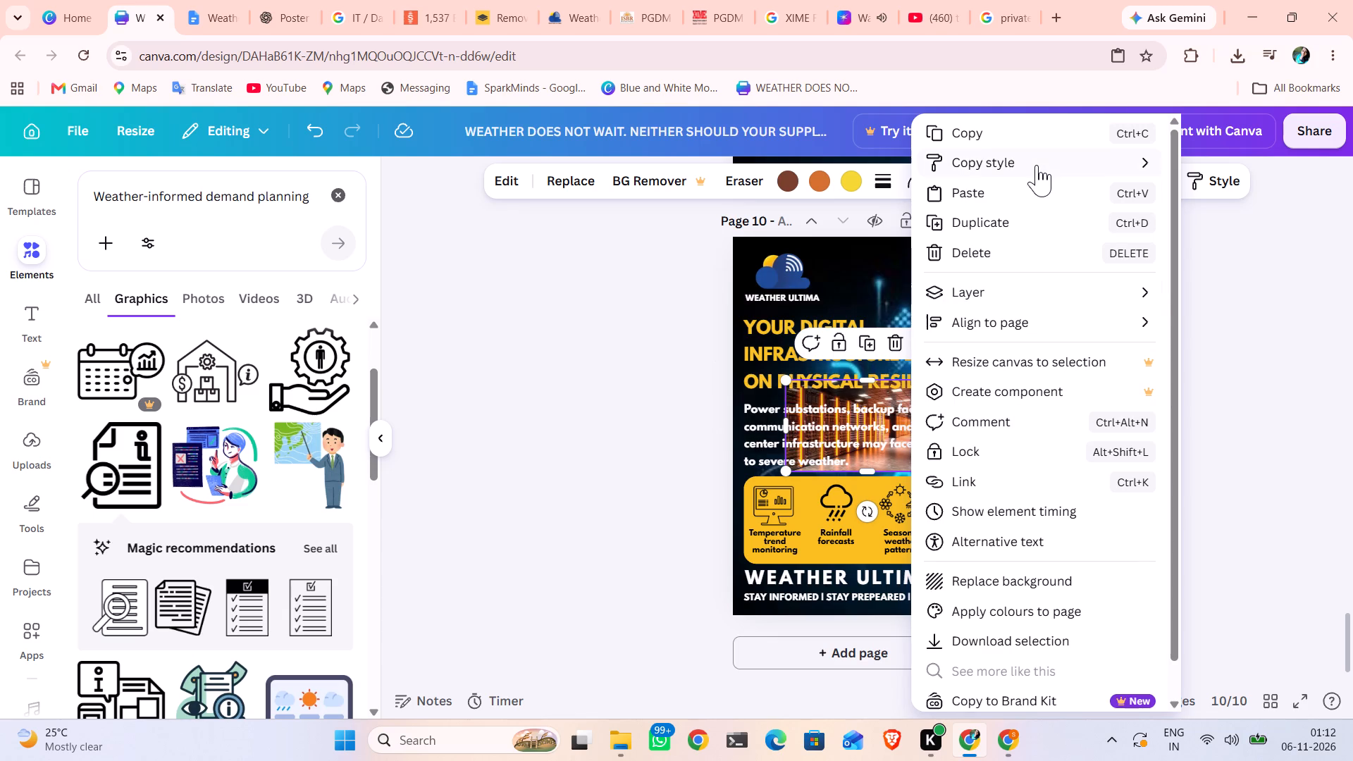
pyautogui.click(978, 584)
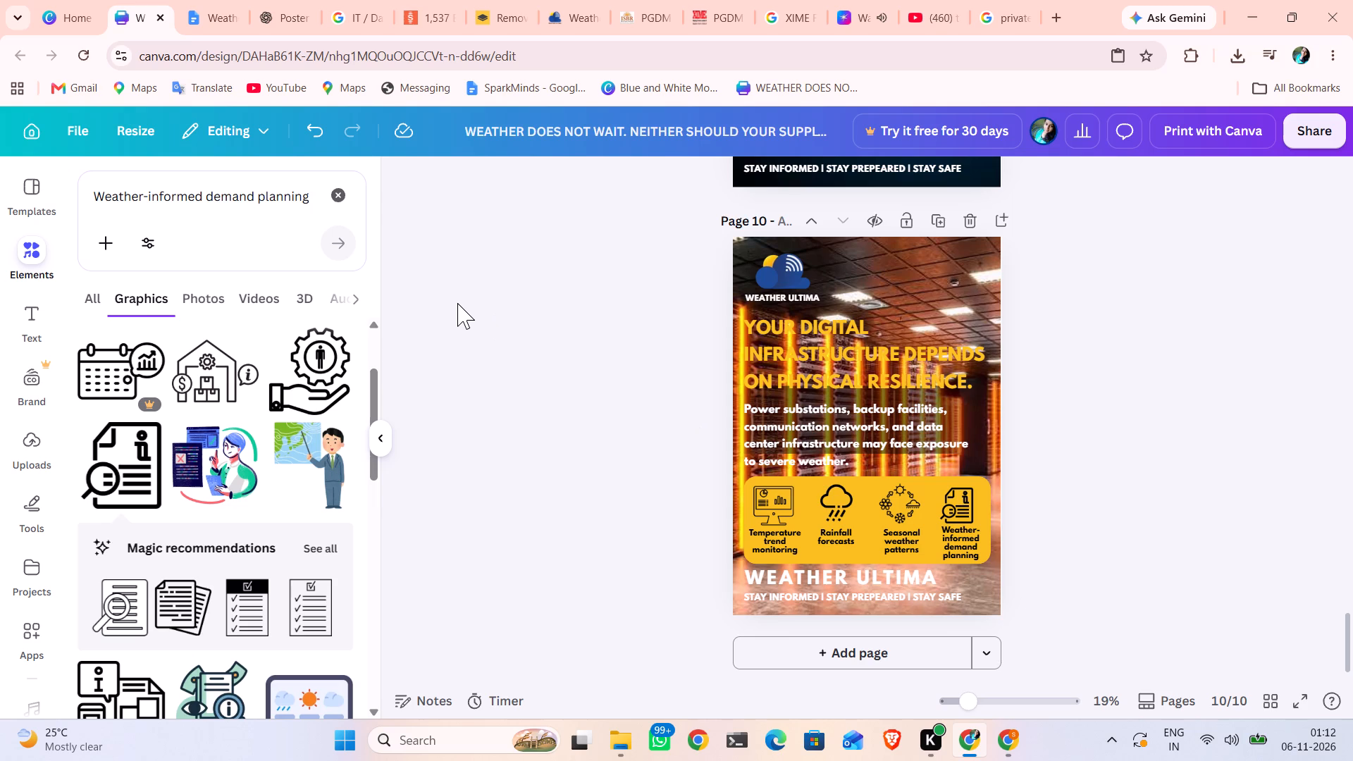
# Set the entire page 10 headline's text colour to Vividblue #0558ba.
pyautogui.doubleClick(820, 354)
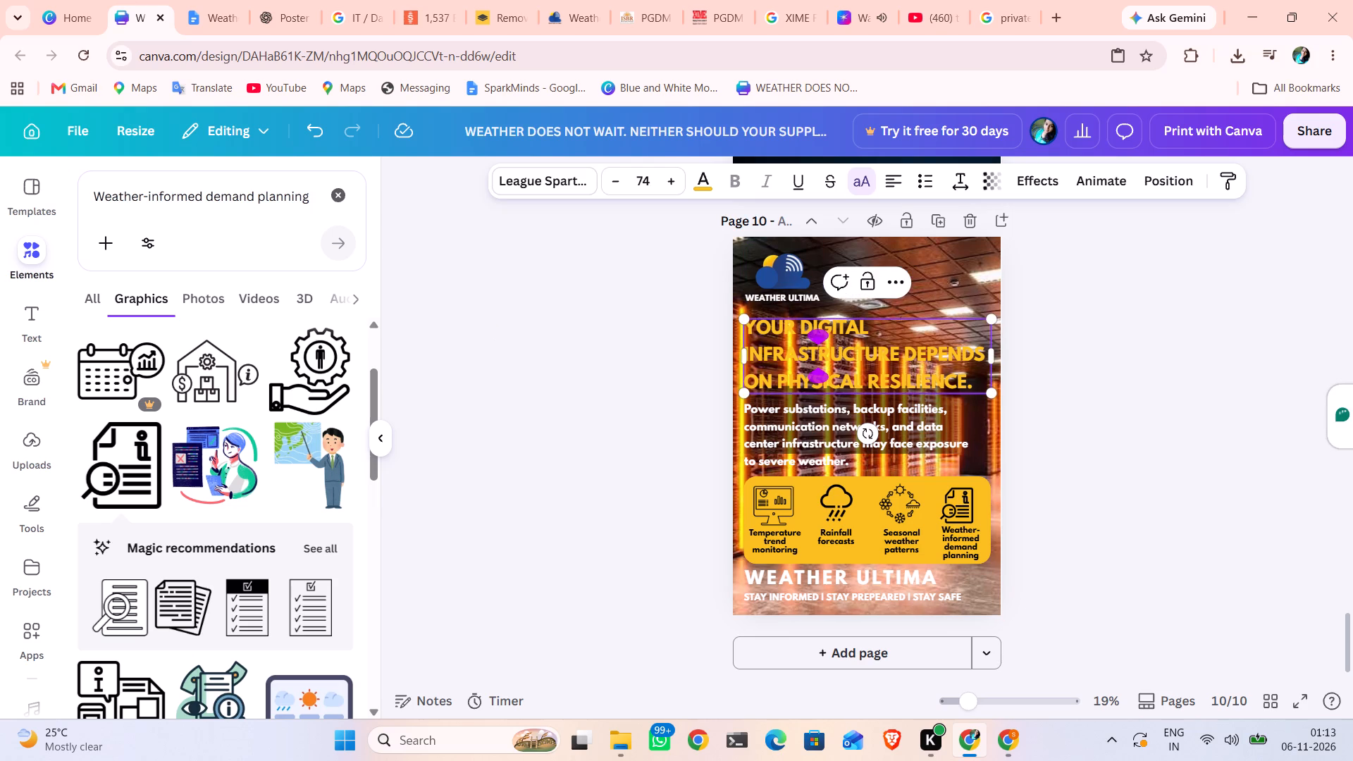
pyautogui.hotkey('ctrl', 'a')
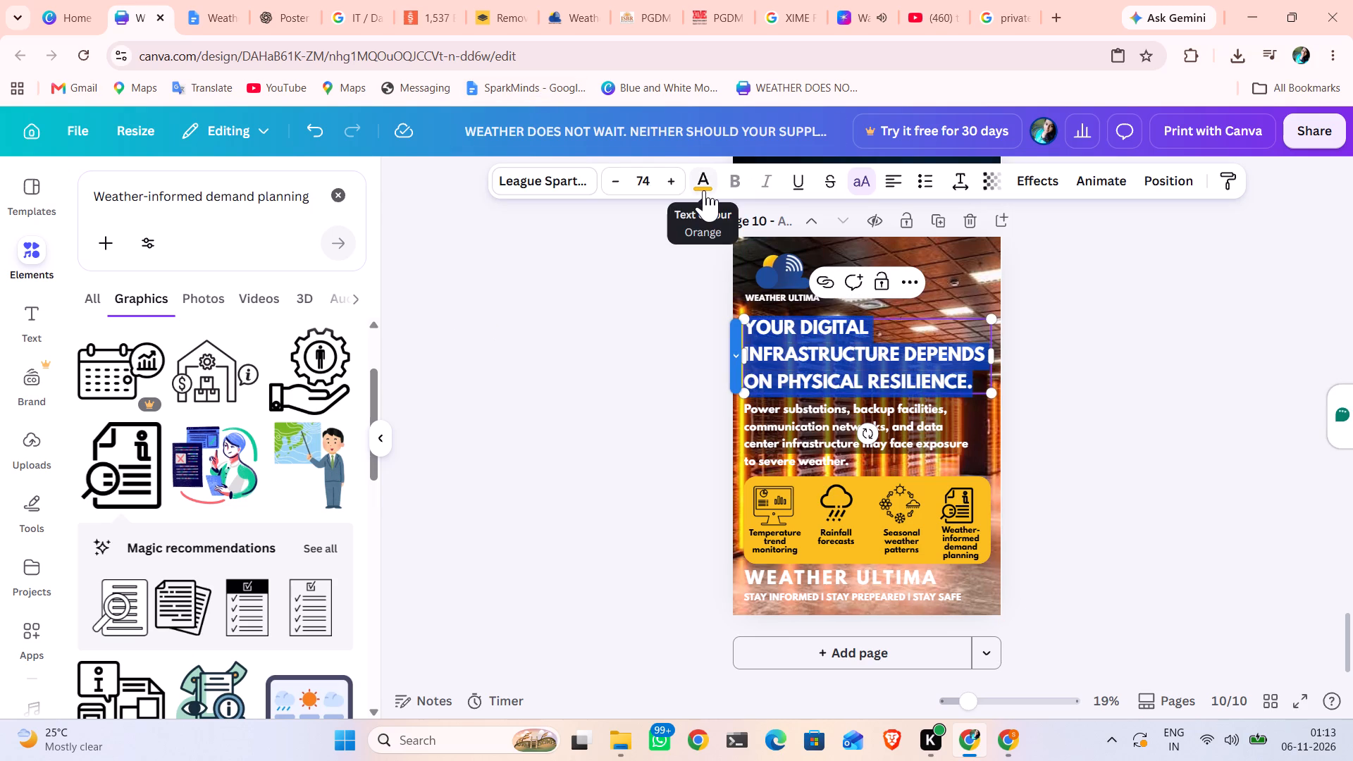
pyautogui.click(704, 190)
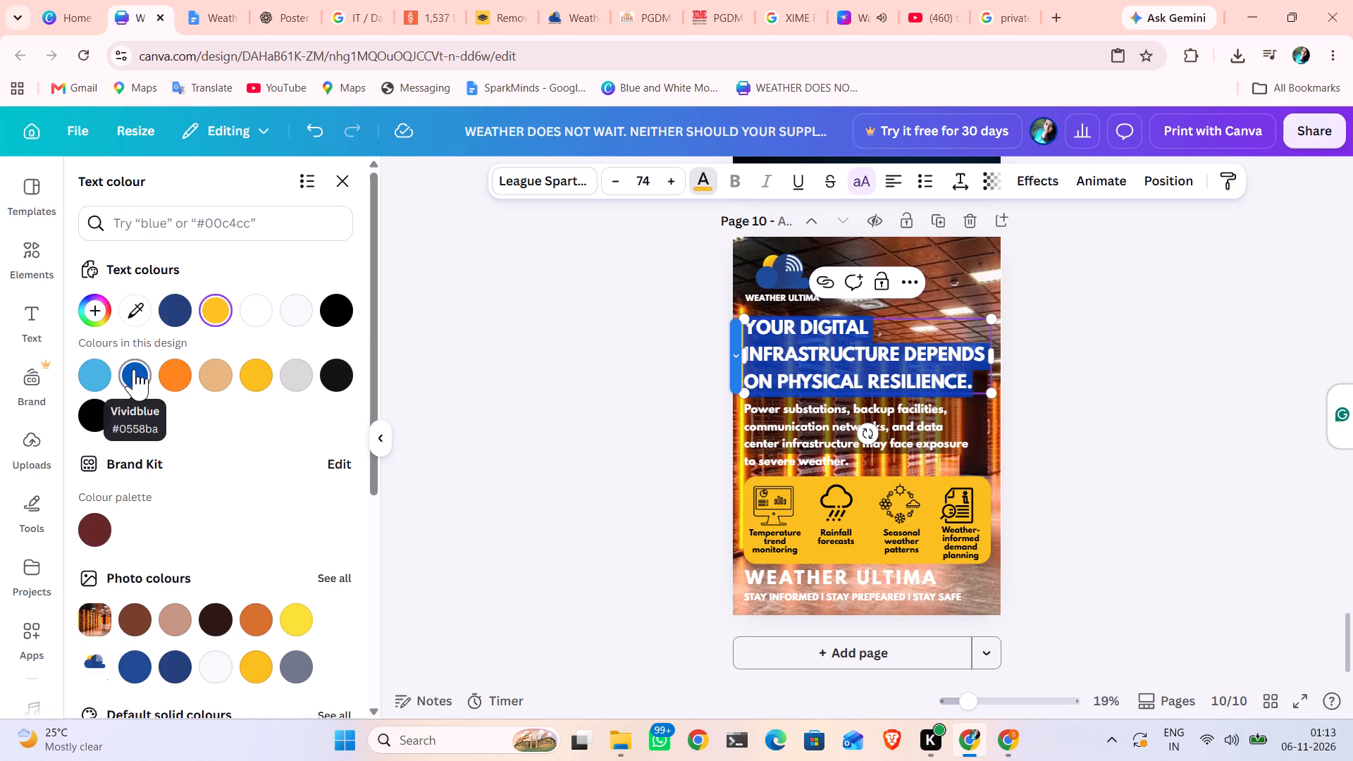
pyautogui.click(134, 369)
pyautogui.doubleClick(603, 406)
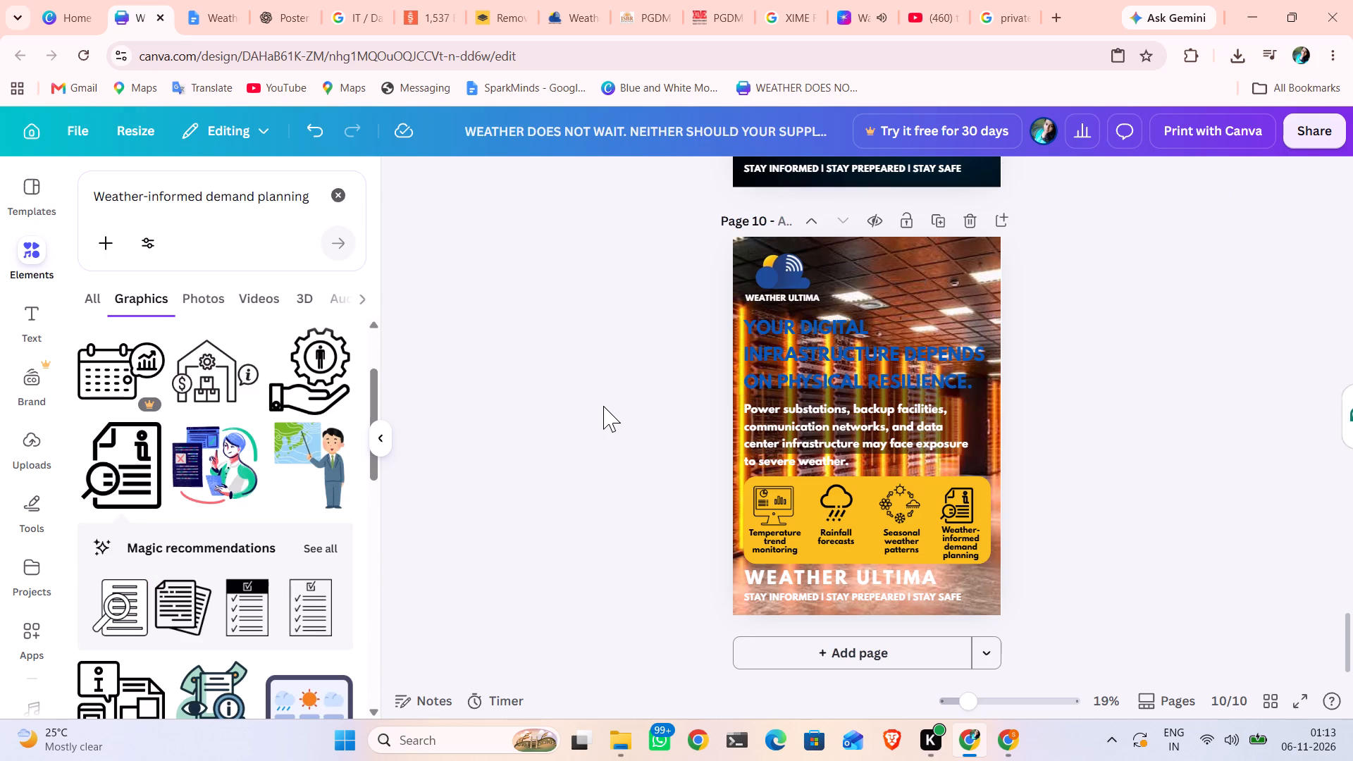
# Set the entire page 10 headline's text colour to white #ffffff.
pyautogui.doubleClick(815, 377)
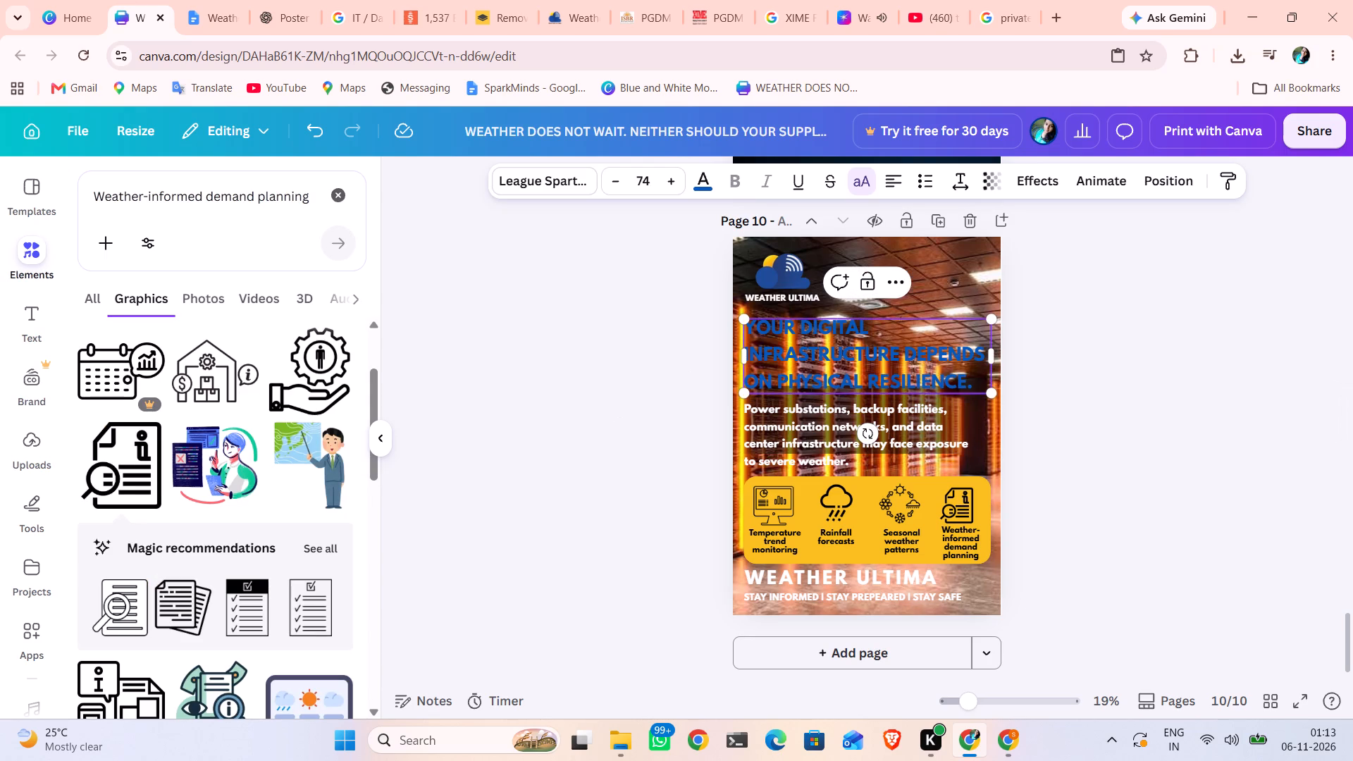
pyautogui.hotkey('ctrl', 'a')
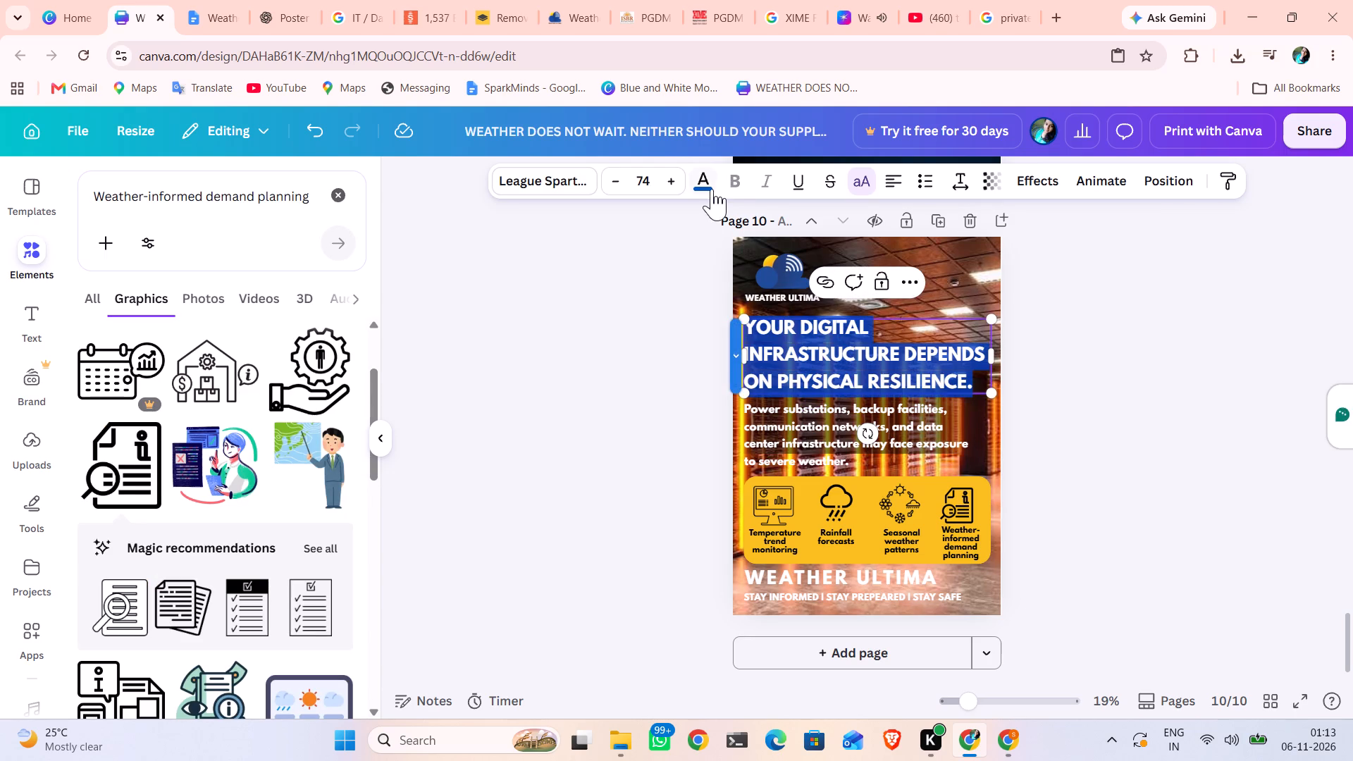
pyautogui.click(712, 185)
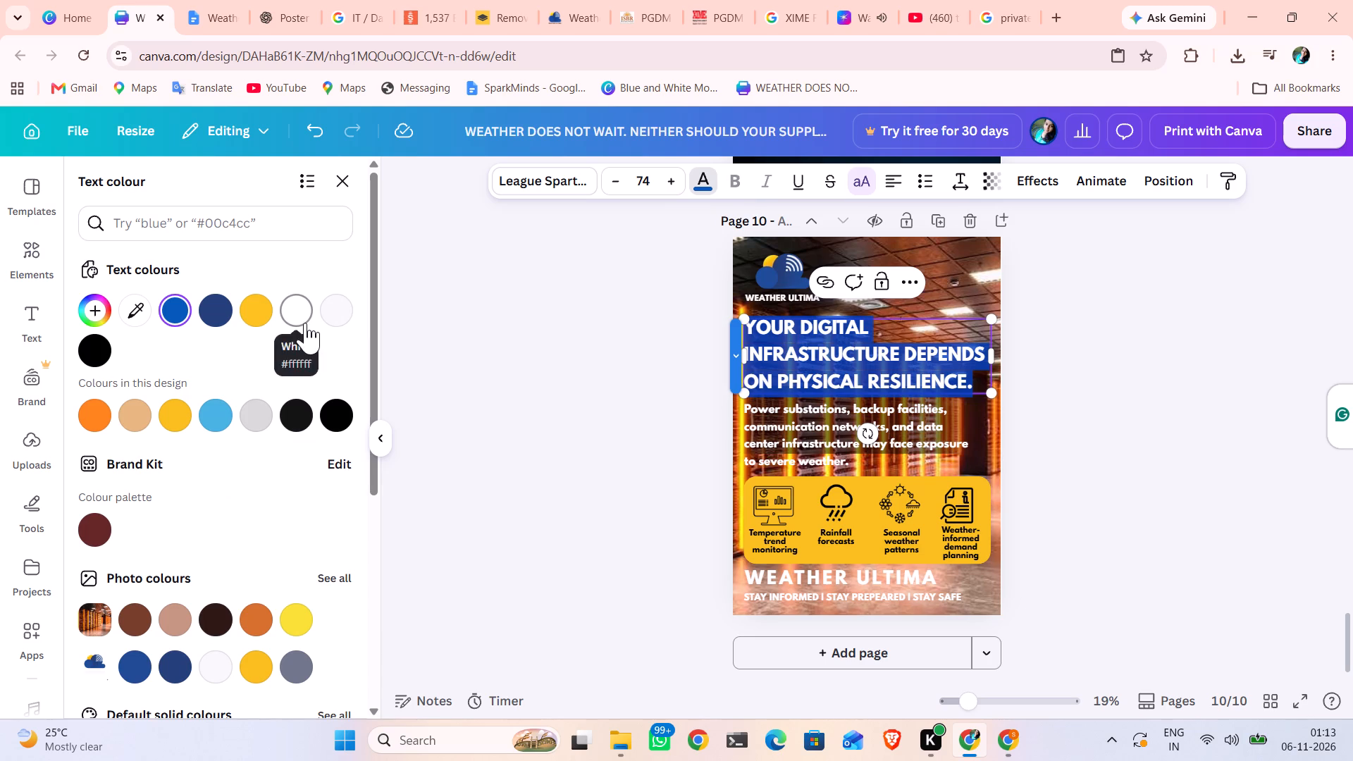
pyautogui.click(305, 323)
pyautogui.click(550, 342)
pyautogui.click(550, 342)
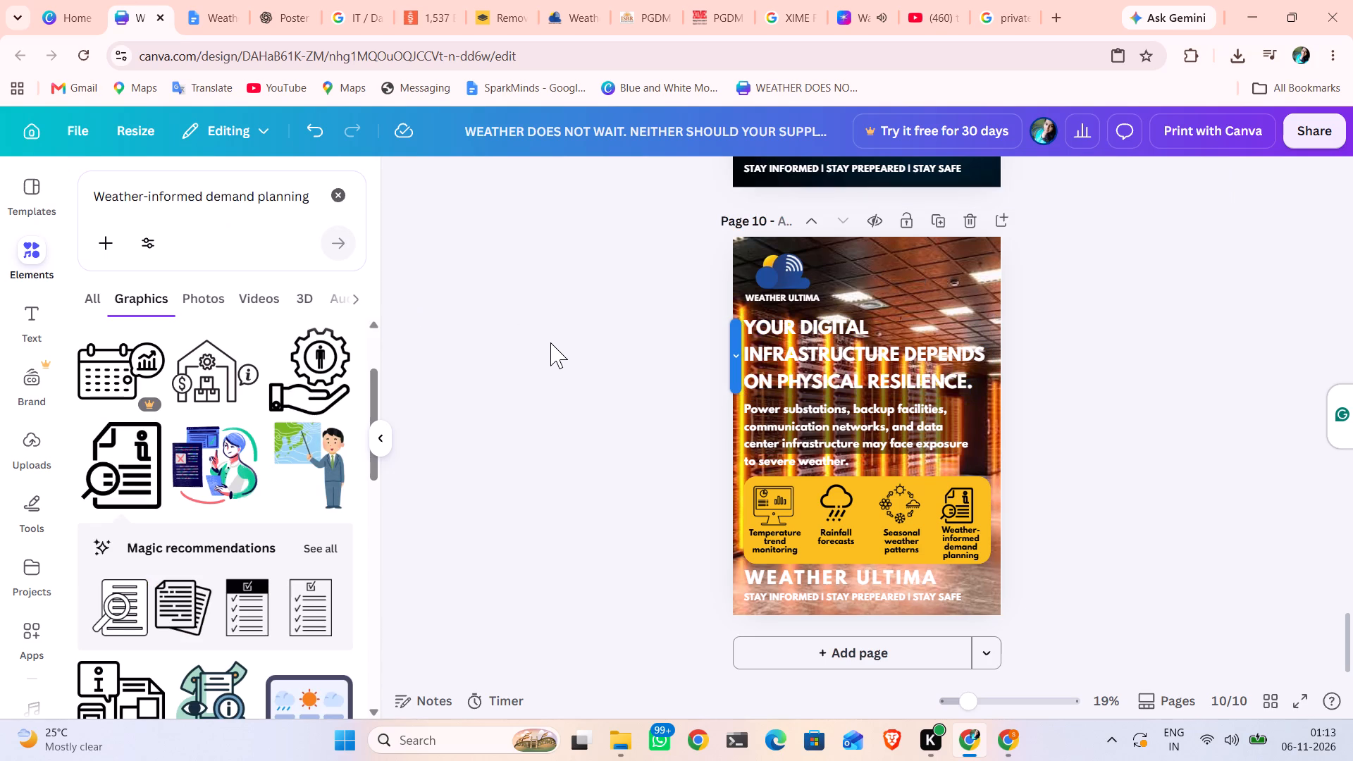
# Set the page 10 server room background image's transparency to 91.
pyautogui.click(920, 292)
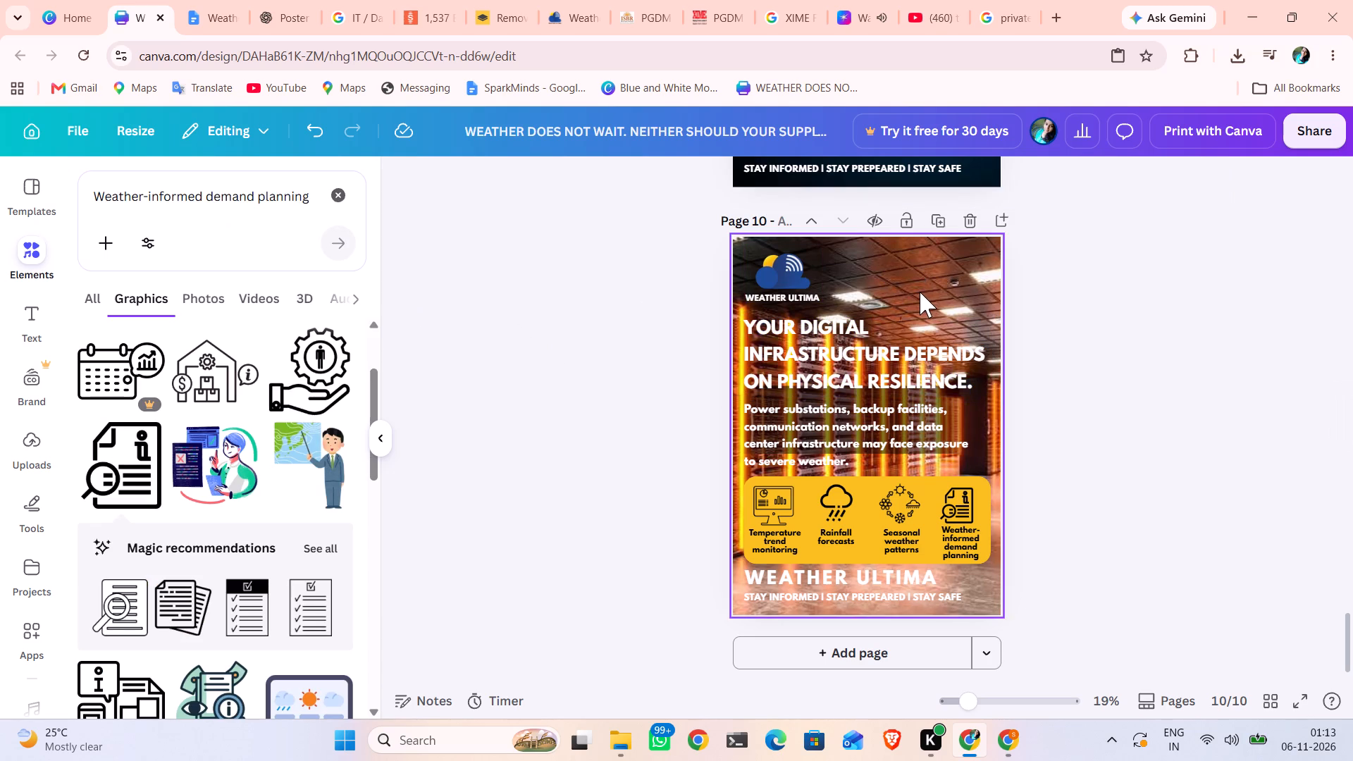
pyautogui.click(946, 175)
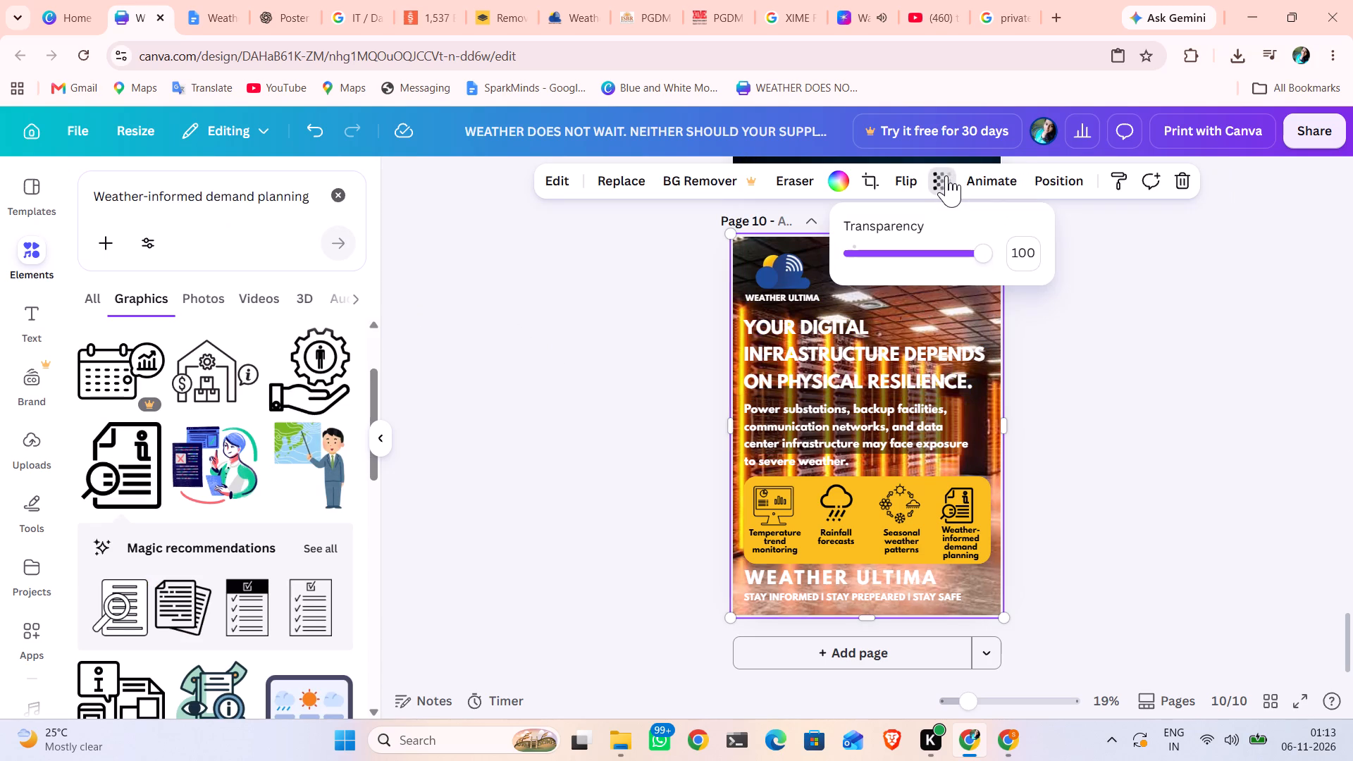
pyautogui.moveTo(984, 252); pyautogui.dragTo(948, 257)
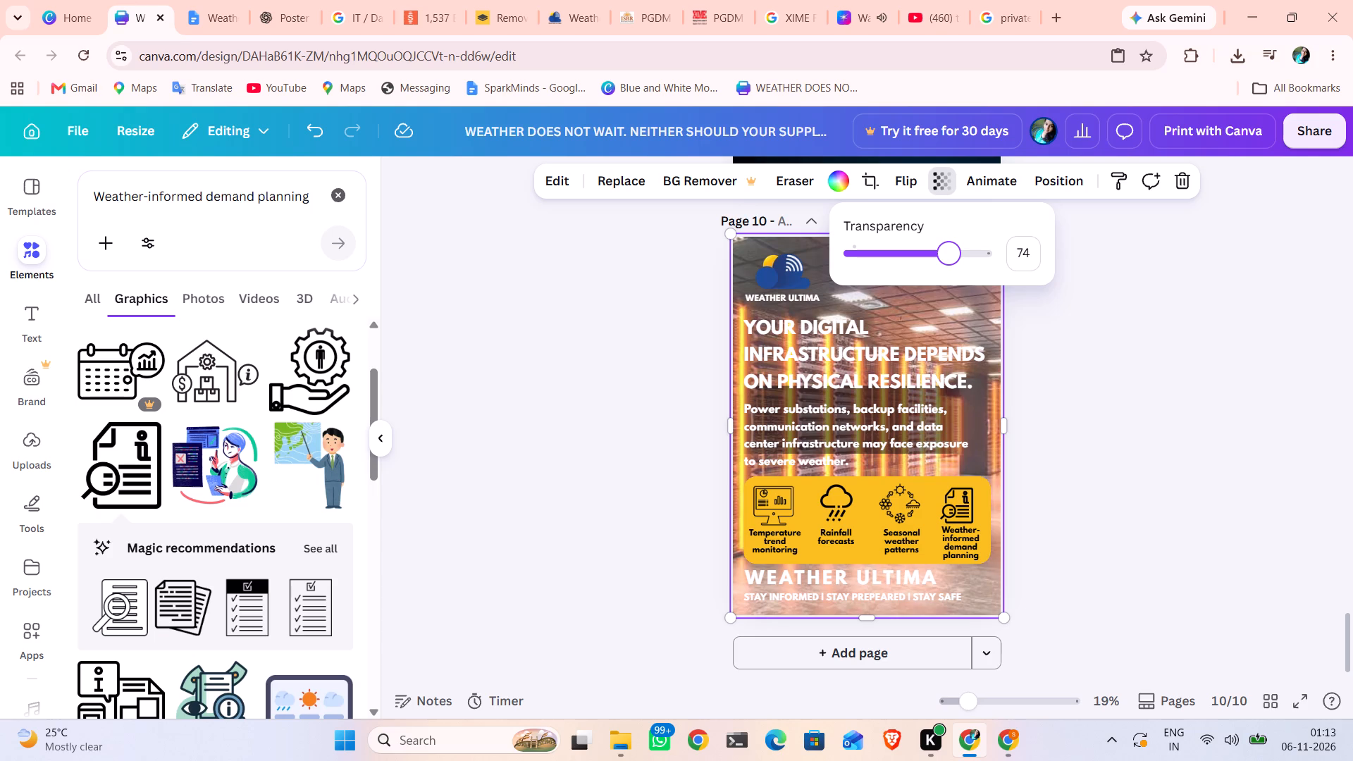
pyautogui.moveTo(948, 257); pyautogui.dragTo(974, 255)
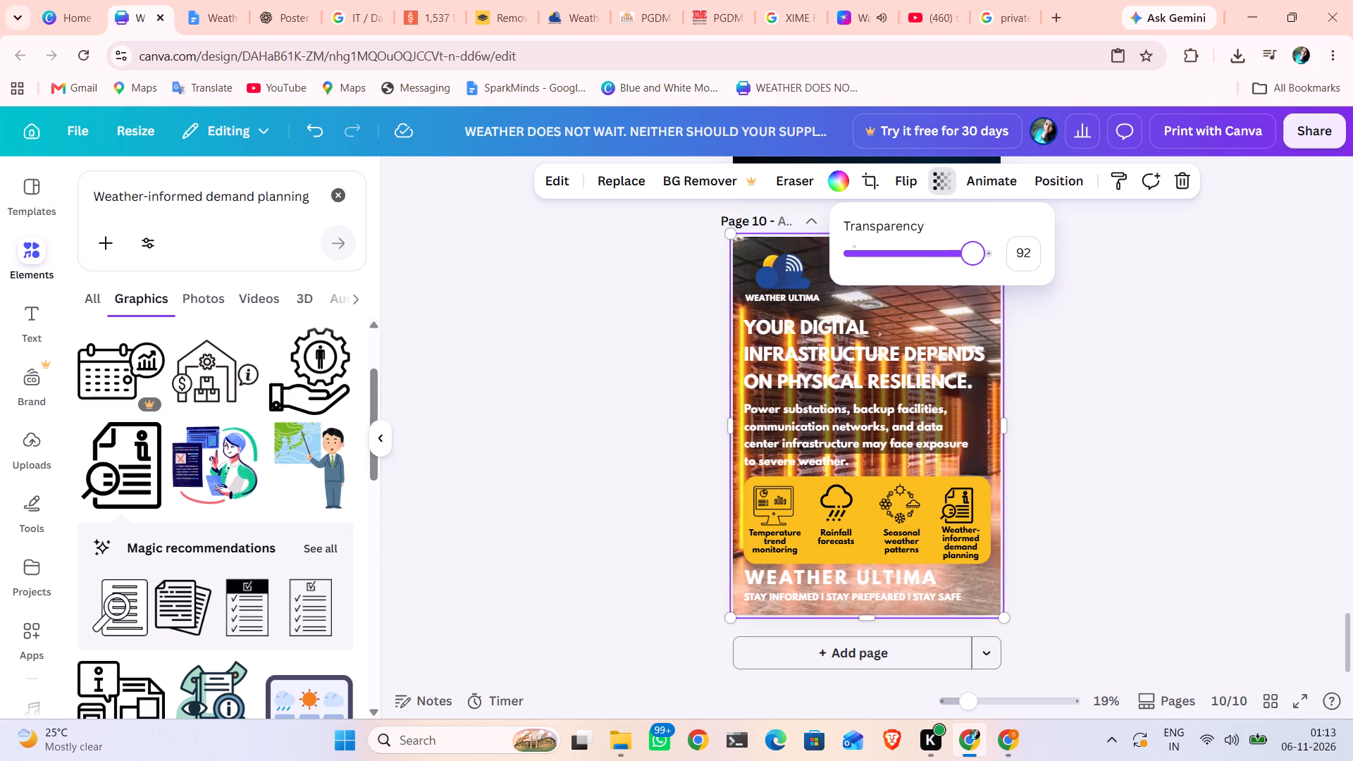
pyautogui.moveTo(974, 255); pyautogui.dragTo(973, 254)
pyautogui.moveTo(973, 254); pyautogui.dragTo(973, 254)
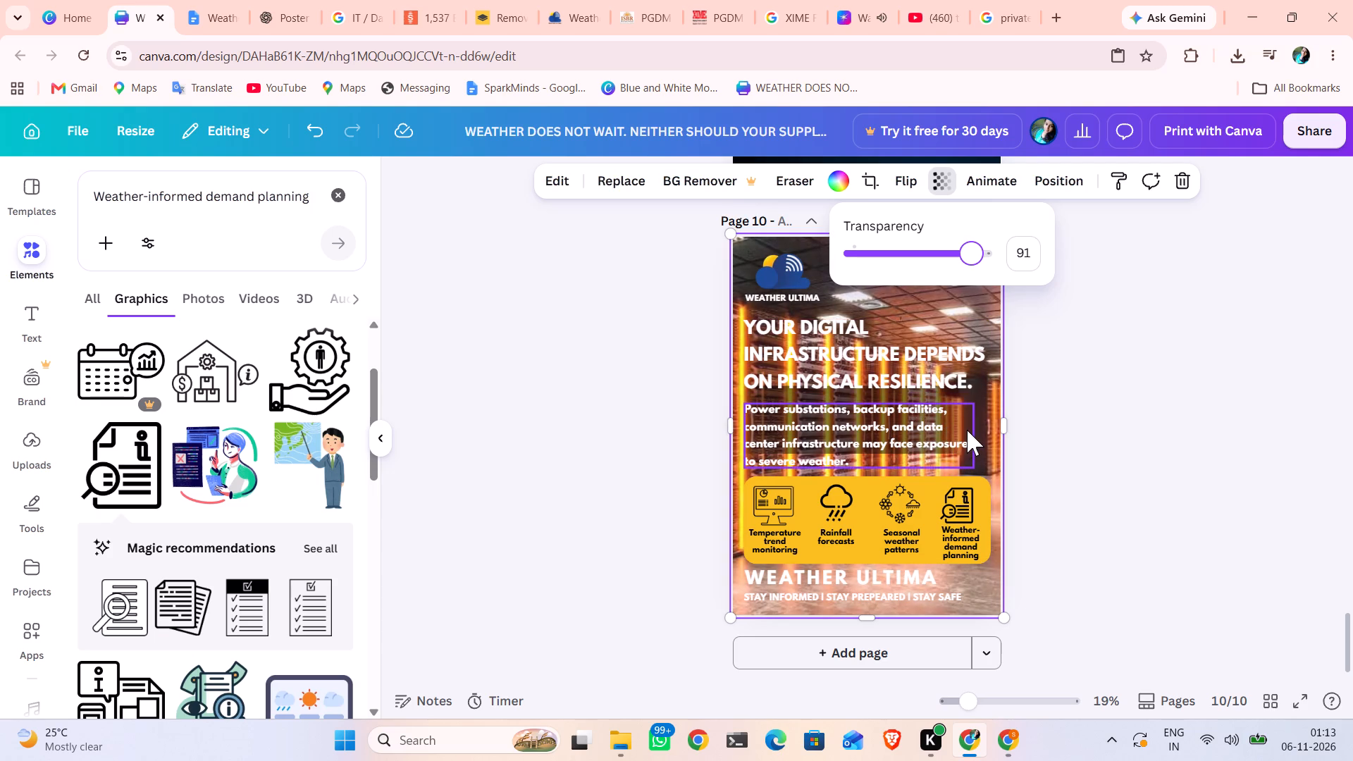
pyautogui.click(875, 399)
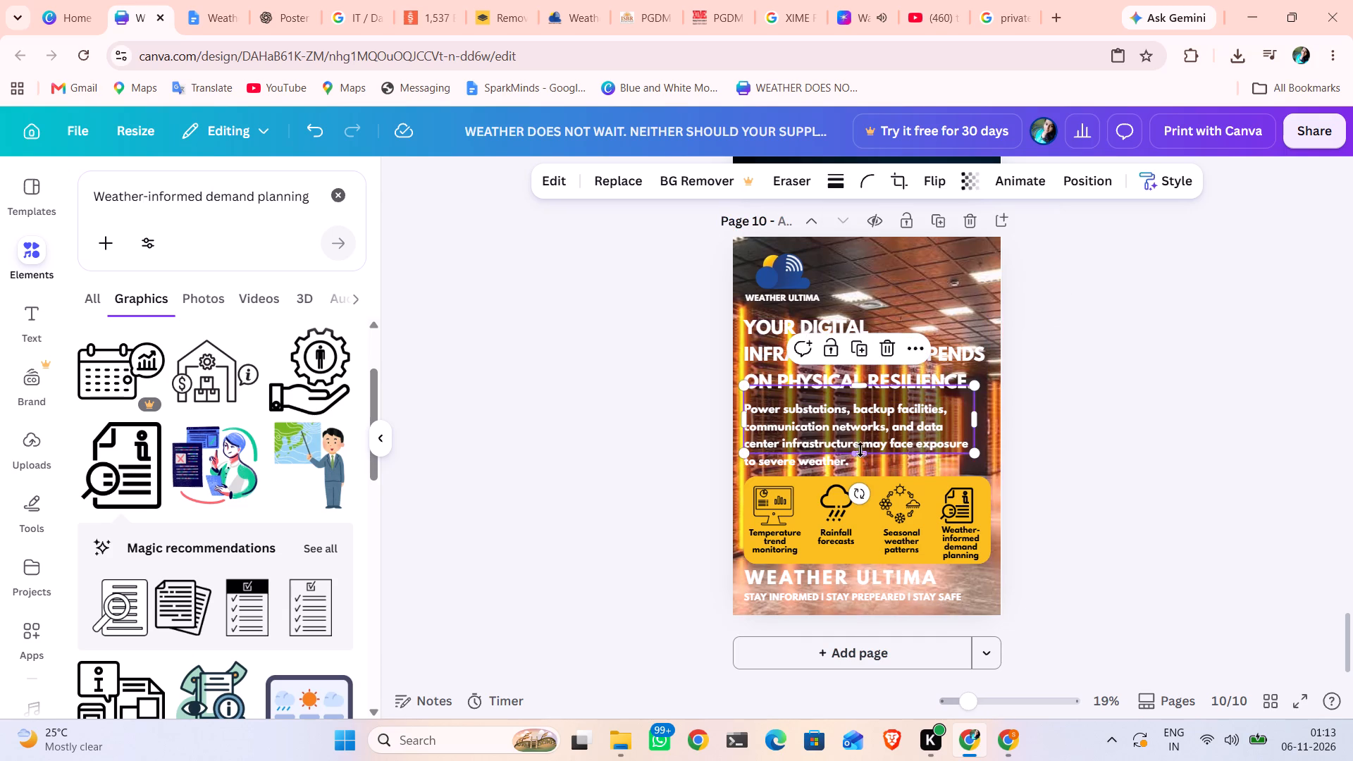
pyautogui.moveTo(862, 452); pyautogui.dragTo(864, 471)
pyautogui.moveTo(858, 387); pyautogui.dragTo(863, 397)
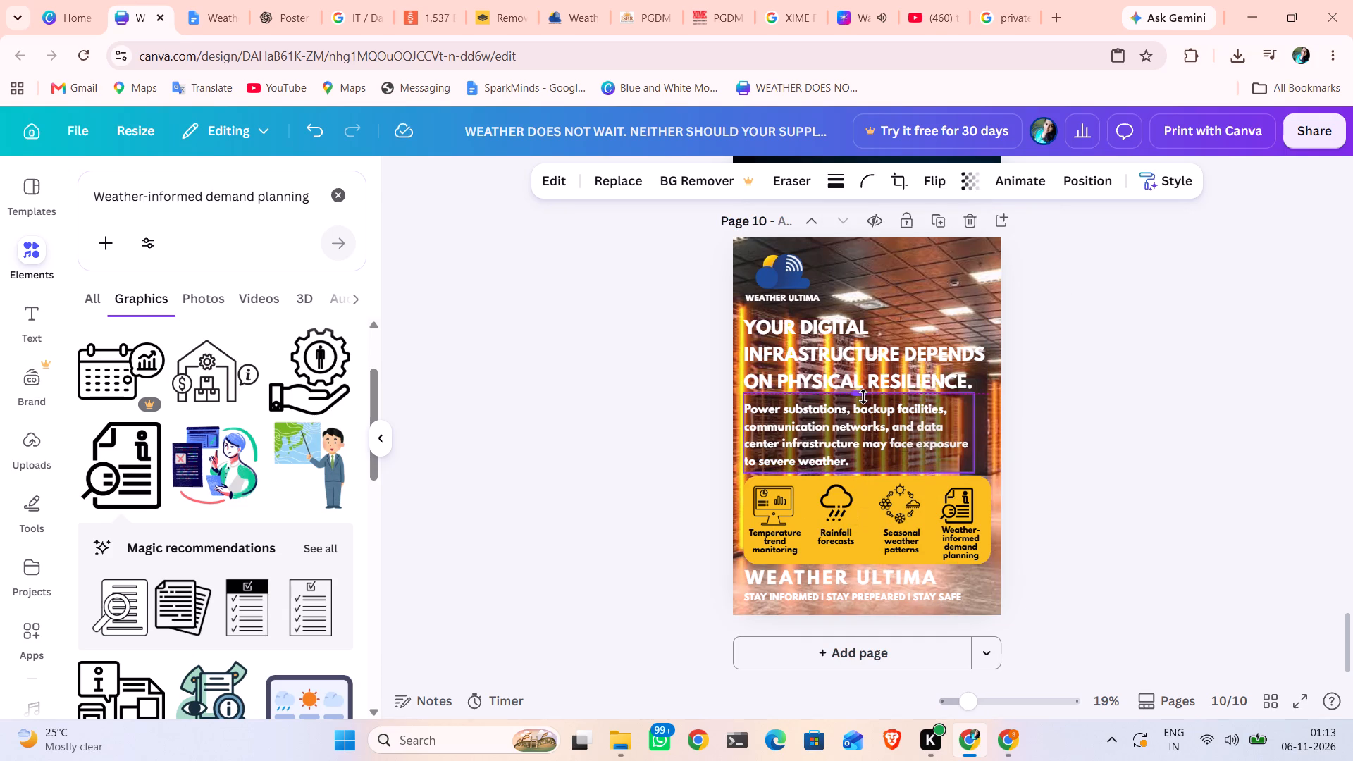
pyautogui.moveTo(863, 397); pyautogui.dragTo(853, 320)
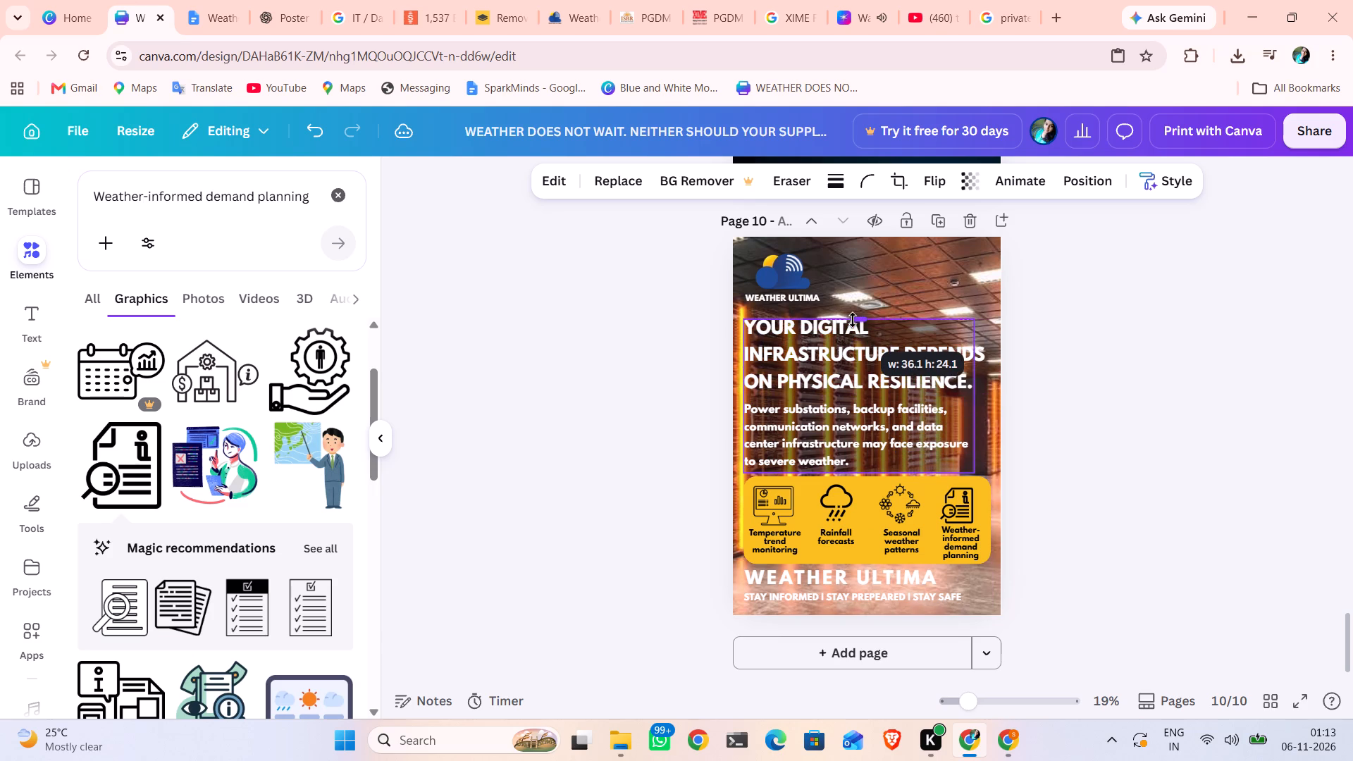
pyautogui.moveTo(853, 320); pyautogui.dragTo(853, 315)
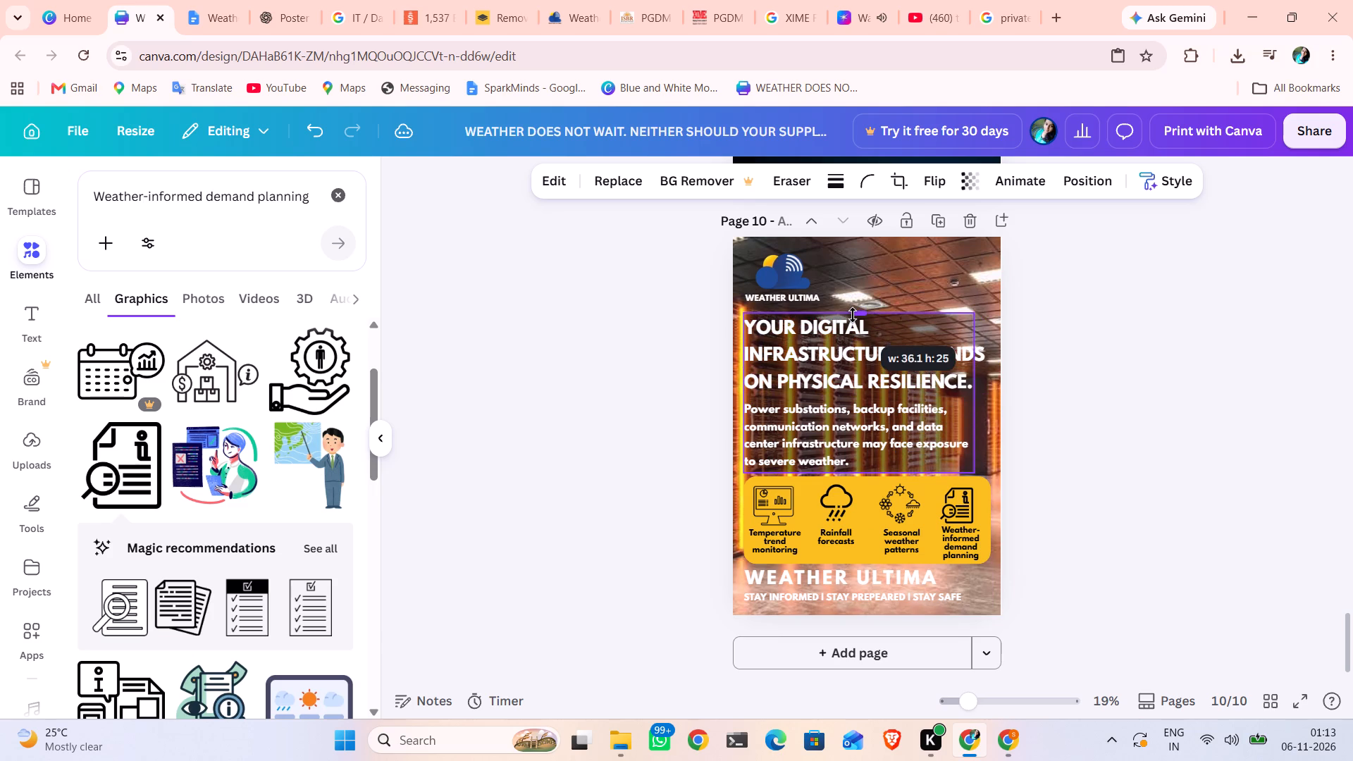
pyautogui.moveTo(853, 315); pyautogui.dragTo(853, 316)
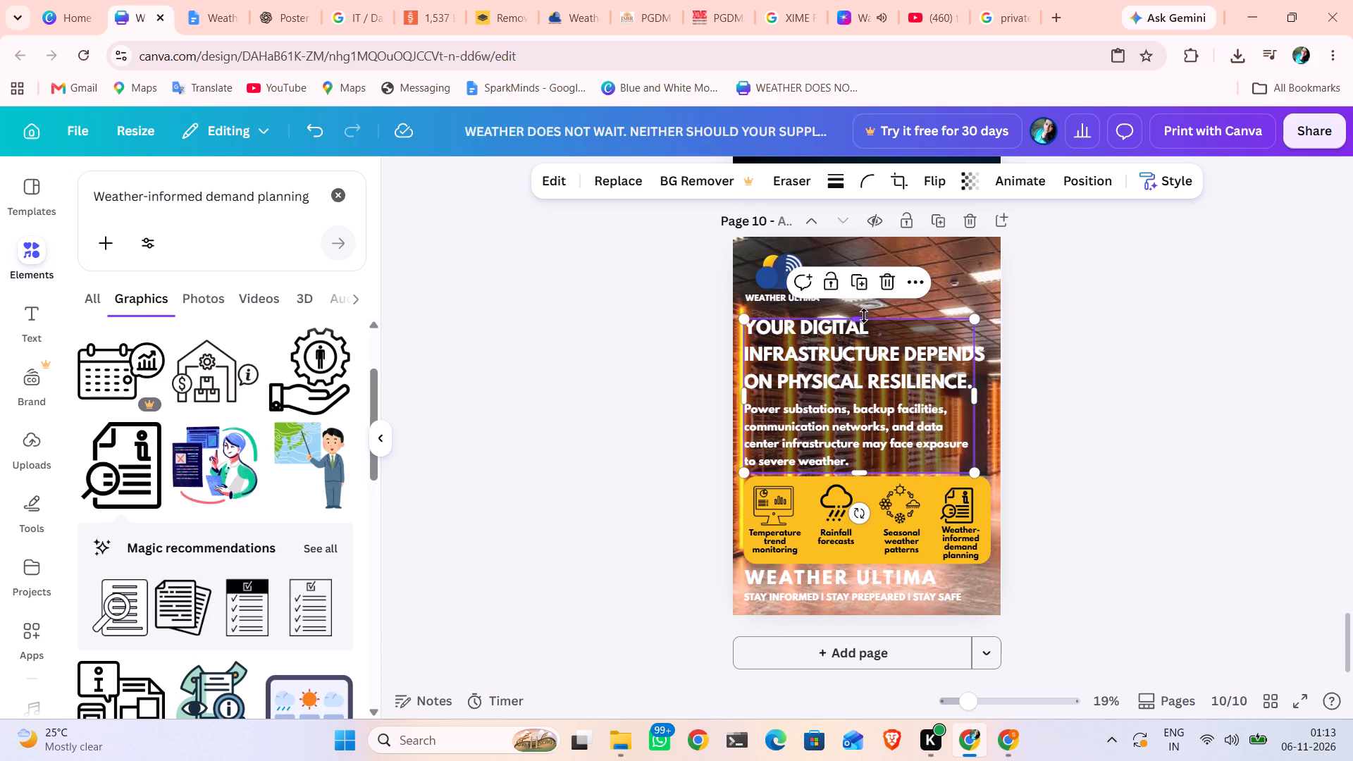
pyautogui.click(864, 316)
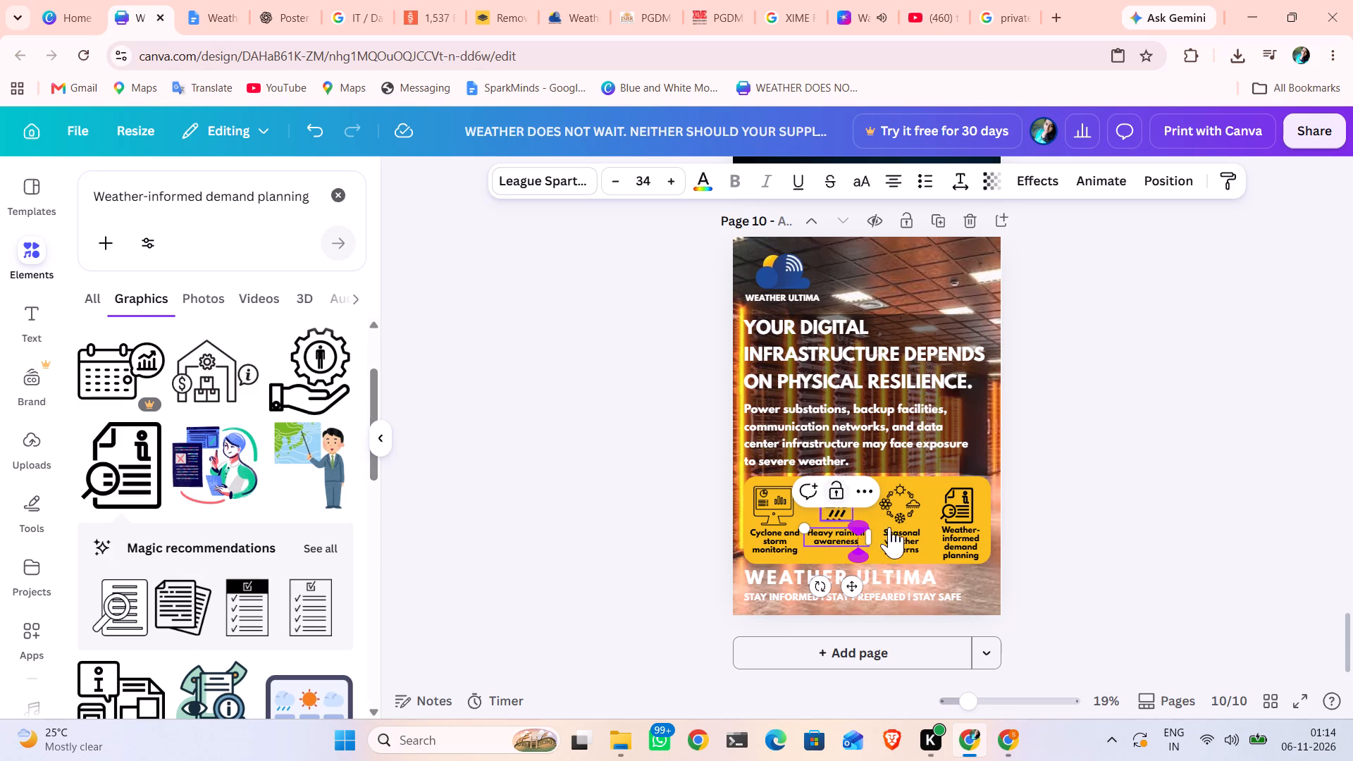
pyautogui.doubleClick(910, 543)
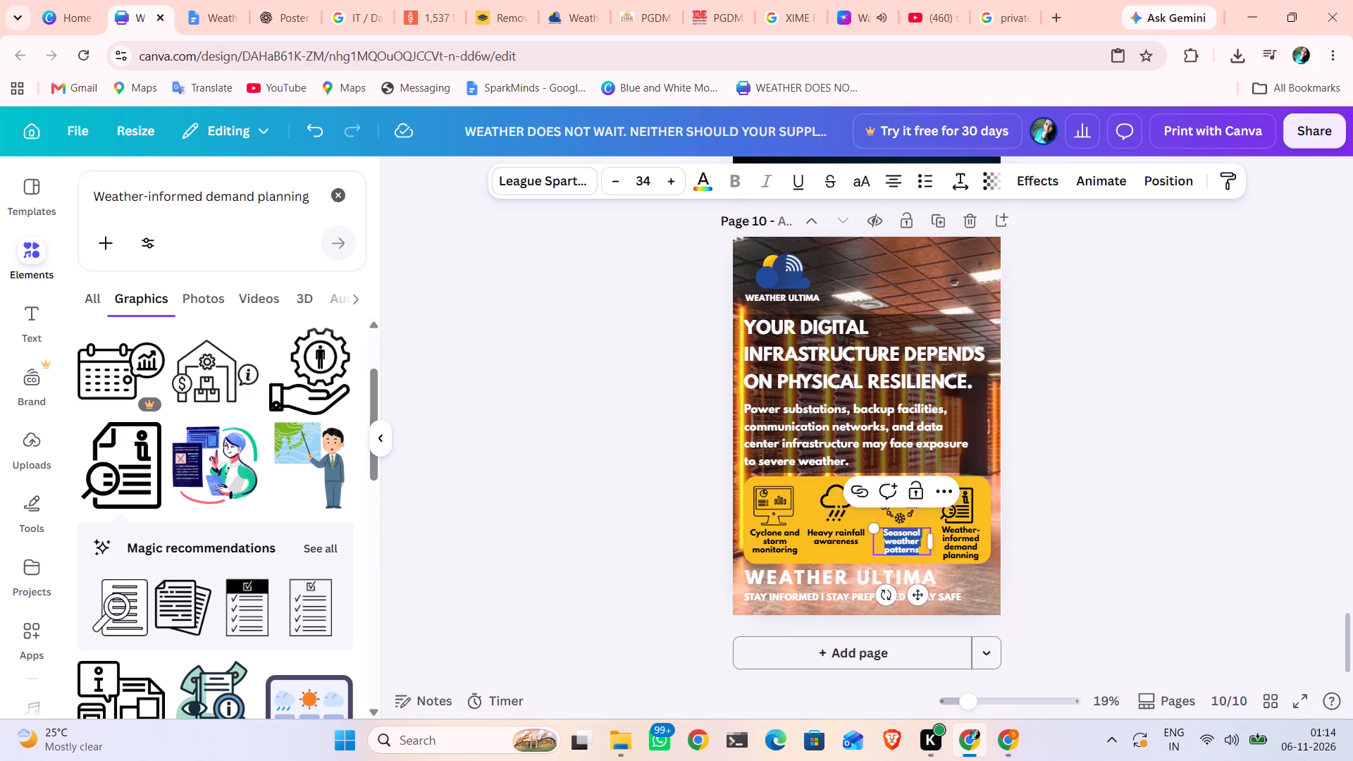
pyautogui.hotkey('ctrl', 'v')
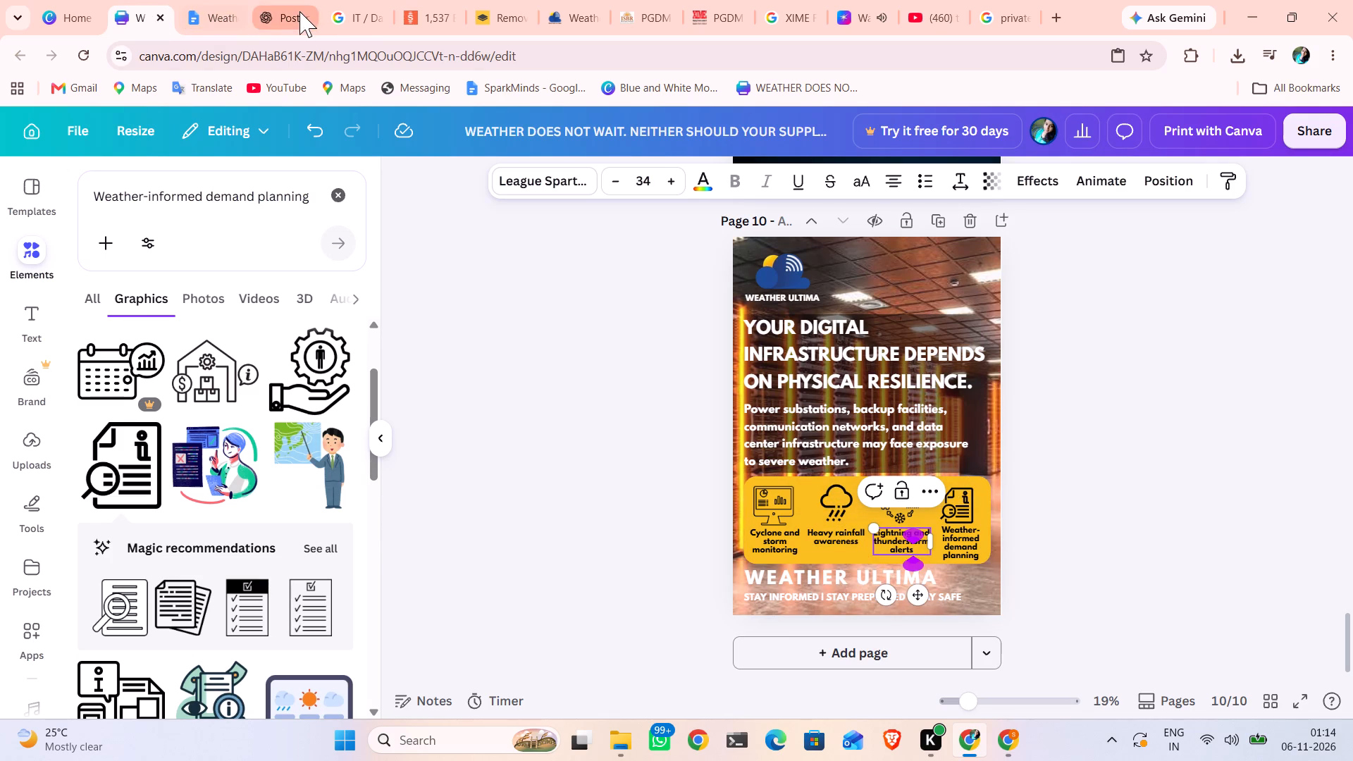
# Replace the "Weather-informed demand planning" label on page 10 with "Location-specific weather insights" copied from ChatGPT's Key Highlights.
pyautogui.click(299, 11)
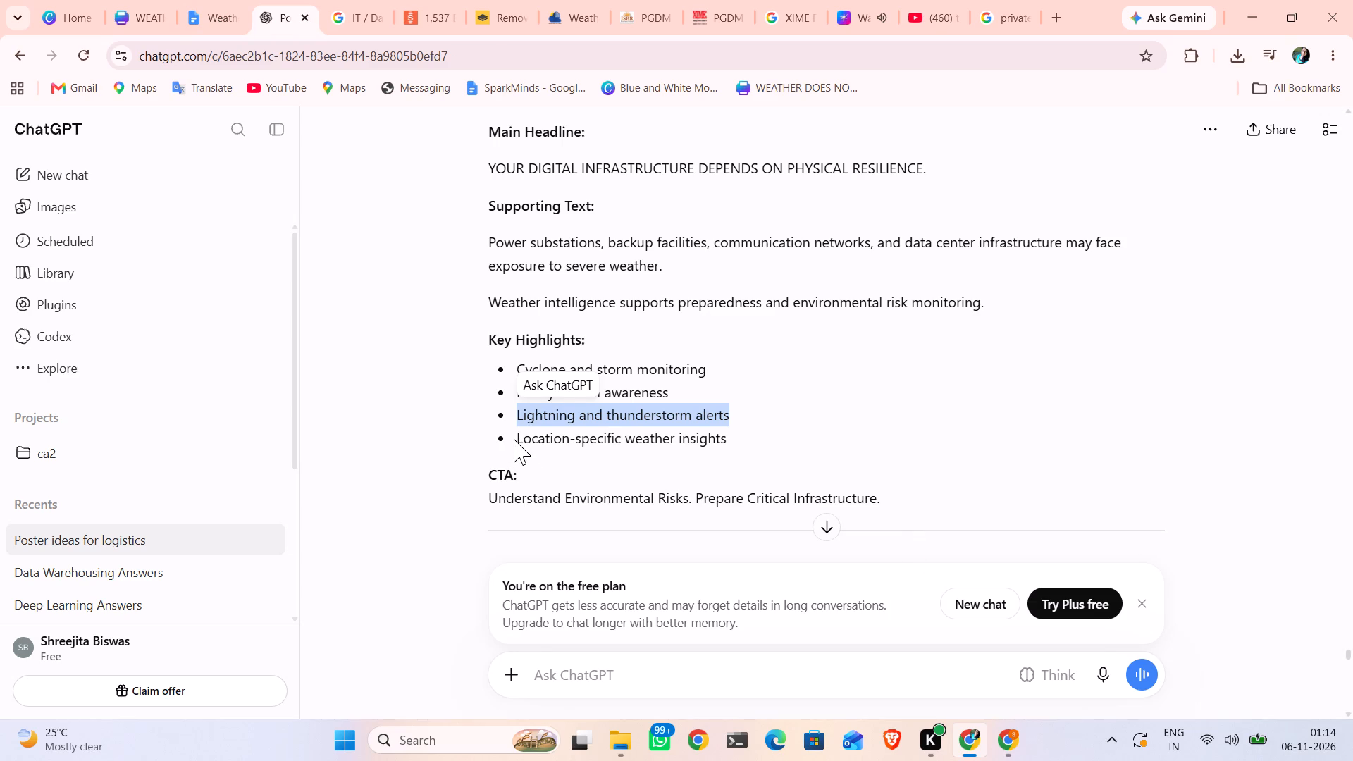
pyautogui.click(514, 439)
pyautogui.moveTo(517, 436); pyautogui.dragTo(719, 451)
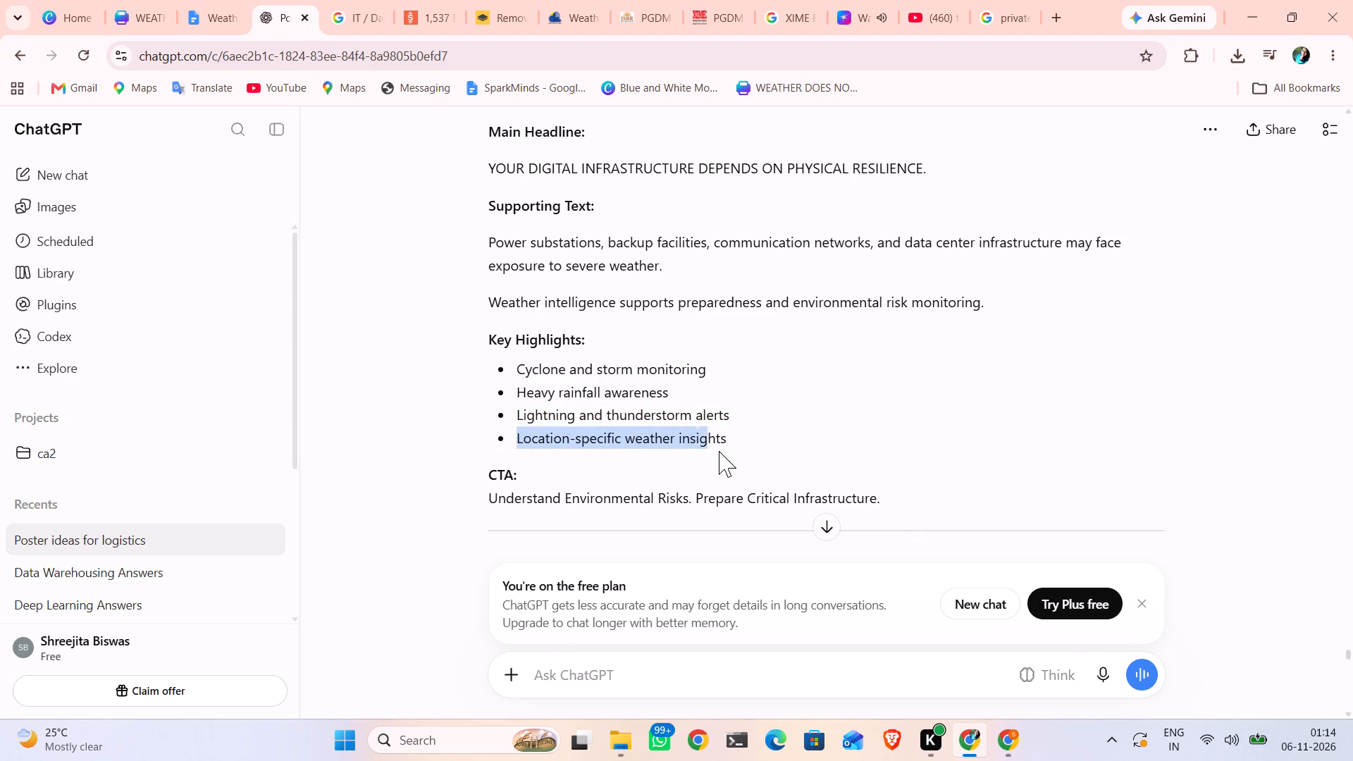
pyautogui.moveTo(719, 451); pyautogui.dragTo(756, 447)
pyautogui.hotkey('ctrl', 'c')
pyautogui.hotkey('ctrl', 'c')
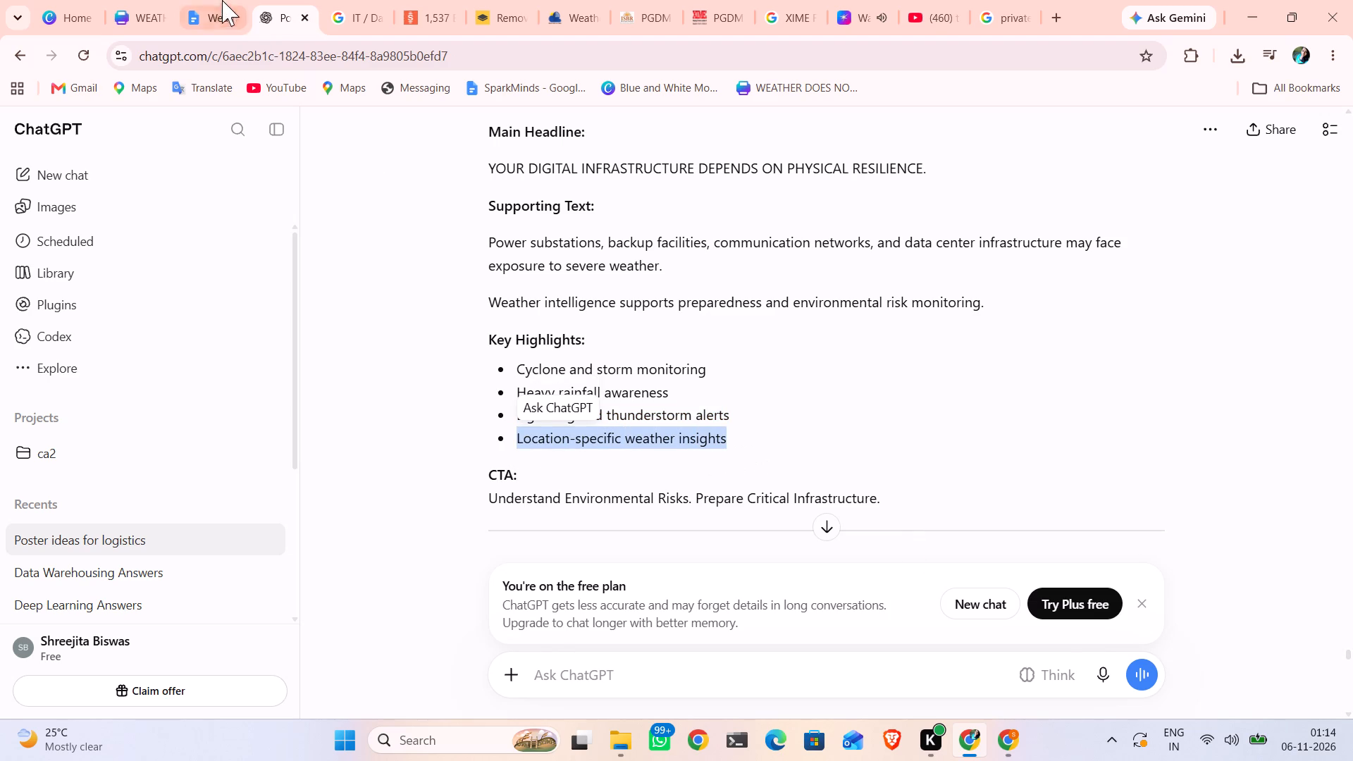
pyautogui.click(166, 13)
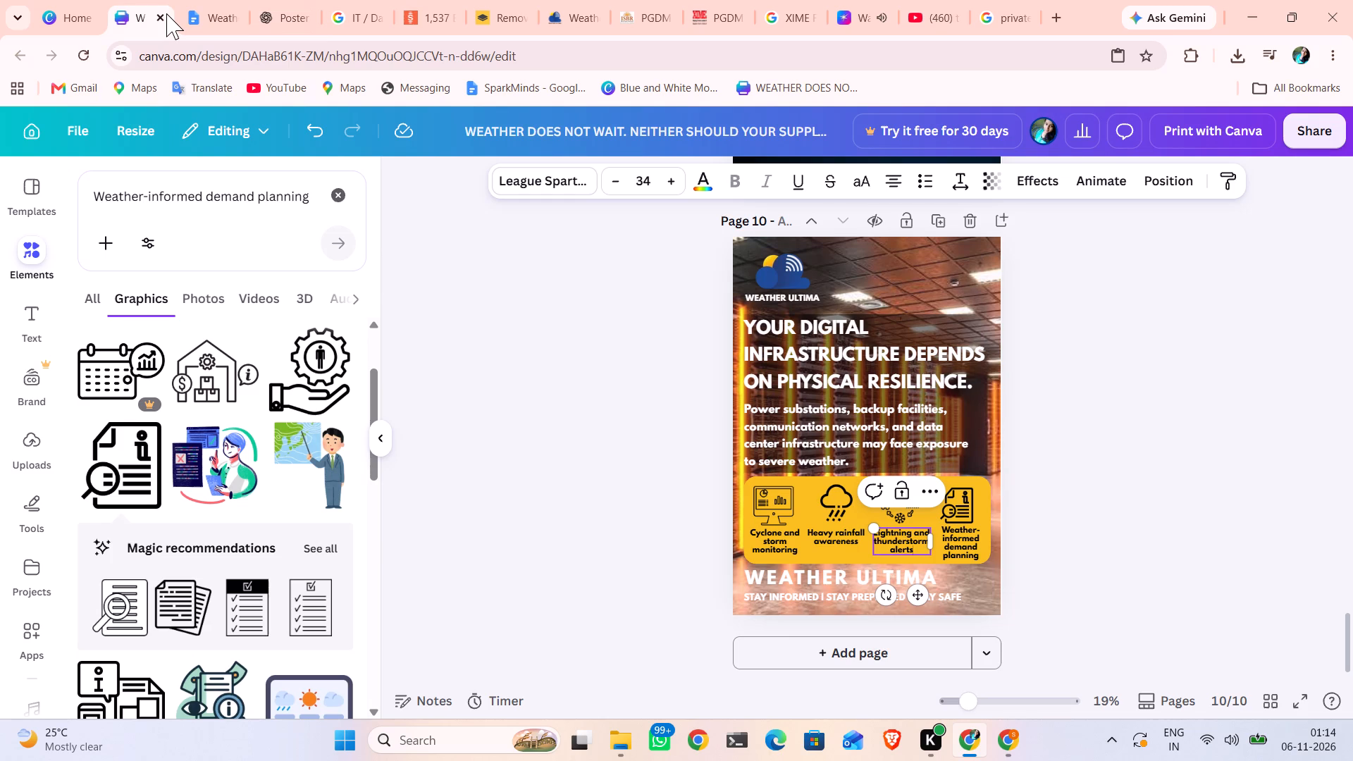
pyautogui.doubleClick(970, 548)
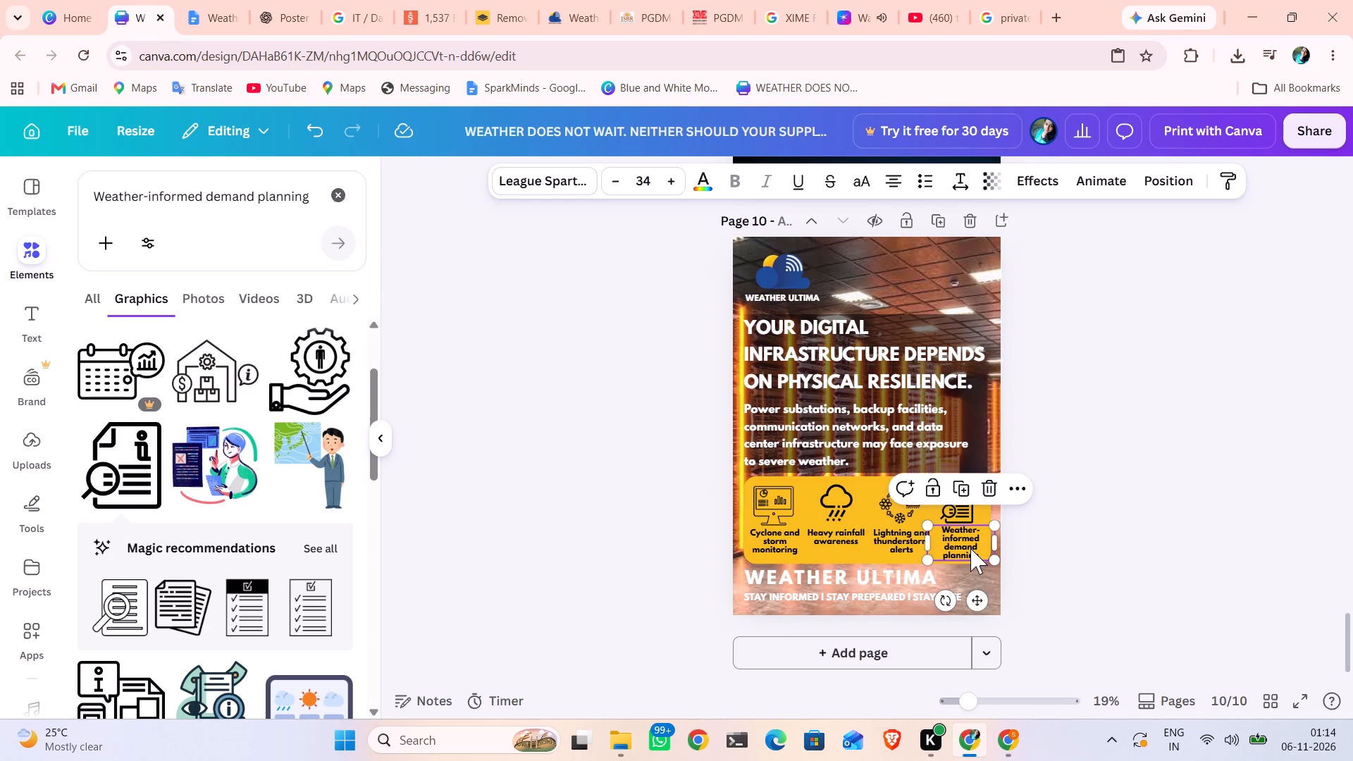
pyautogui.hotkey('ctrl', 'v')
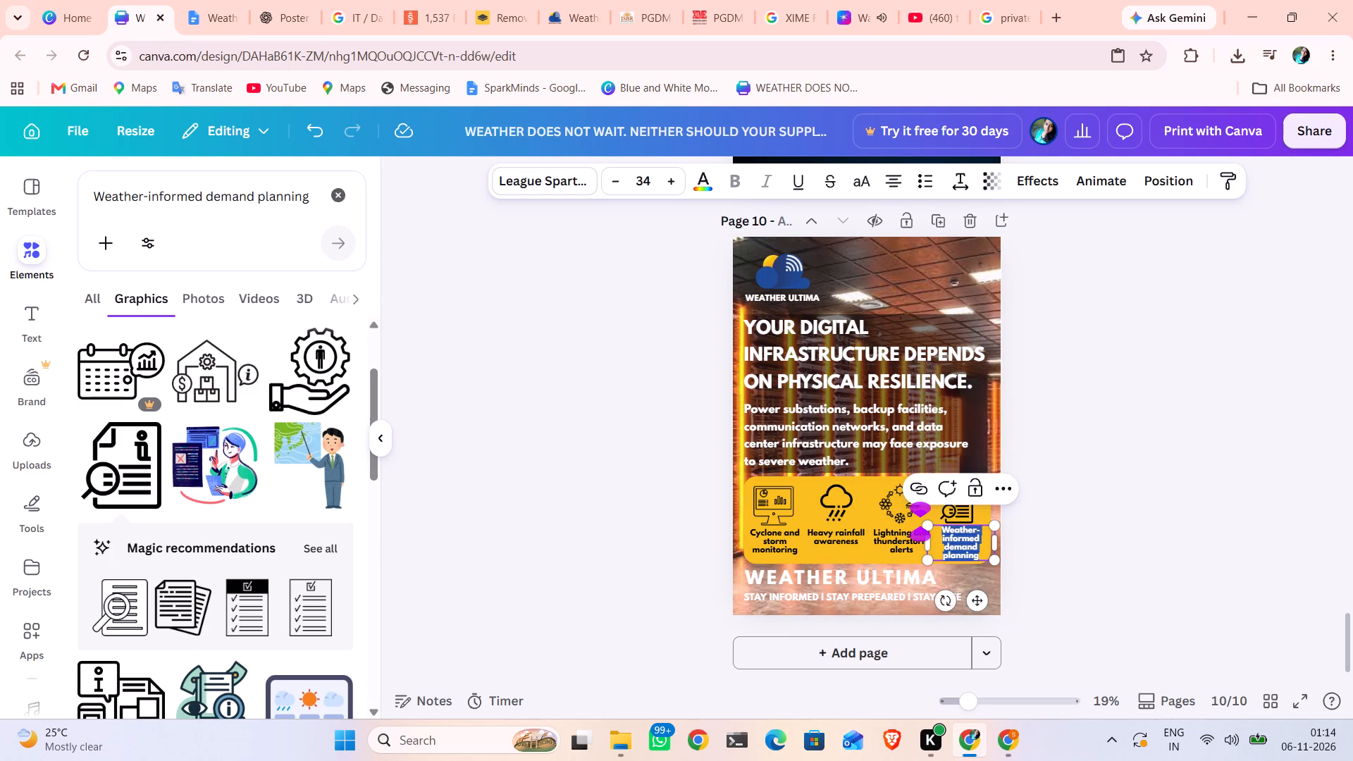
pyautogui.click(1173, 552)
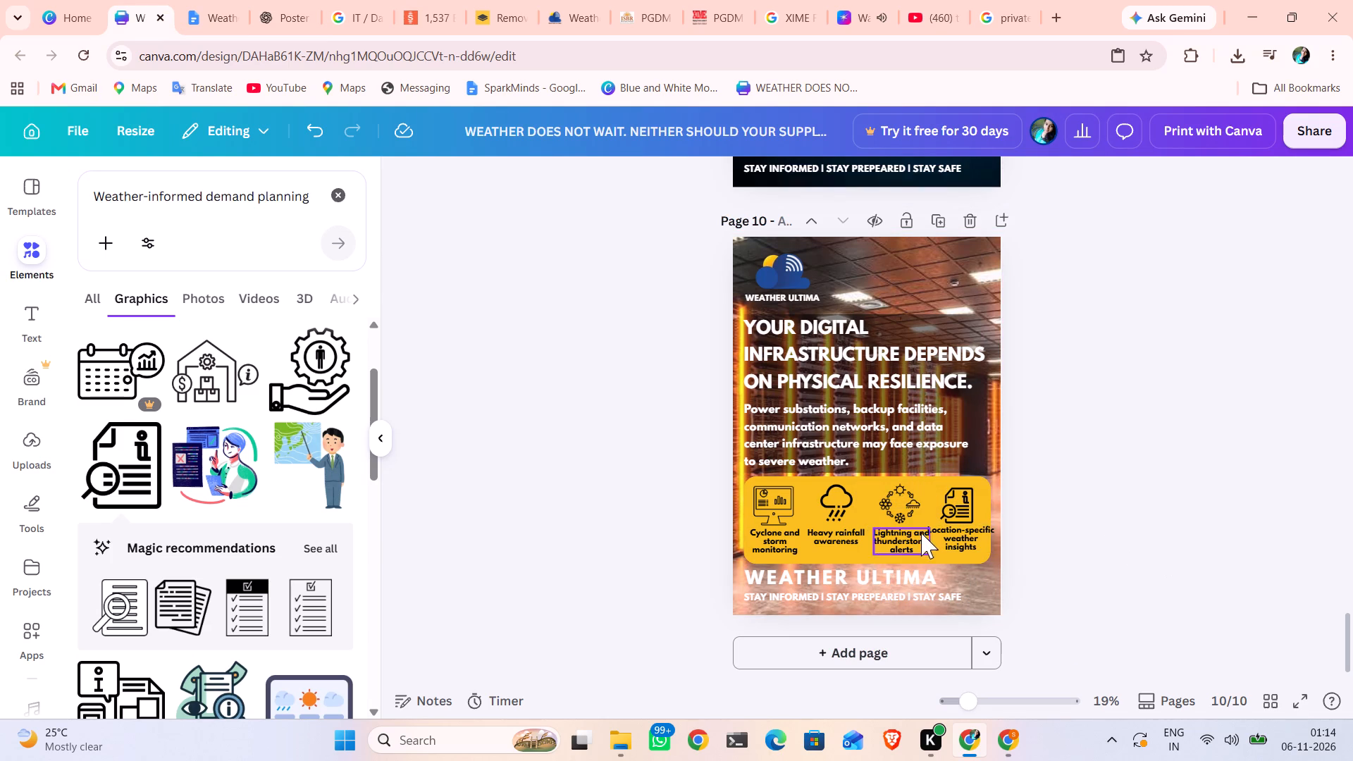
# Narrow the "Location-specific weather insights" text box so its text wraps onto four lines inside the yellow panel.
pyautogui.click(960, 546)
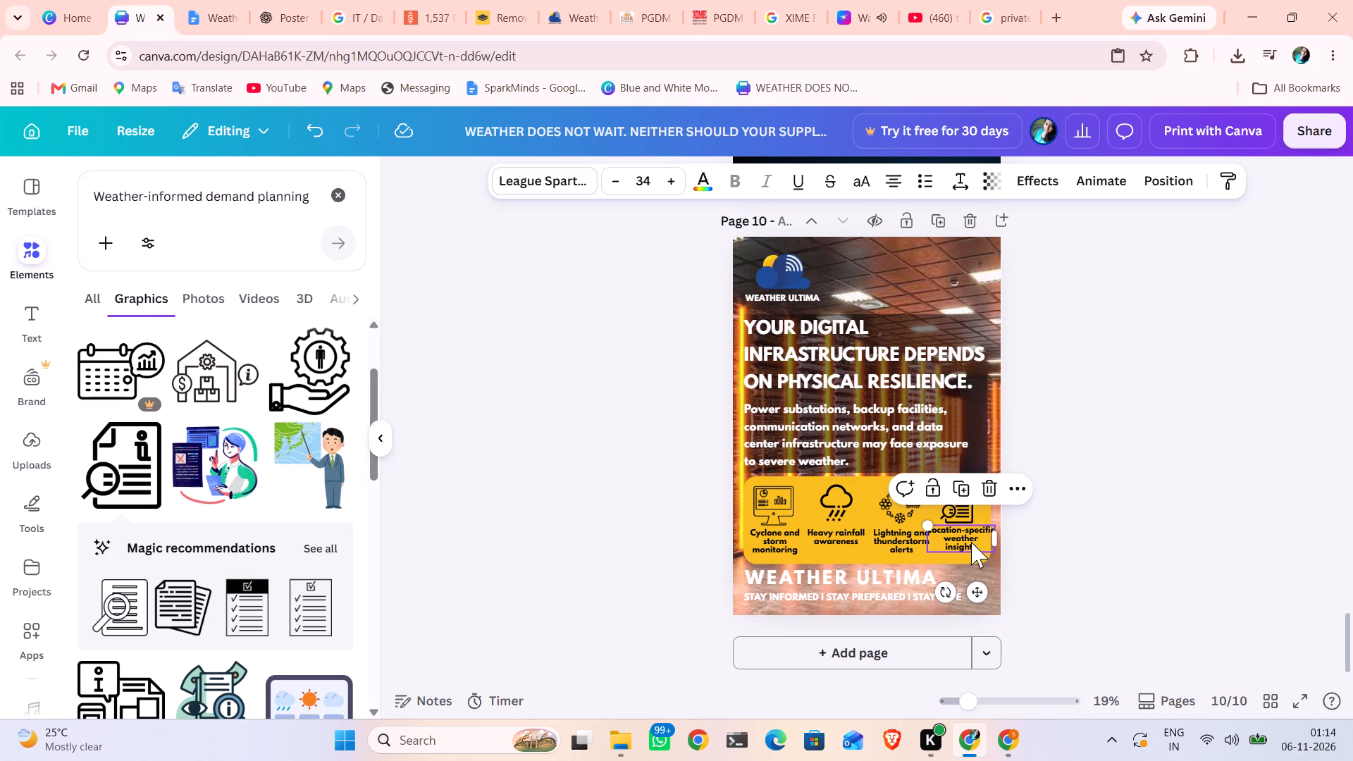
pyautogui.moveTo(997, 539); pyautogui.dragTo(986, 540)
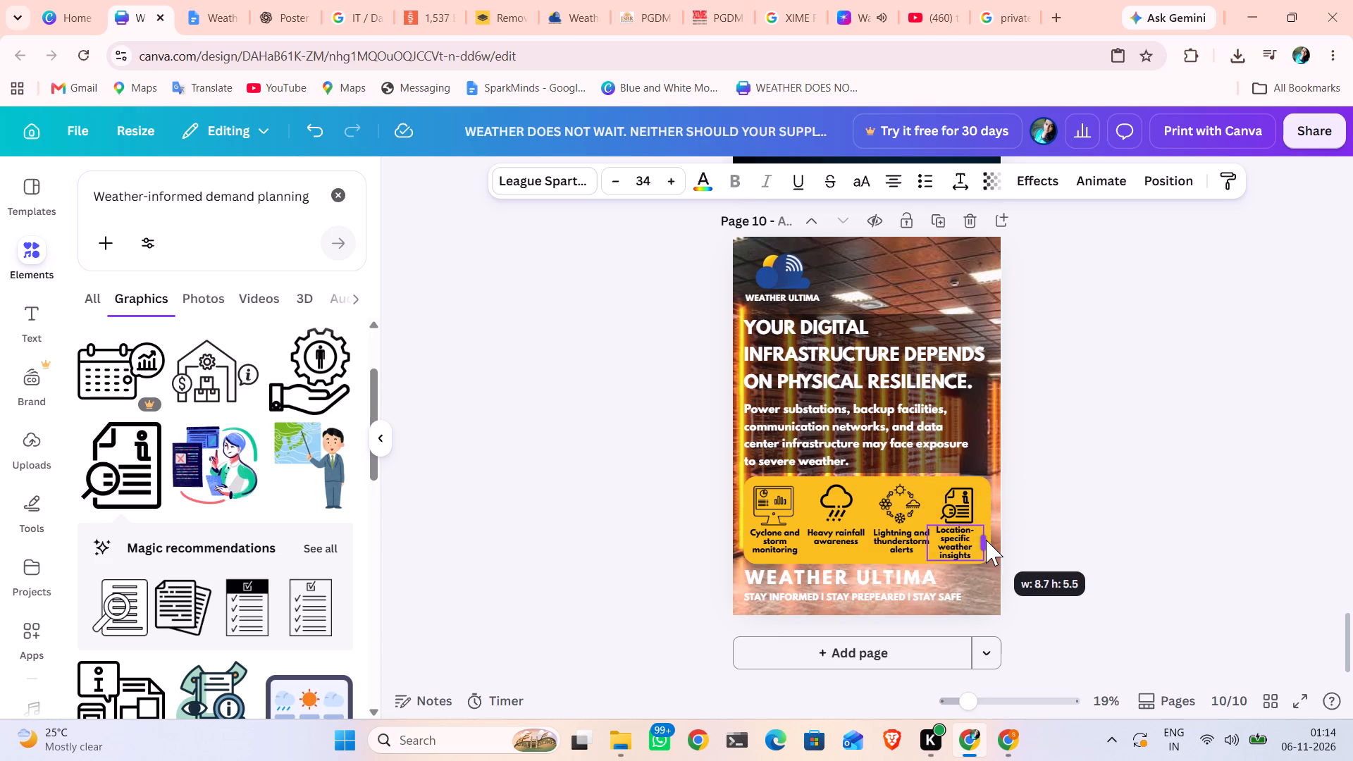
pyautogui.moveTo(986, 540); pyautogui.dragTo(989, 540)
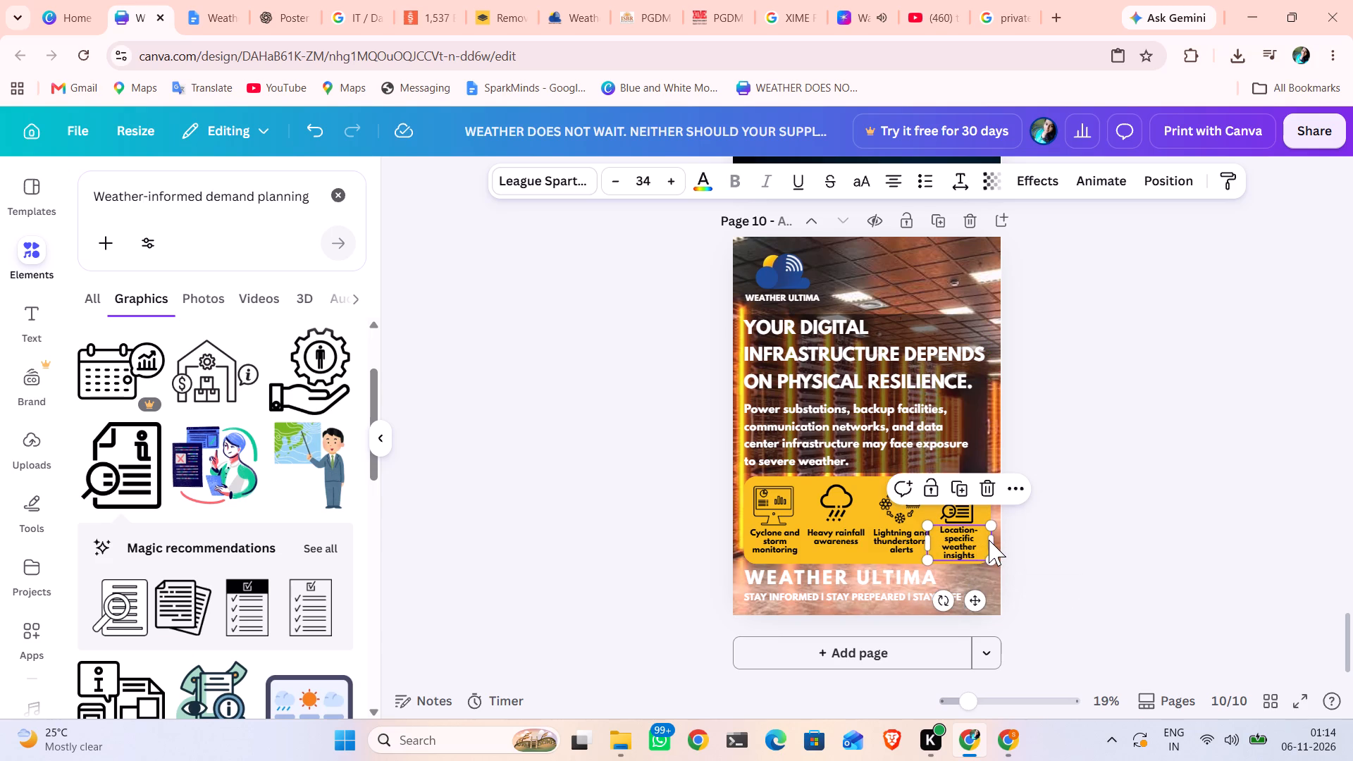
pyautogui.click(1089, 531)
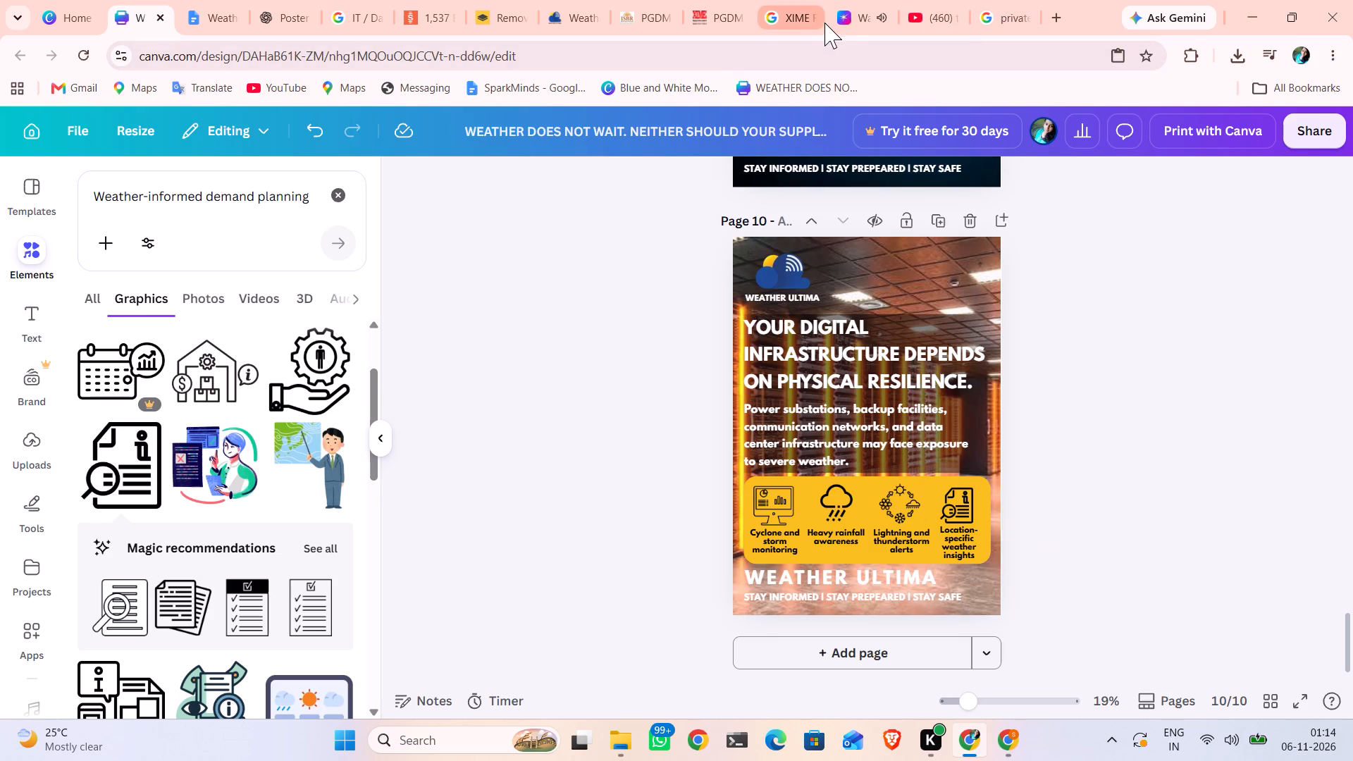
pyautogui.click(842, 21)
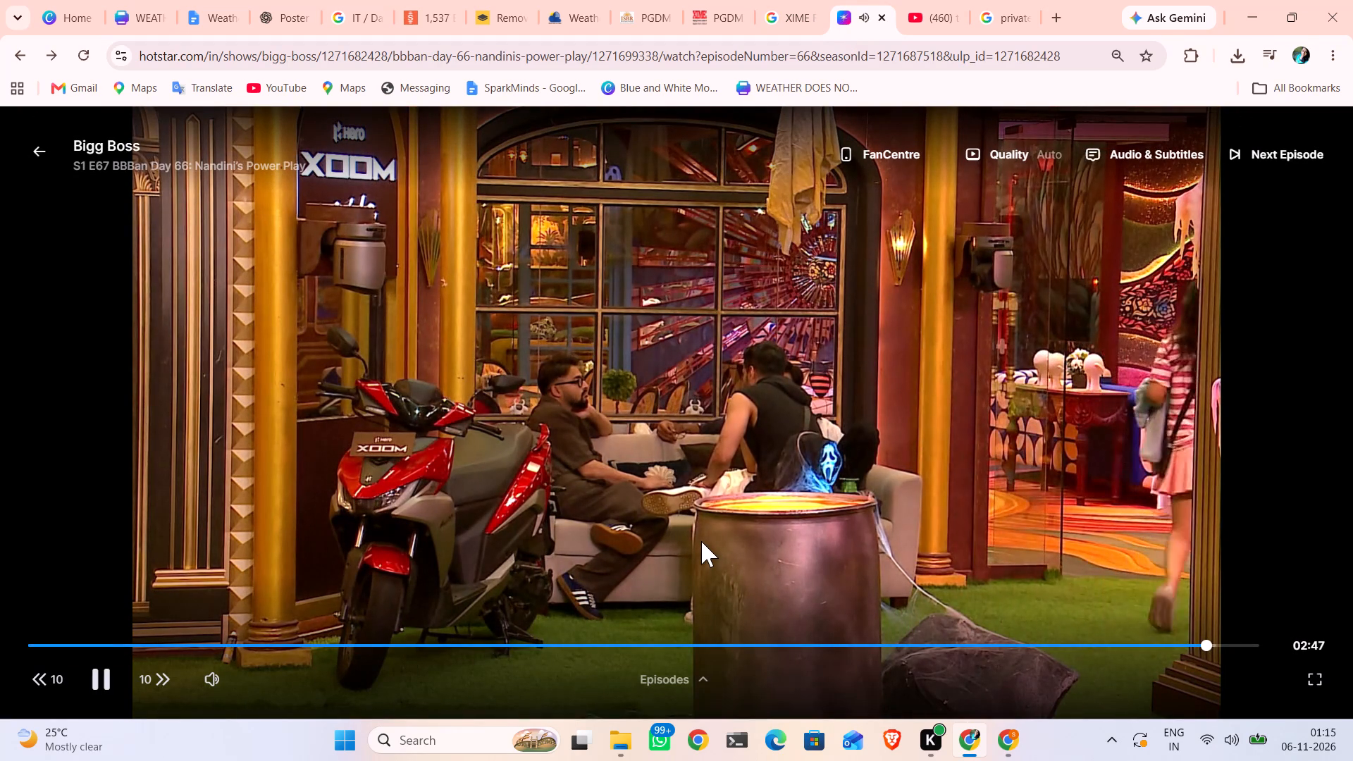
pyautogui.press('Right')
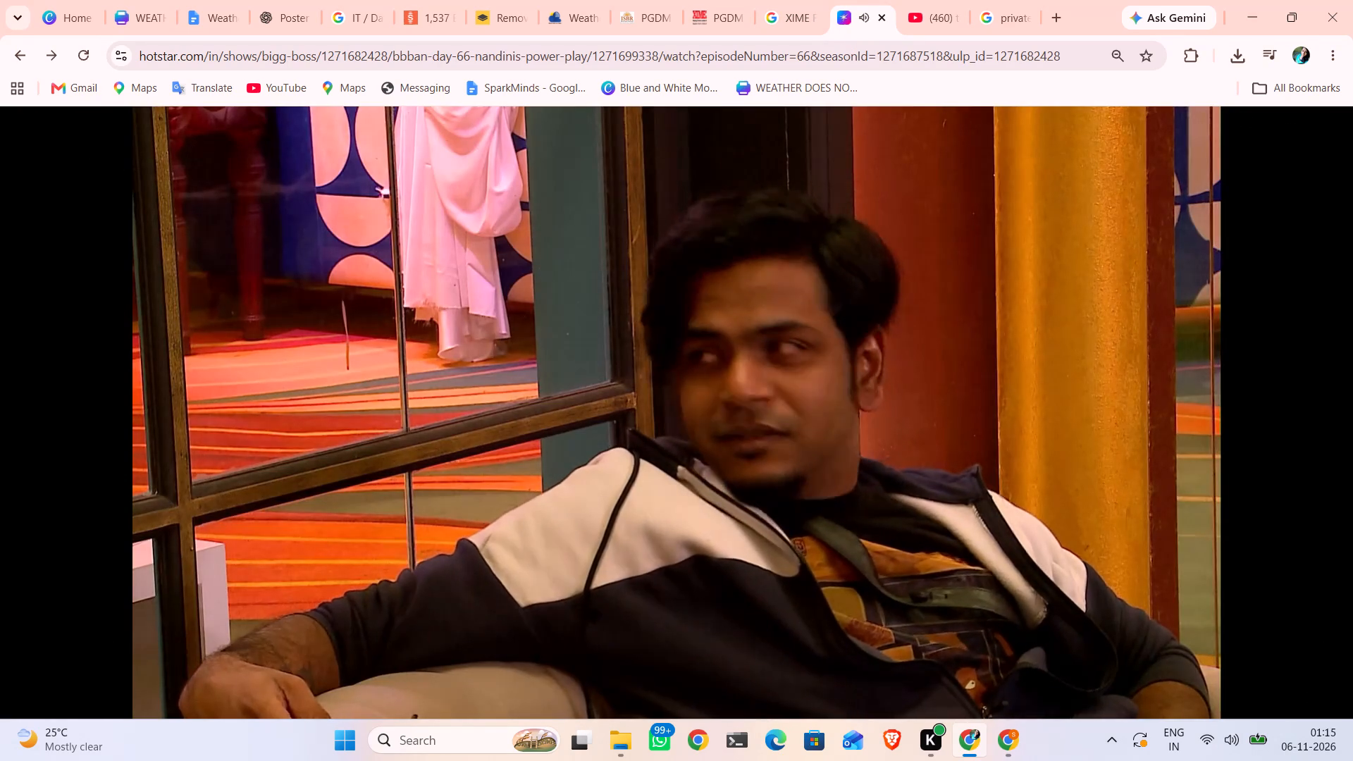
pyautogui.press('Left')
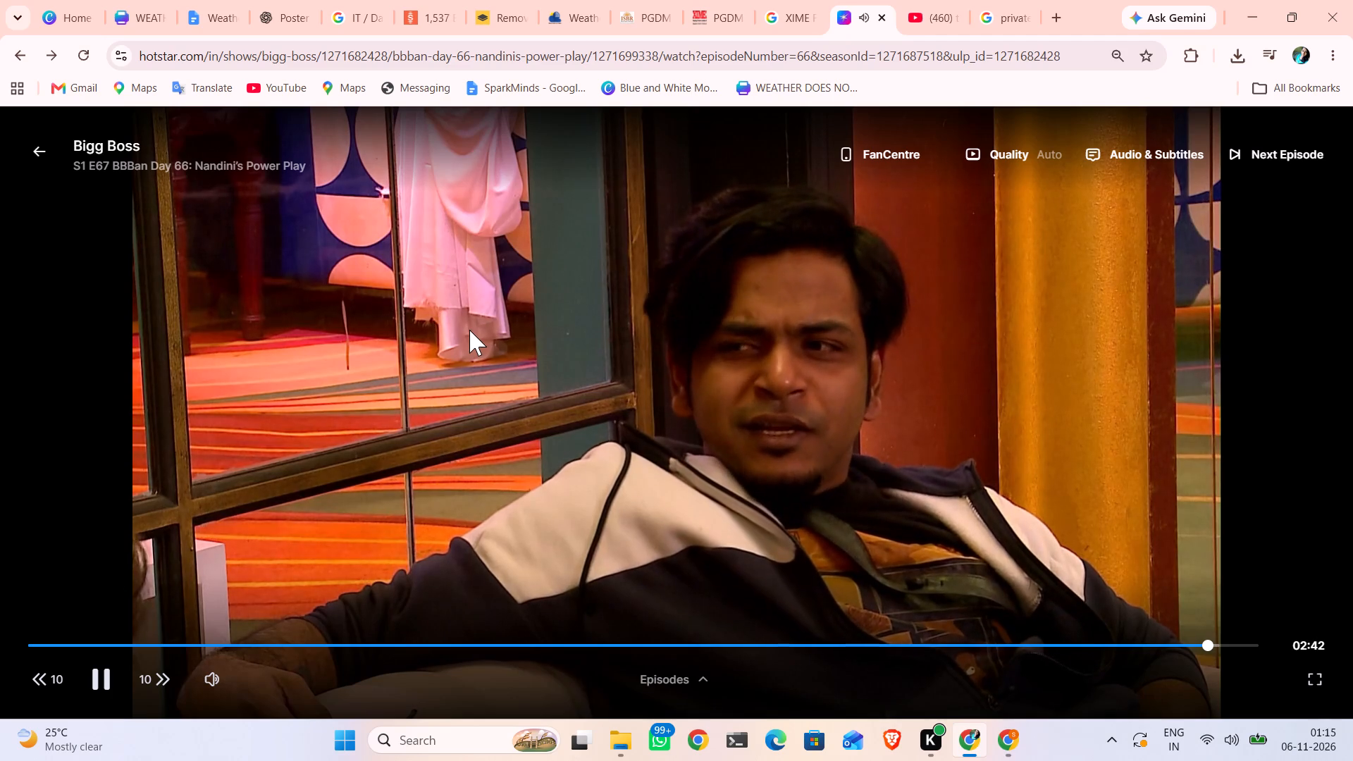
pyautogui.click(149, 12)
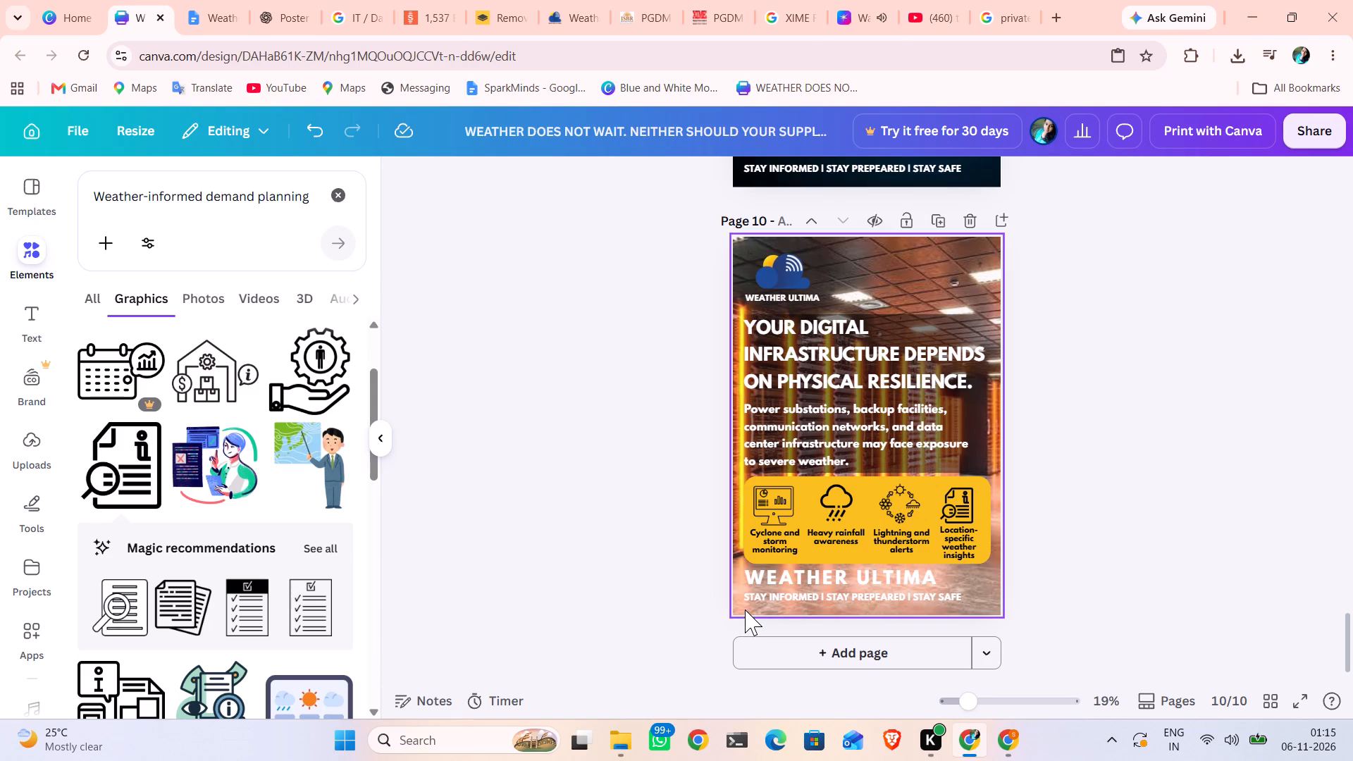
# Change the text colour of the grouped WEATHER ULTIMA footer and its tagline on page 10 to black.
pyautogui.click(762, 582)
pyautogui.rightClick(762, 582)
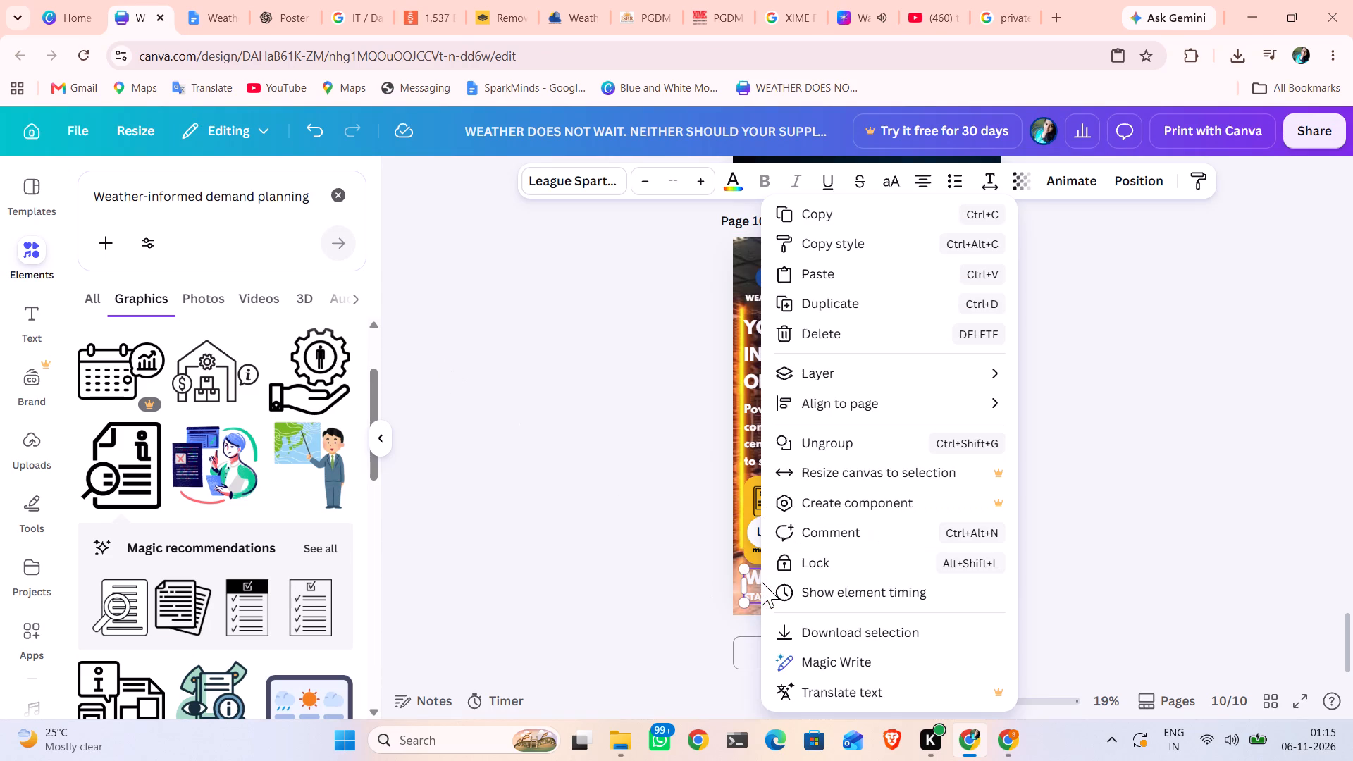
pyautogui.click(729, 192)
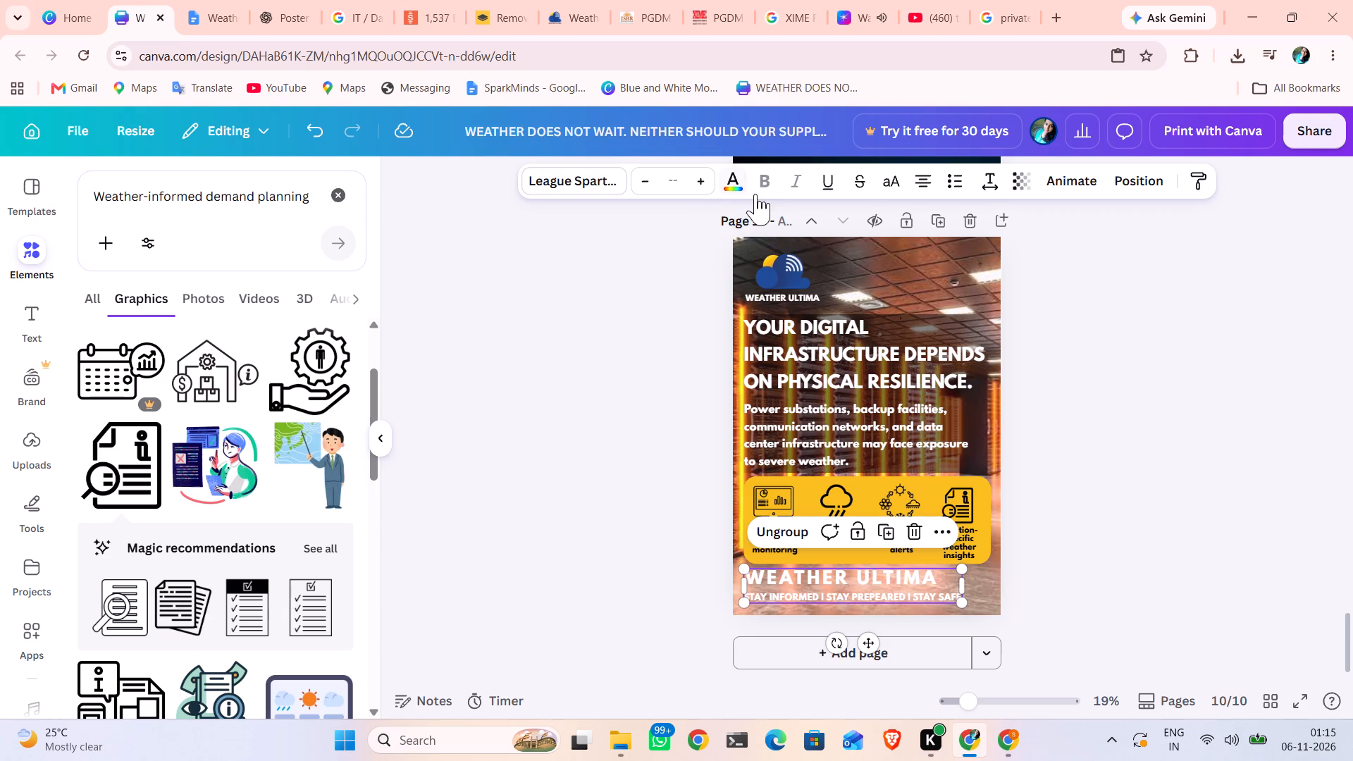
pyautogui.click(733, 185)
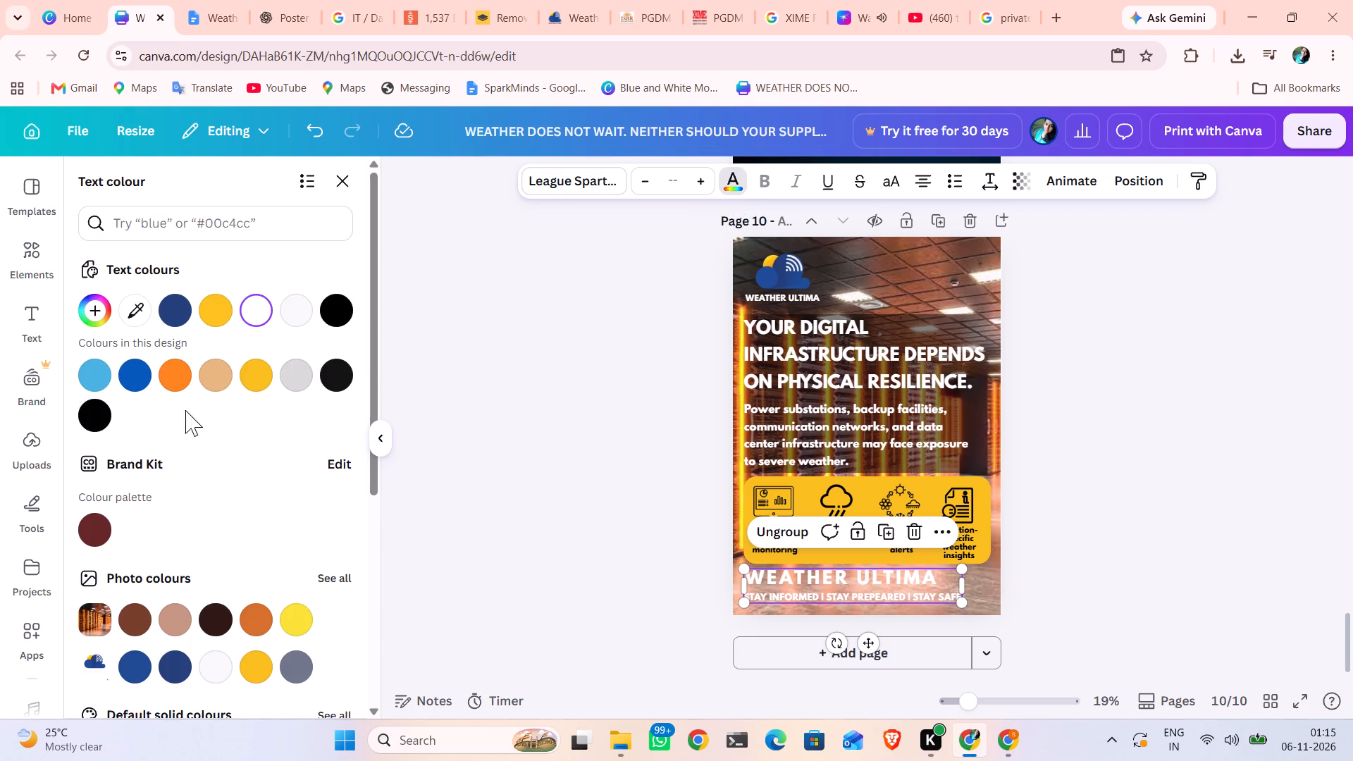
pyautogui.click(339, 309)
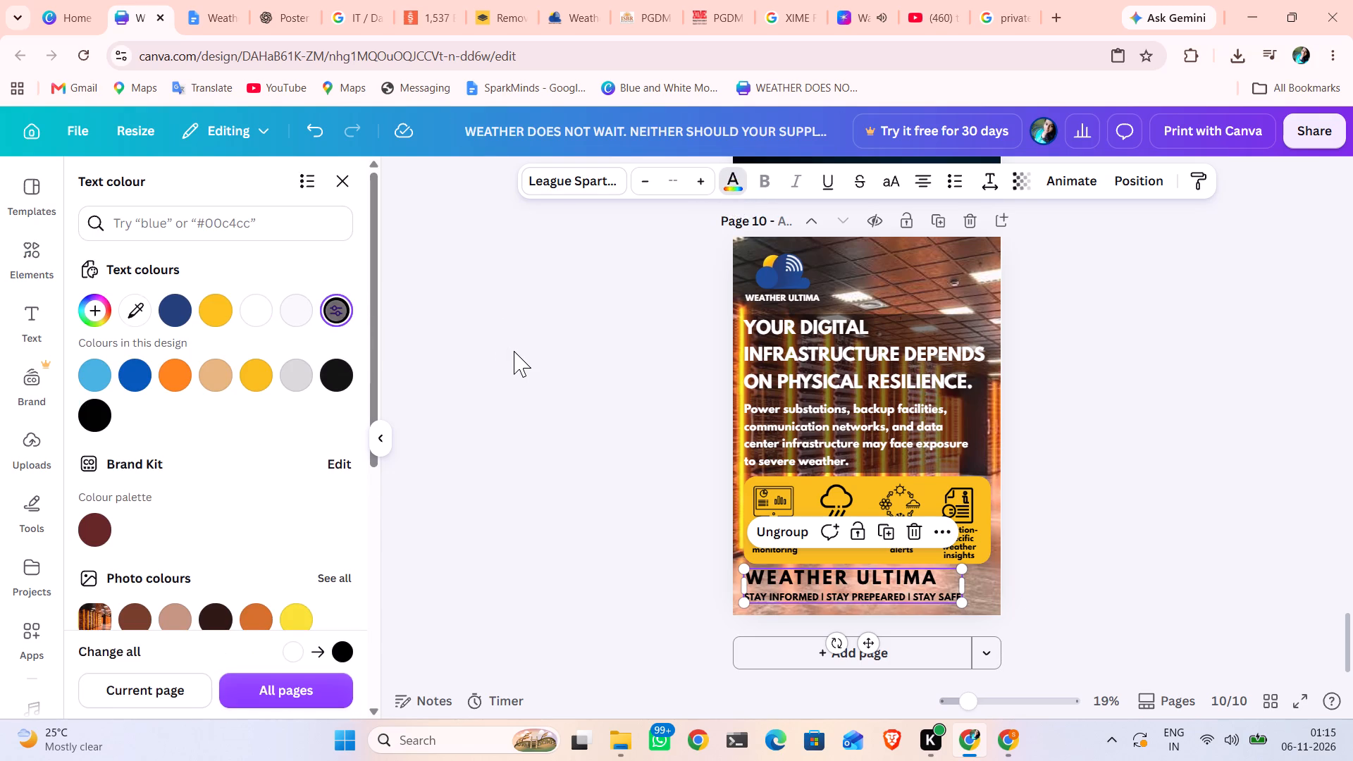
pyautogui.click(515, 351)
pyautogui.click(515, 351)
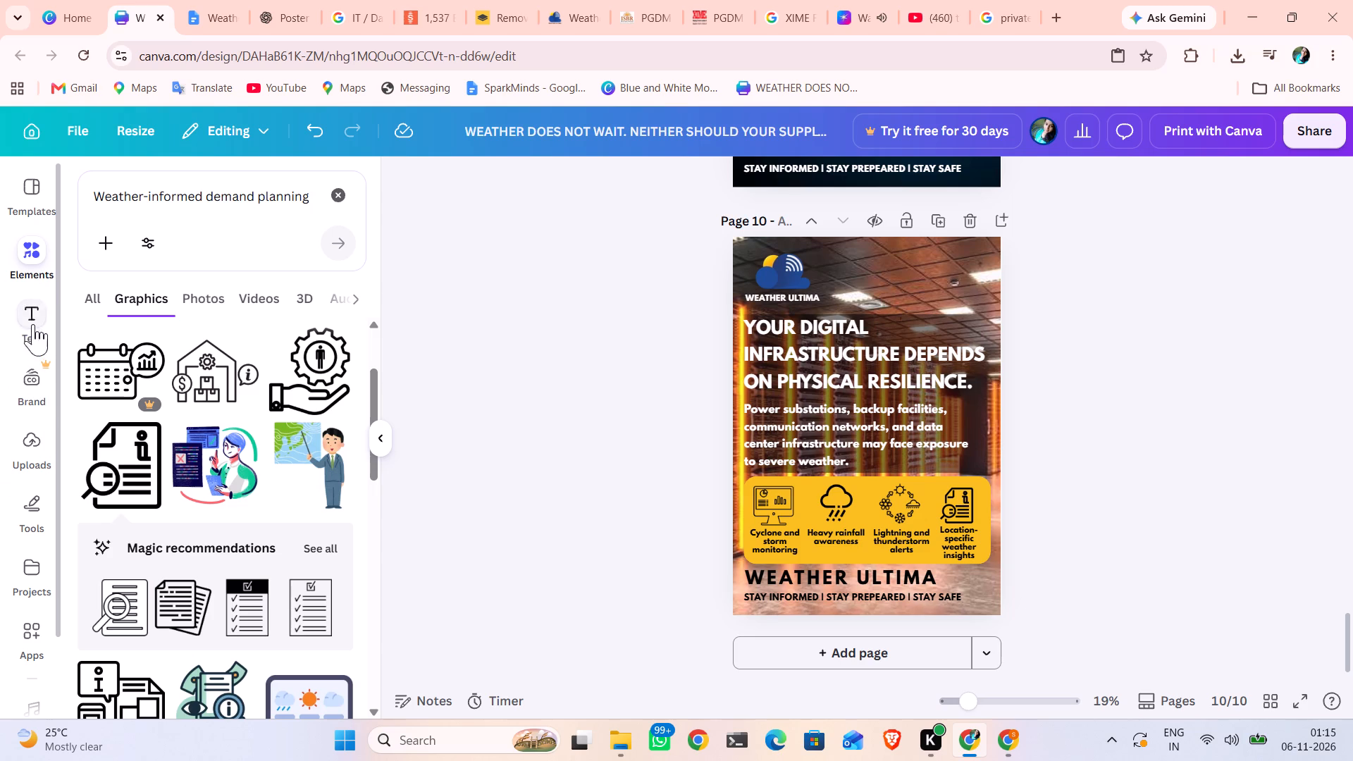
# Clear the elements search and look through all recently used elements for a suitable graphic.
pyautogui.click(30, 261)
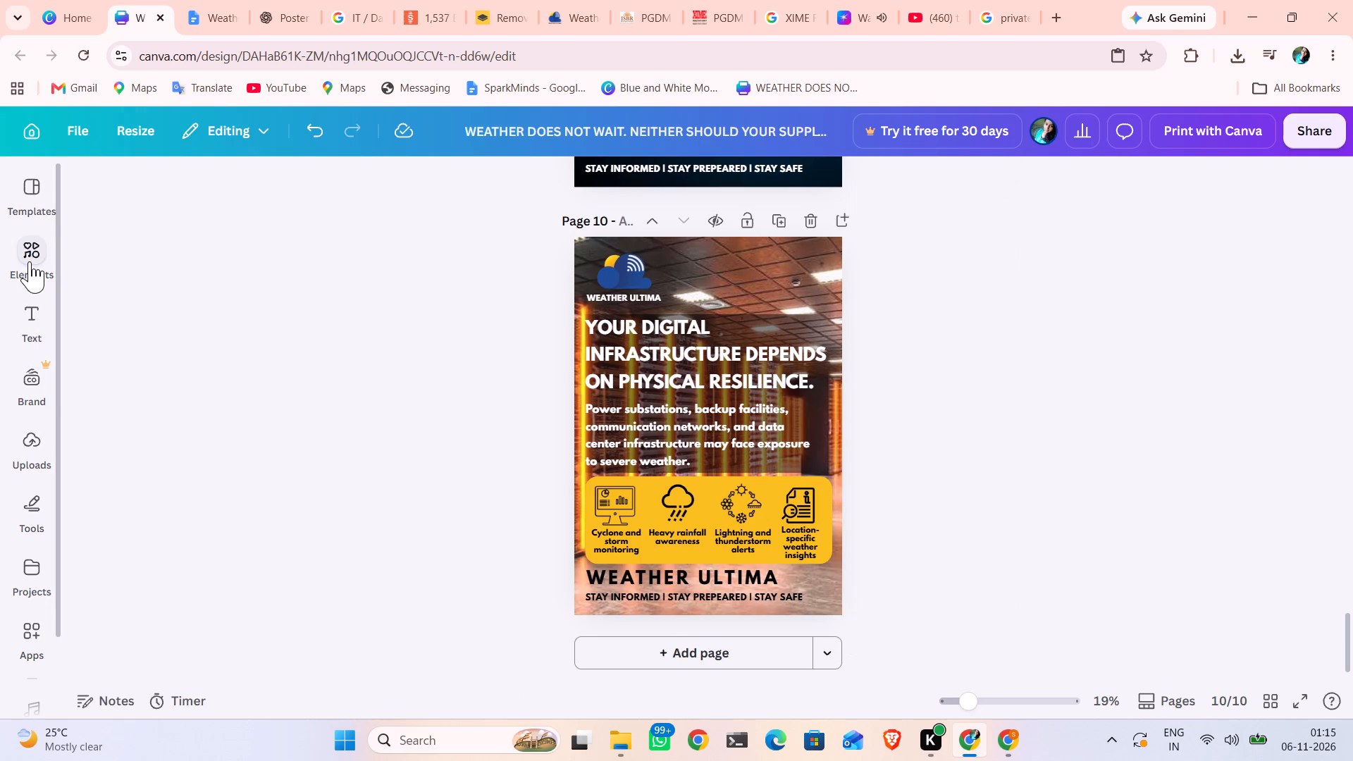
pyautogui.click(30, 261)
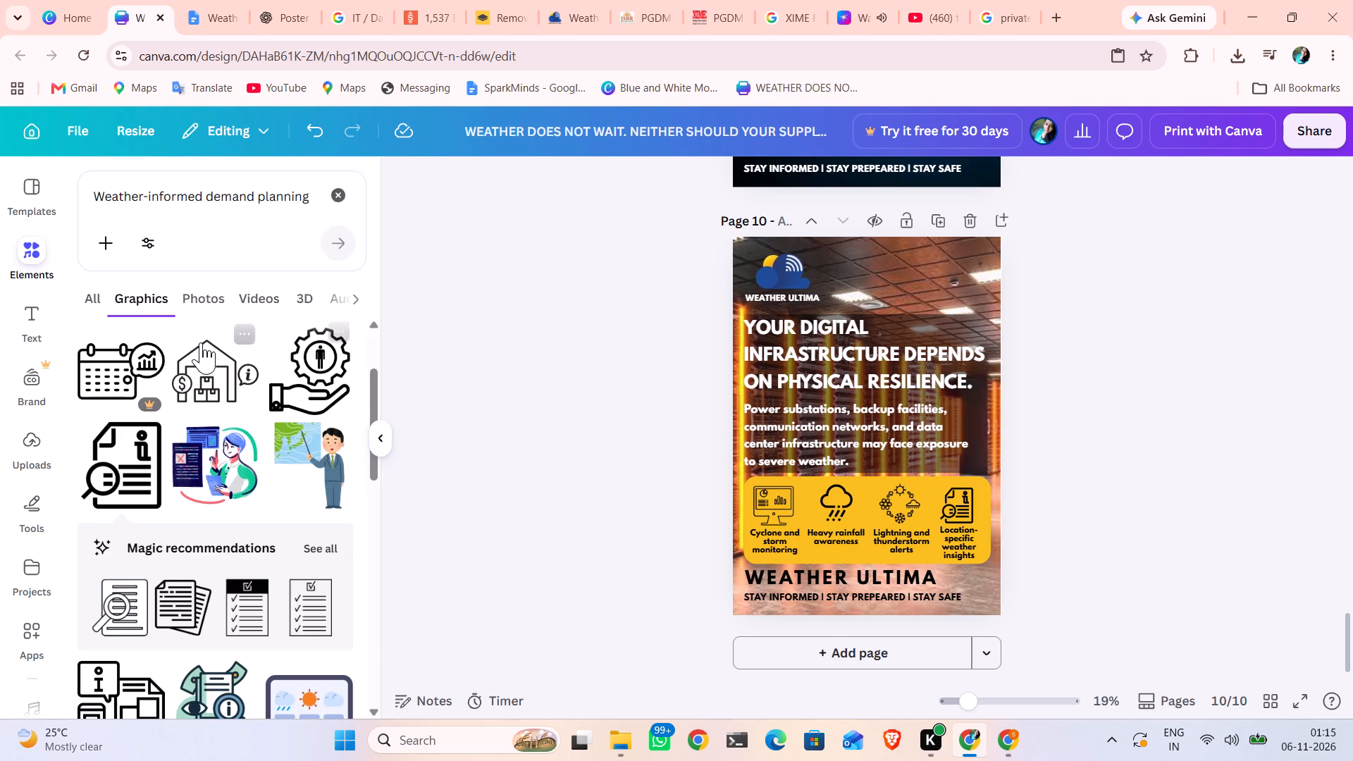
pyautogui.click(341, 198)
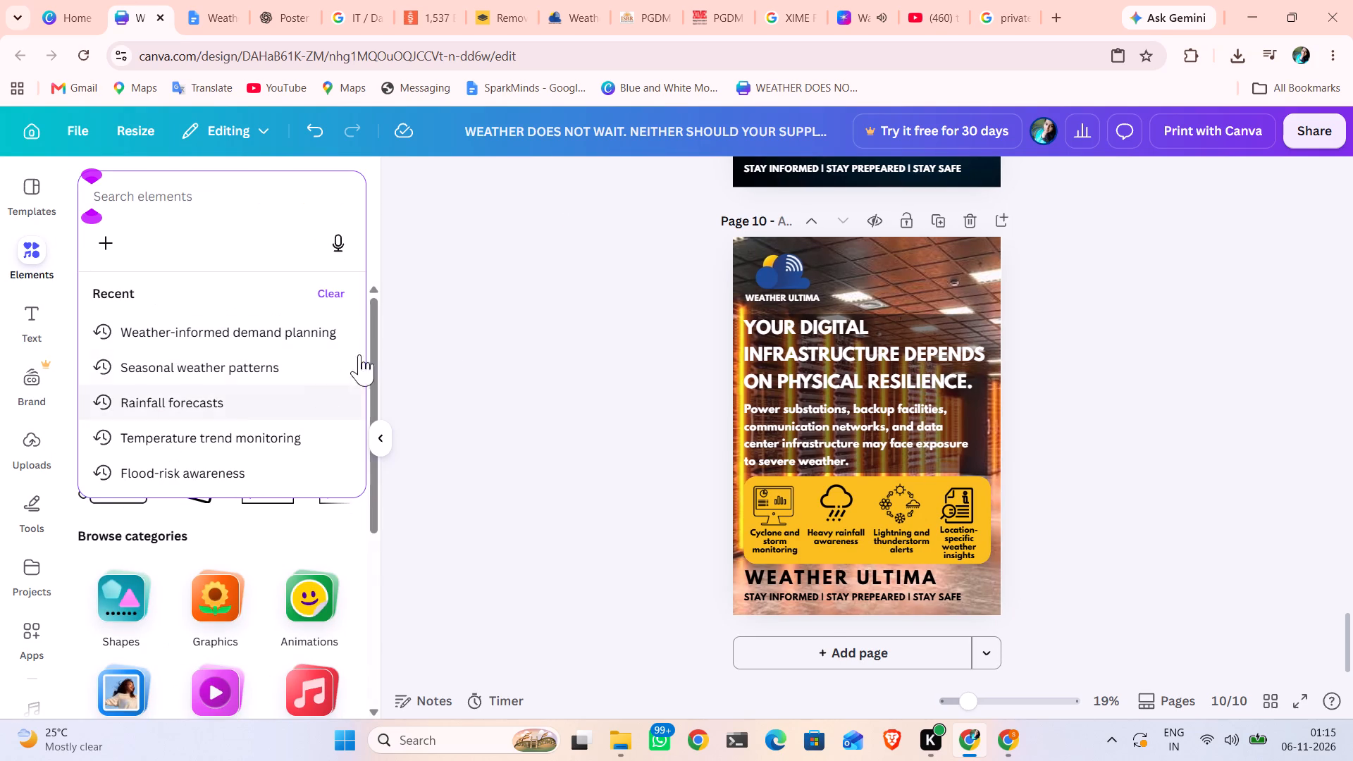
pyautogui.click(472, 342)
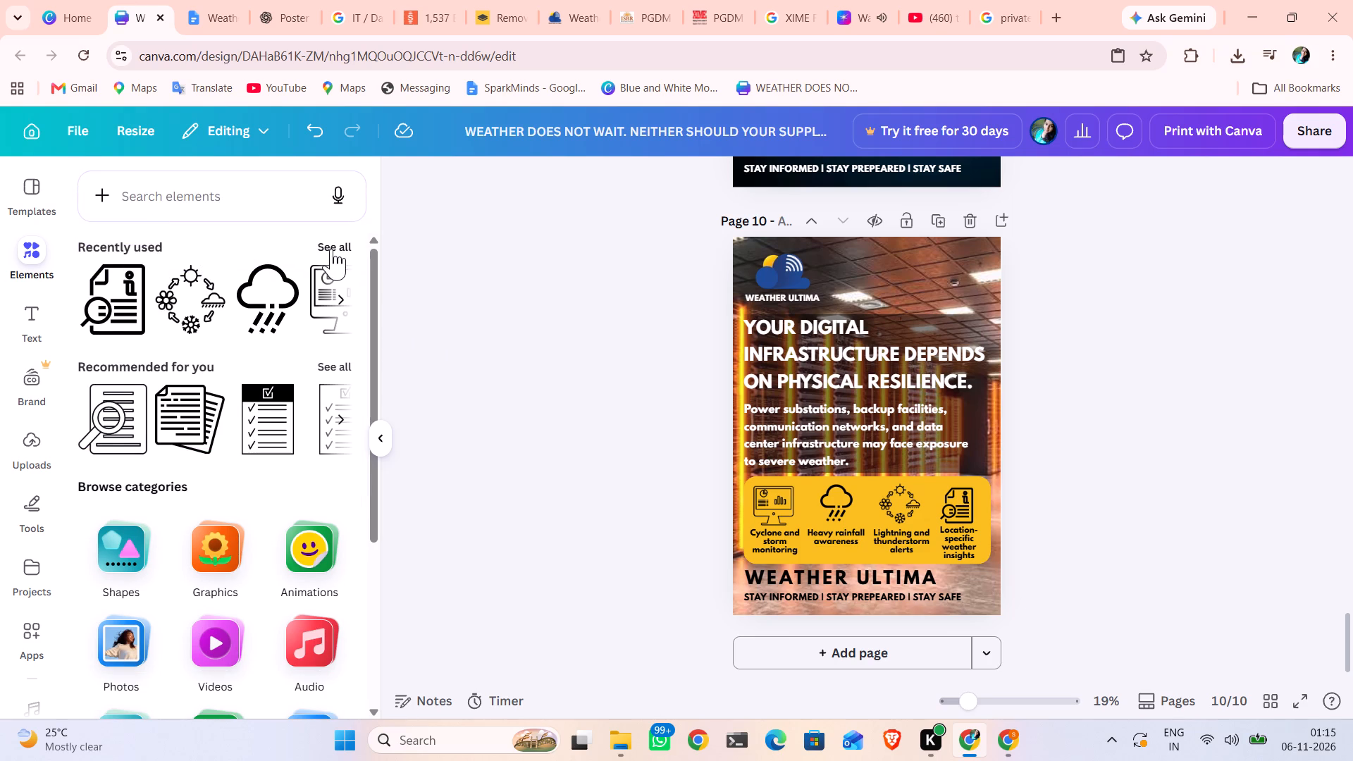
pyautogui.click(333, 248)
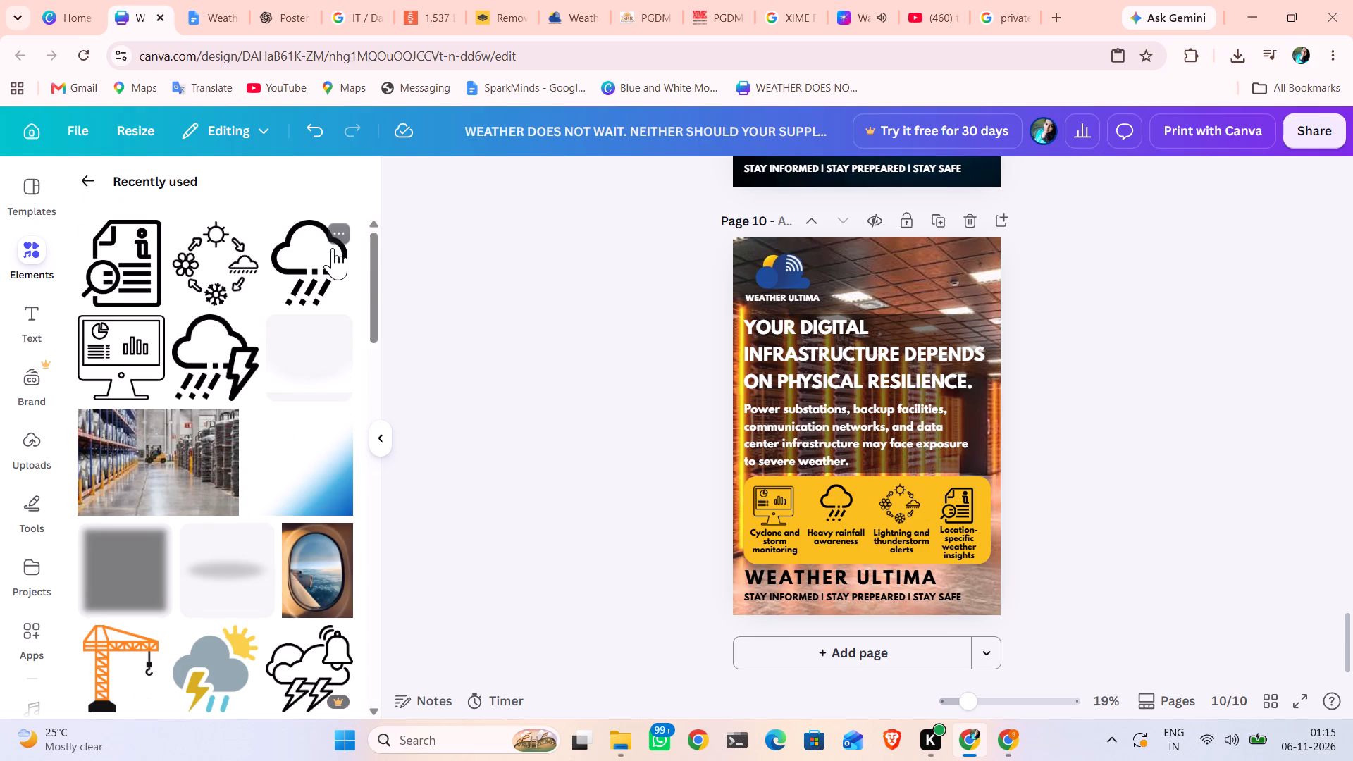
pyautogui.scroll(-1, 217, 474)
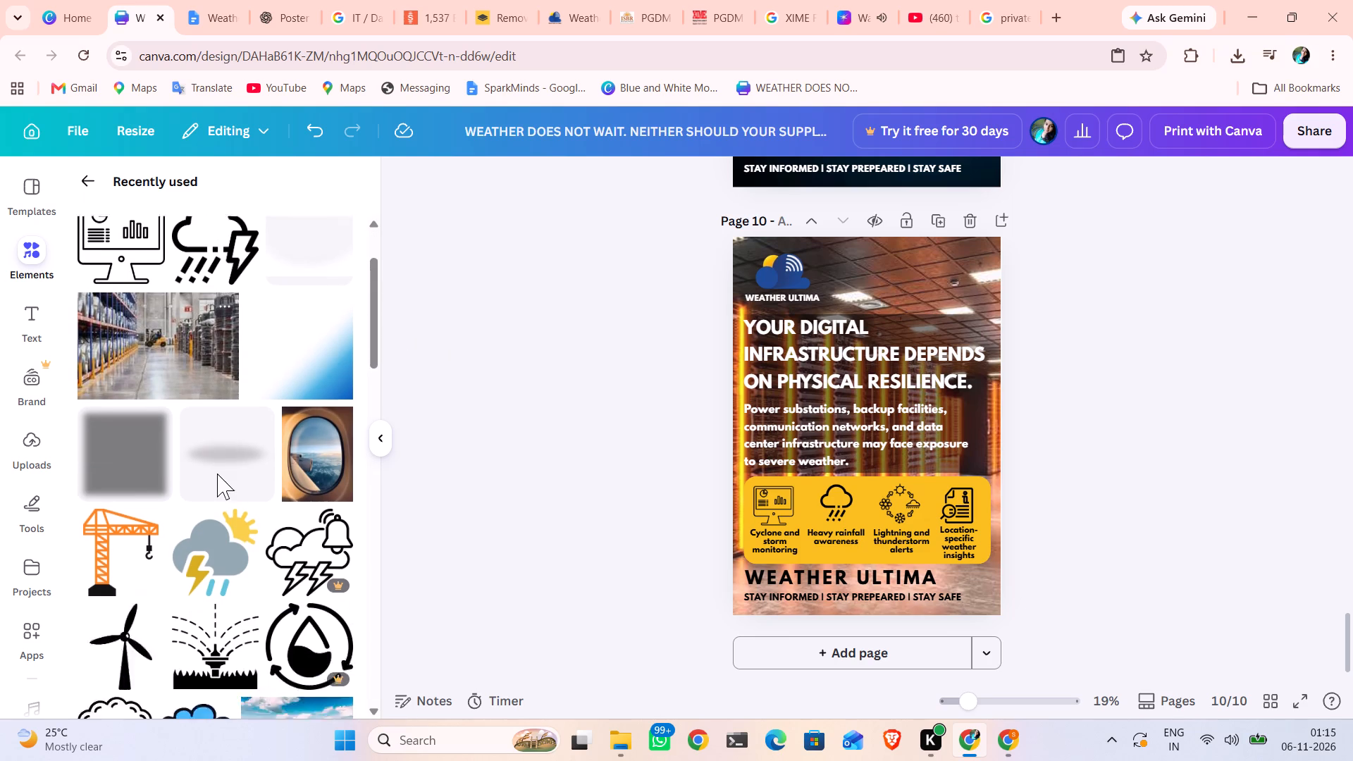
pyautogui.scroll(-1, 217, 474)
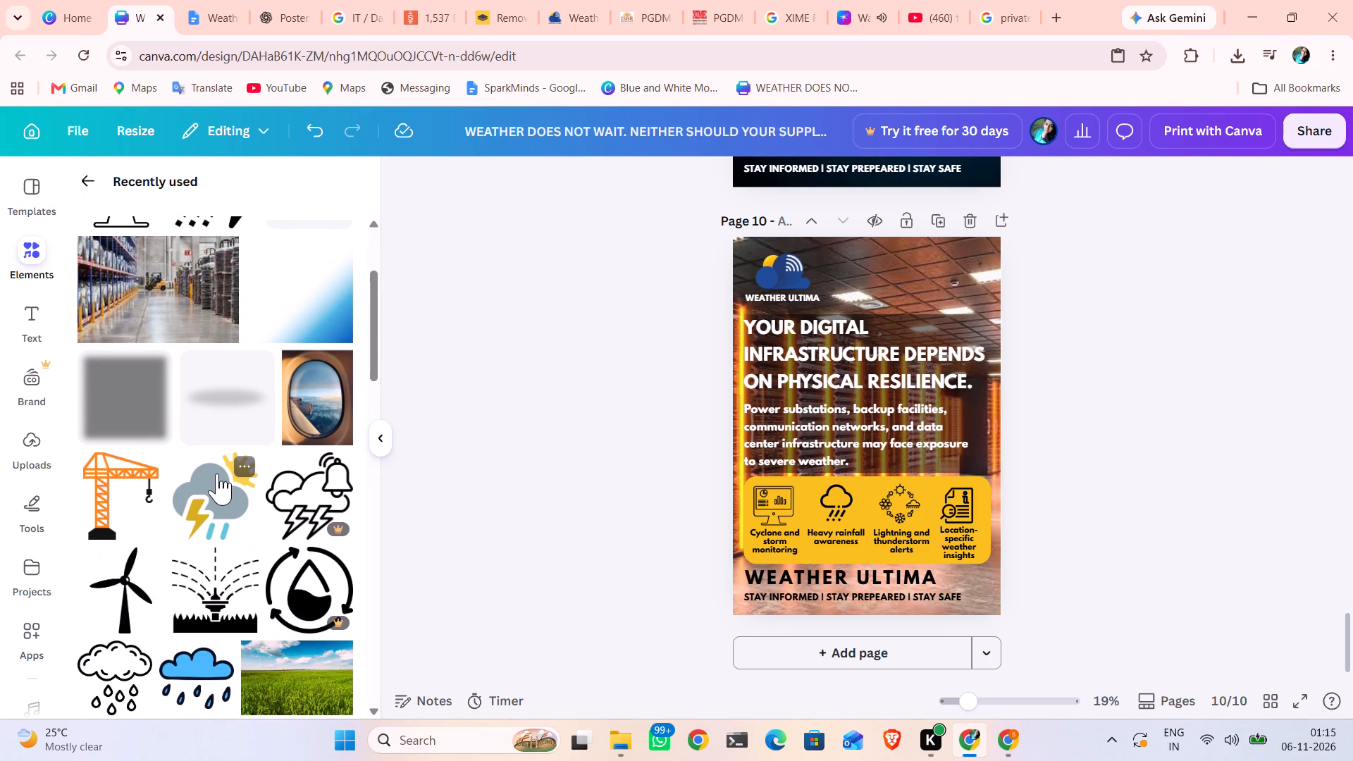
pyautogui.scroll(-3, 217, 474)
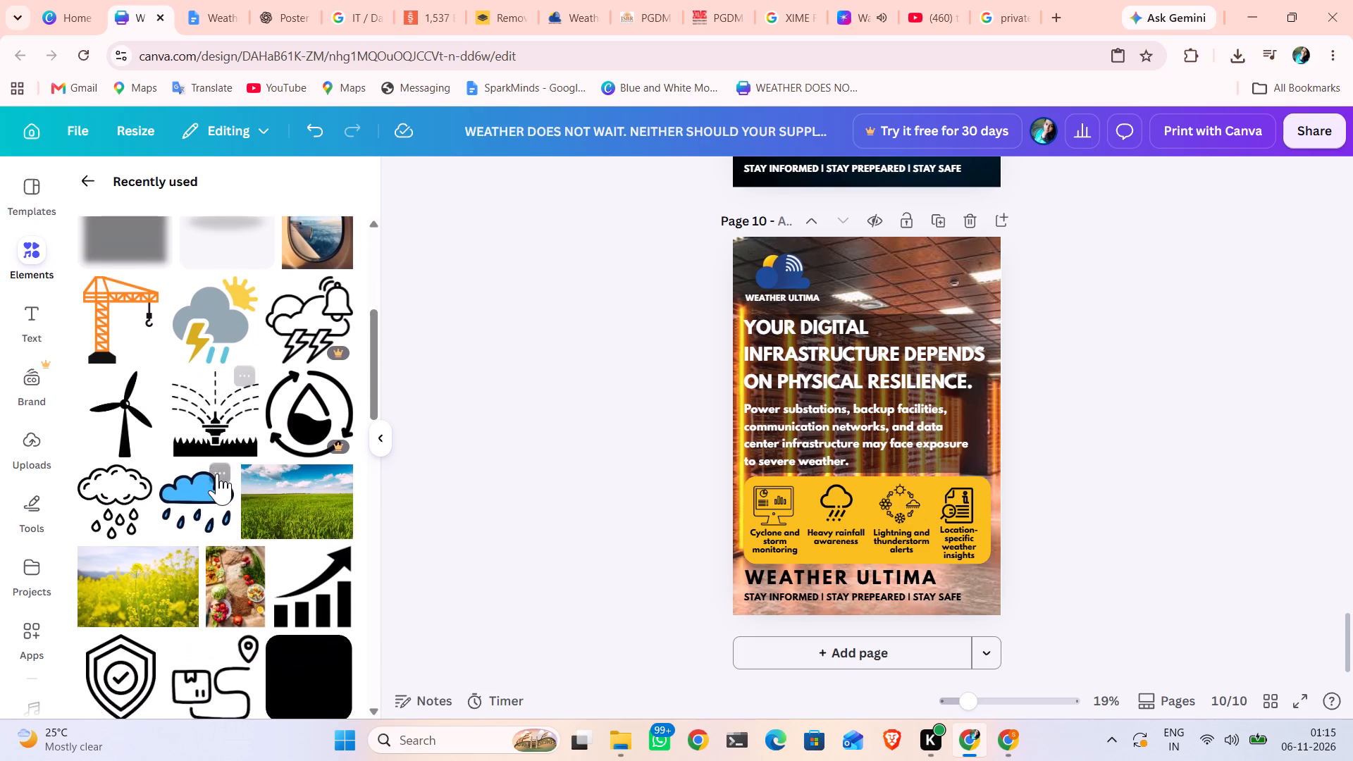
pyautogui.scroll(-2, 217, 474)
pyautogui.scroll(6, 217, 474)
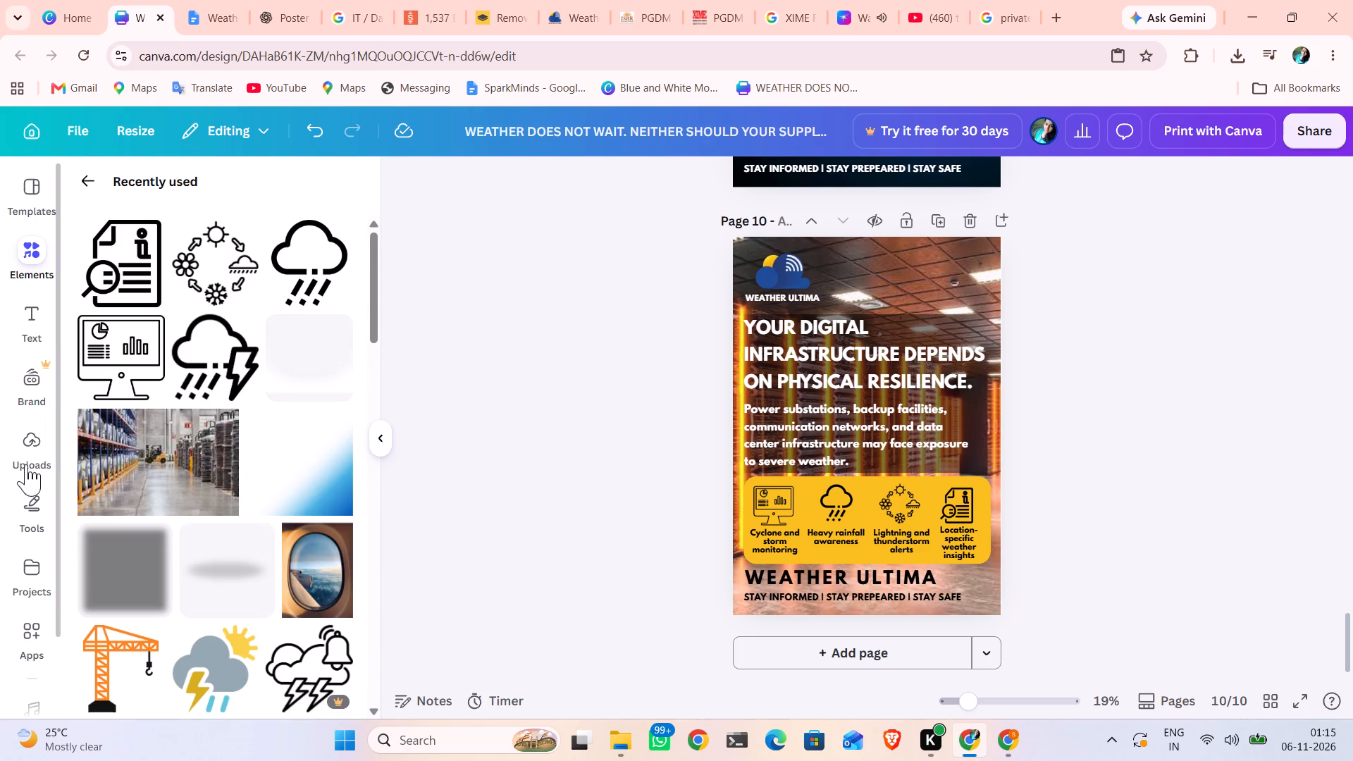
# Replace the computer-monitor icon above "Cyclone and storm monitoring" on page 10 with the tornado-and-waves icon from the uploaded images.
pyautogui.click(26, 447)
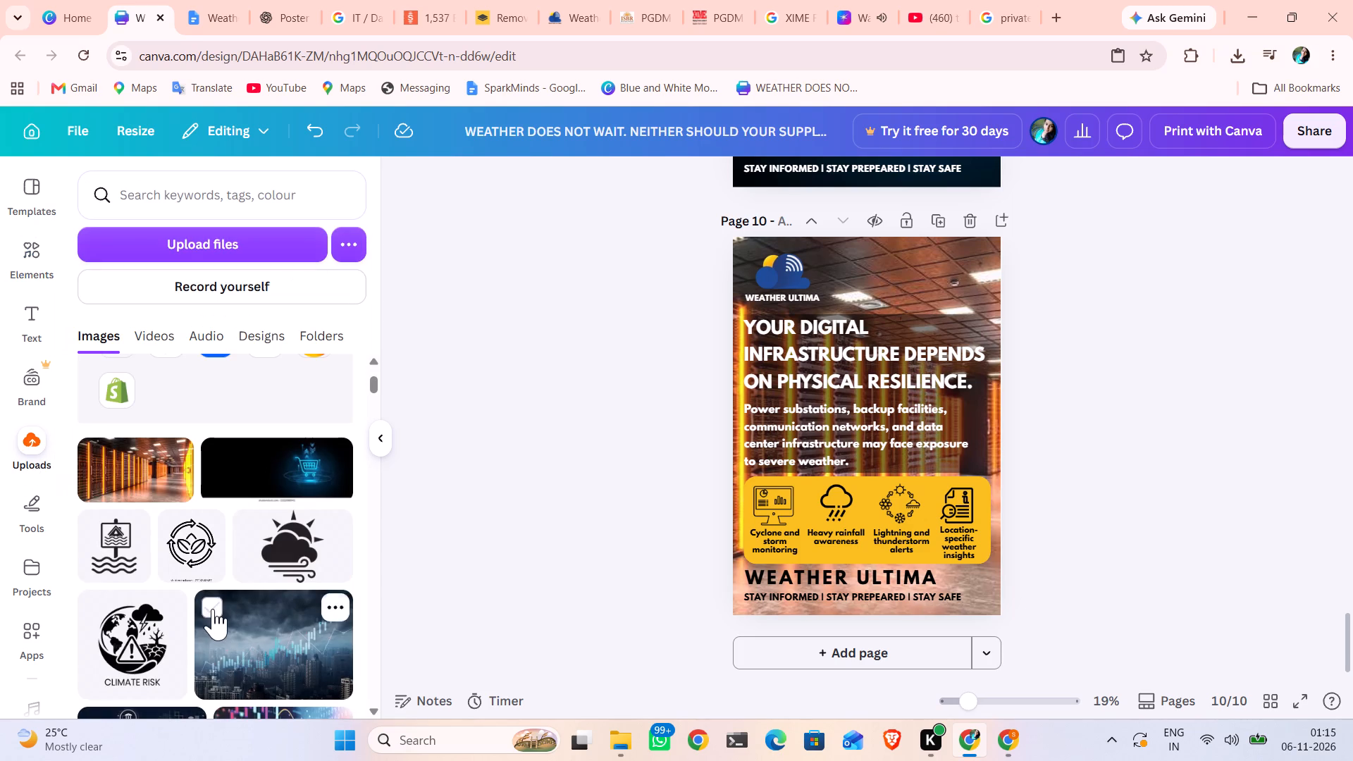
pyautogui.scroll(-4, 213, 609)
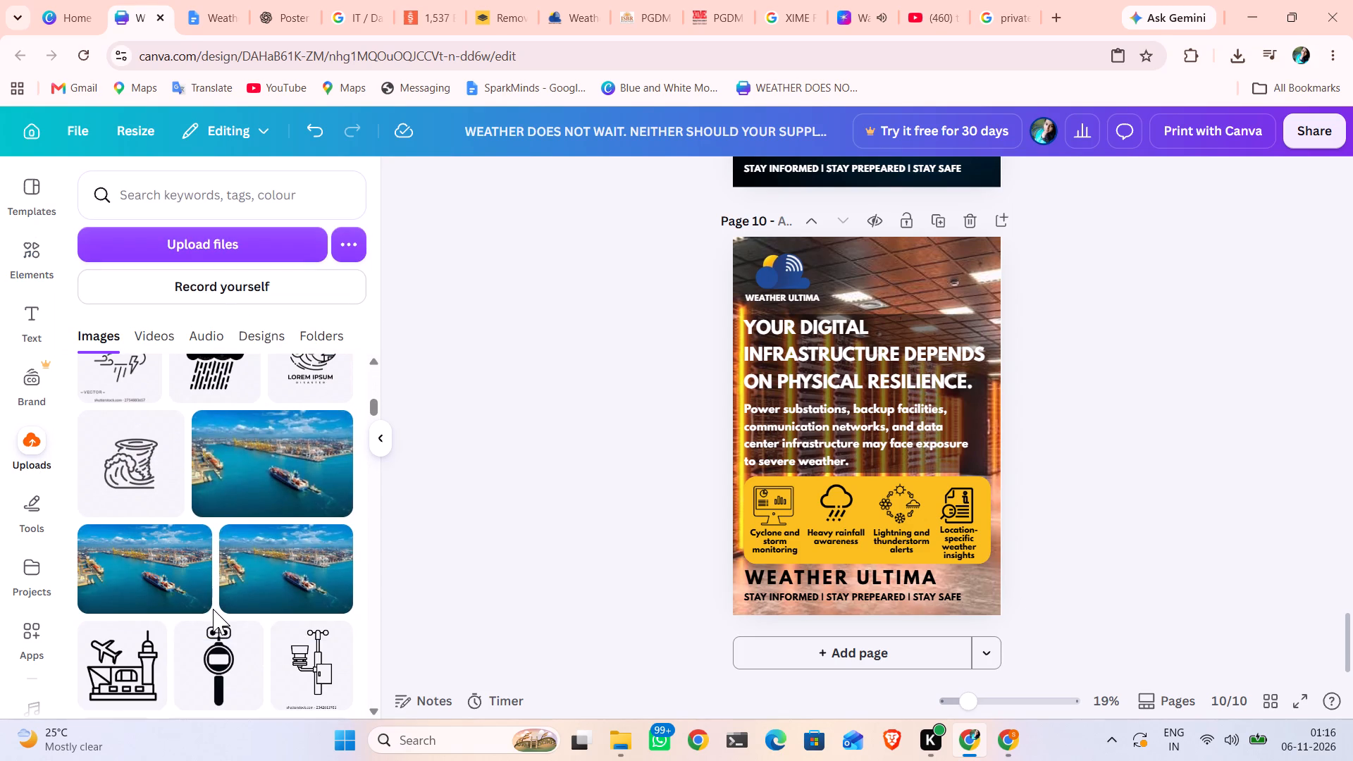
pyautogui.hscroll(1, 213, 609)
pyautogui.scroll(-1, 213, 609)
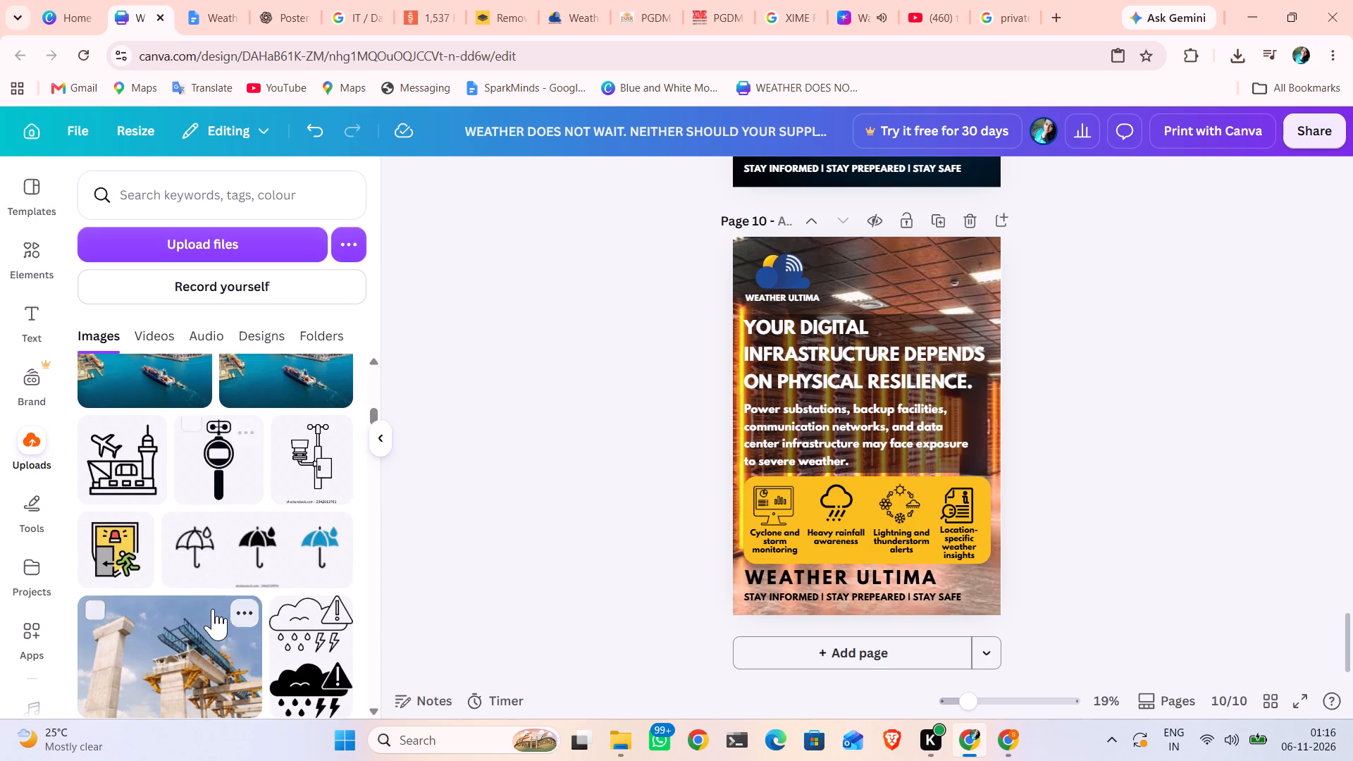
pyautogui.scroll(-3, 213, 609)
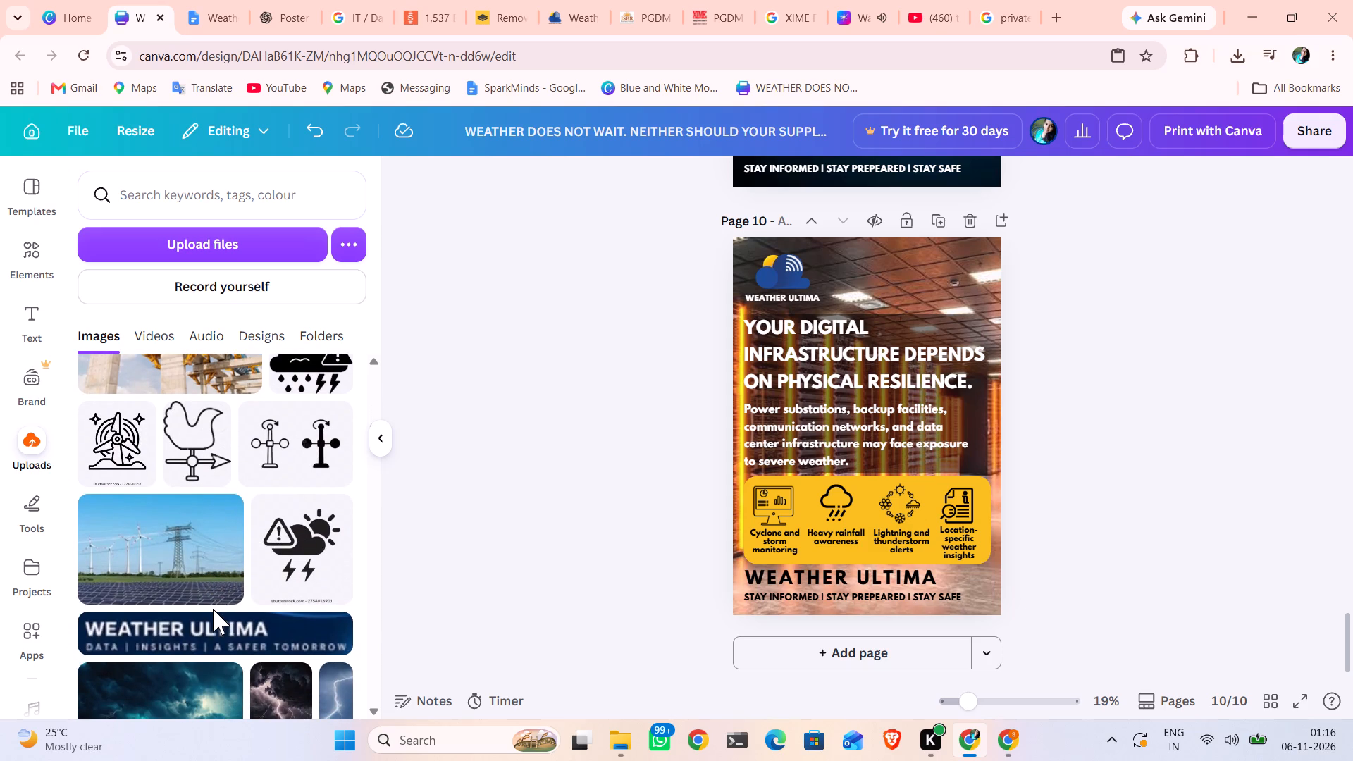
pyautogui.scroll(-4, 213, 609)
pyautogui.scroll(1, 213, 609)
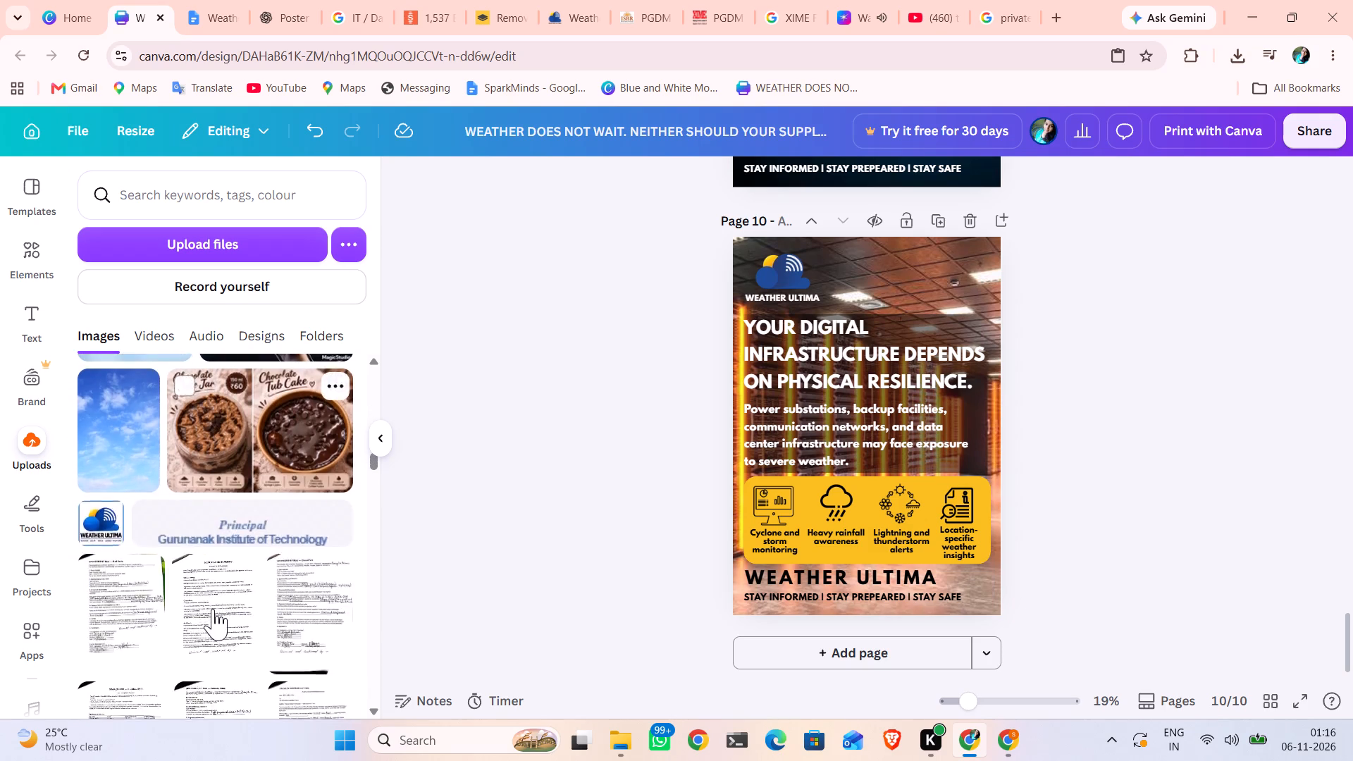
pyautogui.scroll(2, 213, 609)
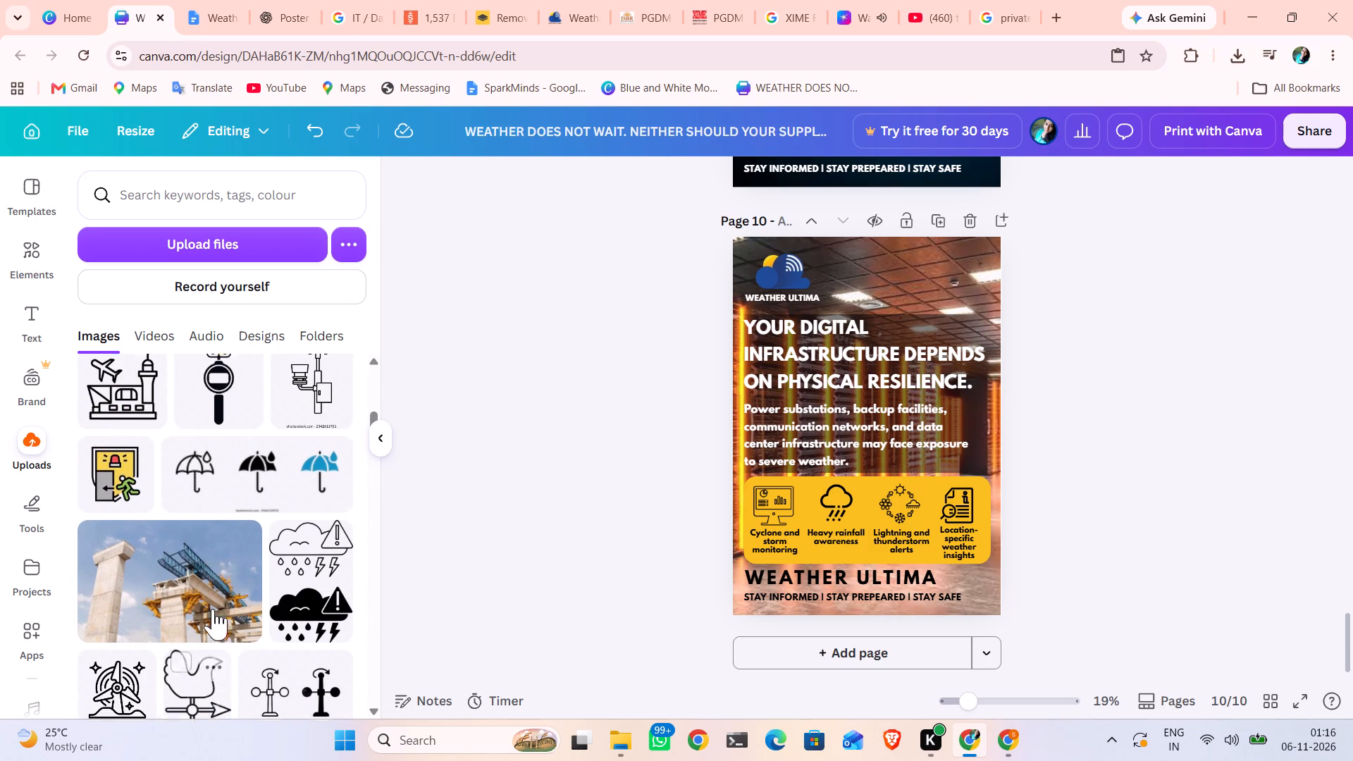
pyautogui.scroll(3, 213, 609)
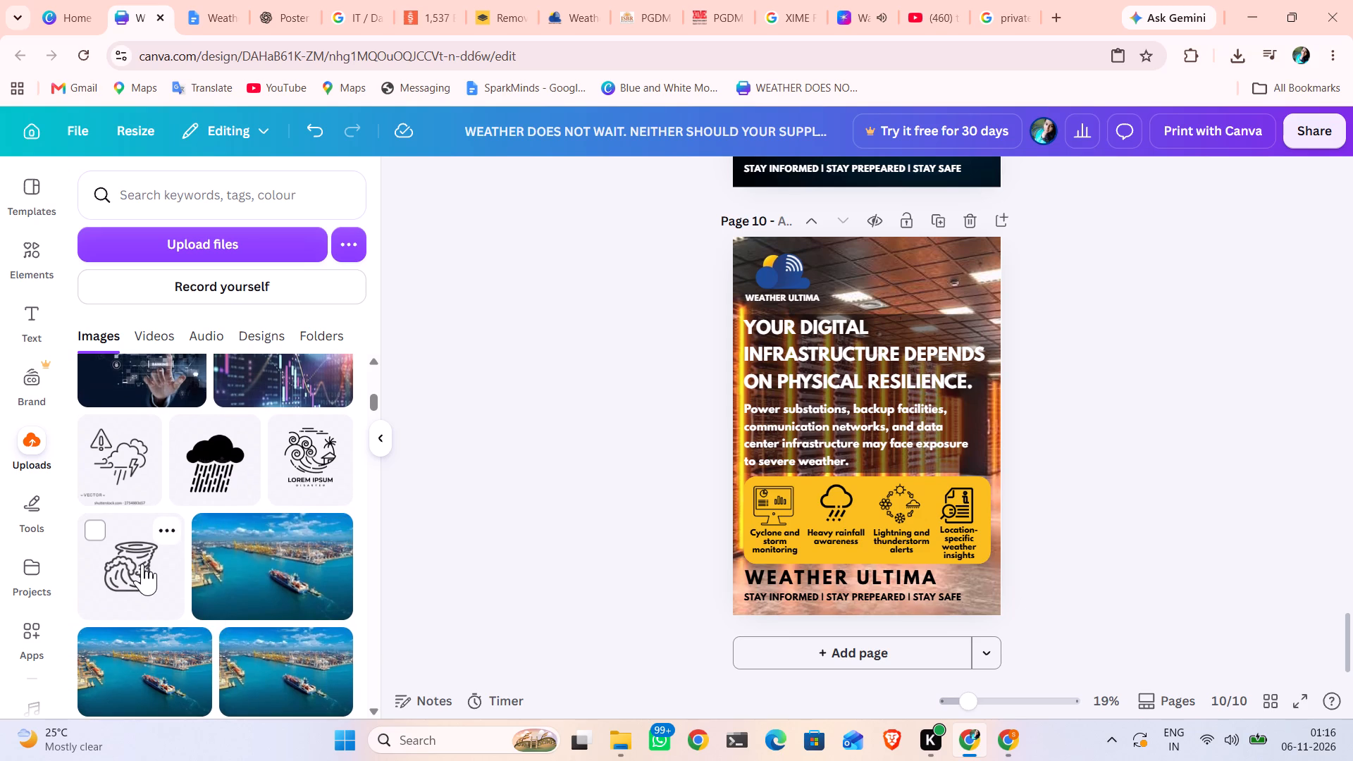
pyautogui.click(142, 564)
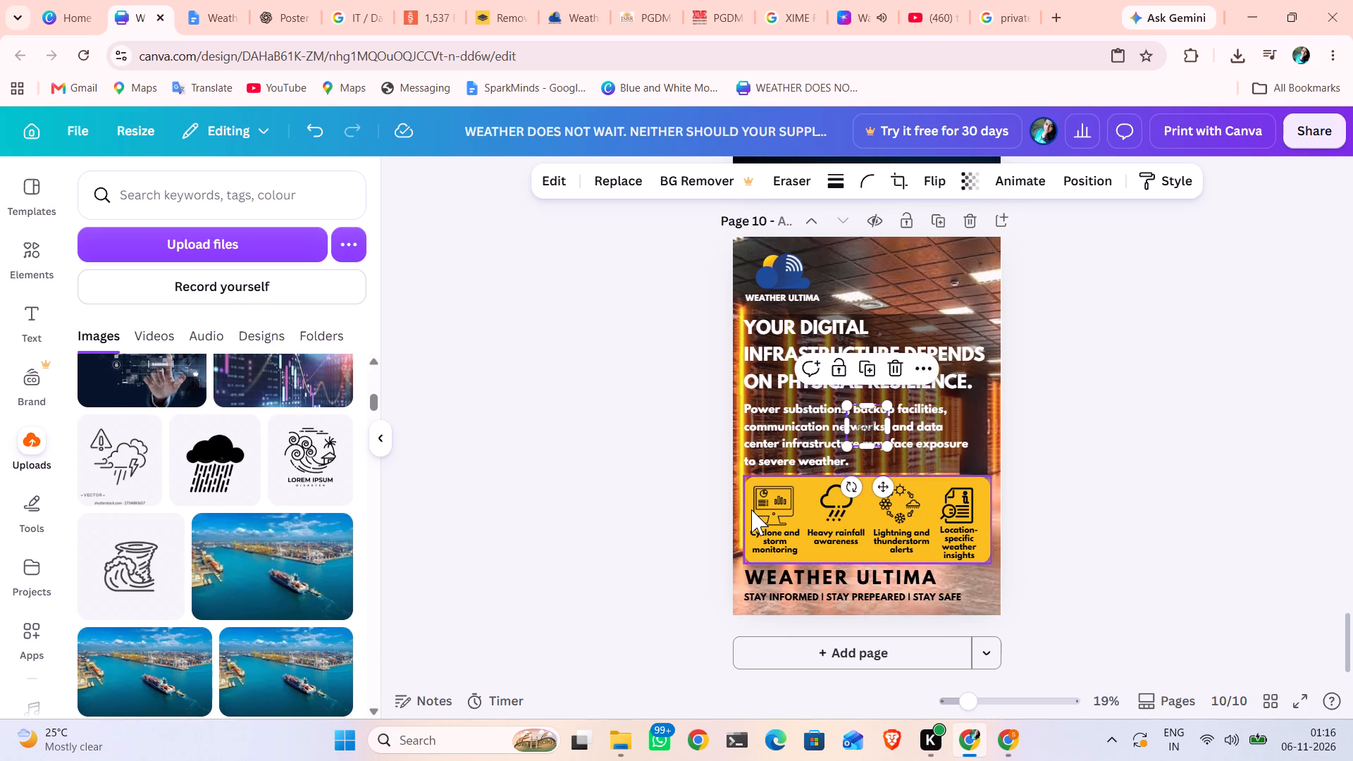
pyautogui.click(769, 509)
pyautogui.press('BackSpace')
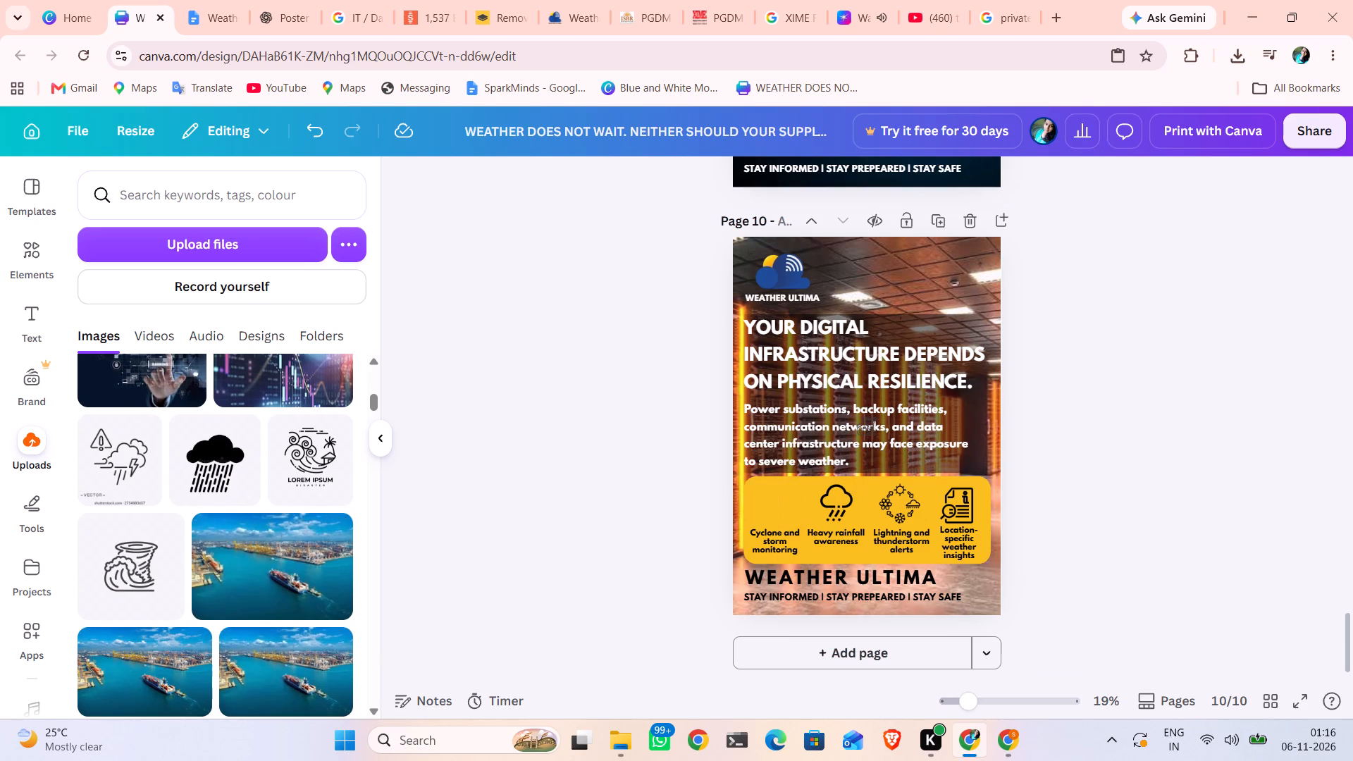
pyautogui.moveTo(869, 424); pyautogui.dragTo(771, 476)
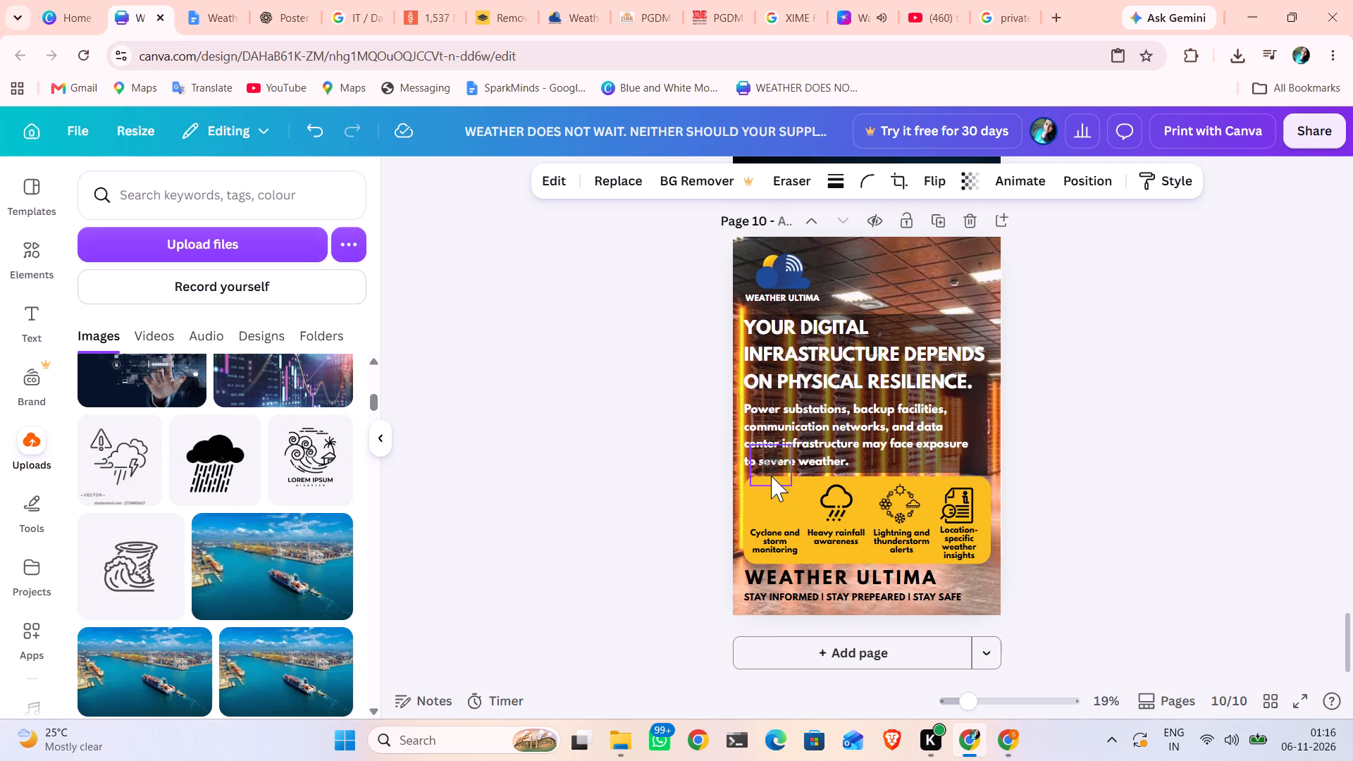
pyautogui.moveTo(771, 476); pyautogui.dragTo(774, 501)
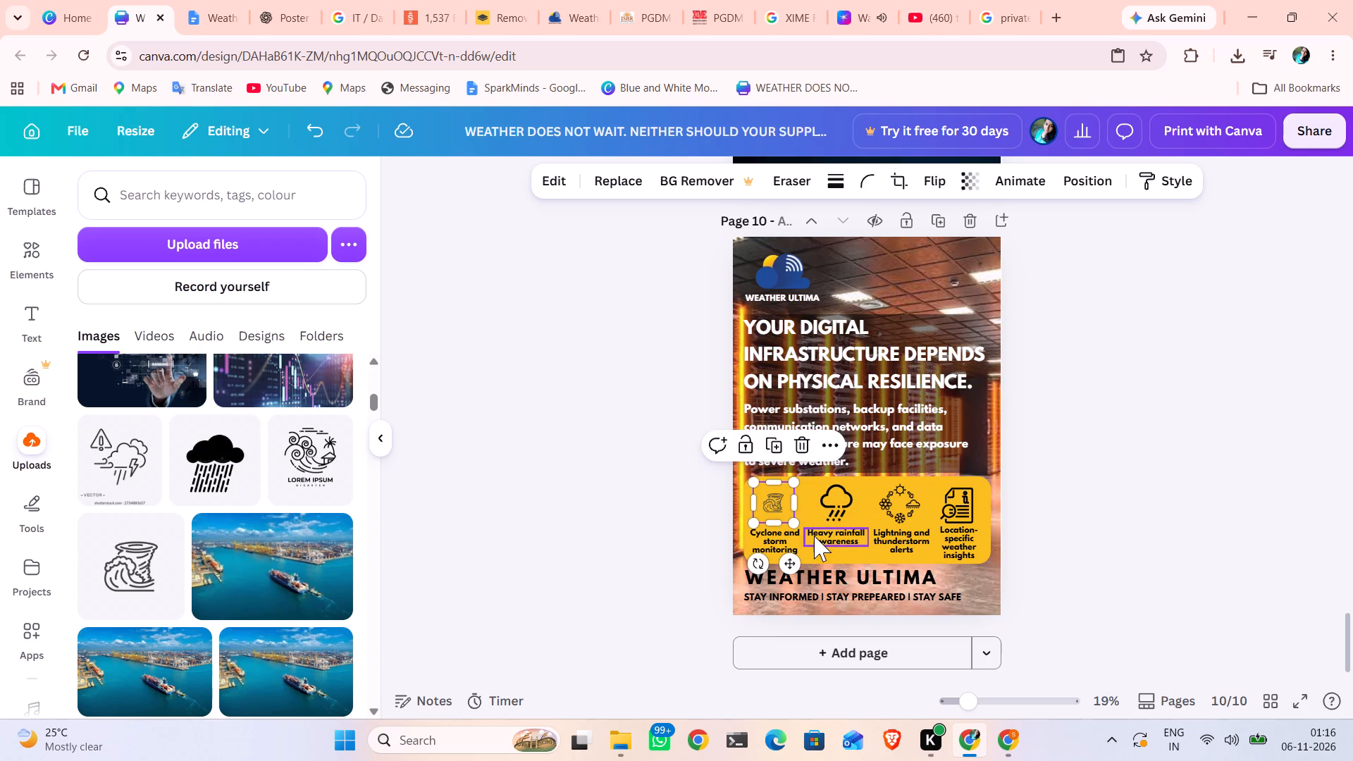
# Enlarge the tornado icon to about 12 by 12 and centre it above the "Cyclone and storm monitoring" label.
pyautogui.moveTo(796, 522); pyautogui.dragTo(817, 539)
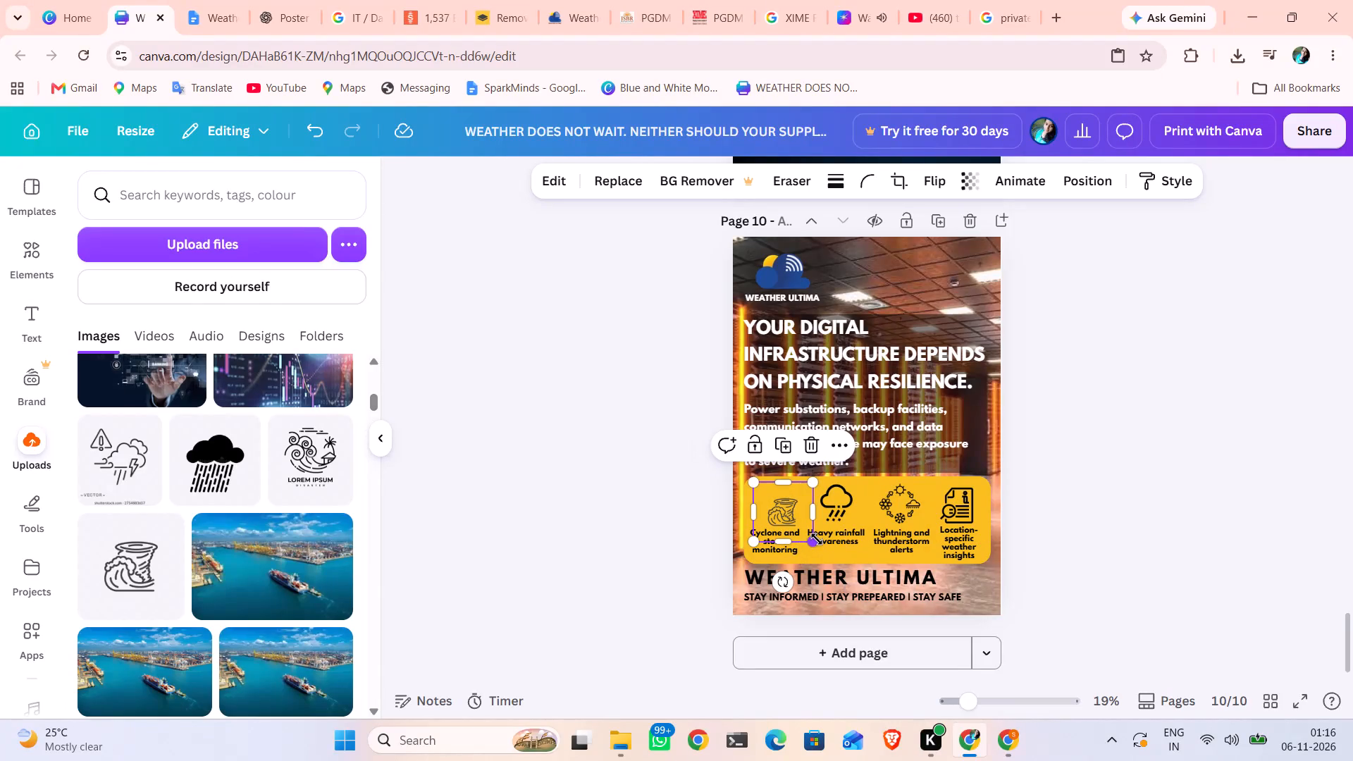
pyautogui.moveTo(814, 540); pyautogui.dragTo(821, 547)
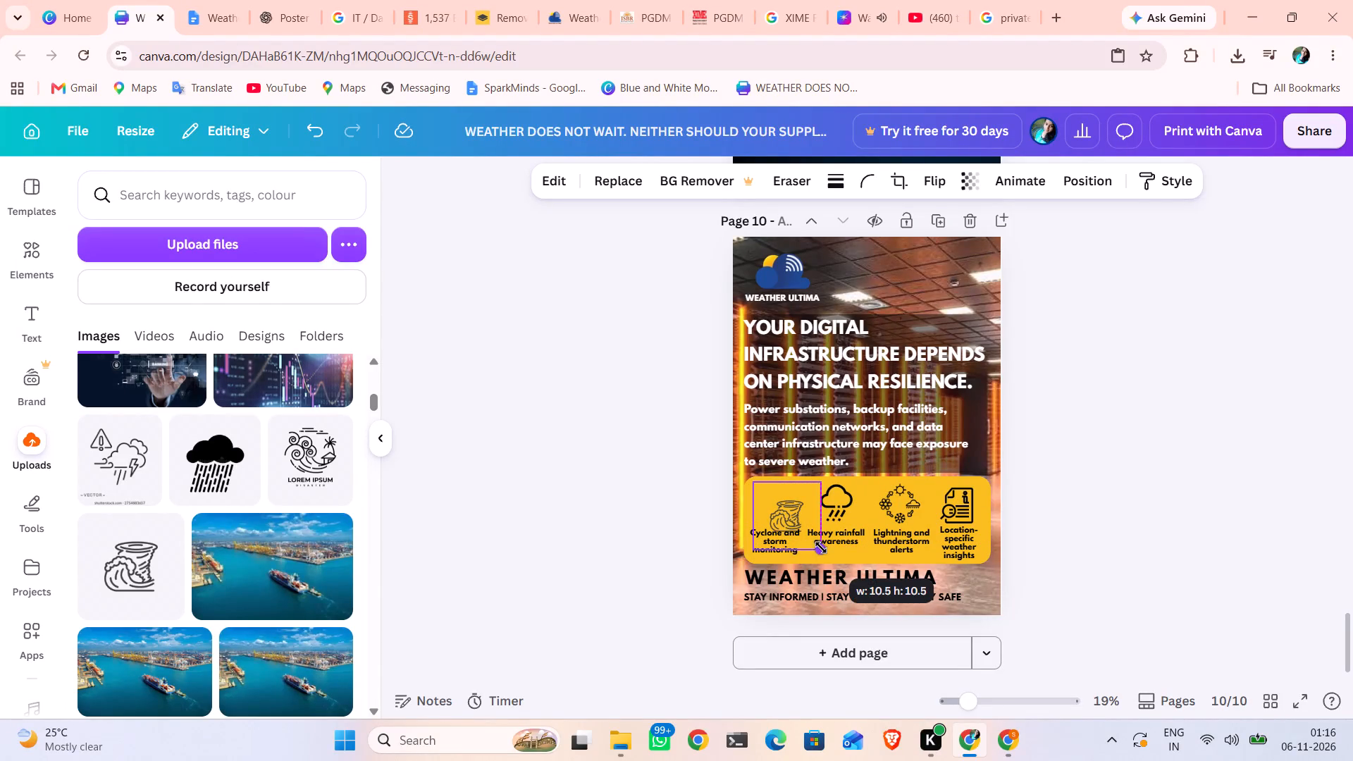
pyautogui.moveTo(821, 547); pyautogui.dragTo(827, 552)
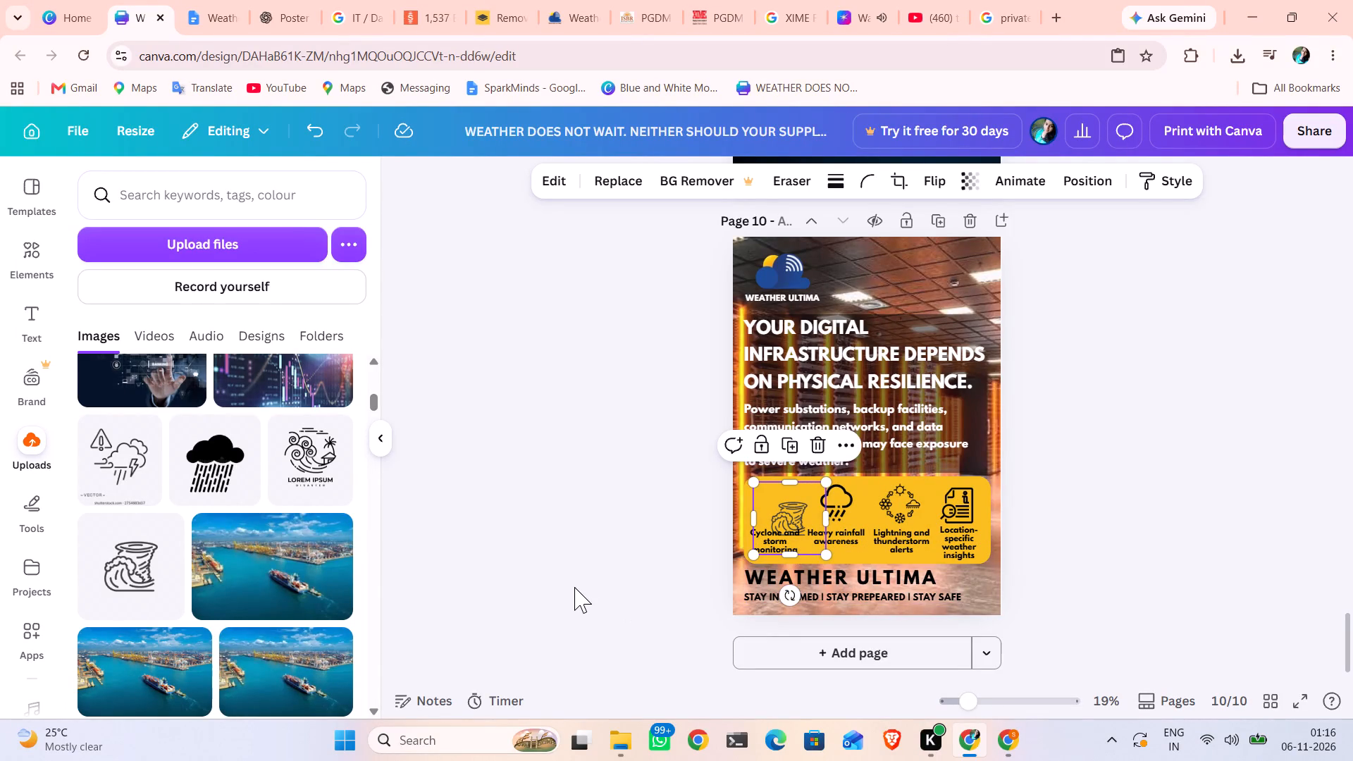
pyautogui.click(574, 587)
pyautogui.moveTo(781, 516); pyautogui.dragTo(767, 507)
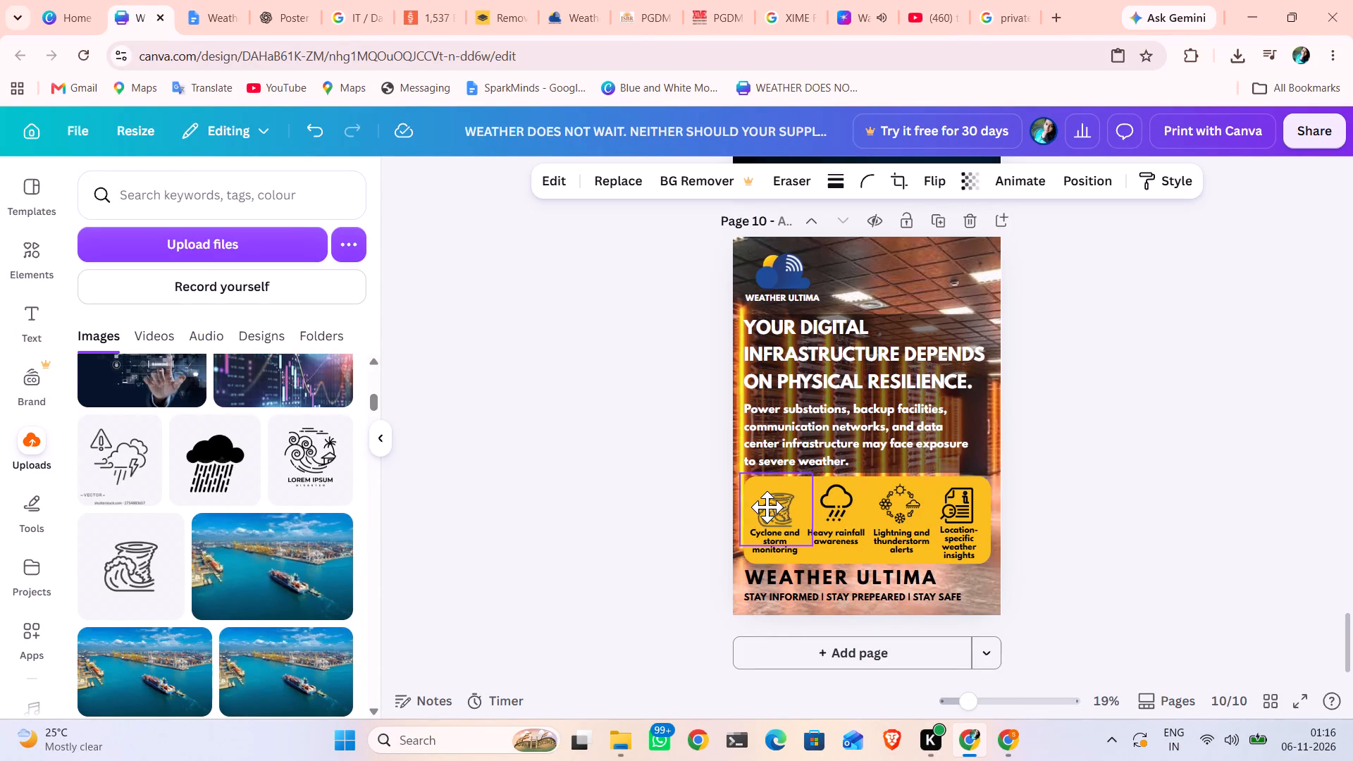
pyautogui.moveTo(767, 507); pyautogui.dragTo(767, 504)
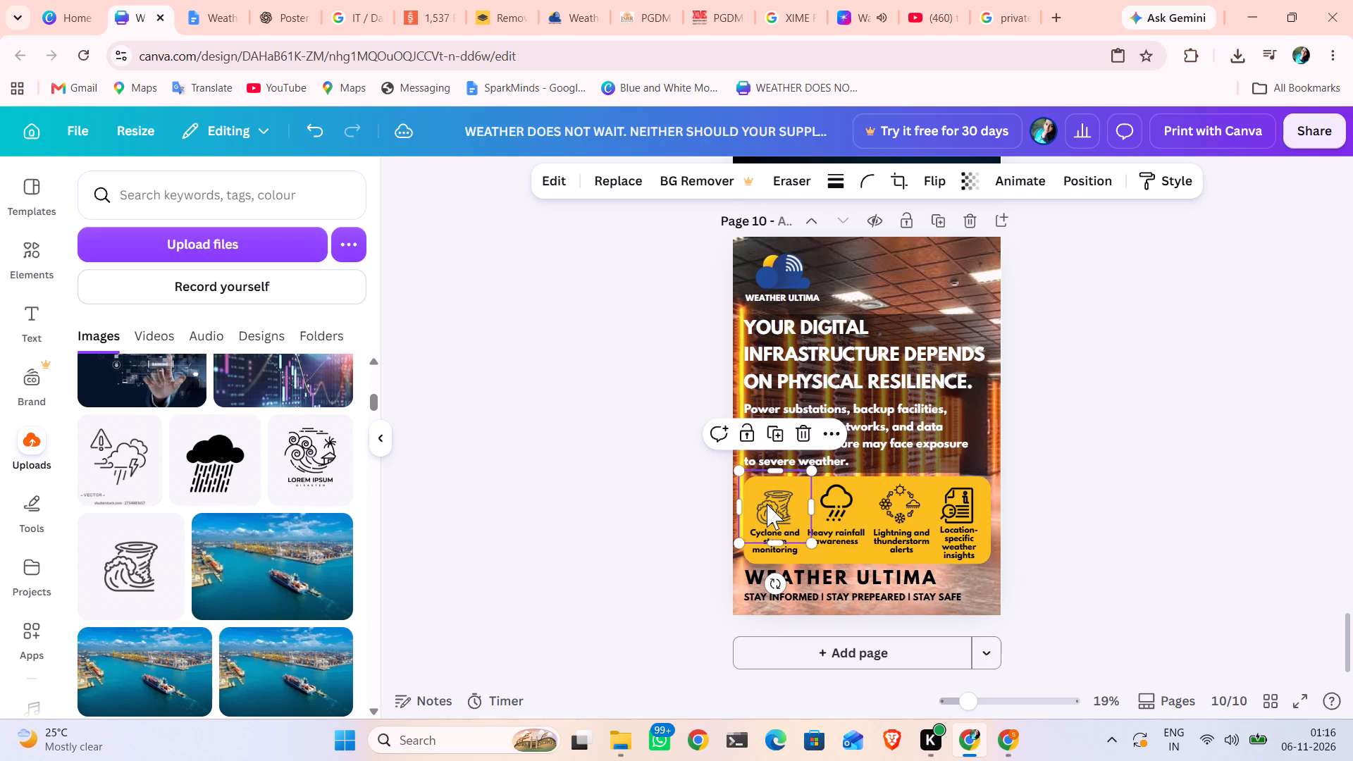
pyautogui.click(743, 474)
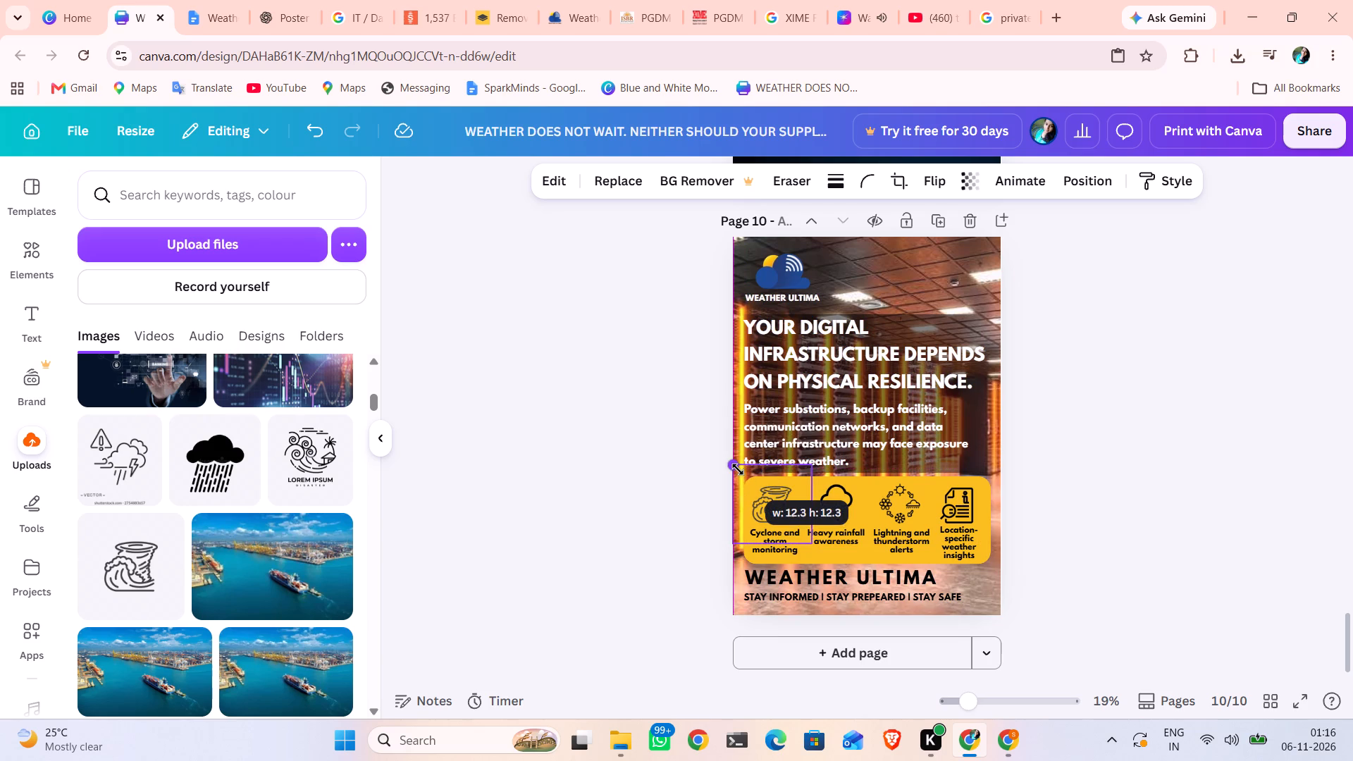
pyautogui.click(629, 500)
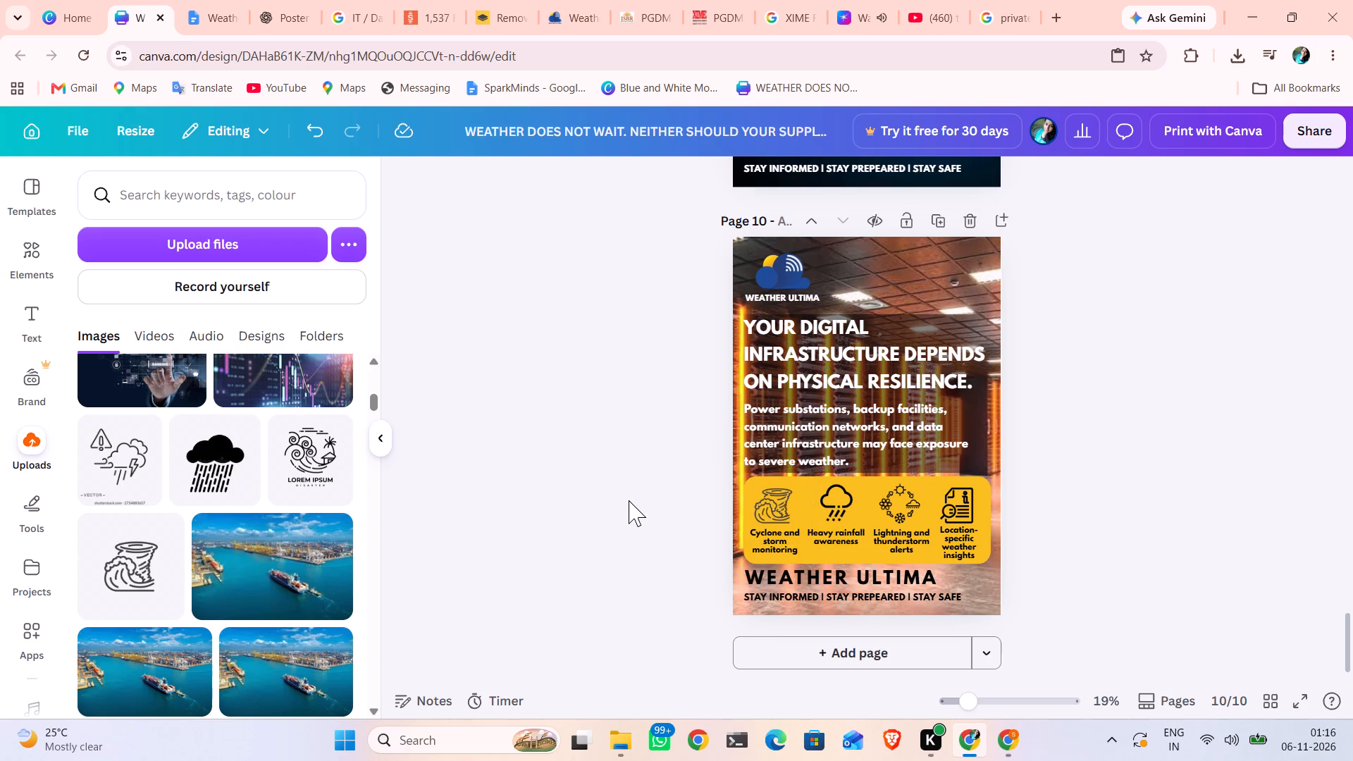
pyautogui.click(758, 513)
pyautogui.press('Right')
pyautogui.press('Right')
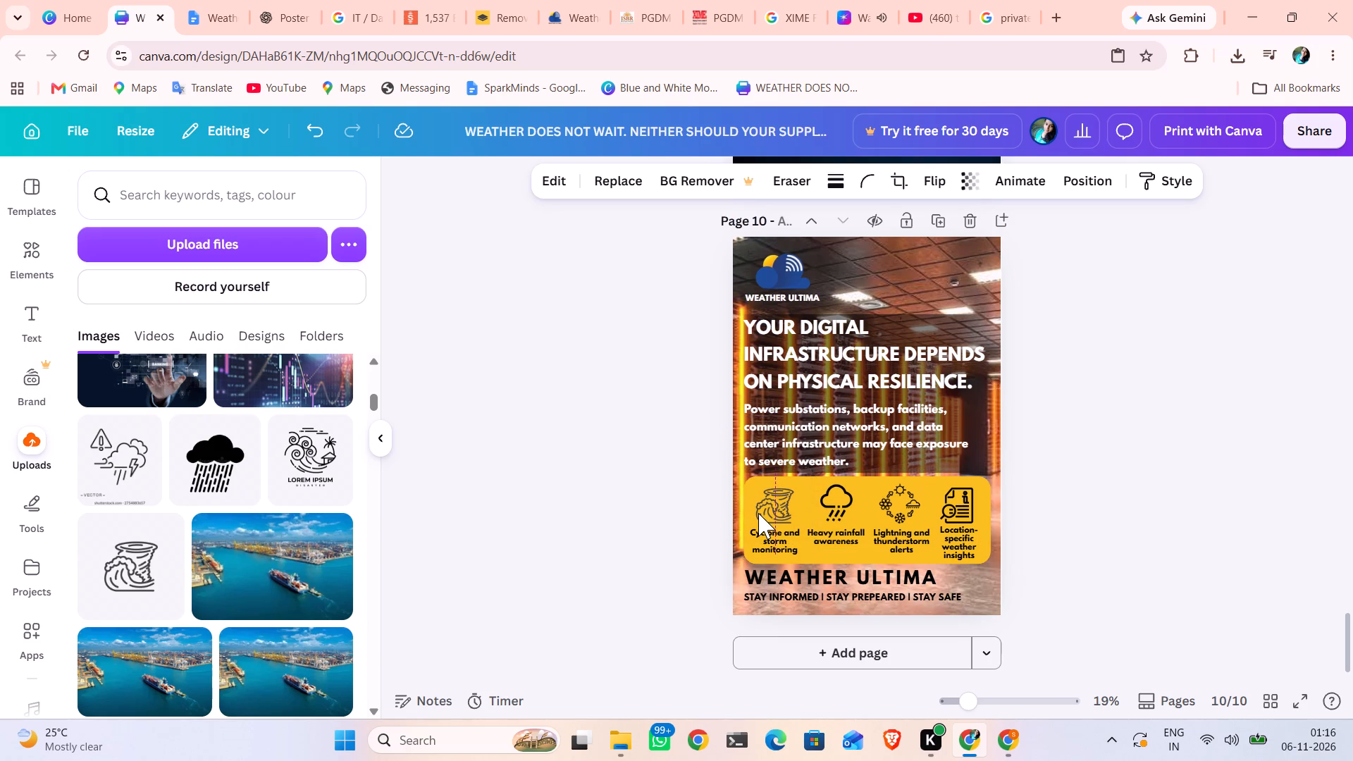
pyautogui.press('Right')
pyautogui.press('Left')
pyautogui.click(514, 474)
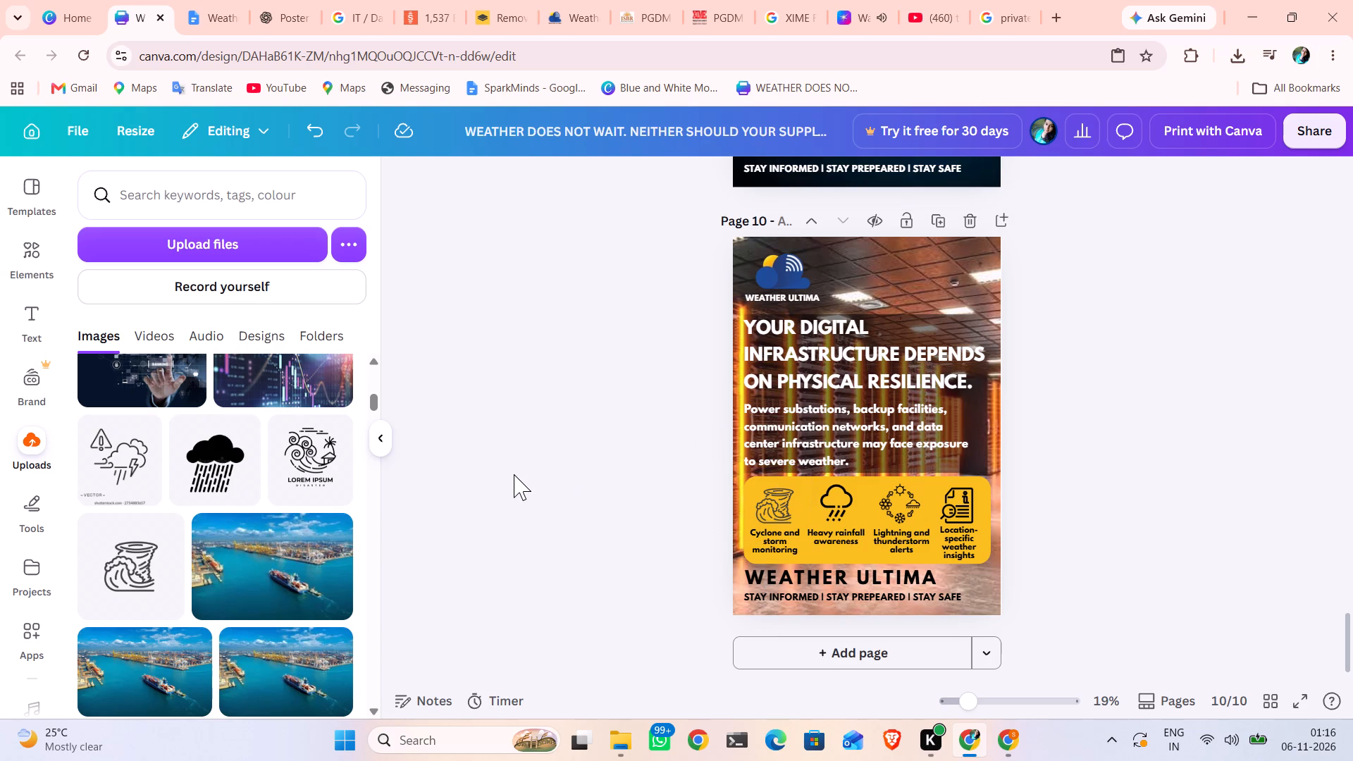
# Replace the rain-cloud icon above "Heavy rainfall awareness" with the uploaded storm-cloud icon that has a warning triangle.
pyautogui.scroll(4, 198, 504)
pyautogui.scroll(-1, 198, 504)
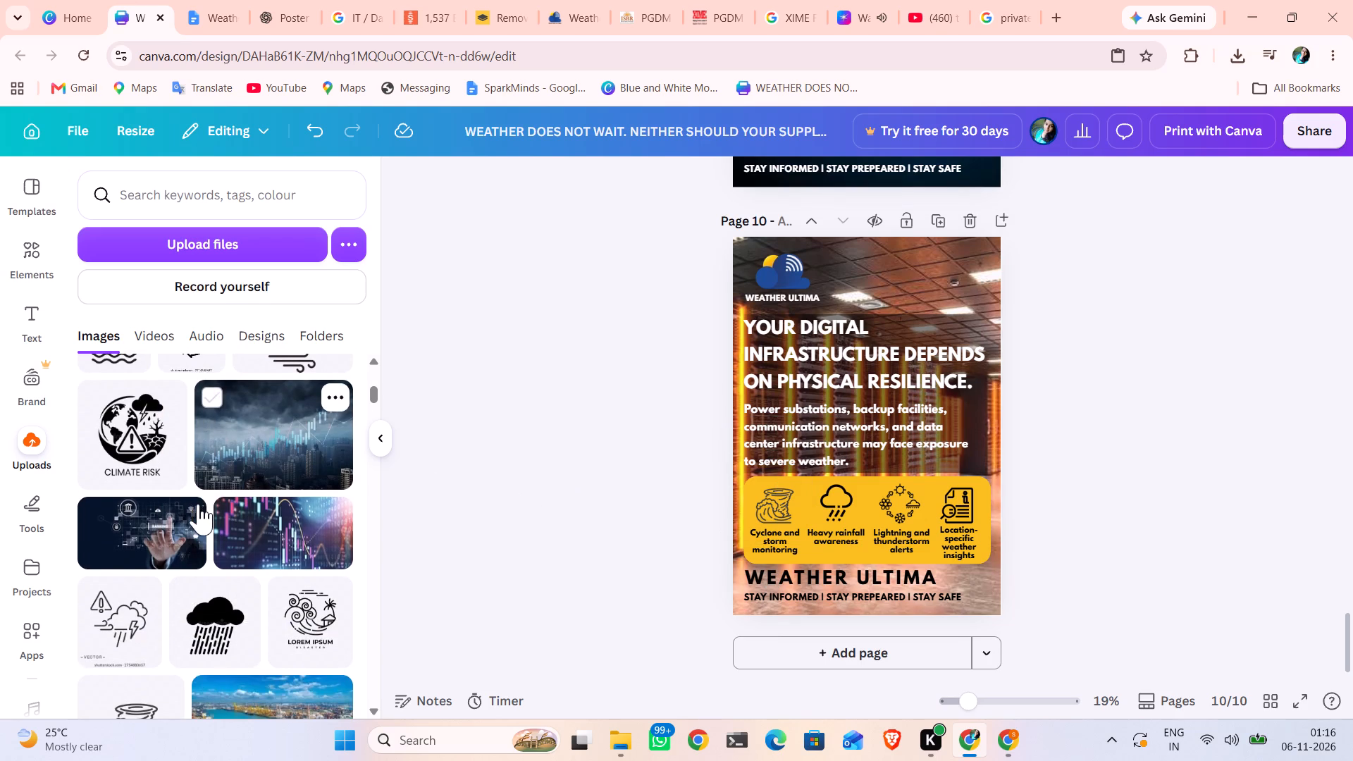
pyautogui.scroll(-1, 198, 504)
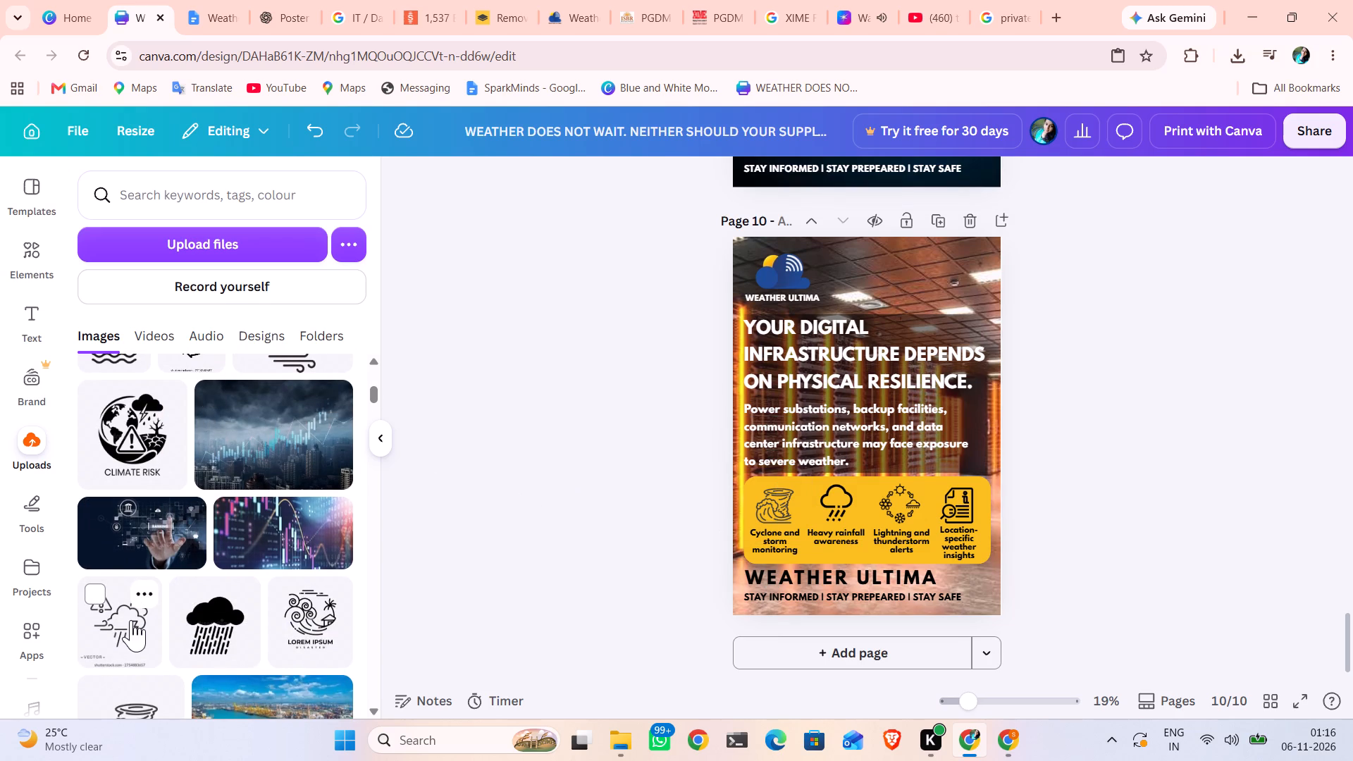
pyautogui.click(131, 620)
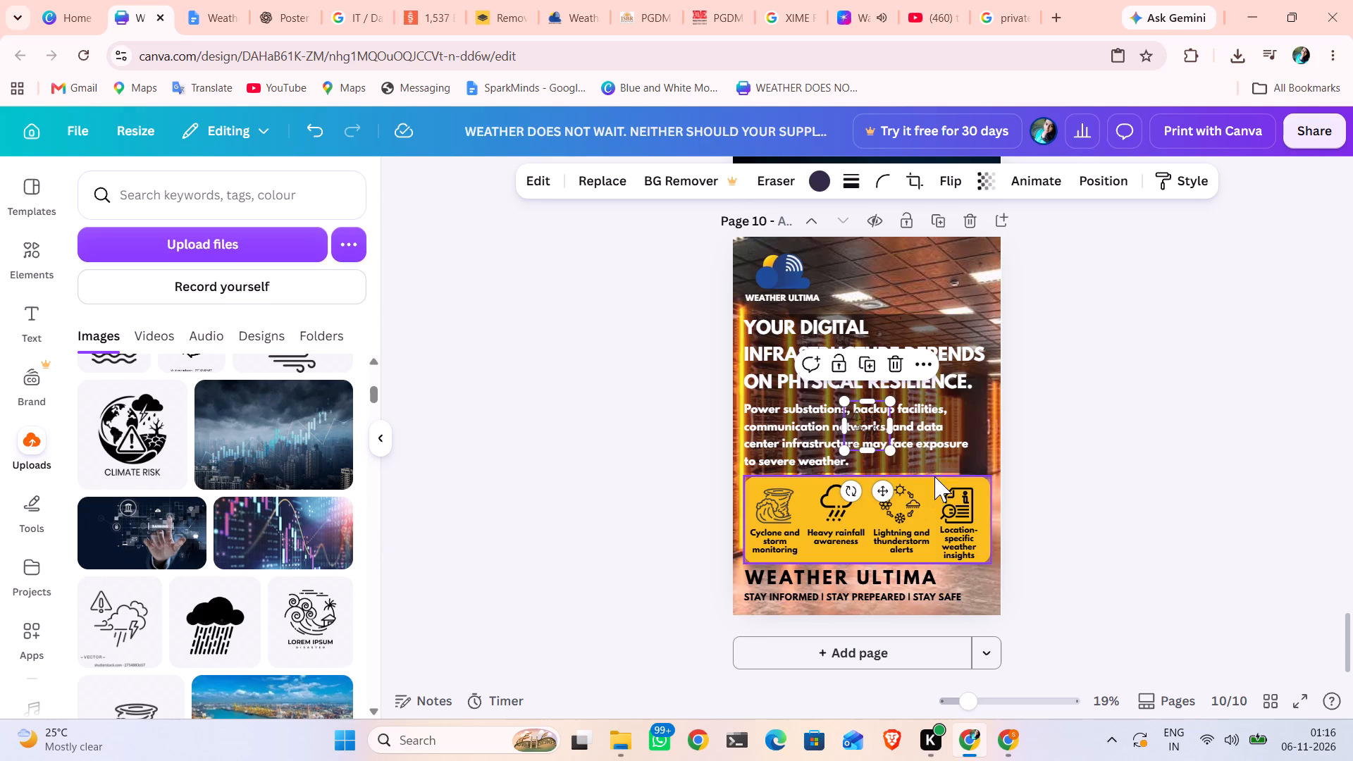
pyautogui.click(841, 502)
pyautogui.press('BackSpace')
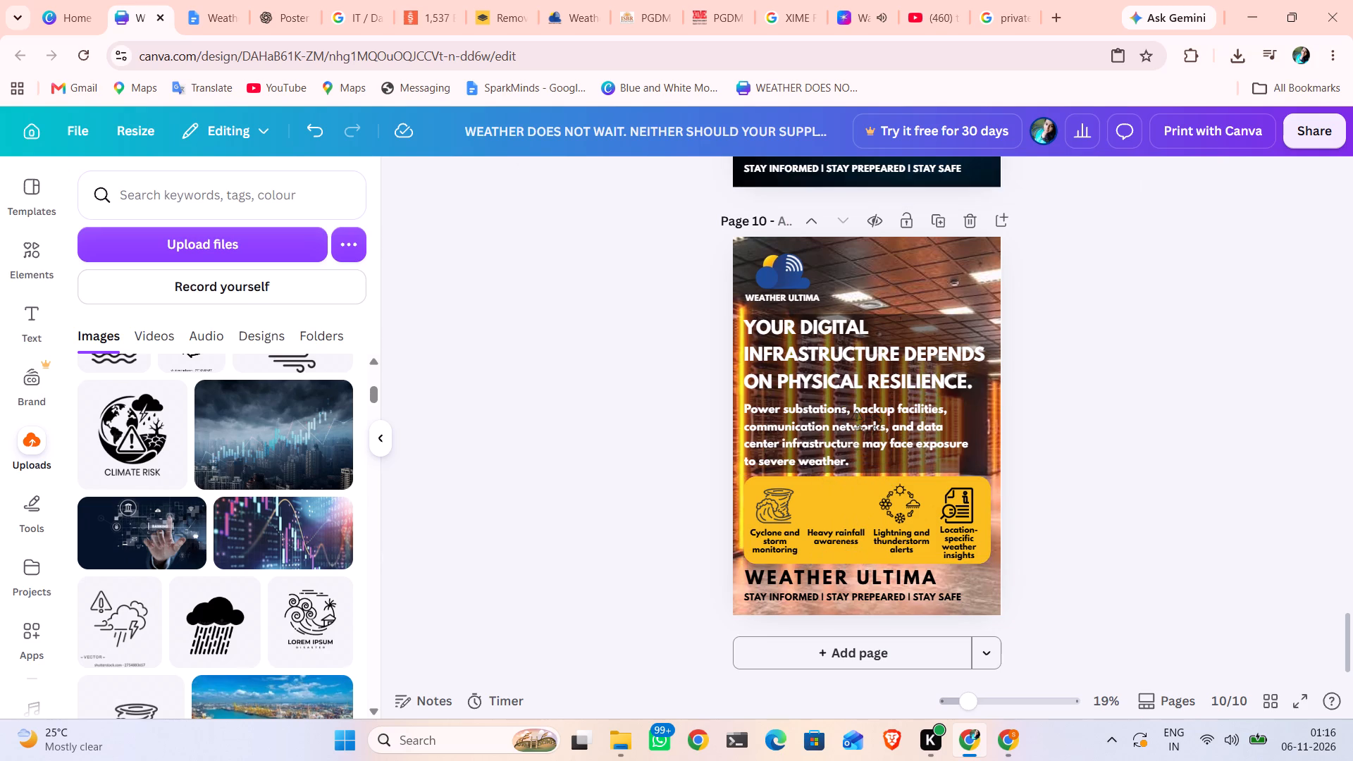
pyautogui.moveTo(863, 422); pyautogui.dragTo(837, 503)
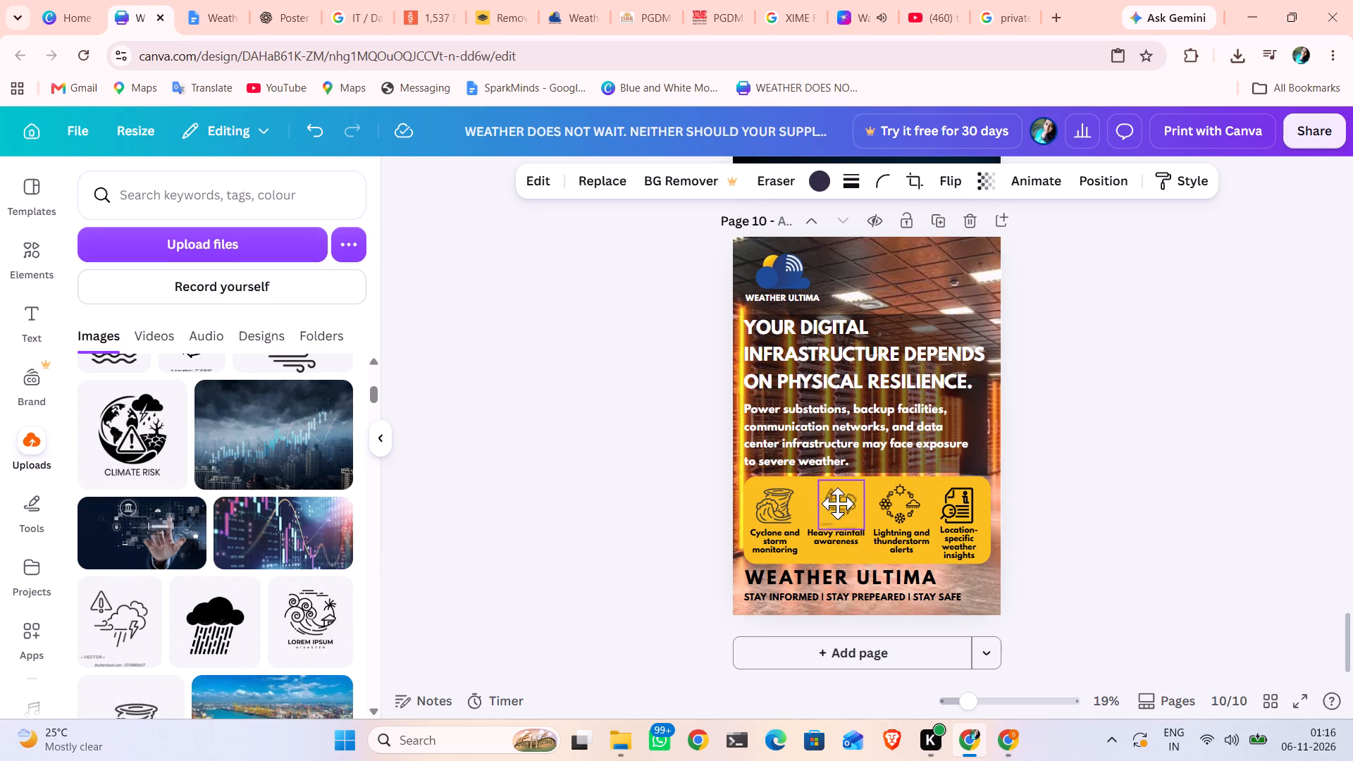
pyautogui.moveTo(837, 503); pyautogui.dragTo(832, 508)
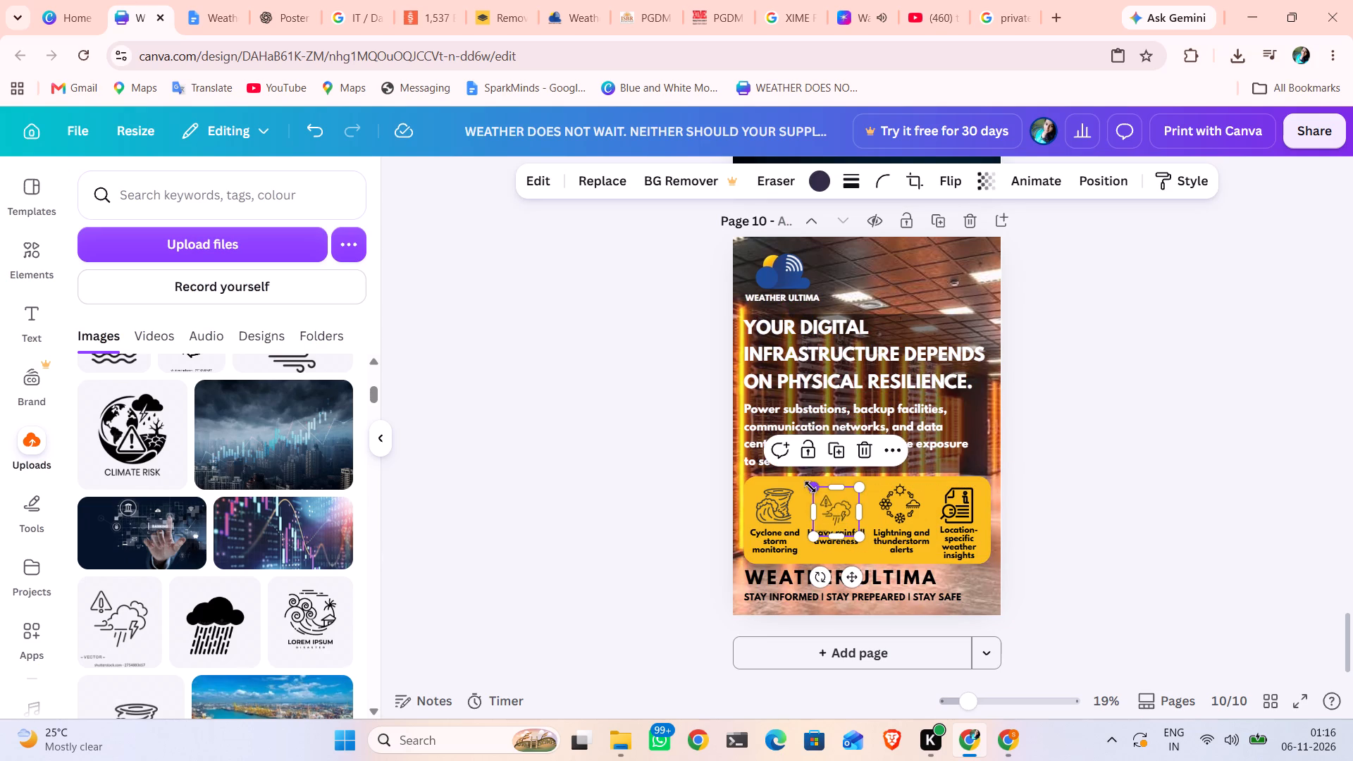
# Enlarge the storm-warning icon and centre it above the "Heavy rainfall awareness" label in the yellow panel.
pyautogui.moveTo(810, 486); pyautogui.dragTo(793, 476)
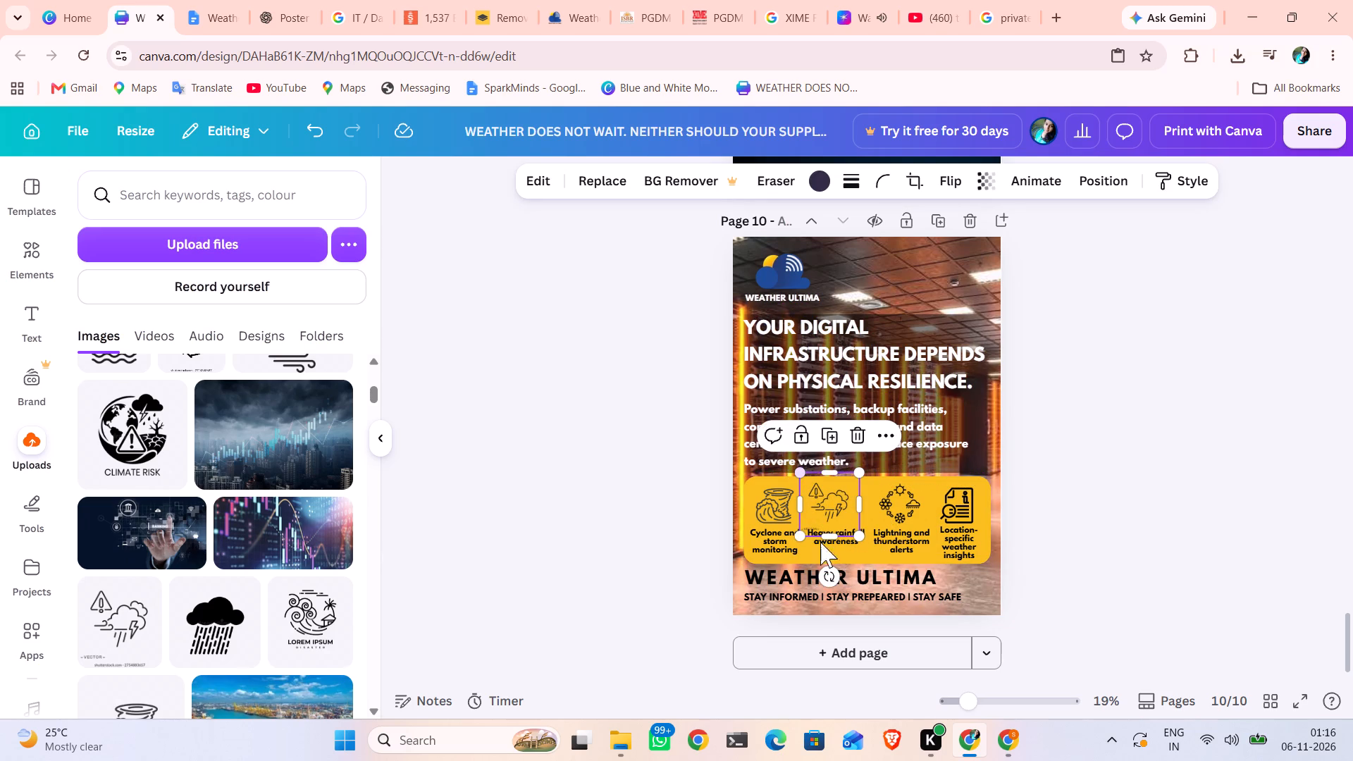
pyautogui.click(829, 509)
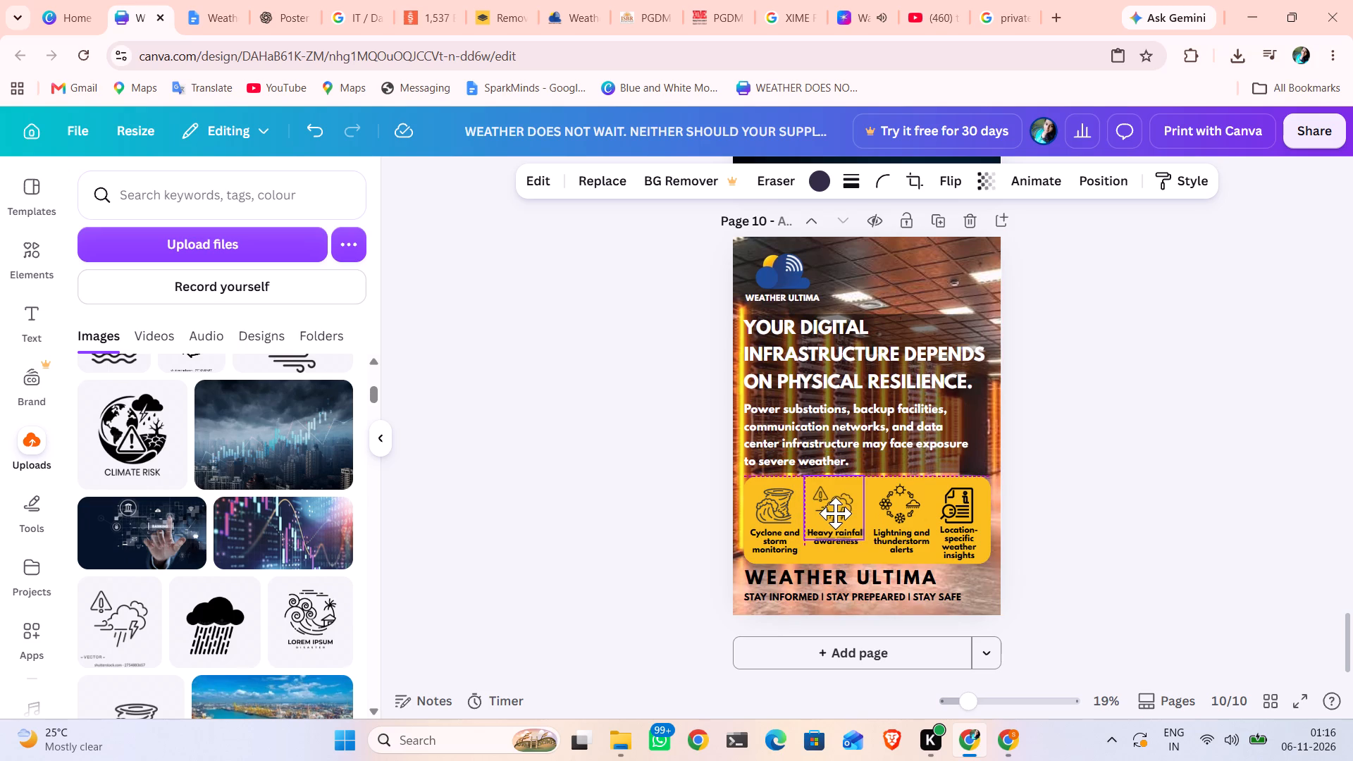
pyautogui.click(653, 534)
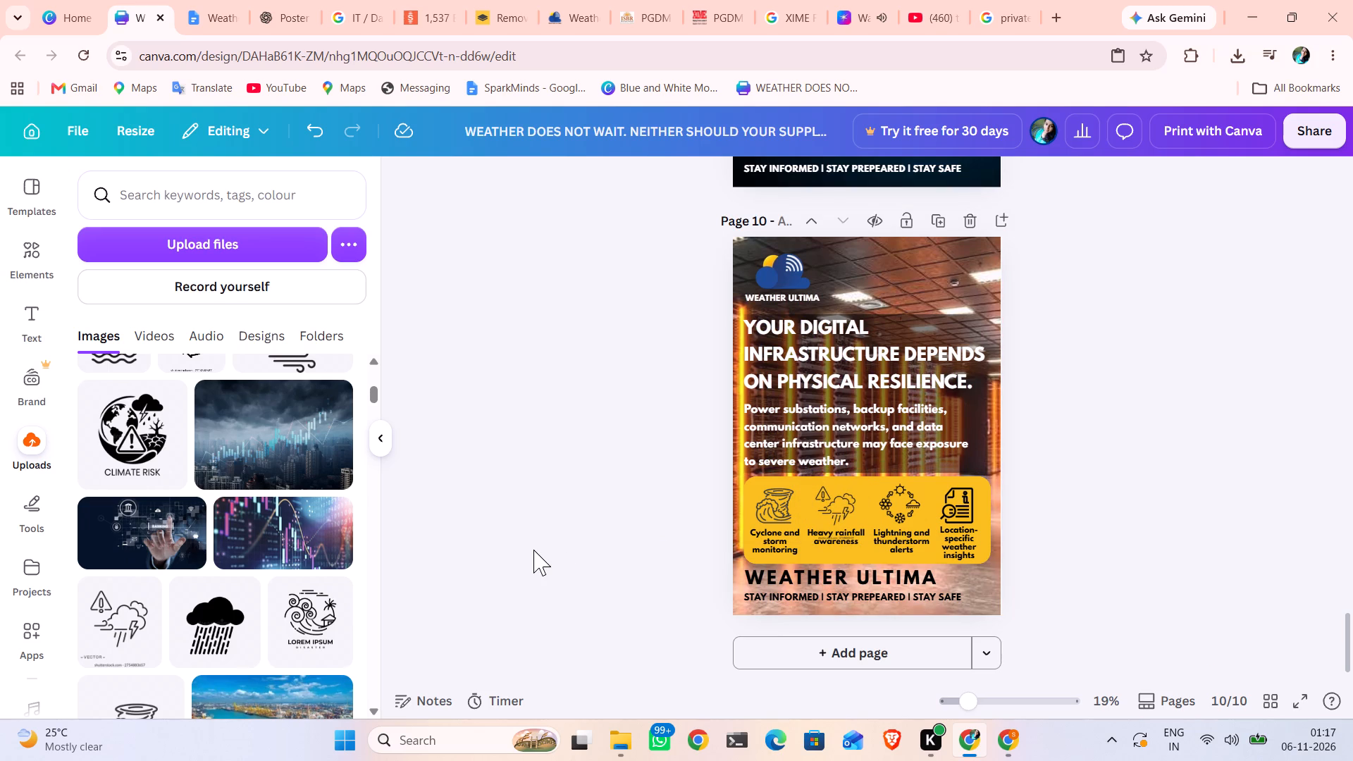
# Replace the icon above "Lightning and thunderstorm alerts" on page 10 with the uploaded sun-and-cloud lightning icon that has a warning triangle.
pyautogui.scroll(5, 245, 526)
pyautogui.scroll(-3, 245, 526)
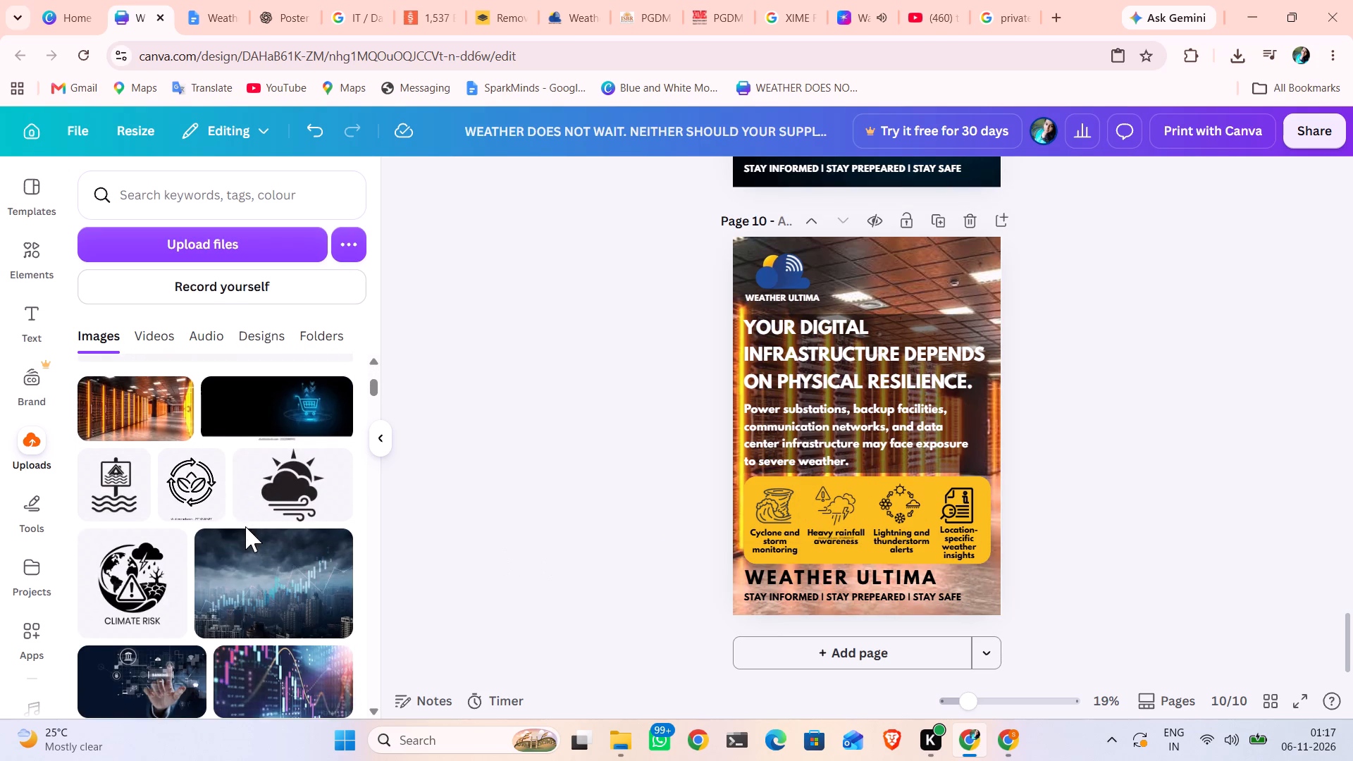
pyautogui.scroll(-1, 245, 526)
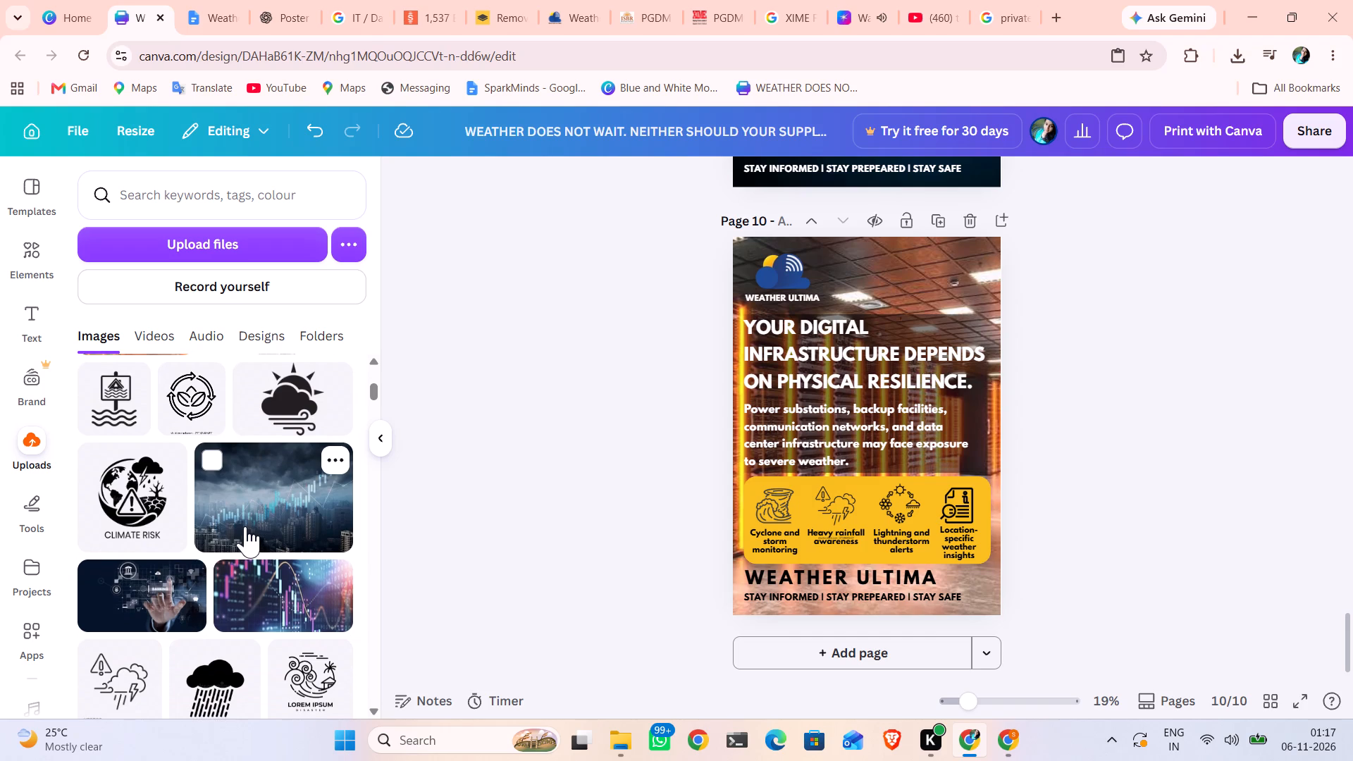
pyautogui.scroll(-6, 245, 526)
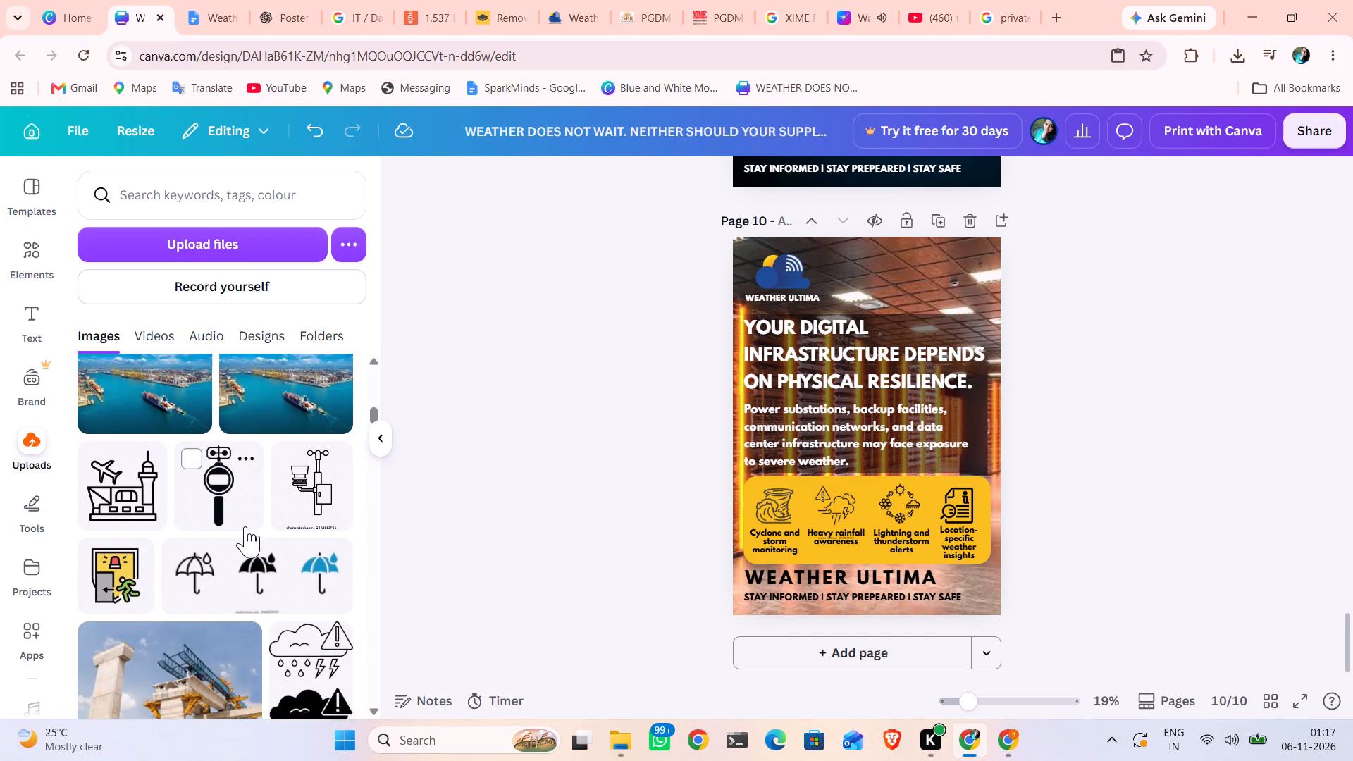
pyautogui.scroll(-2, 245, 526)
pyautogui.scroll(1, 245, 526)
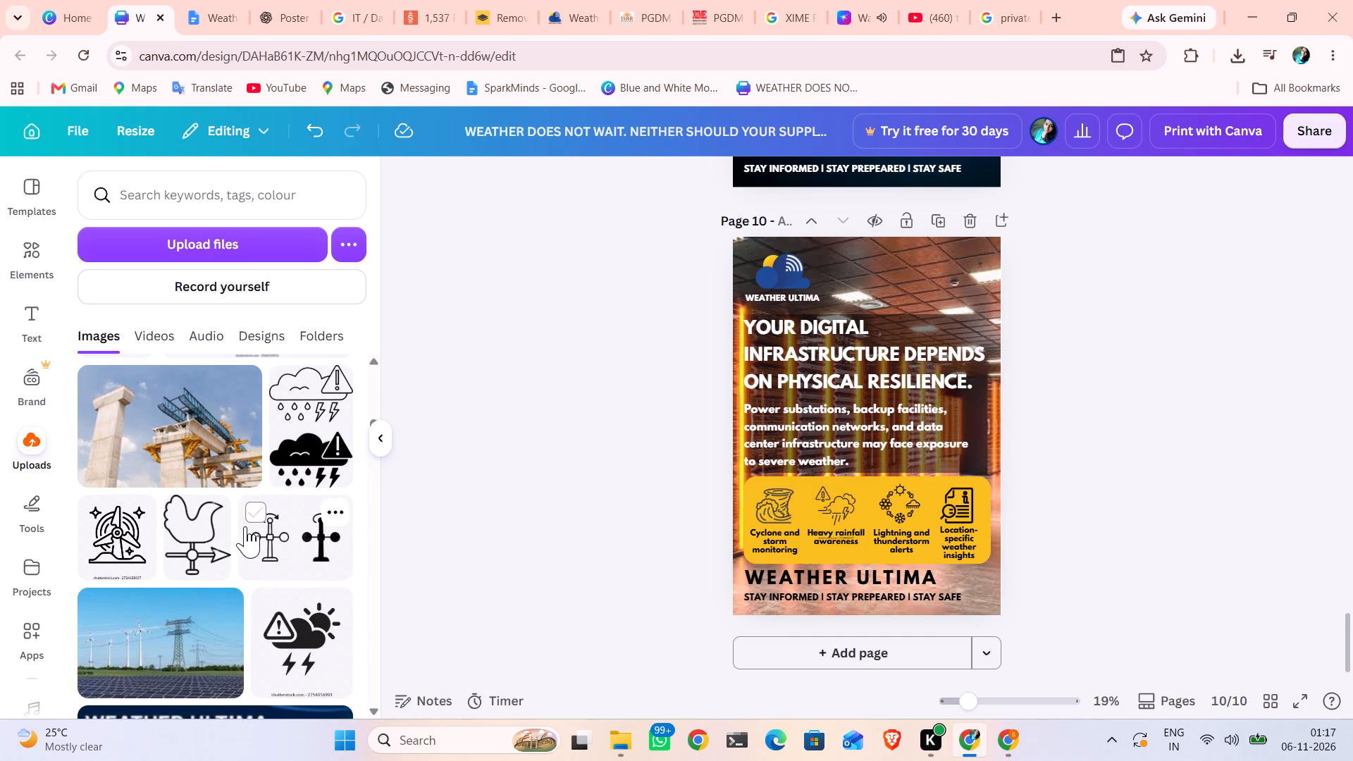
pyautogui.scroll(-1, 321, 408)
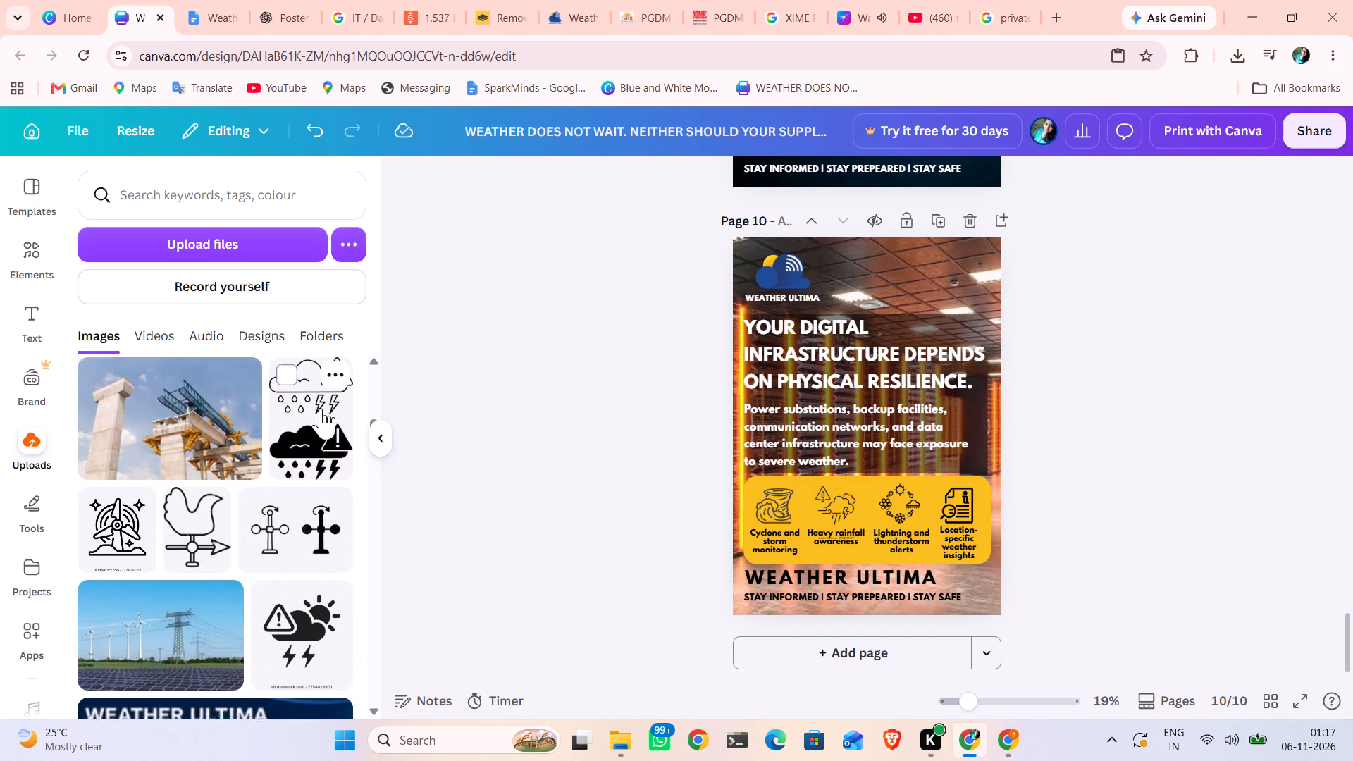
pyautogui.scroll(-1, 321, 408)
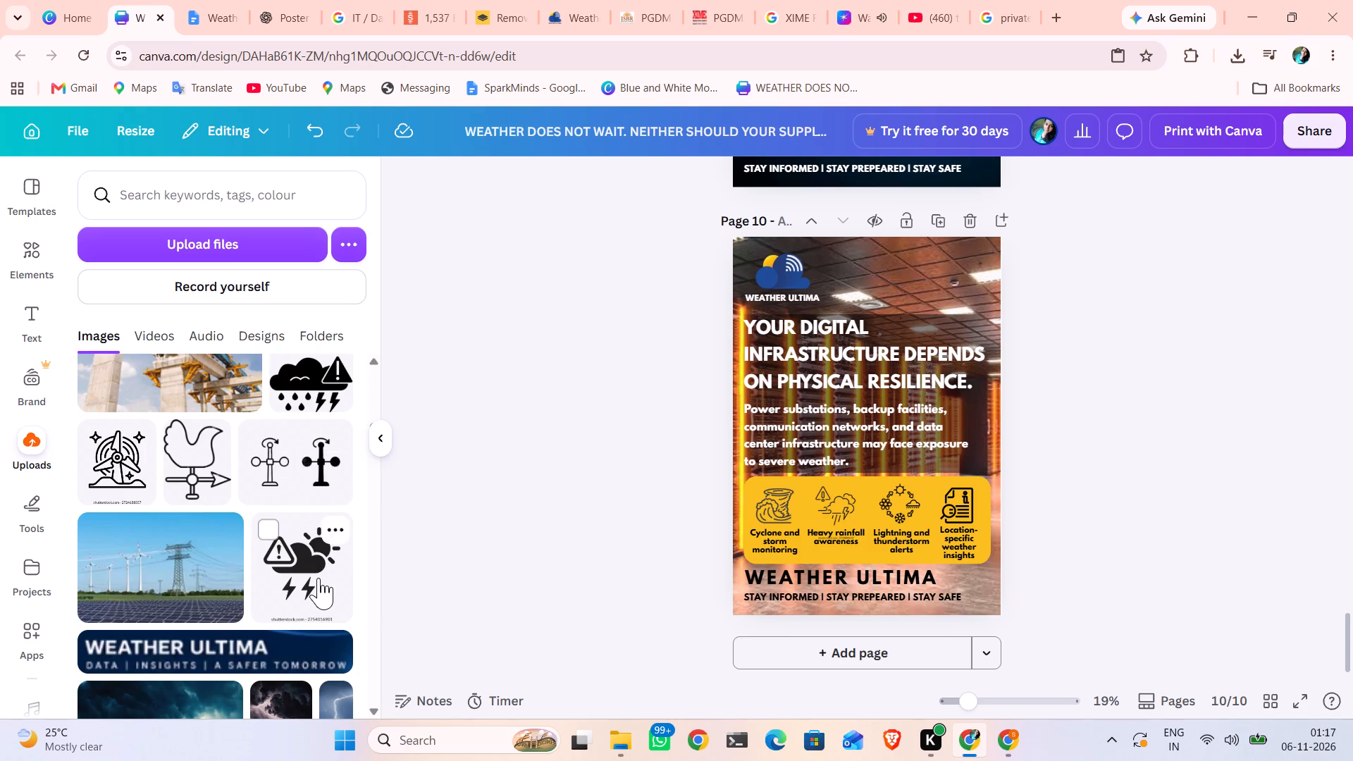
pyautogui.click(319, 578)
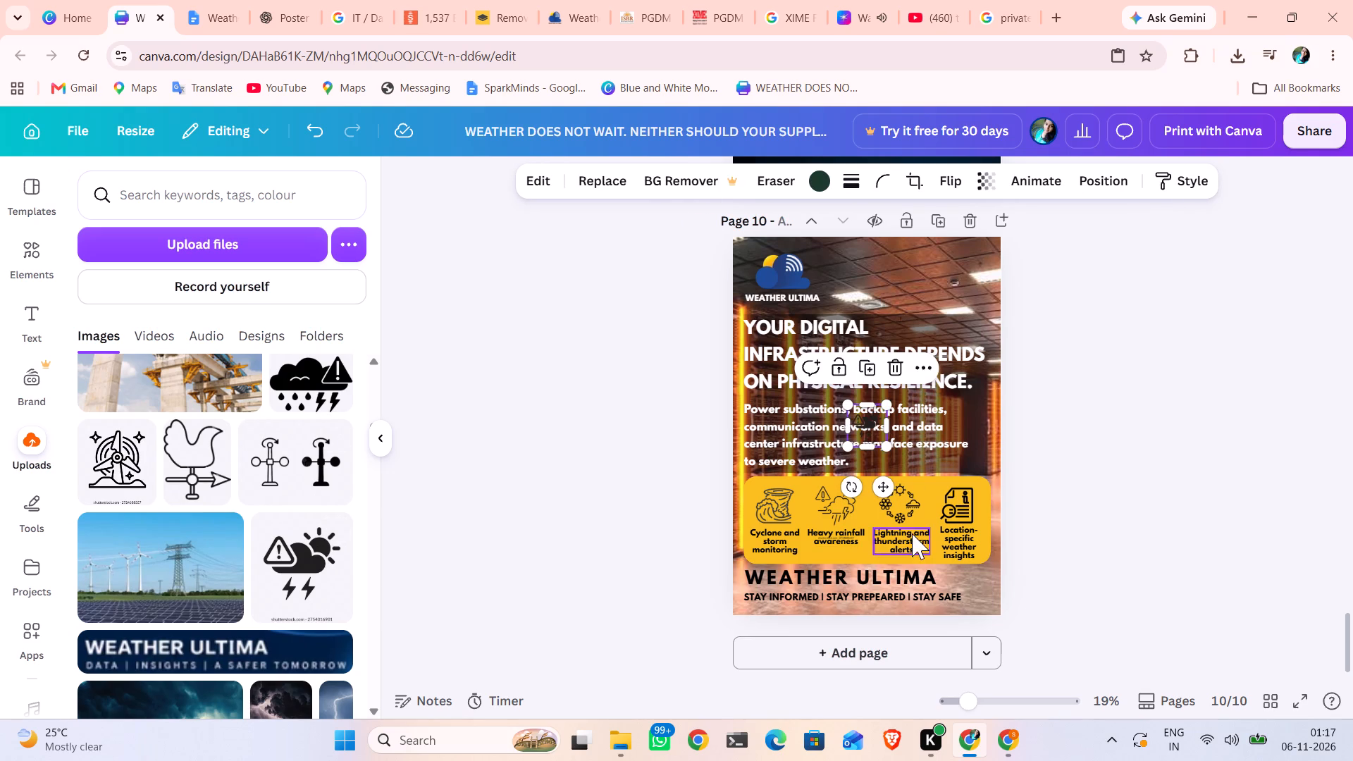
pyautogui.click(903, 515)
pyautogui.press('BackSpace')
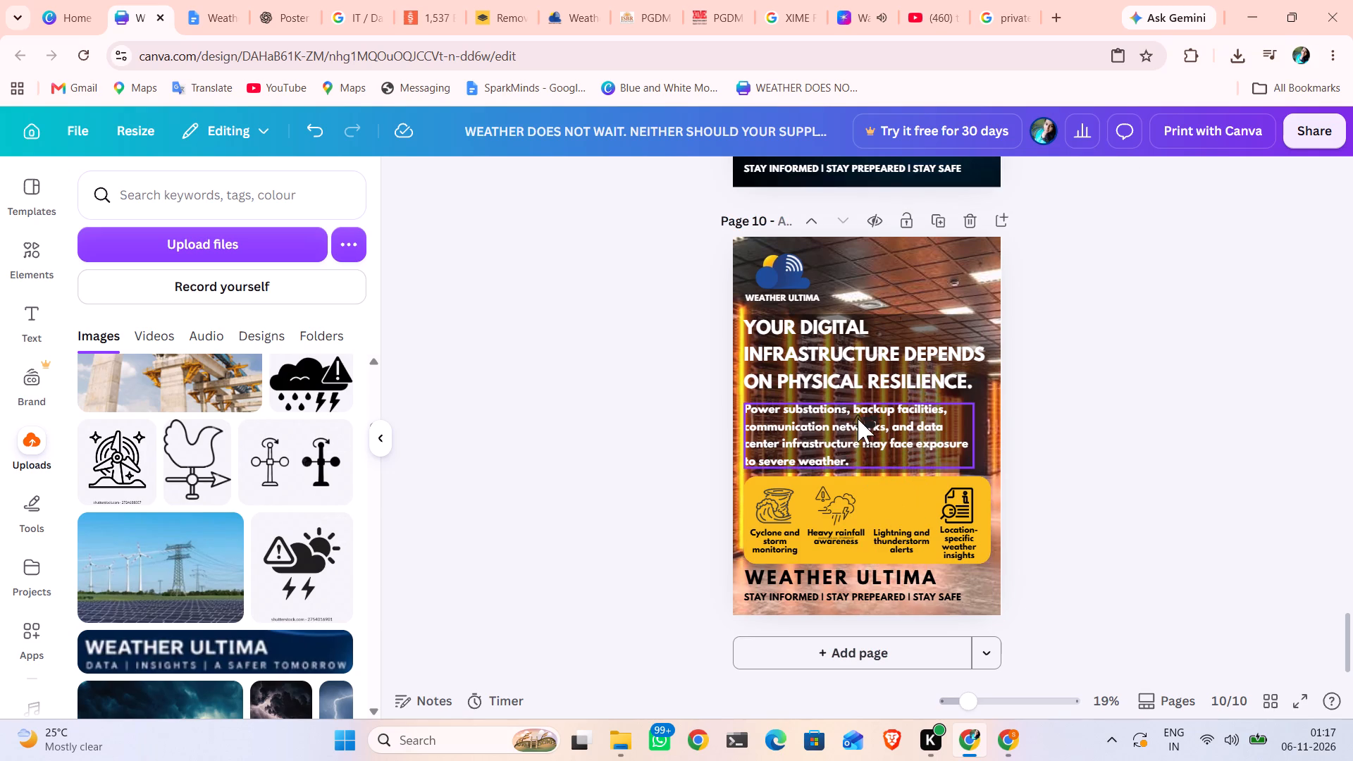
pyautogui.moveTo(860, 421); pyautogui.dragTo(891, 501)
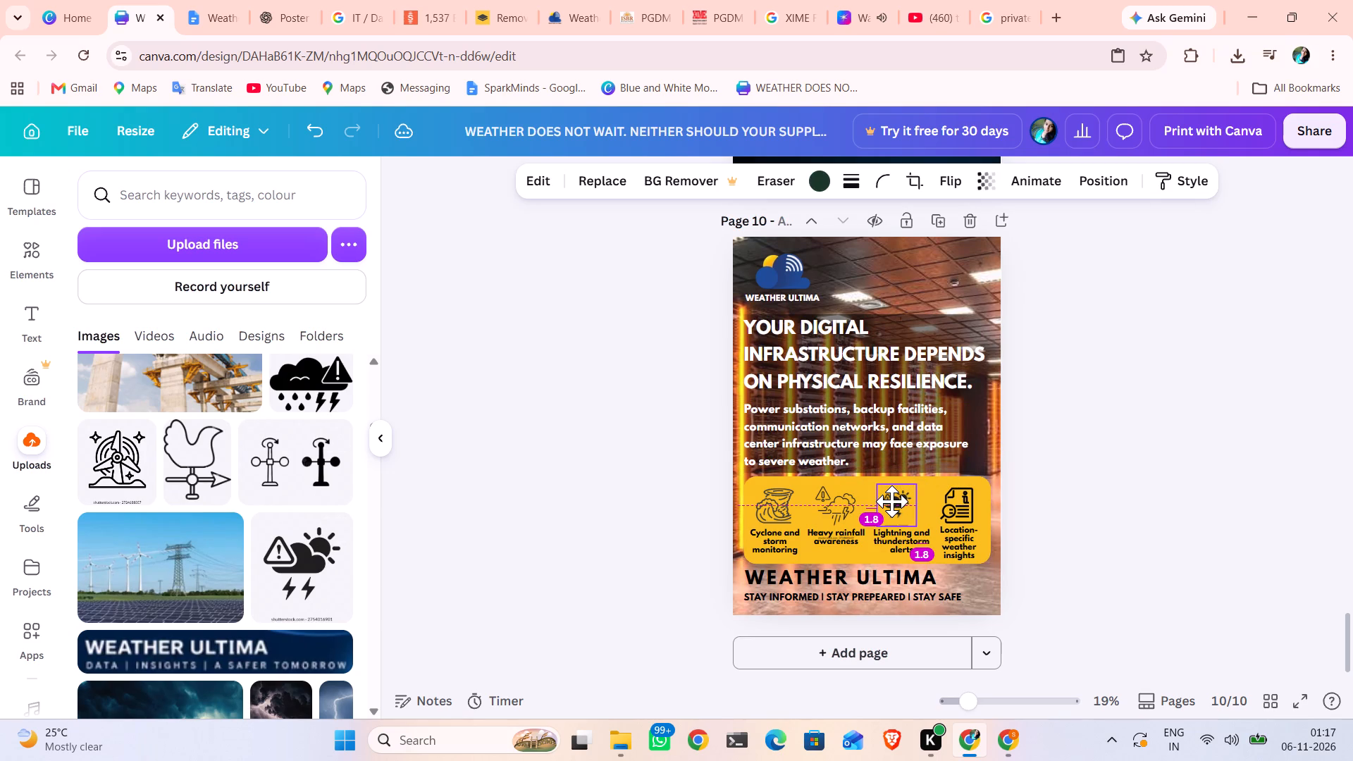
pyautogui.moveTo(891, 501); pyautogui.dragTo(894, 505)
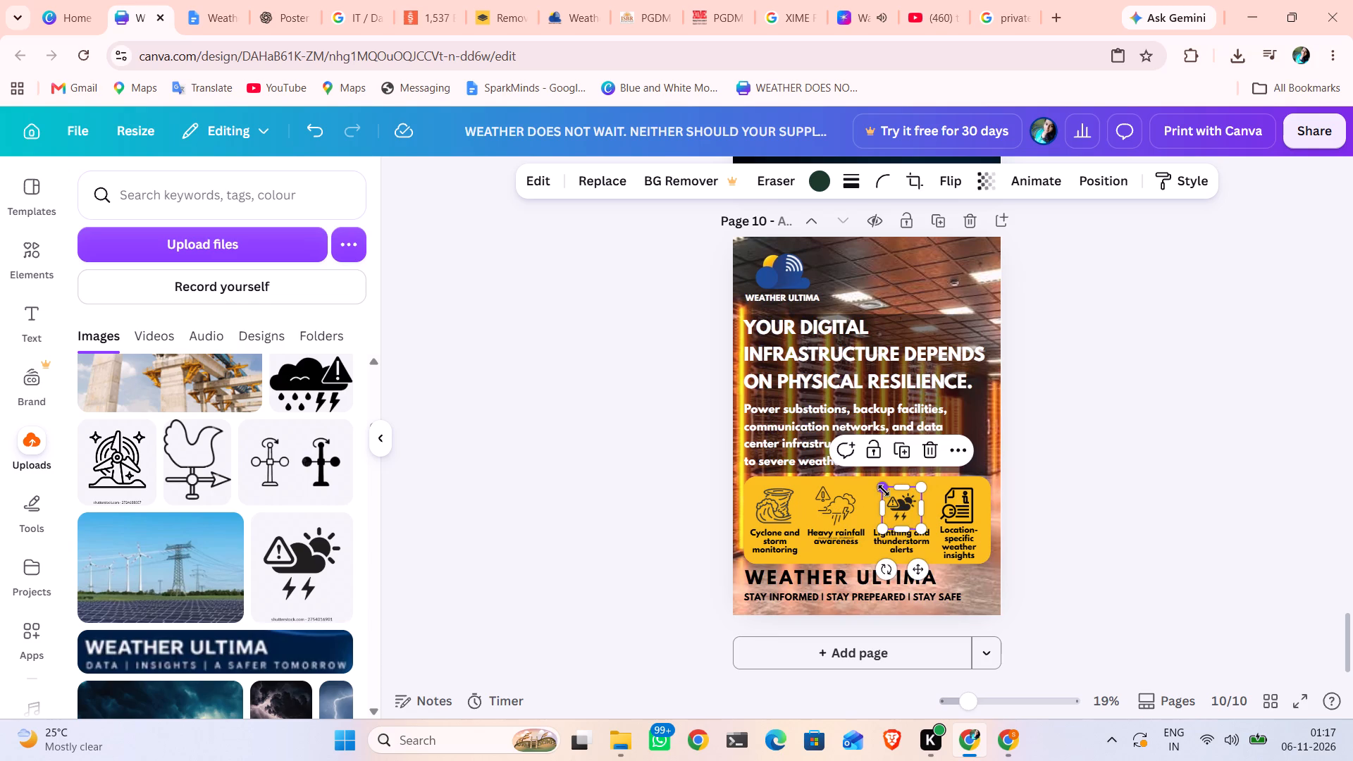
# Enlarge the lightning-warning icon and centre it above the "Lightning and thunderstorm alerts" label in the yellow panel.
pyautogui.moveTo(883, 490); pyautogui.dragTo(857, 481)
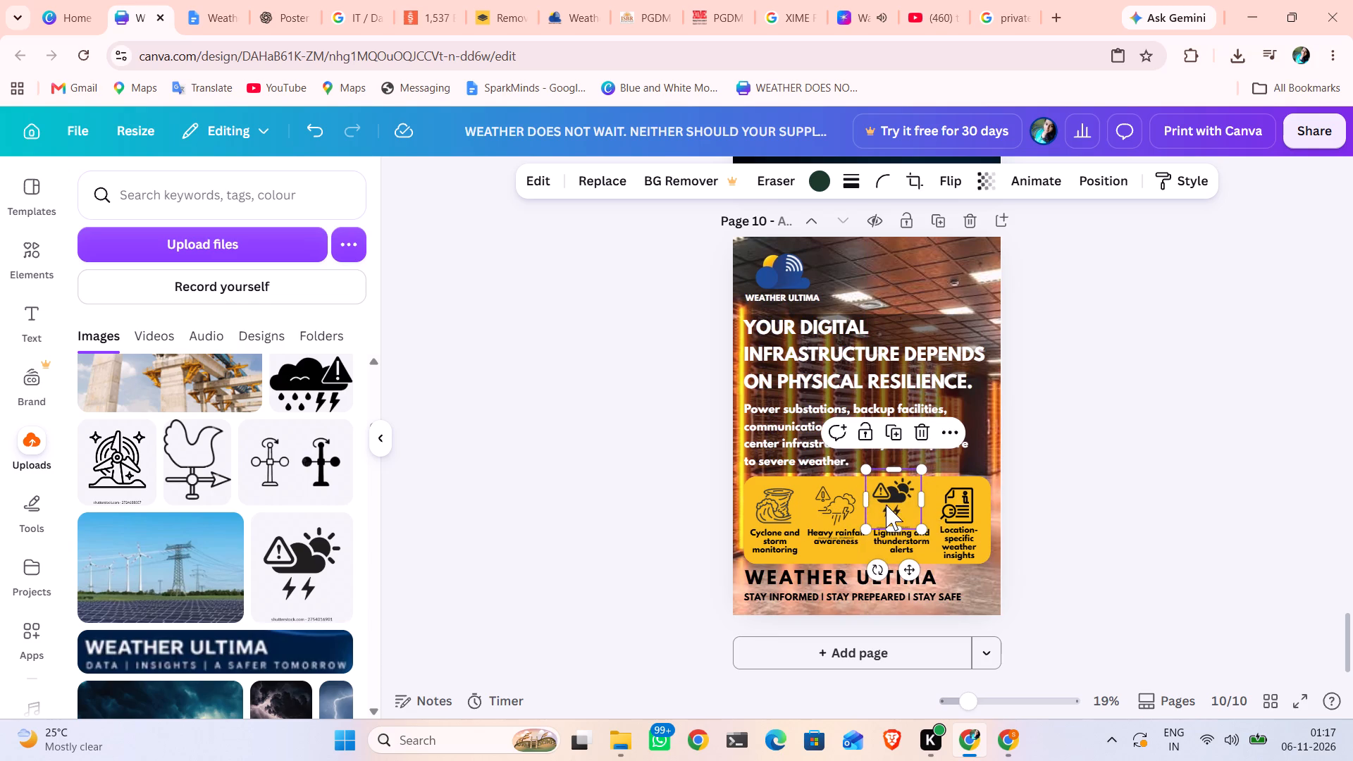
pyautogui.moveTo(888, 504); pyautogui.dragTo(897, 510)
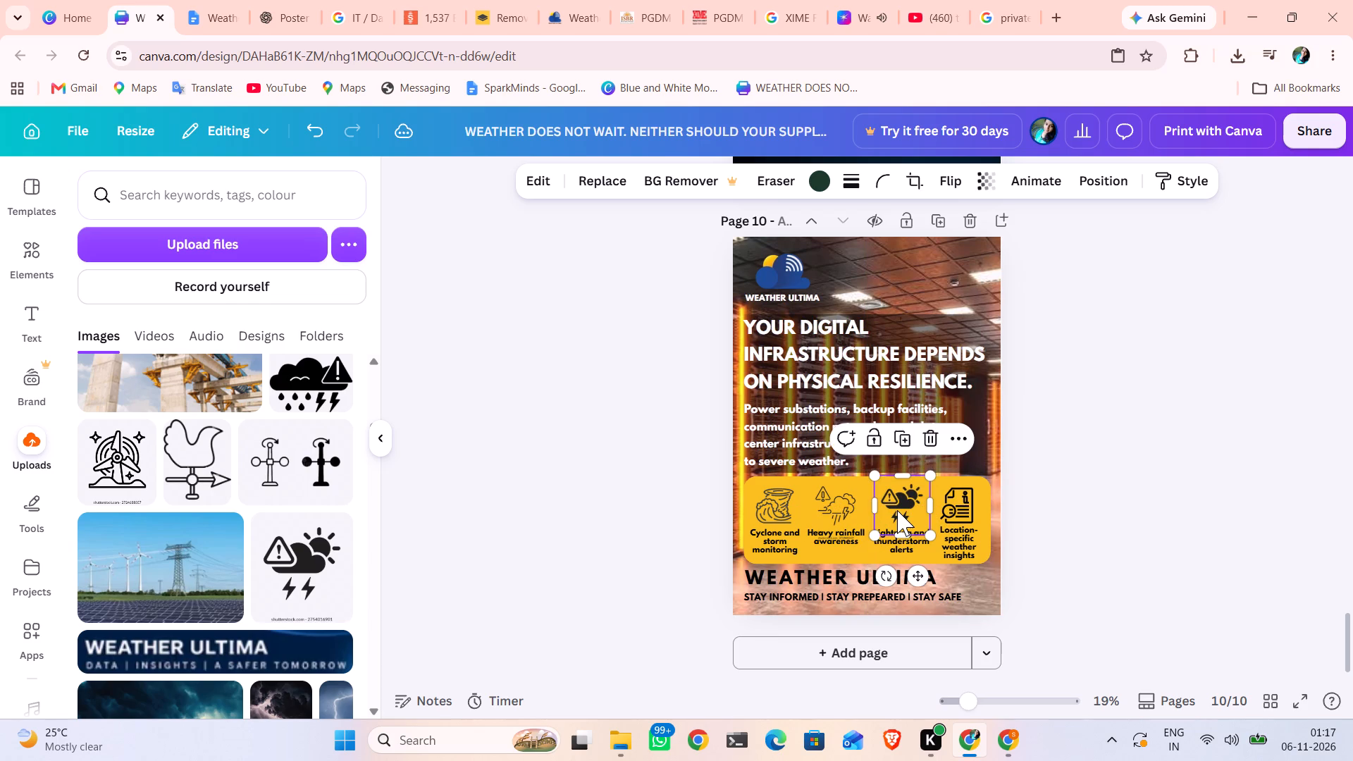
# Switch to JioHotstar and rewind the playing Bigg Boss episode in 10-second jumps to rewatch an earlier part.
pyautogui.click(840, 16)
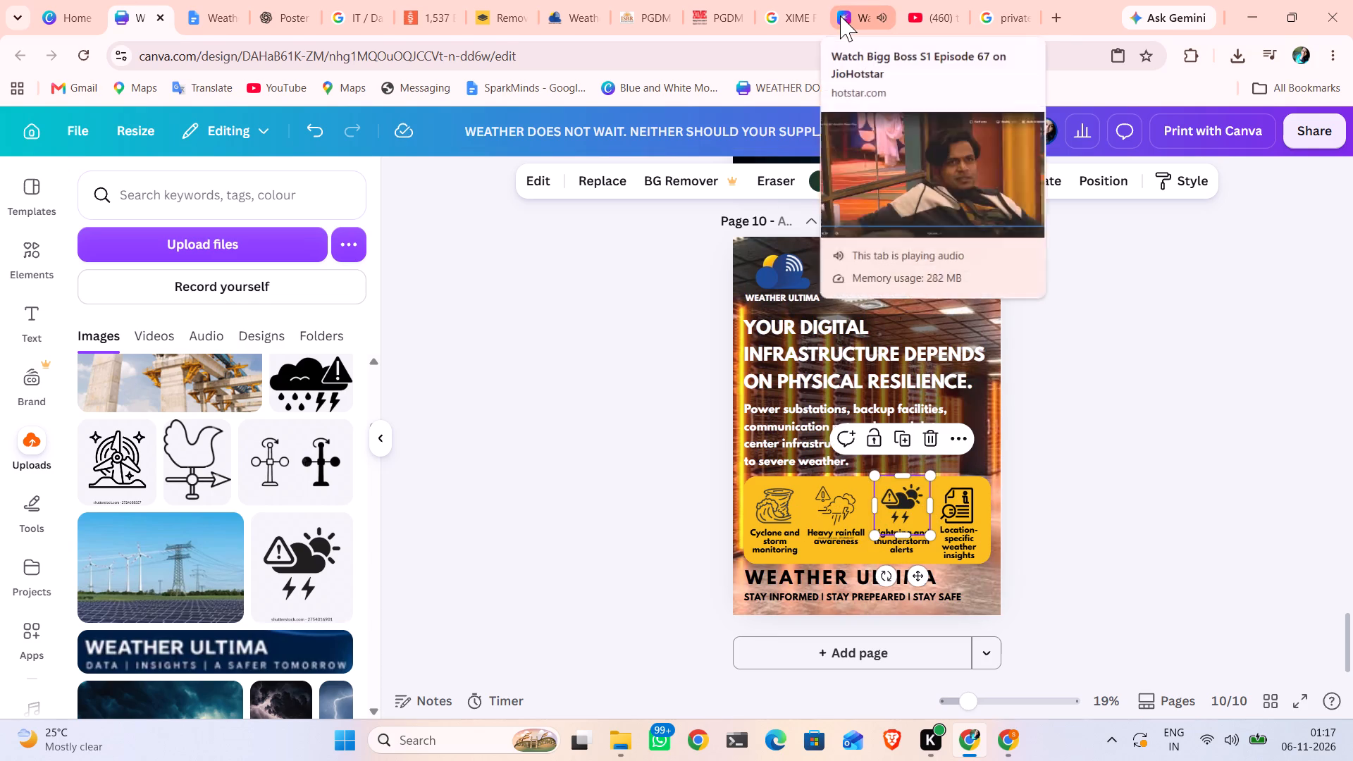
pyautogui.press('Left')
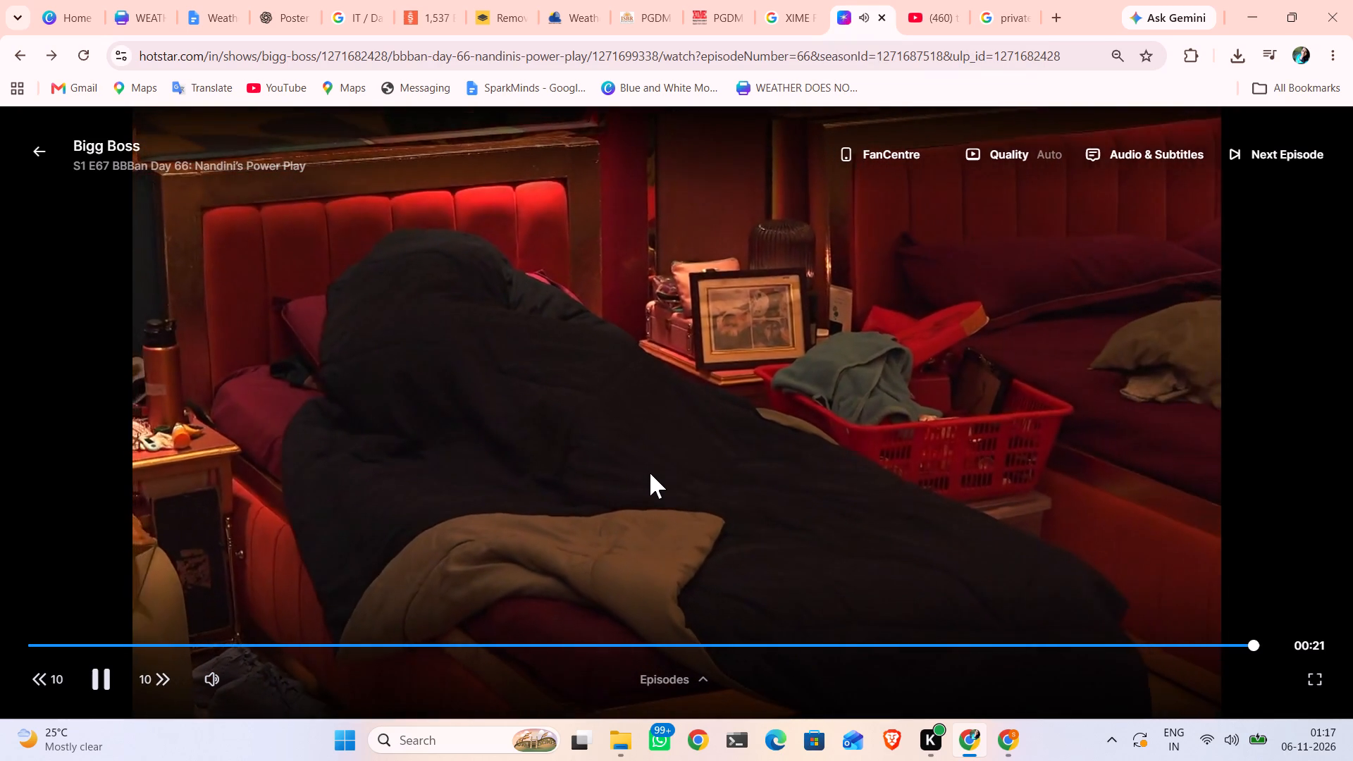
pyautogui.press('Left')
pyautogui.press('Left')
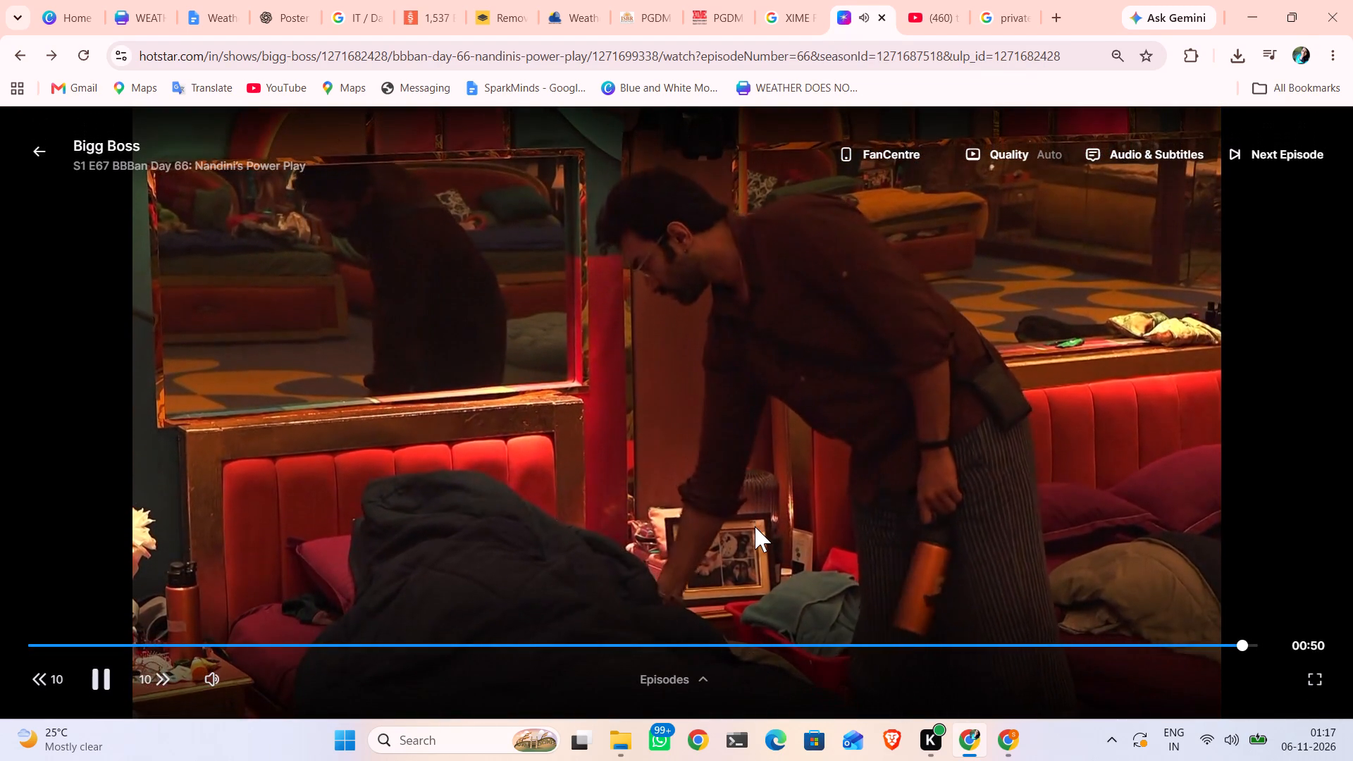
pyautogui.press('Left')
pyautogui.press('Left')
pyautogui.press('Left')
pyautogui.press('Left')
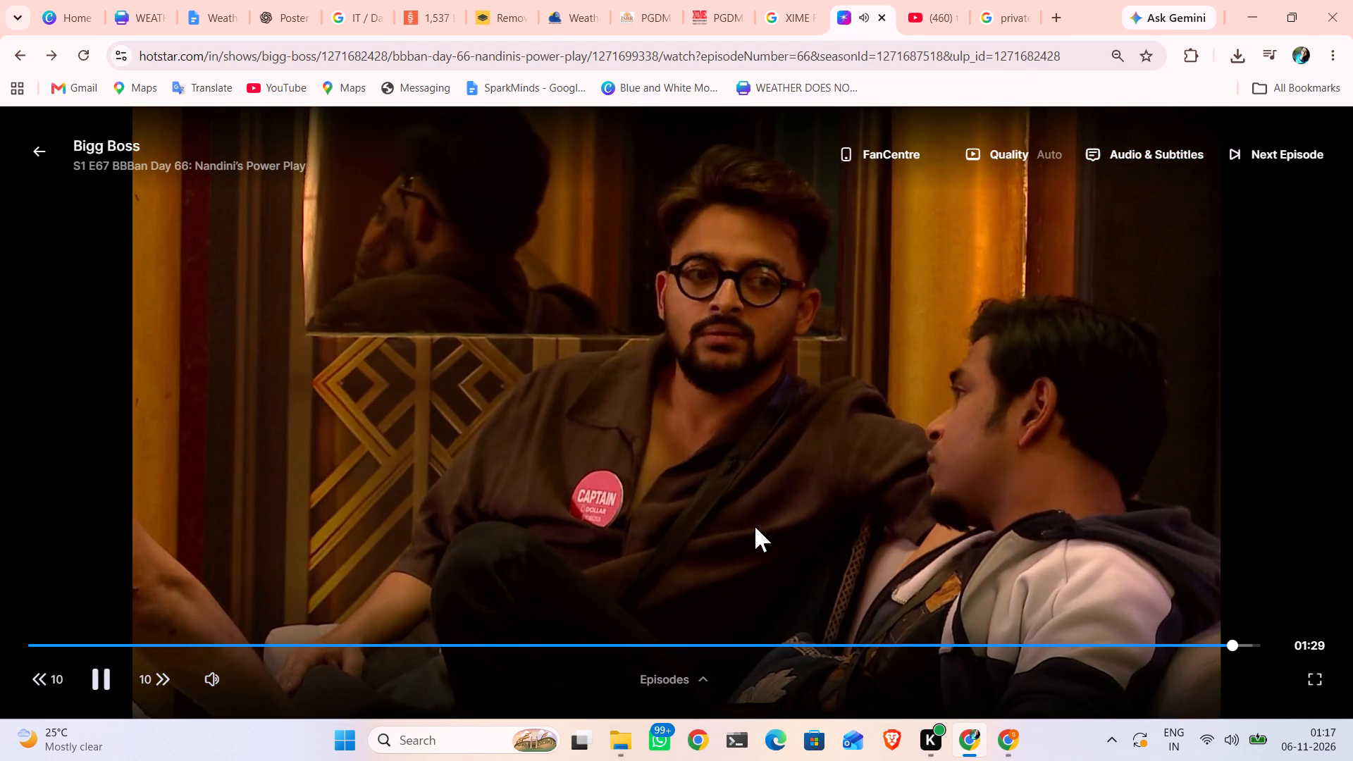
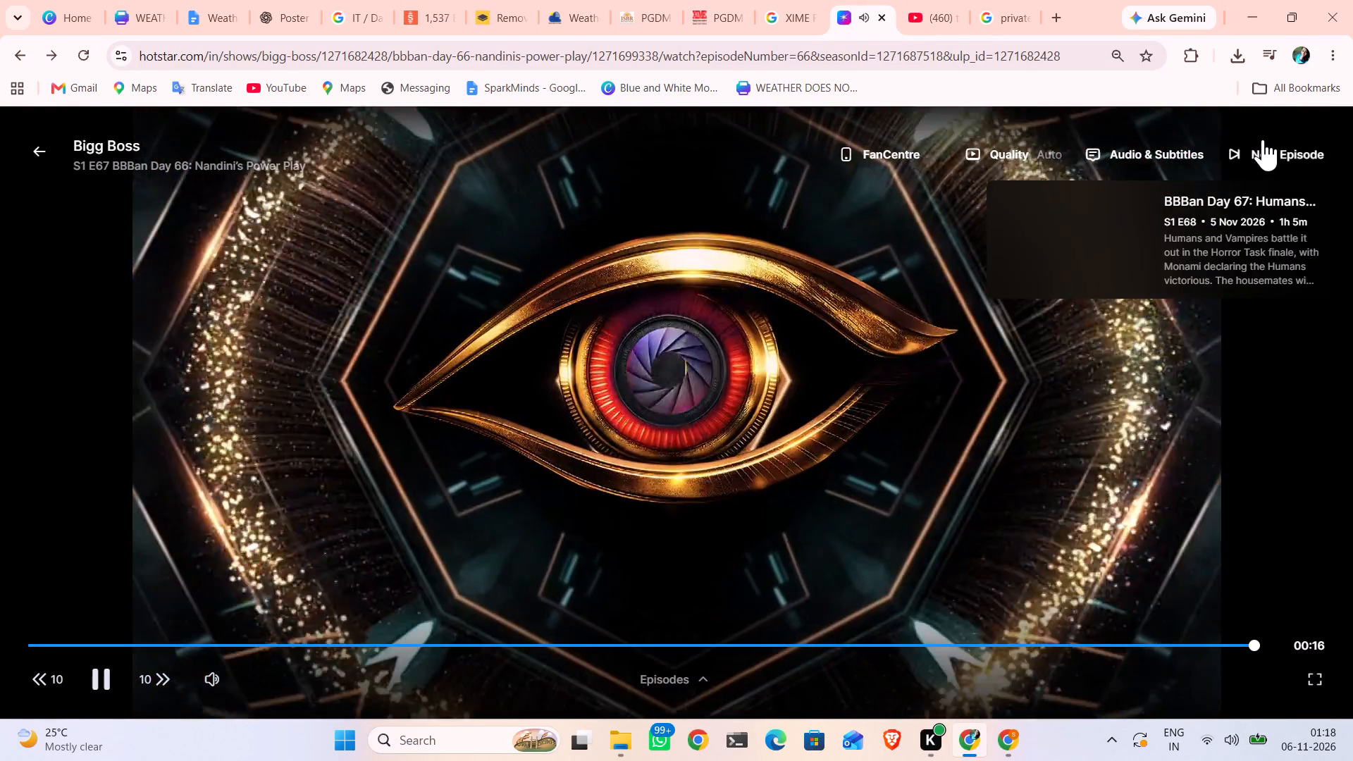
# Start playing the next Bigg Boss episode, "BBBan Day 67", on JioHotstar.
pyautogui.click(1264, 140)
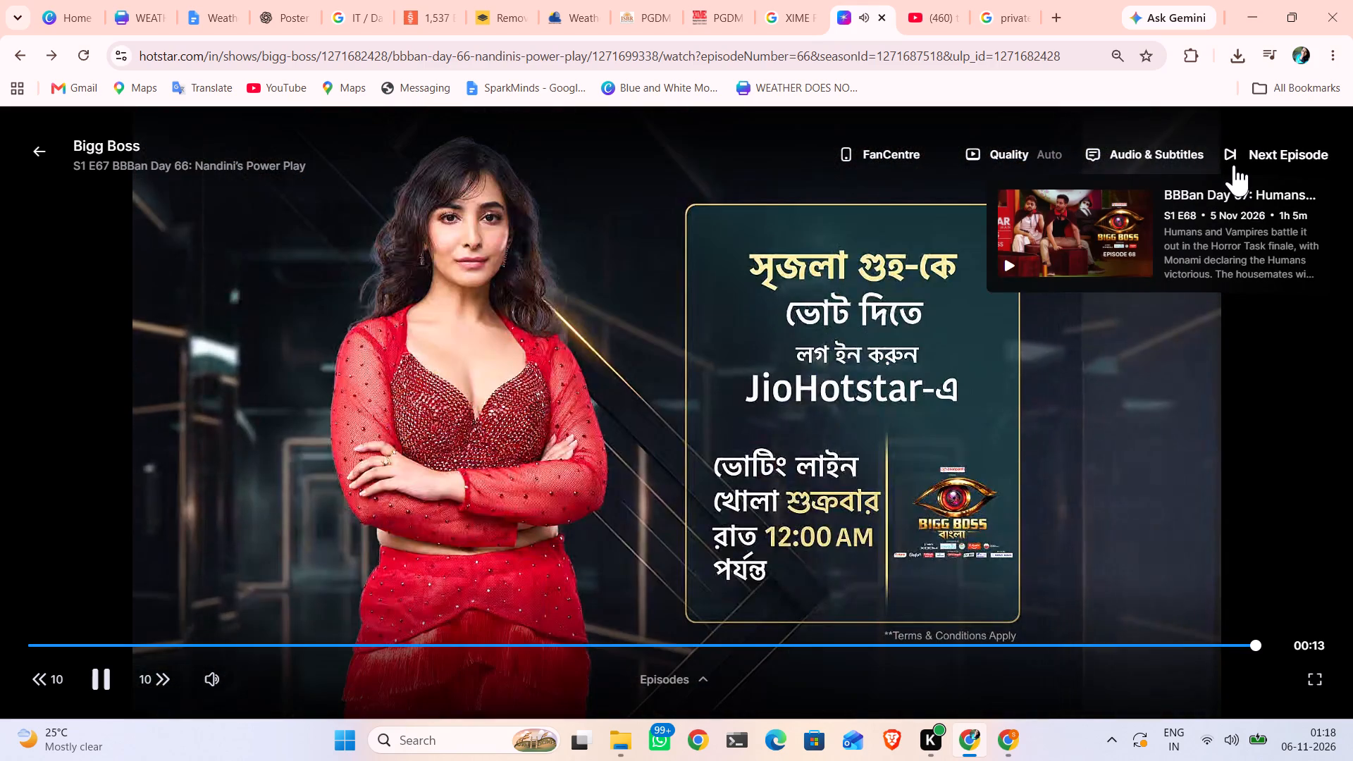
pyautogui.click(1205, 219)
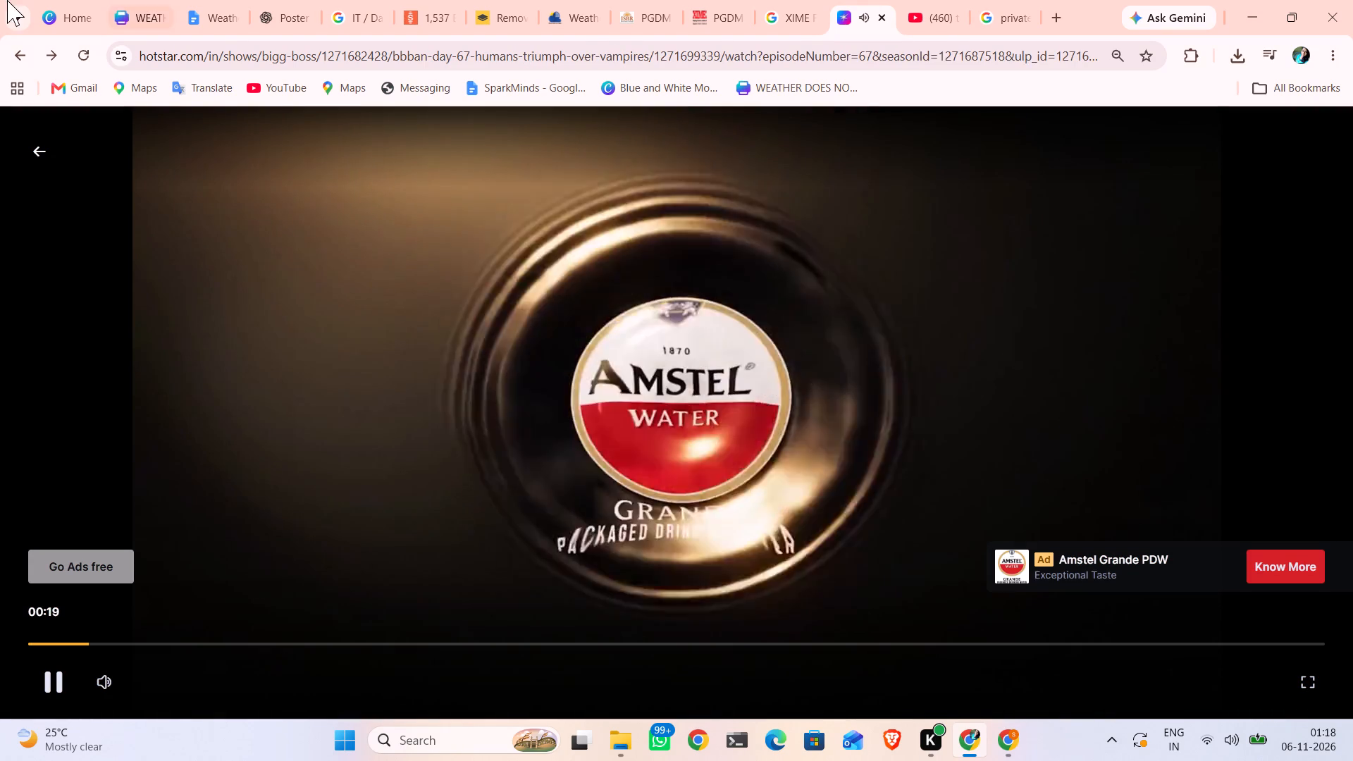
# Return to the Canva design and review the poster pages from page 1 onward, comparing their layouts and WEATHER ULTIMA footers.
pyautogui.click(146, 8)
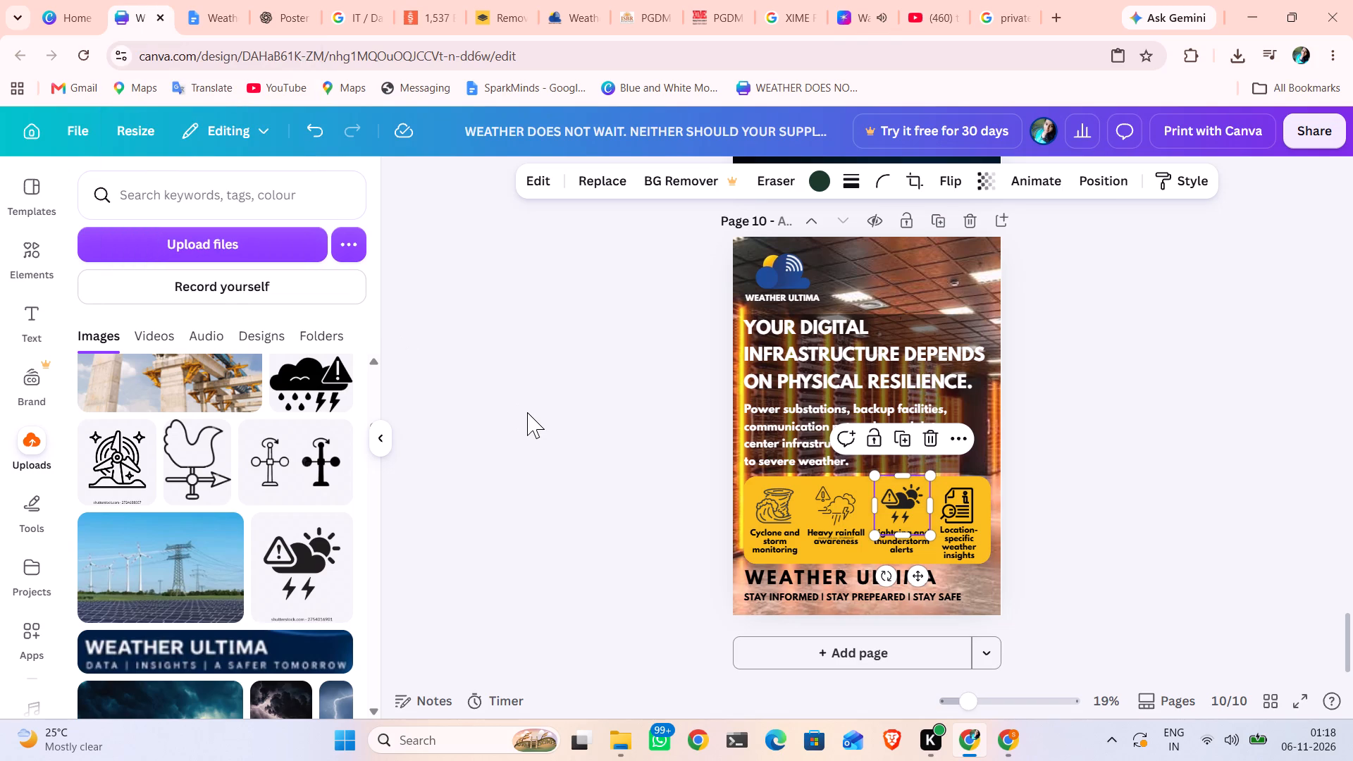
pyautogui.click(527, 412)
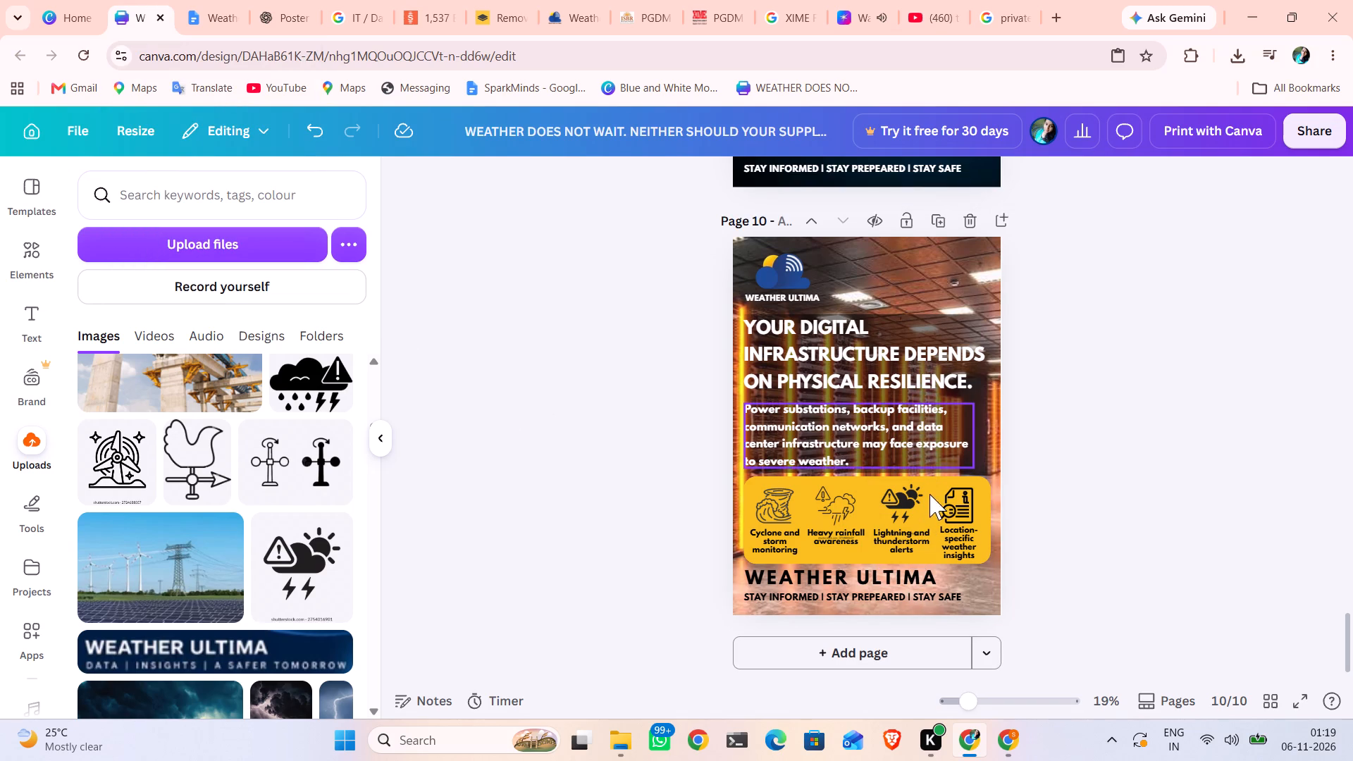
pyautogui.click(1066, 462)
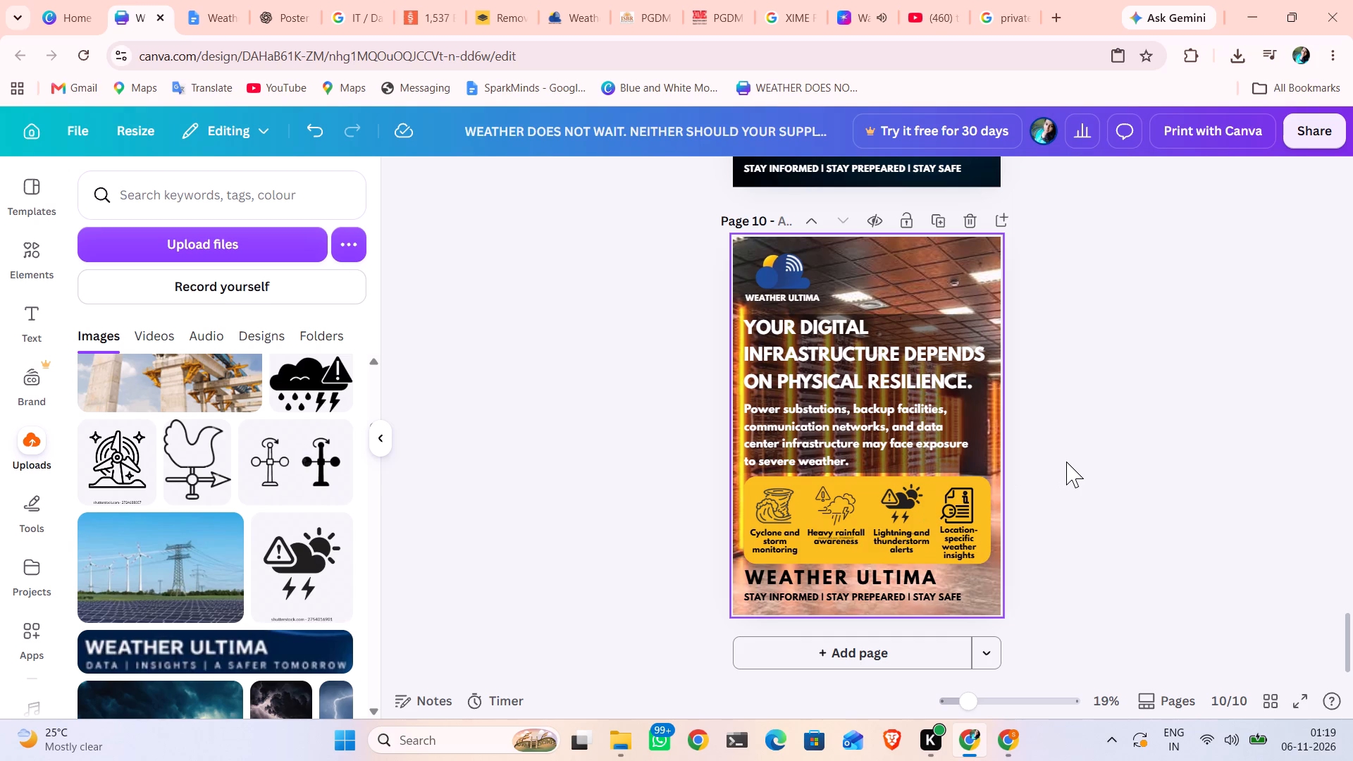
pyautogui.scroll(10, 1066, 462)
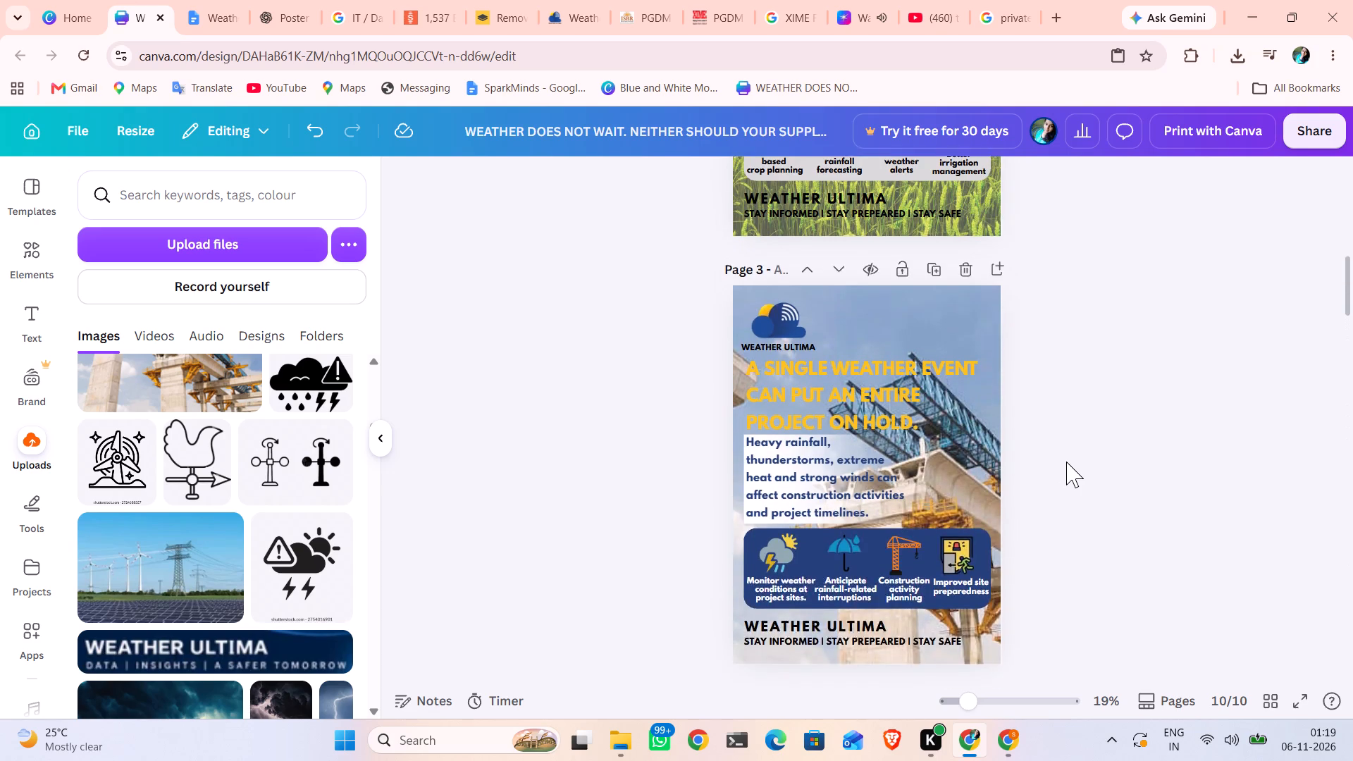
pyautogui.scroll(6, 1066, 462)
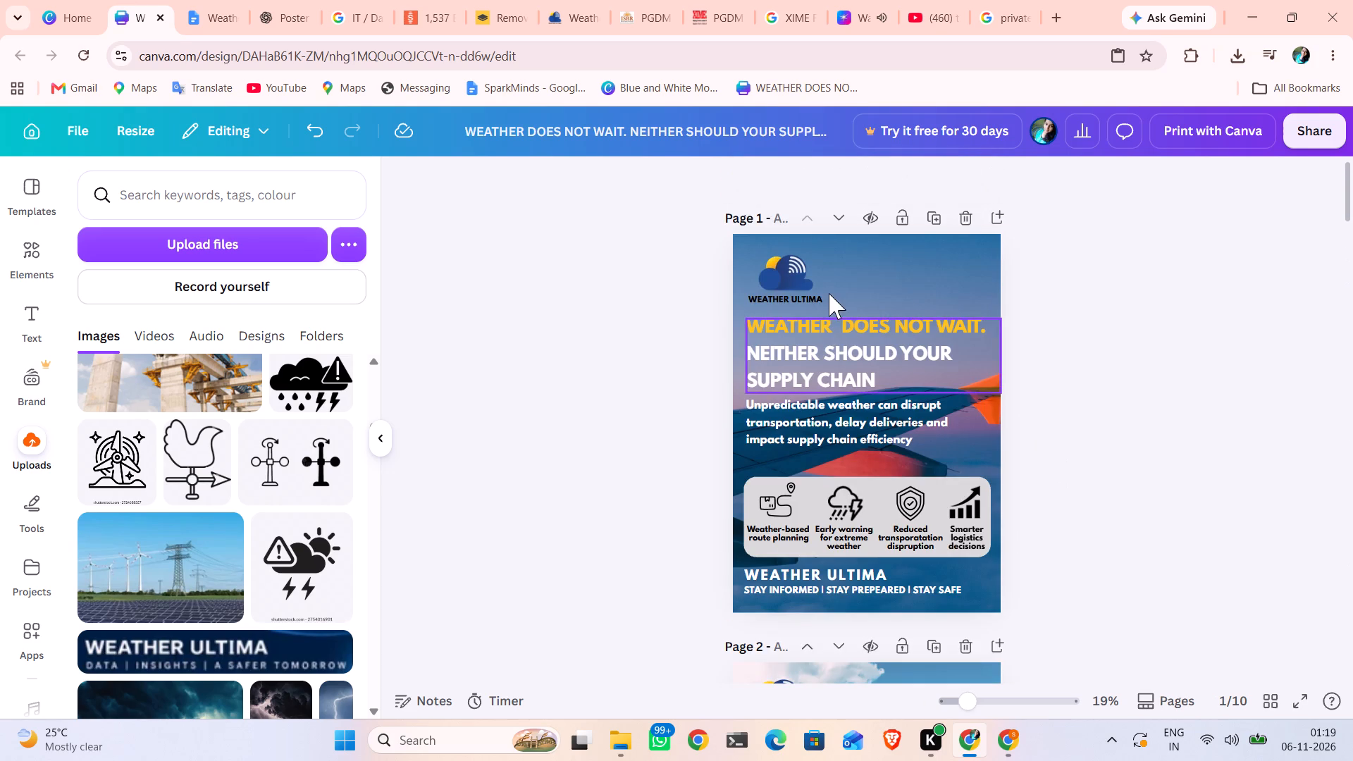
pyautogui.scroll(-3, 1058, 278)
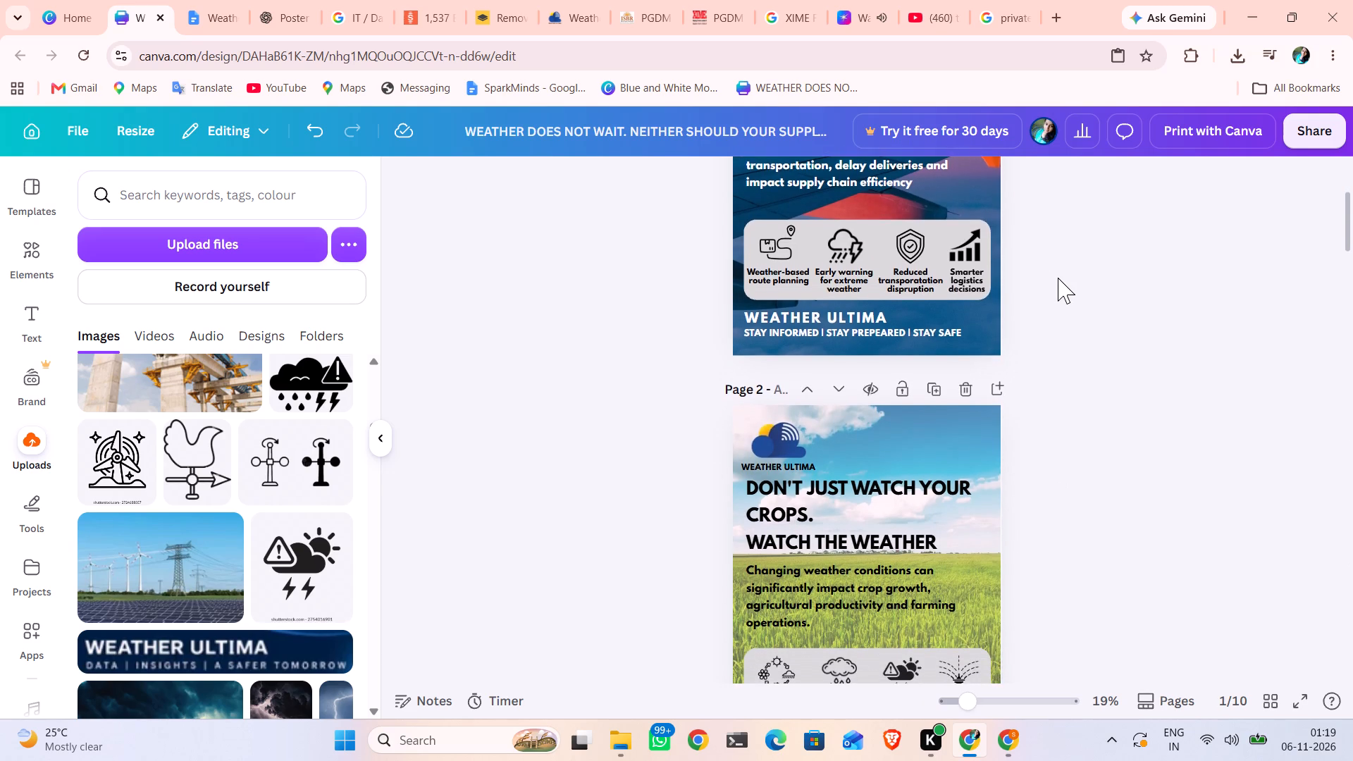
pyautogui.scroll(-4, 1058, 278)
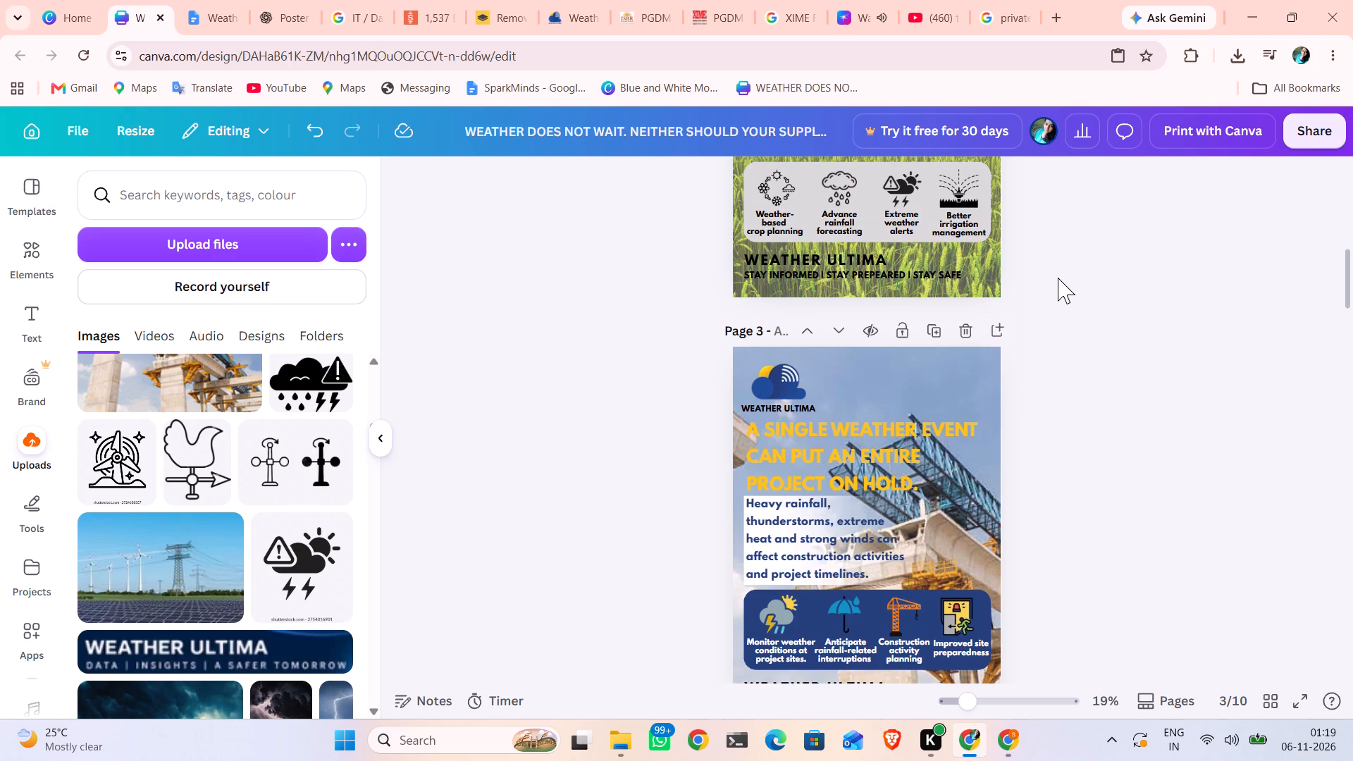
pyautogui.scroll(1, 1058, 278)
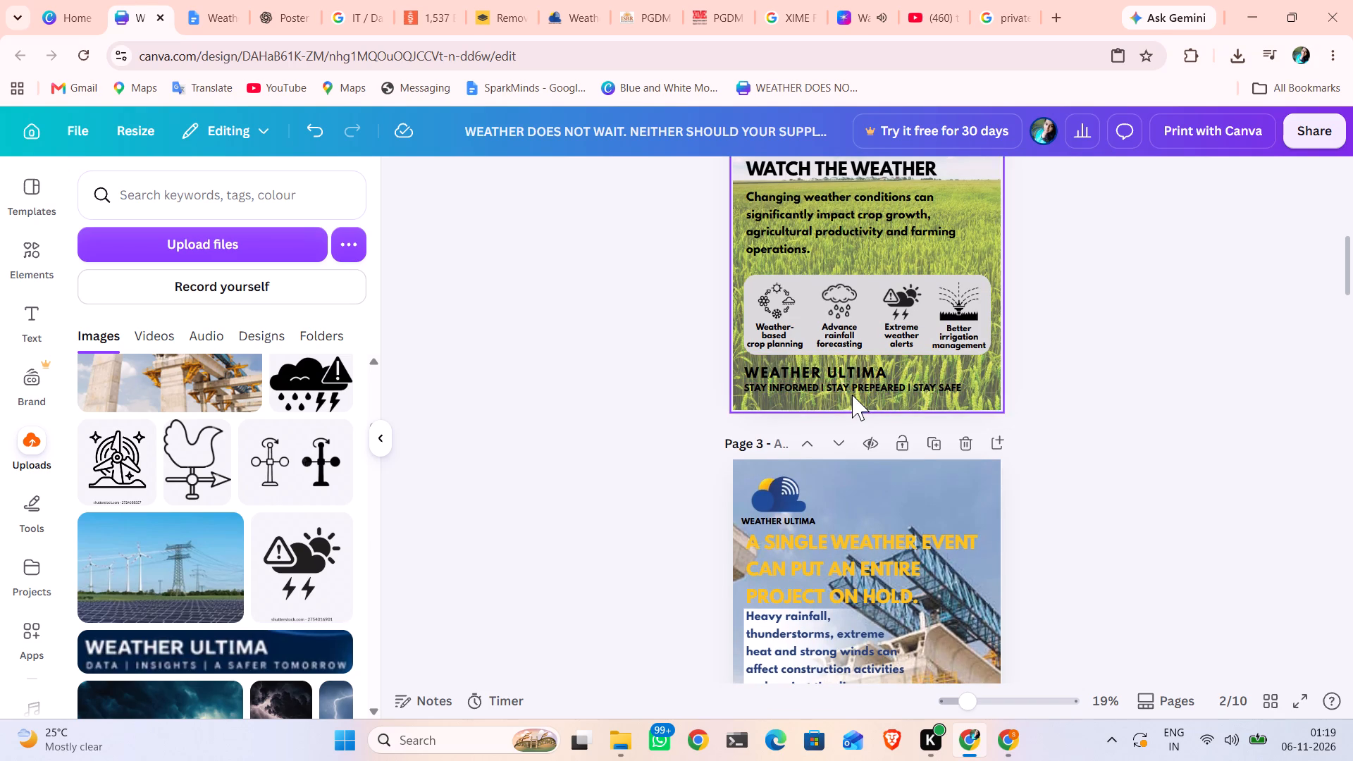
pyautogui.hscroll(1, 853, 393)
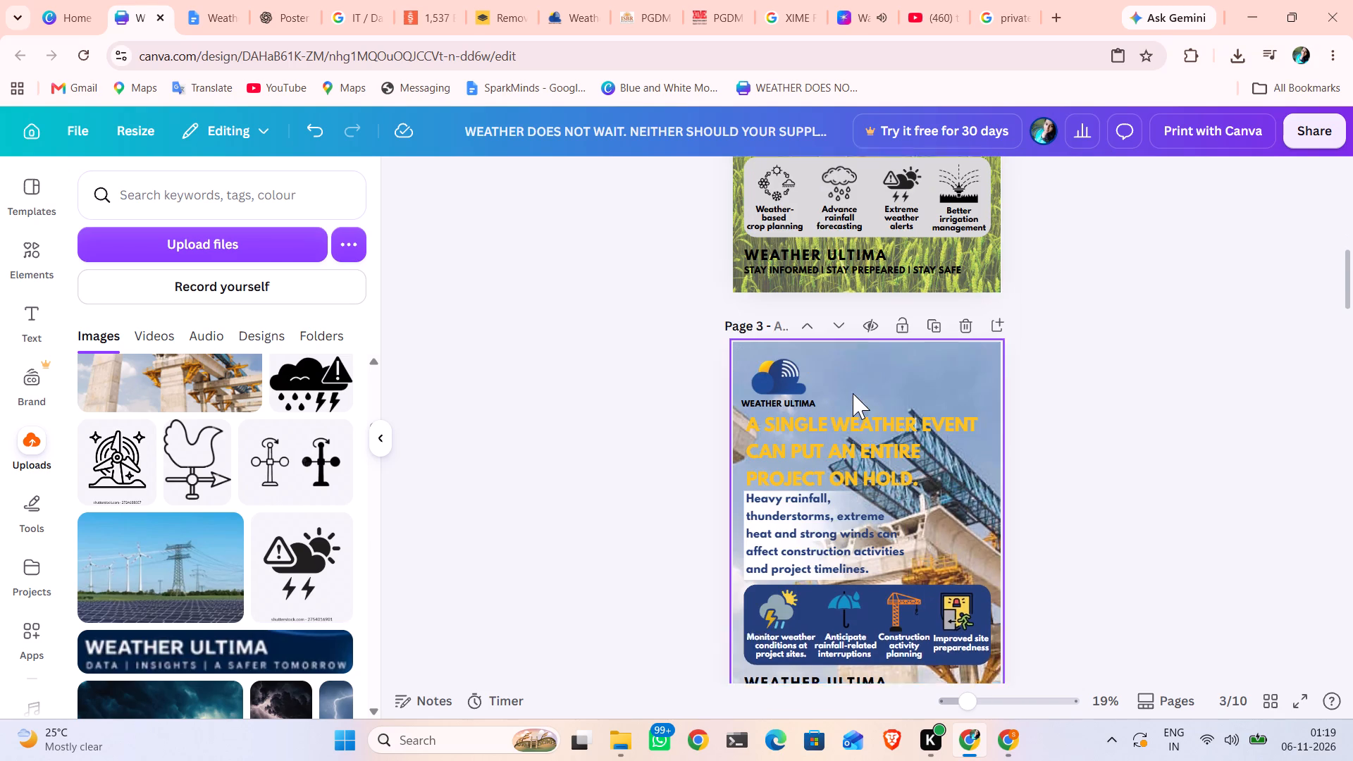
pyautogui.hscroll(1, 853, 393)
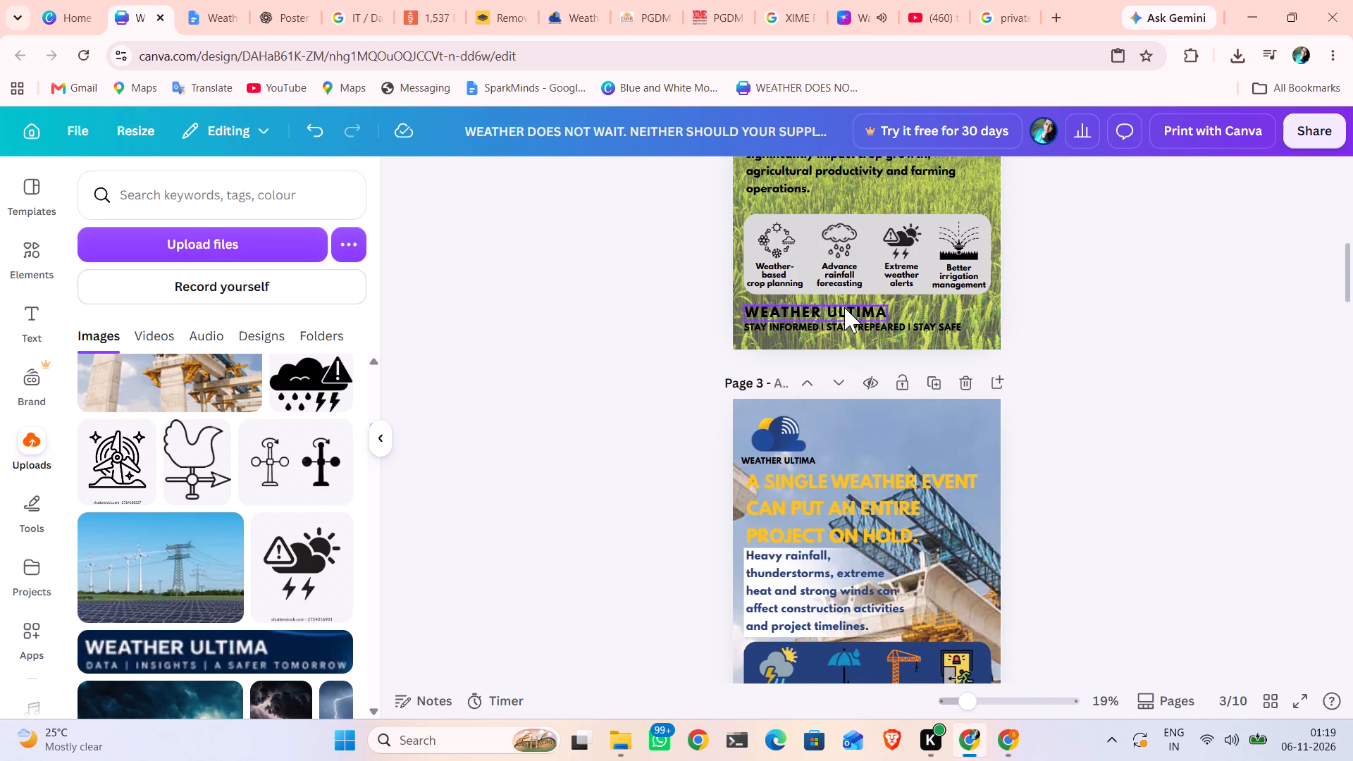
pyautogui.scroll(-2, 844, 307)
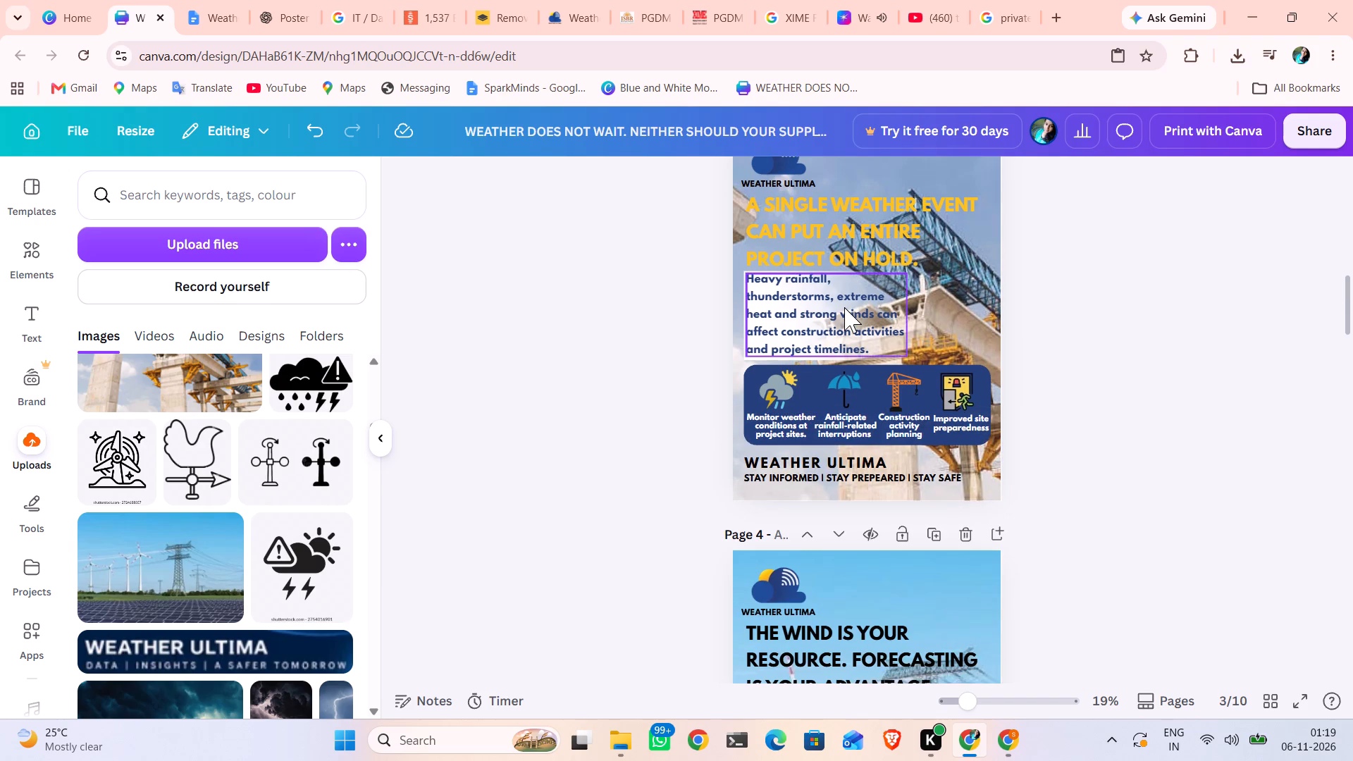
pyautogui.scroll(-2, 844, 307)
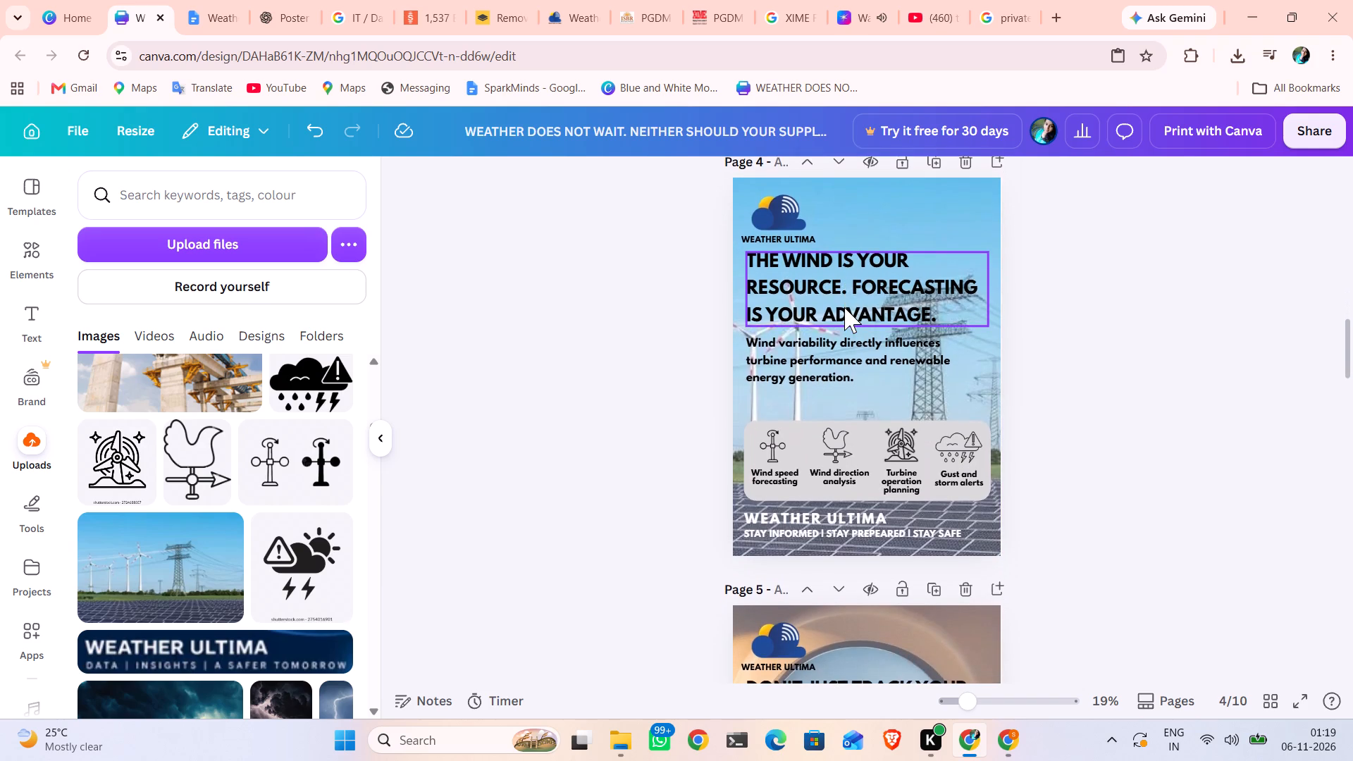
pyautogui.scroll(-3, 844, 307)
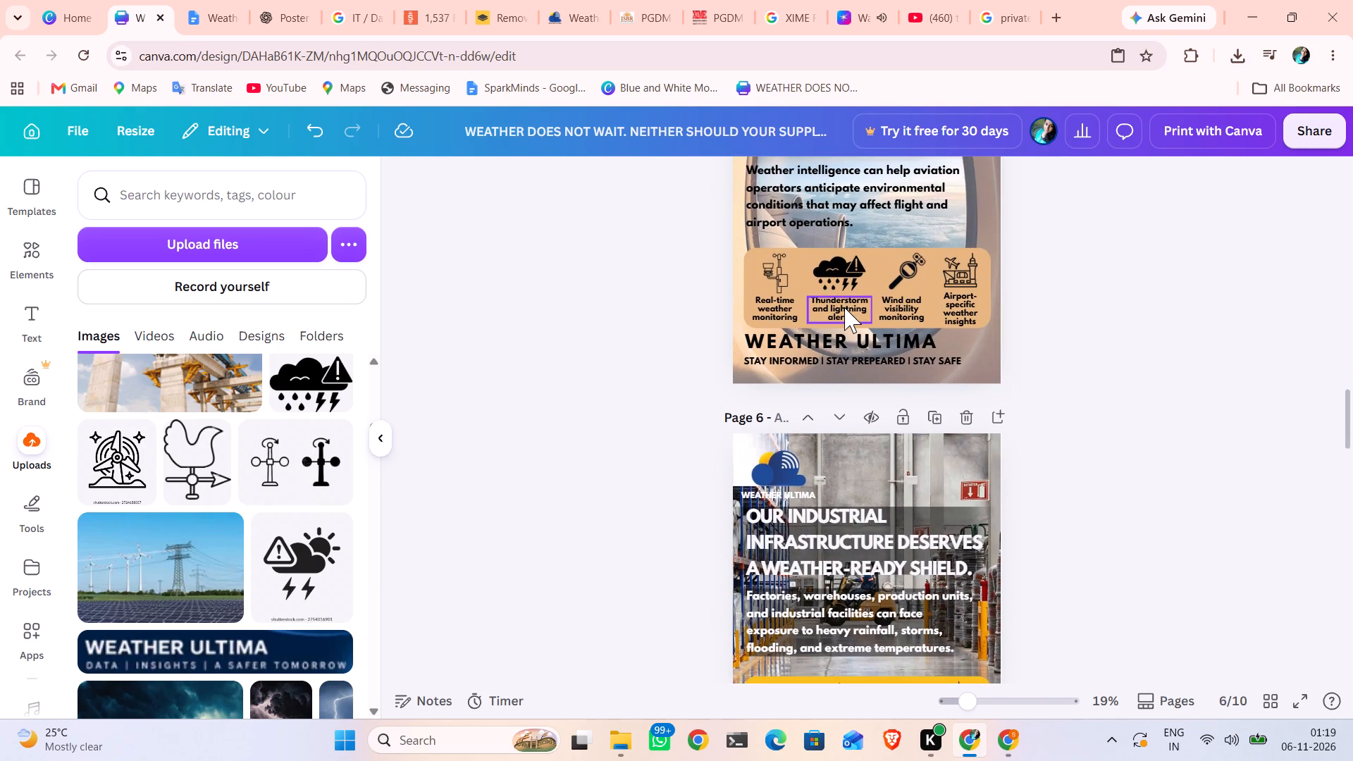
# Set the page 5 footer title "WEATHER ULTIMA" to font size 72 with letter spacing 94.
pyautogui.click(845, 341)
pyautogui.click(845, 341)
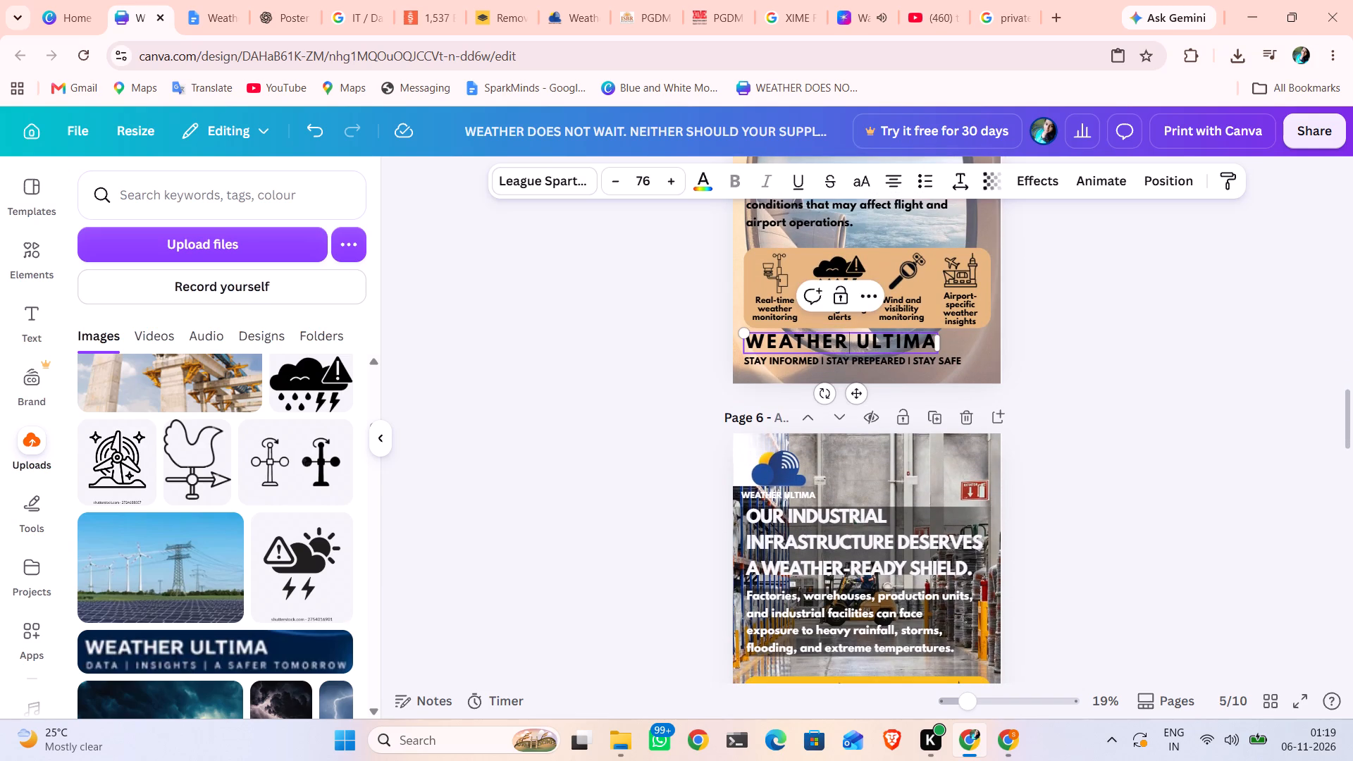
pyautogui.hotkey('ctrl', 'a')
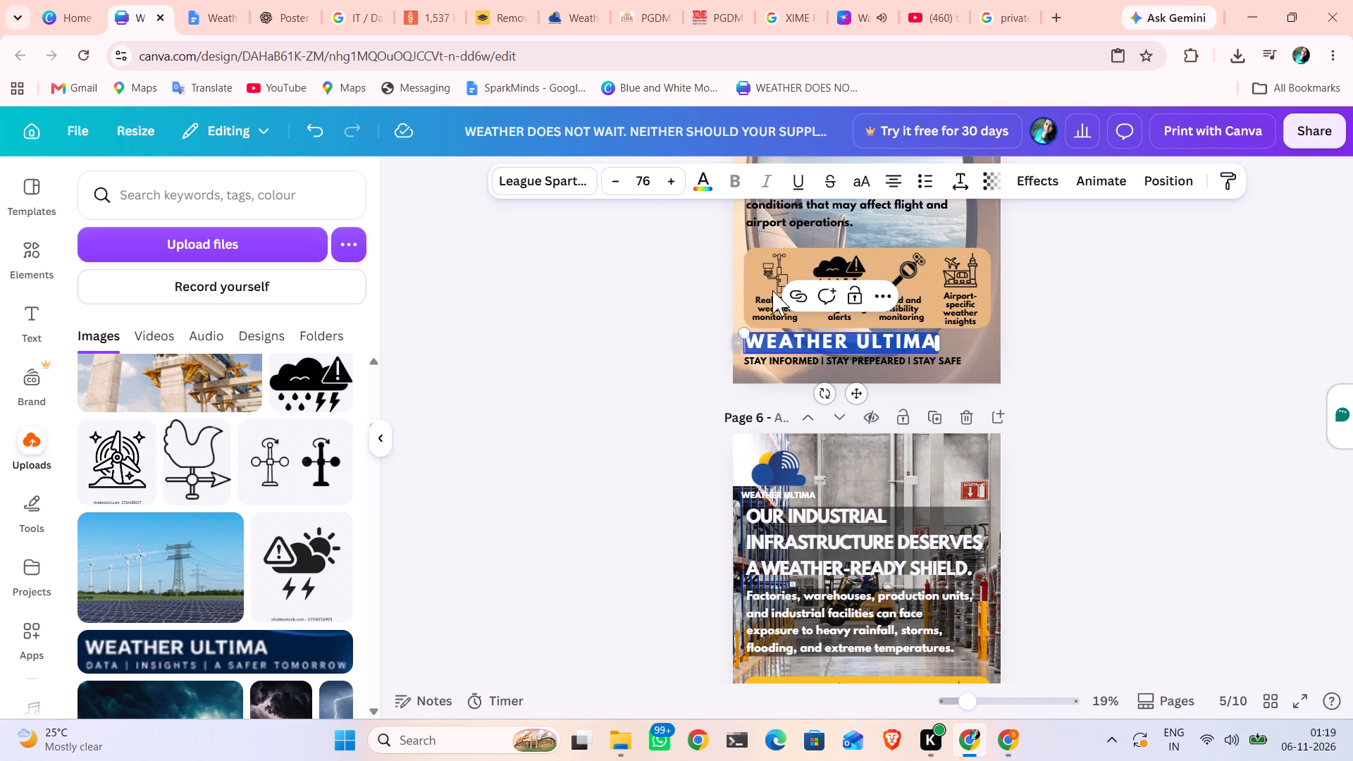
pyautogui.tripleClick(613, 174)
pyautogui.click(613, 174)
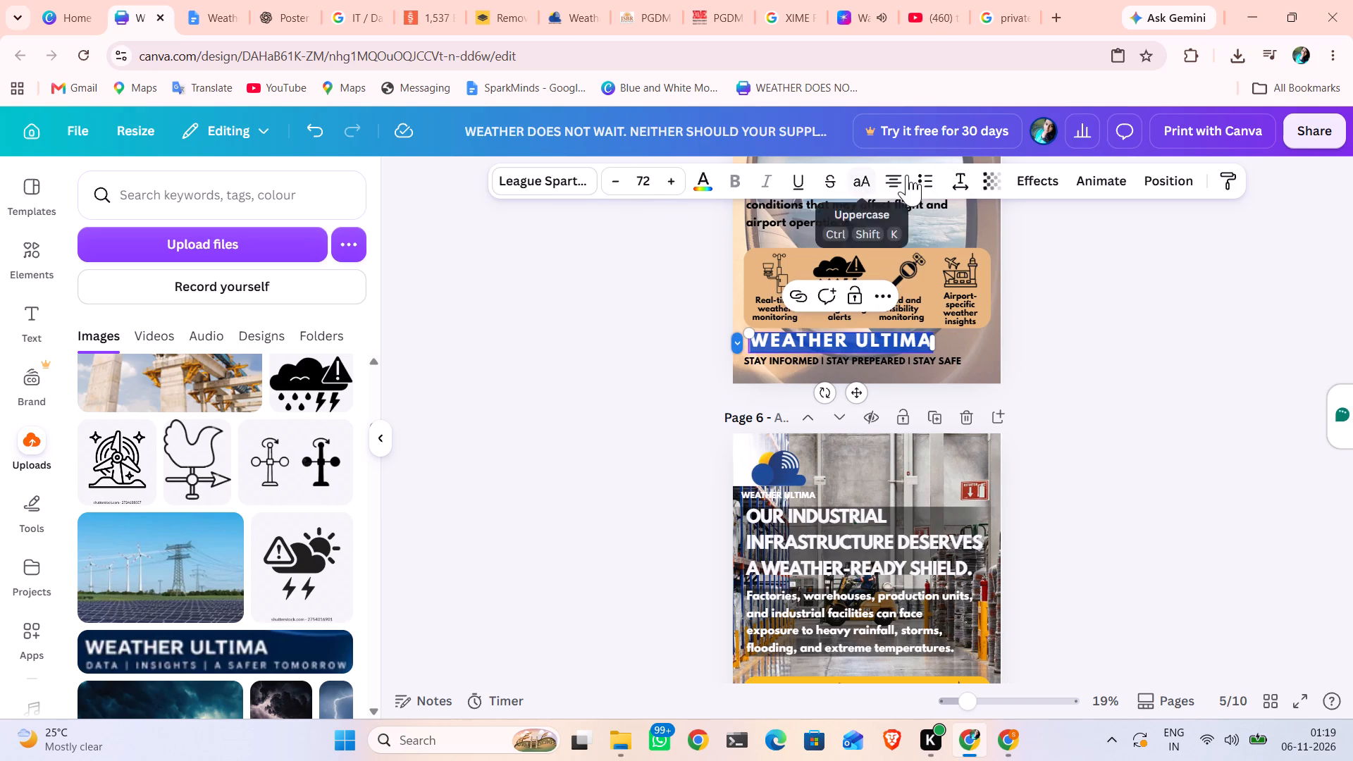
pyautogui.click(967, 176)
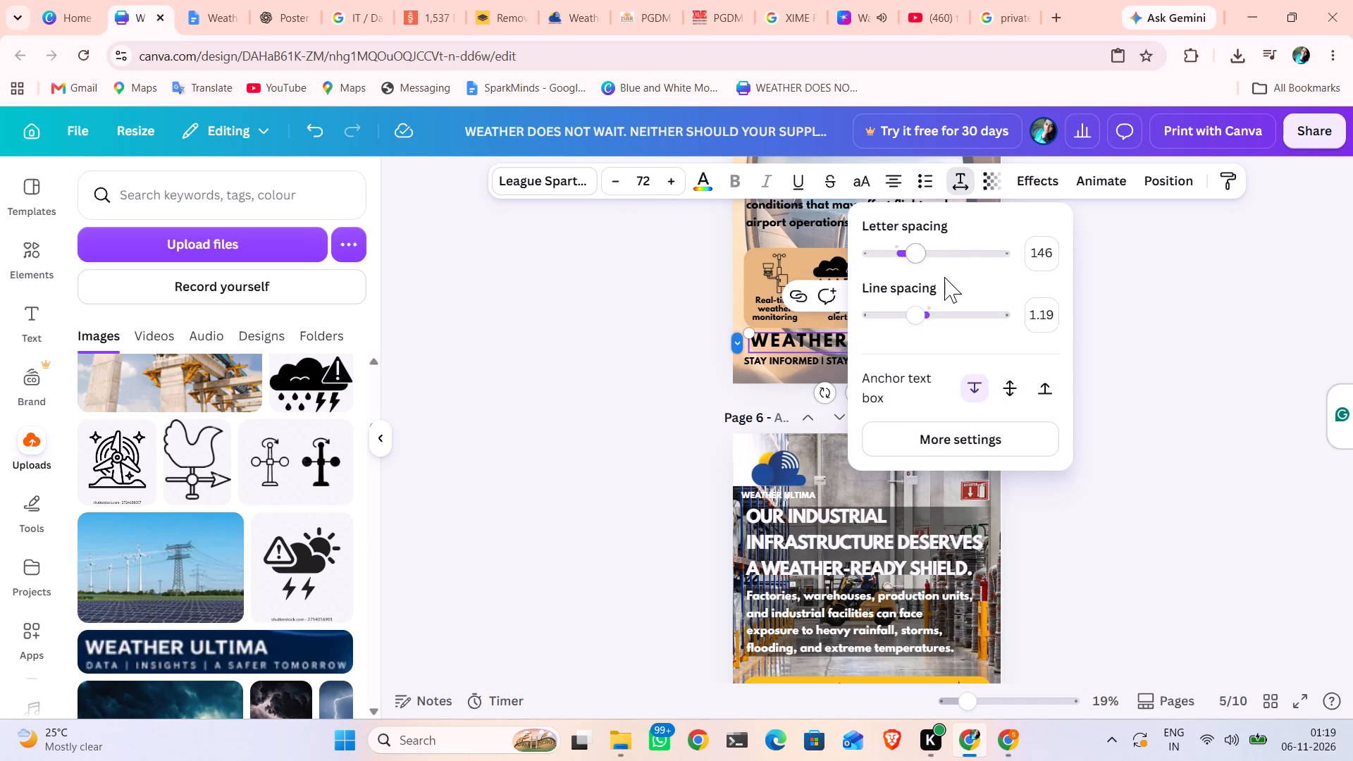
pyautogui.moveTo(920, 257); pyautogui.dragTo(909, 257)
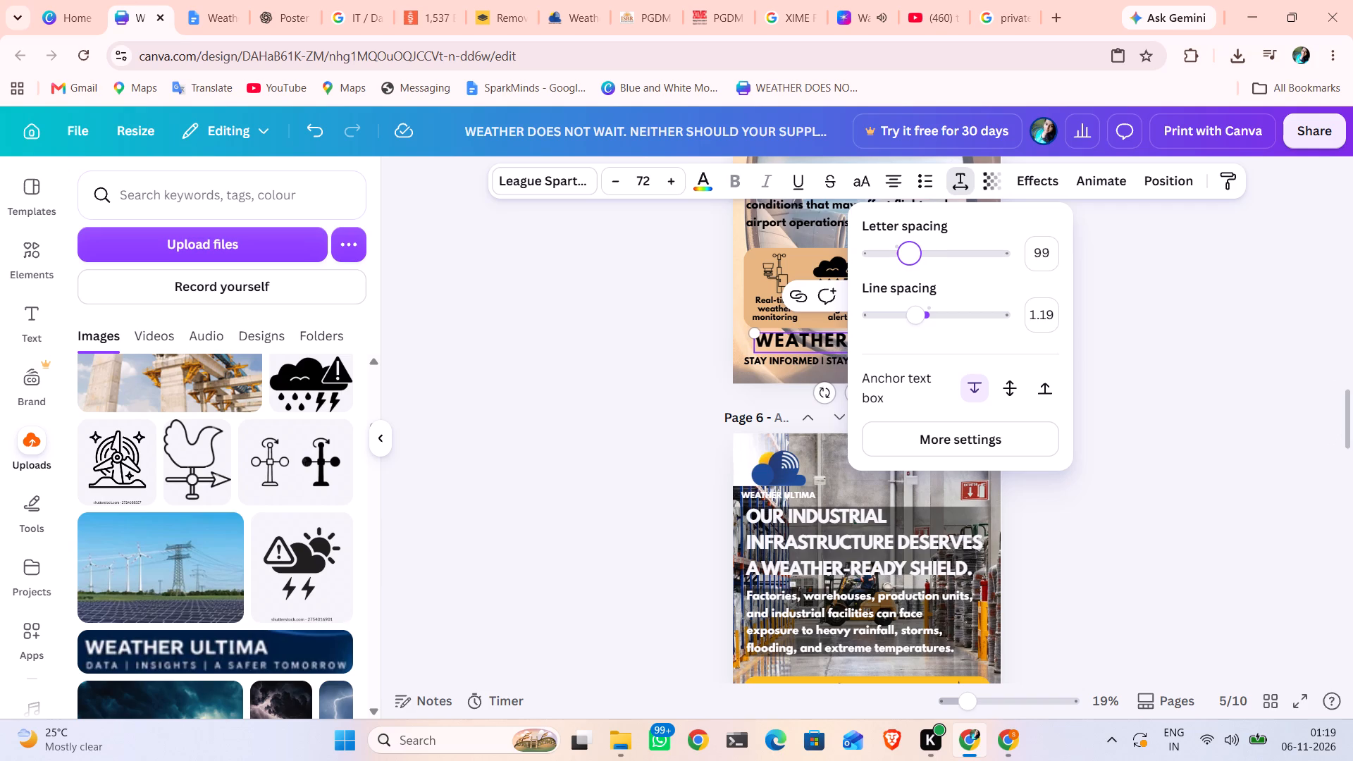
pyautogui.moveTo(909, 257); pyautogui.dragTo(908, 259)
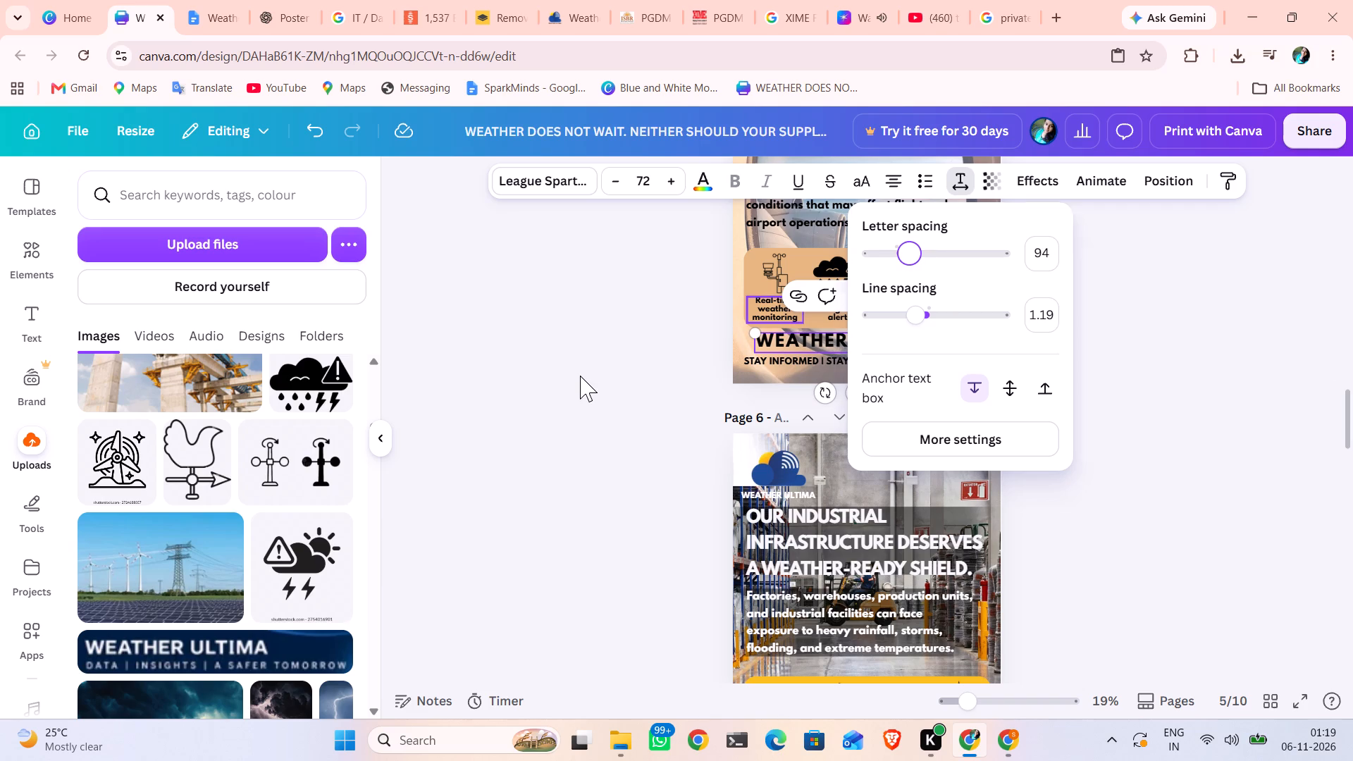
# Move the page 5 "WEATHER ULTIMA" footer title so its left edge aligns with the tagline below it.
pyautogui.click(580, 376)
pyautogui.moveTo(863, 395); pyautogui.dragTo(858, 395)
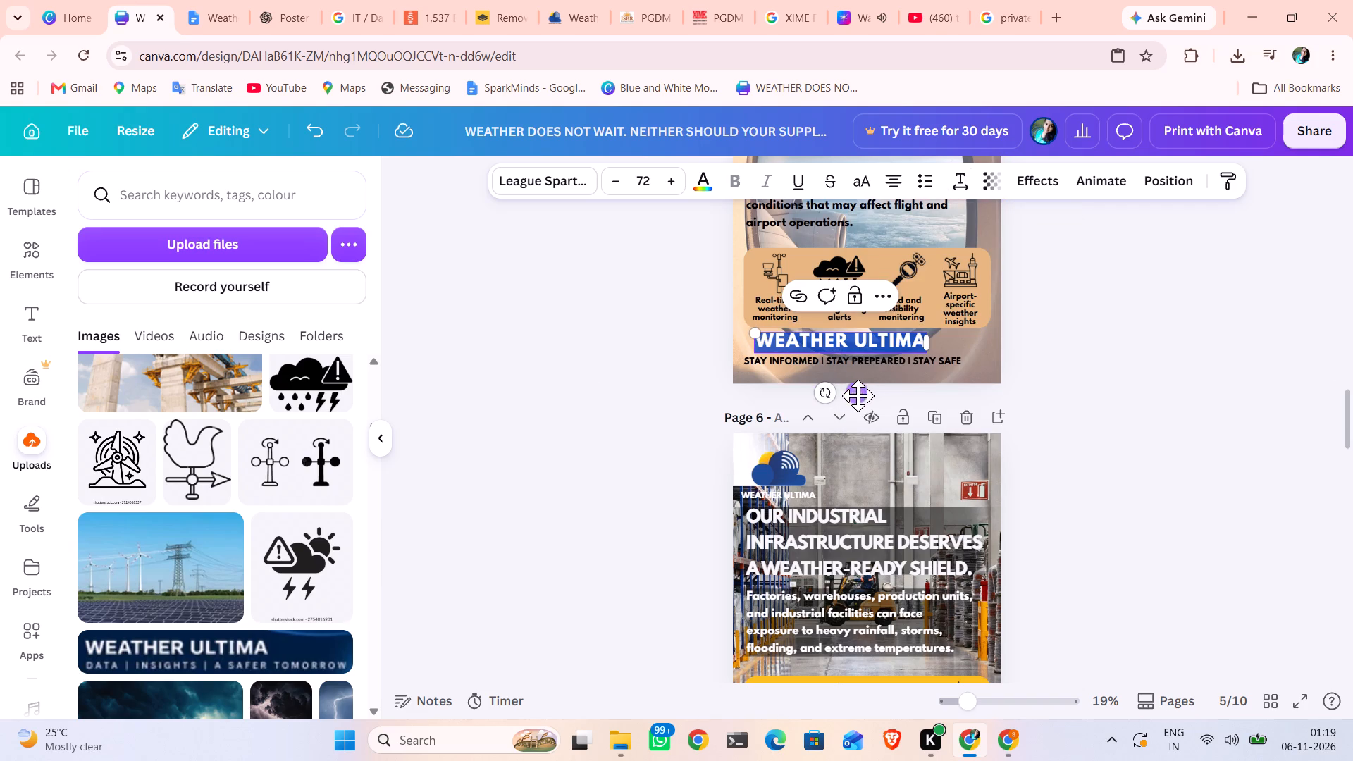
pyautogui.moveTo(858, 395); pyautogui.dragTo(852, 397)
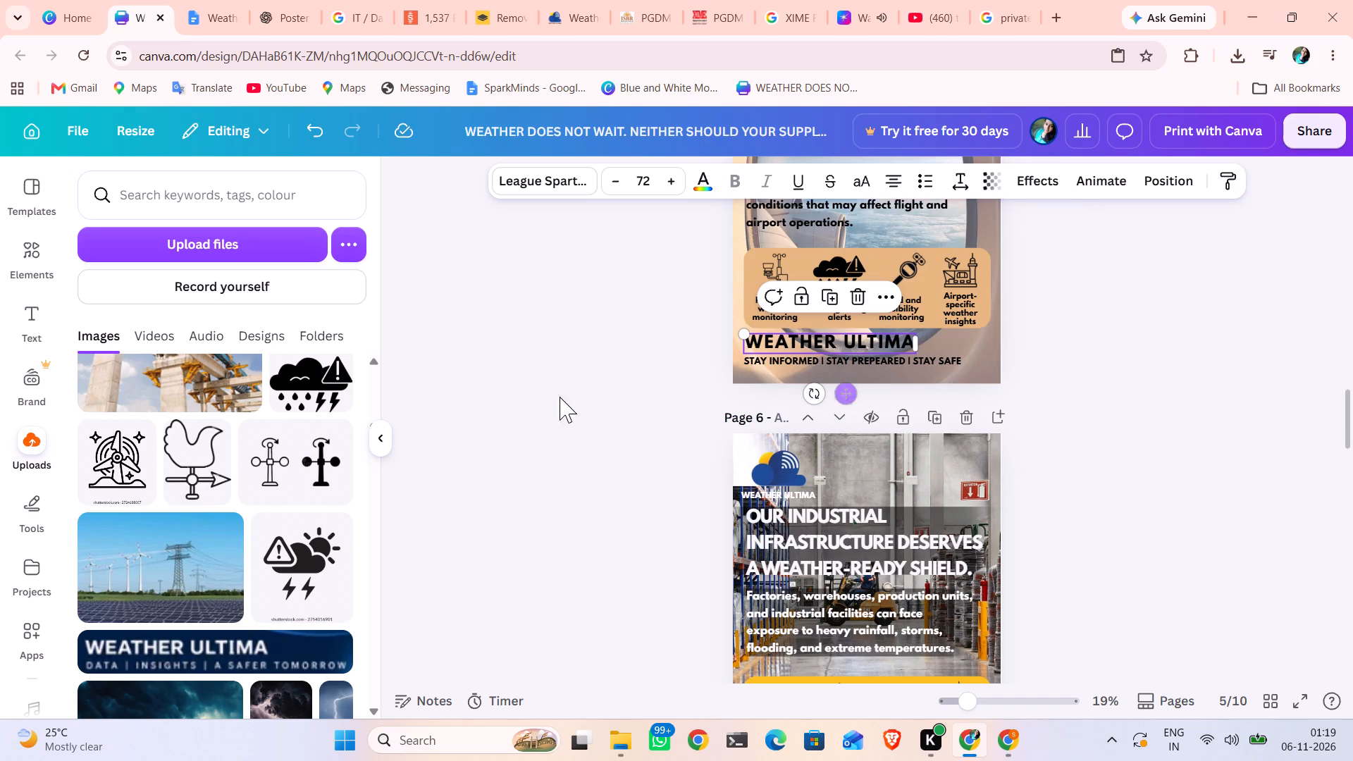
pyautogui.click(548, 393)
# Enlarge the page 4 footer title "WEATHER ULTIMA" to font size 73 and widen its text box to fit on one line.
pyautogui.scroll(1, 548, 393)
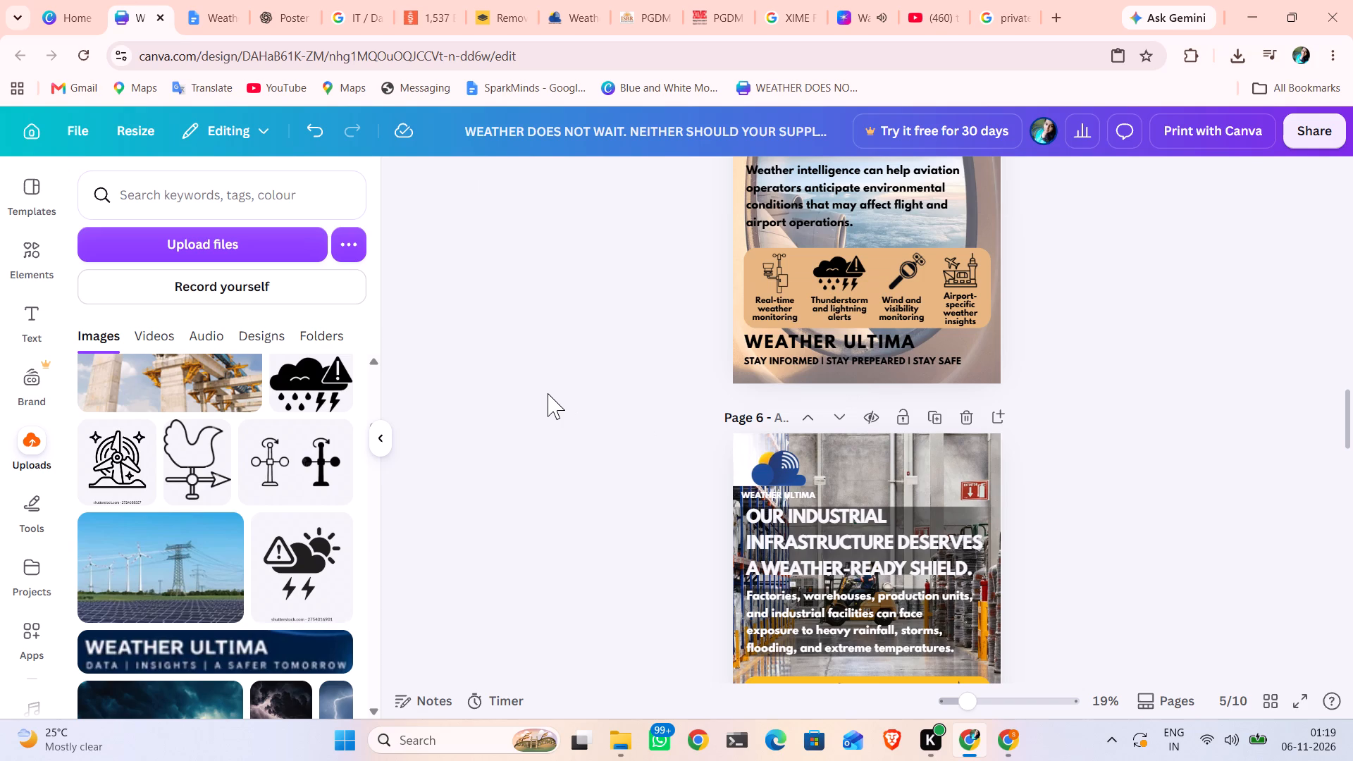
pyautogui.scroll(1, 548, 393)
pyautogui.hscroll(1, 676, 387)
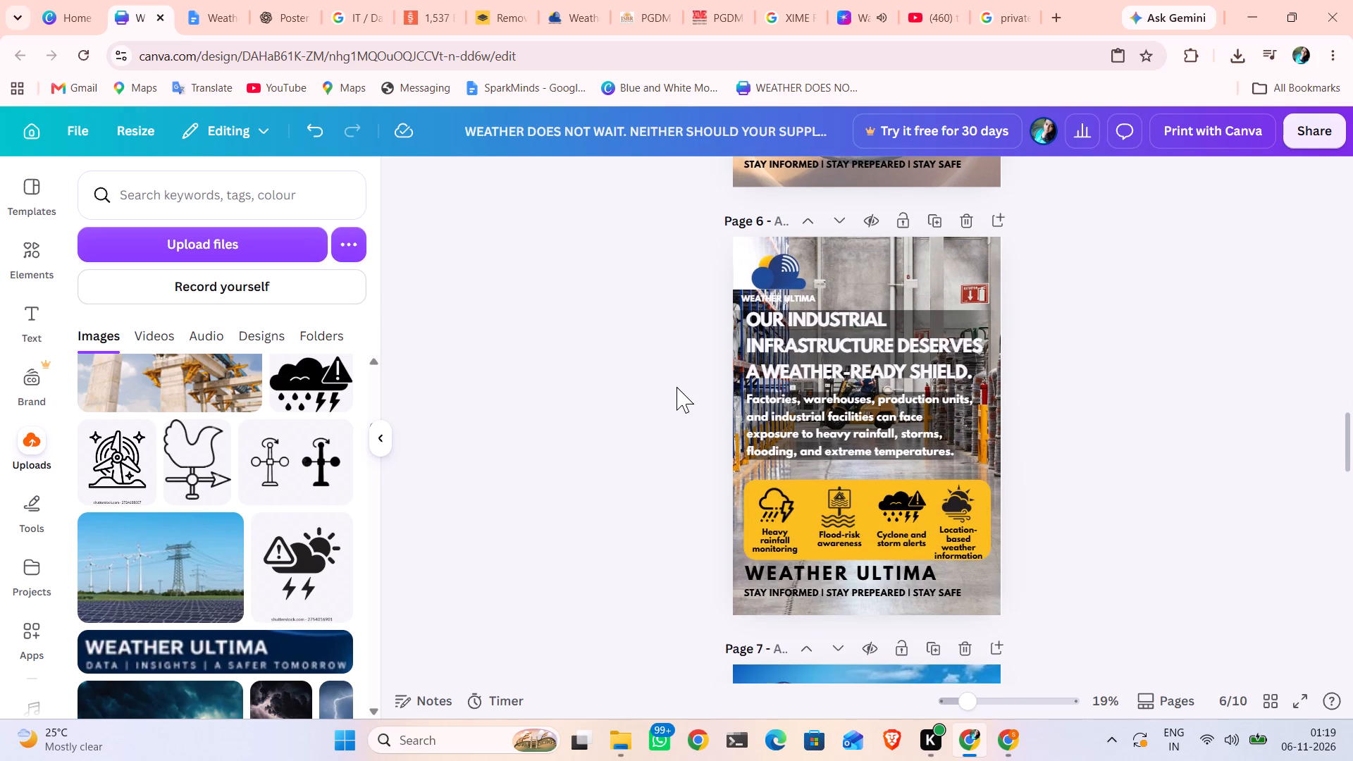
pyautogui.hscroll(2, 676, 387)
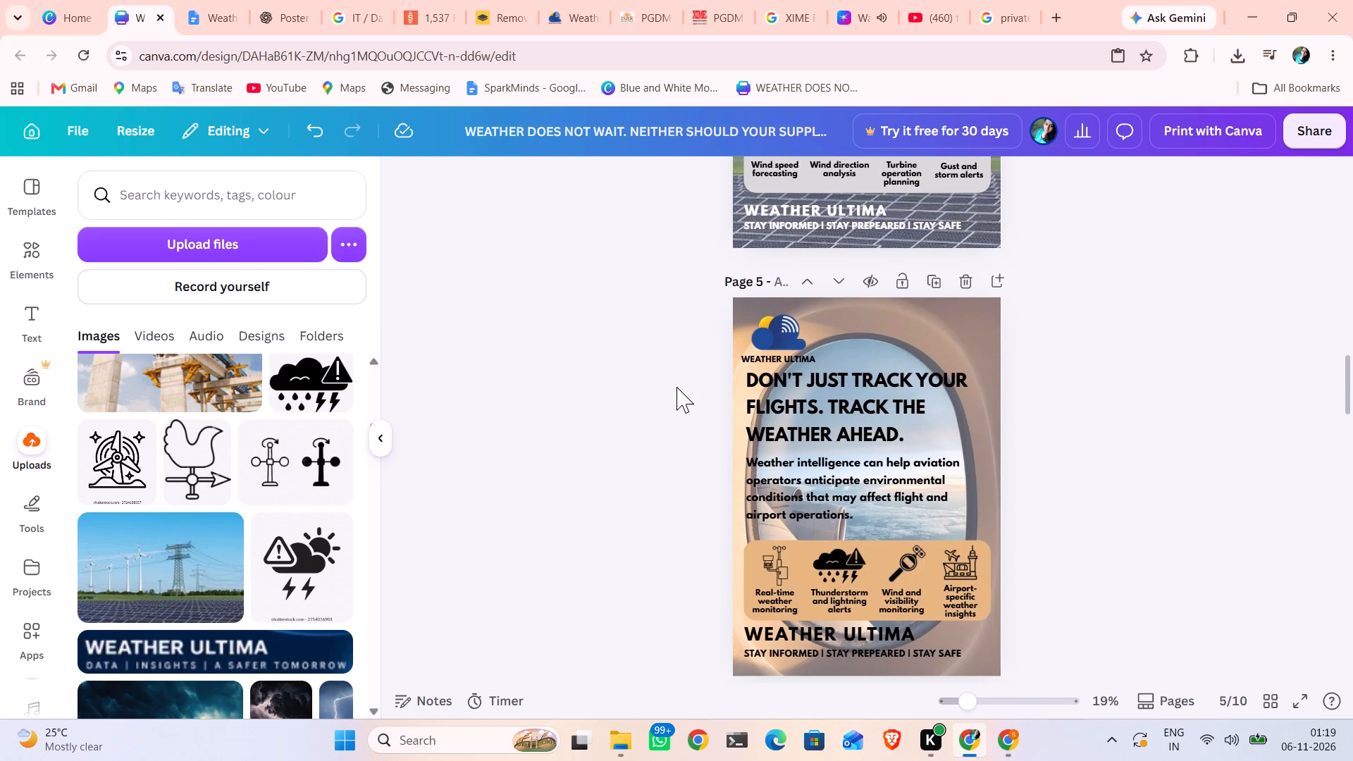
pyautogui.hscroll(1, 676, 387)
pyautogui.scroll(2, 676, 387)
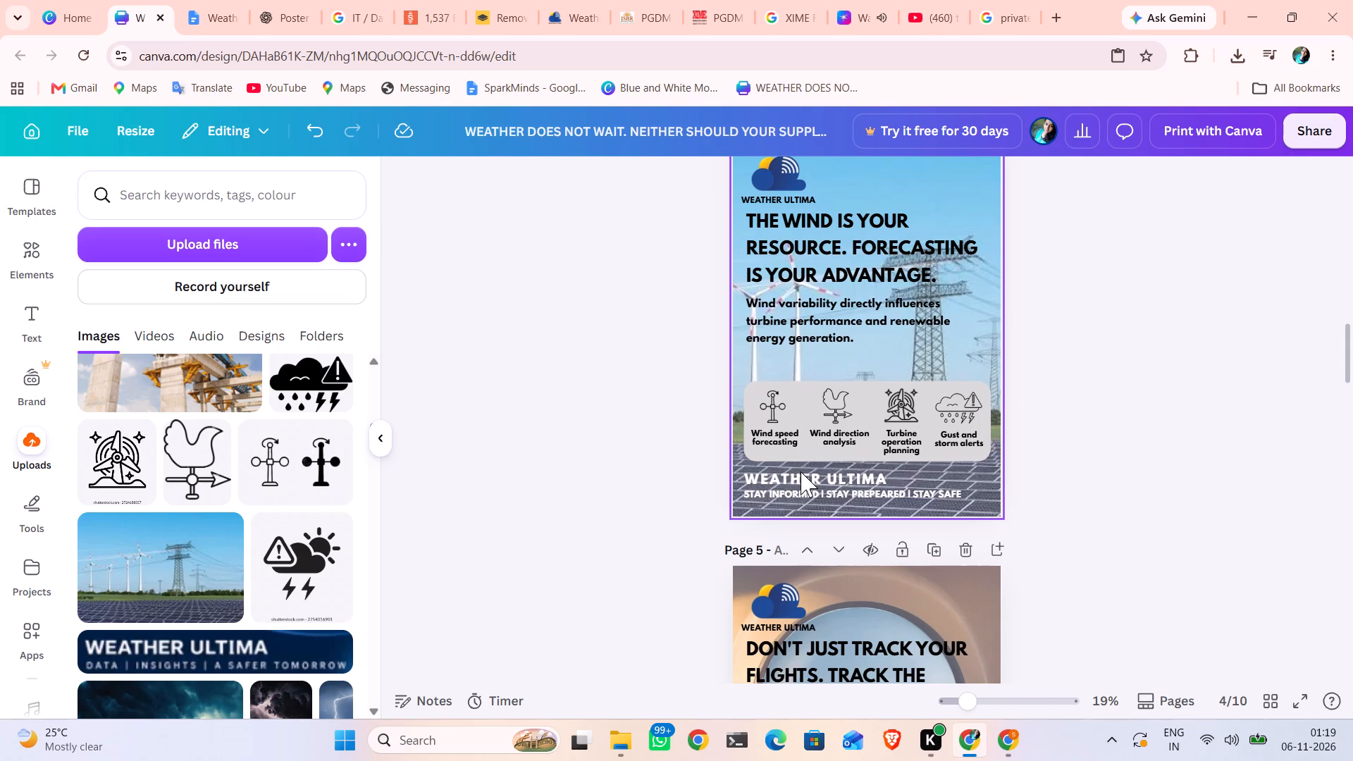
pyautogui.doubleClick(801, 474)
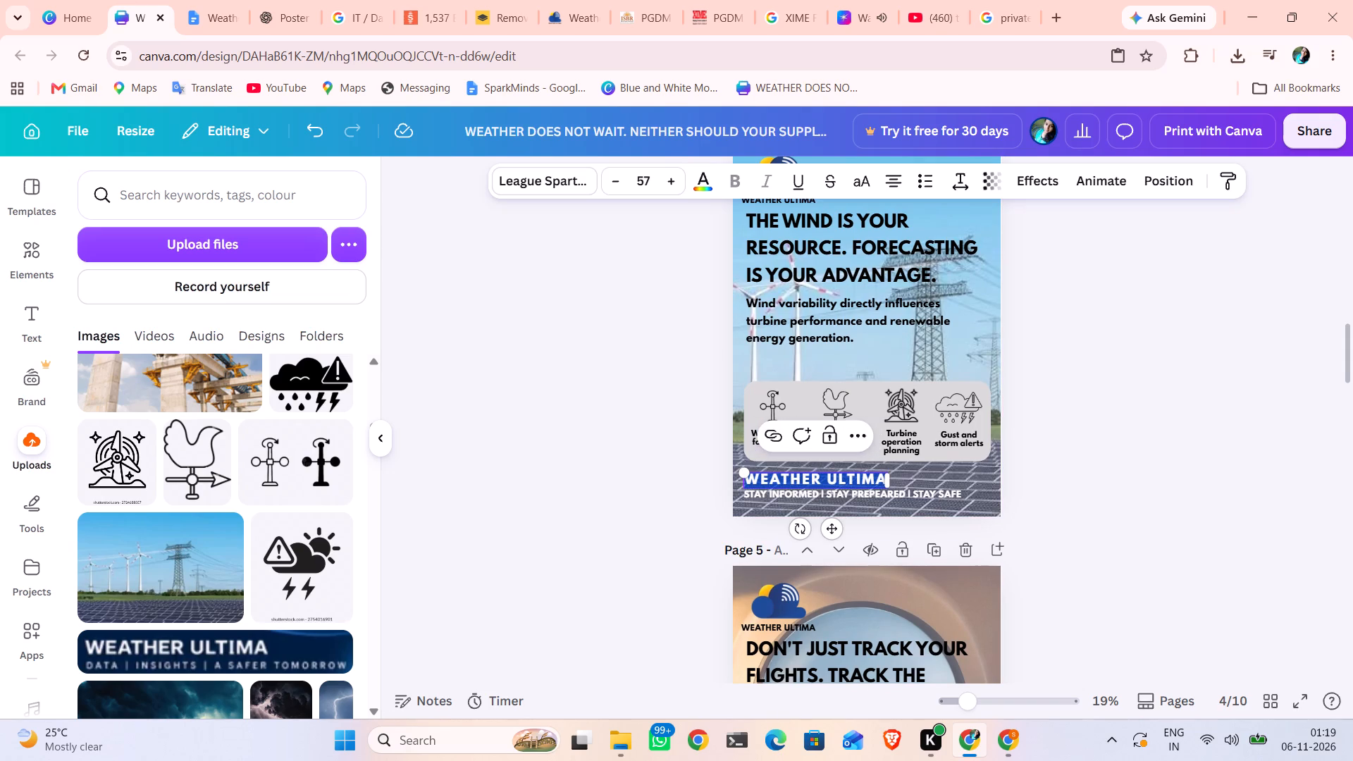
pyautogui.tripleClick(669, 184)
pyautogui.tripleClick(669, 184)
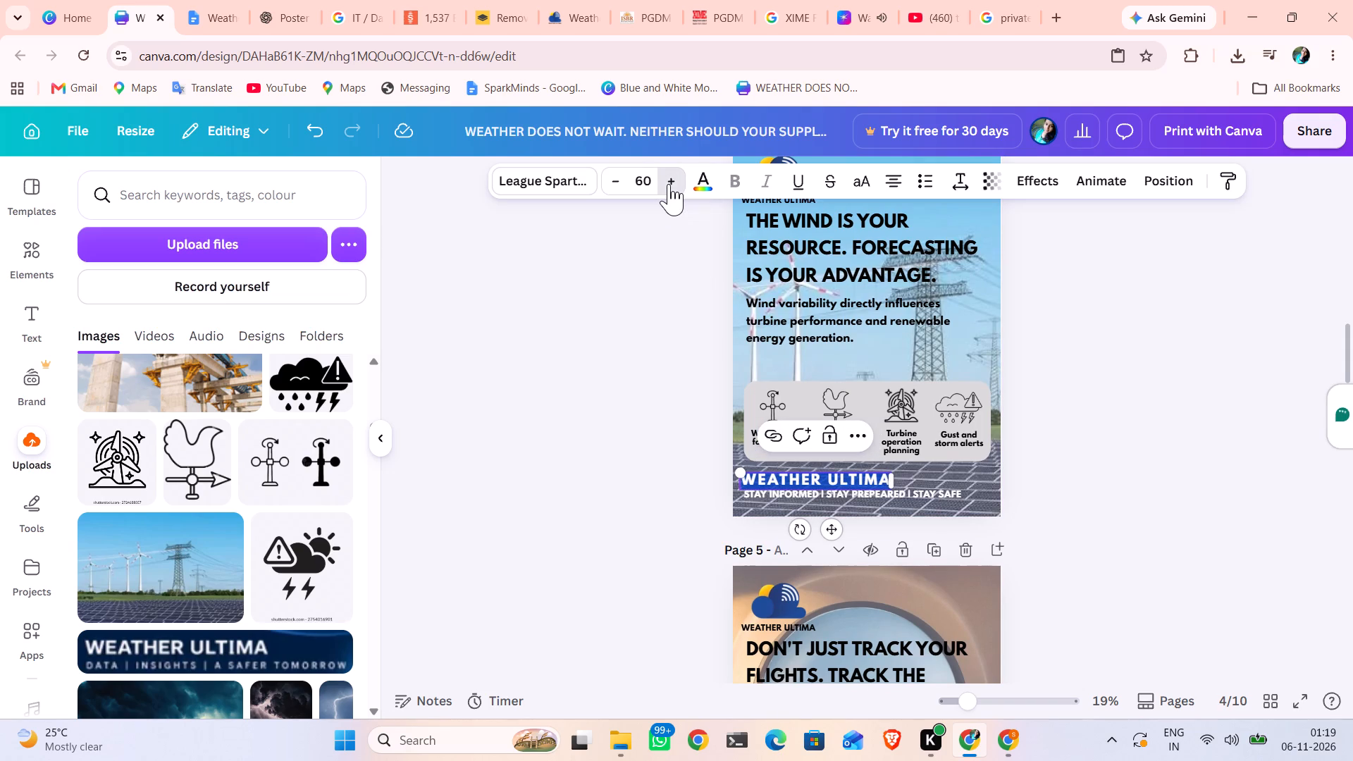
pyautogui.tripleClick(669, 184)
pyautogui.doubleClick(669, 184)
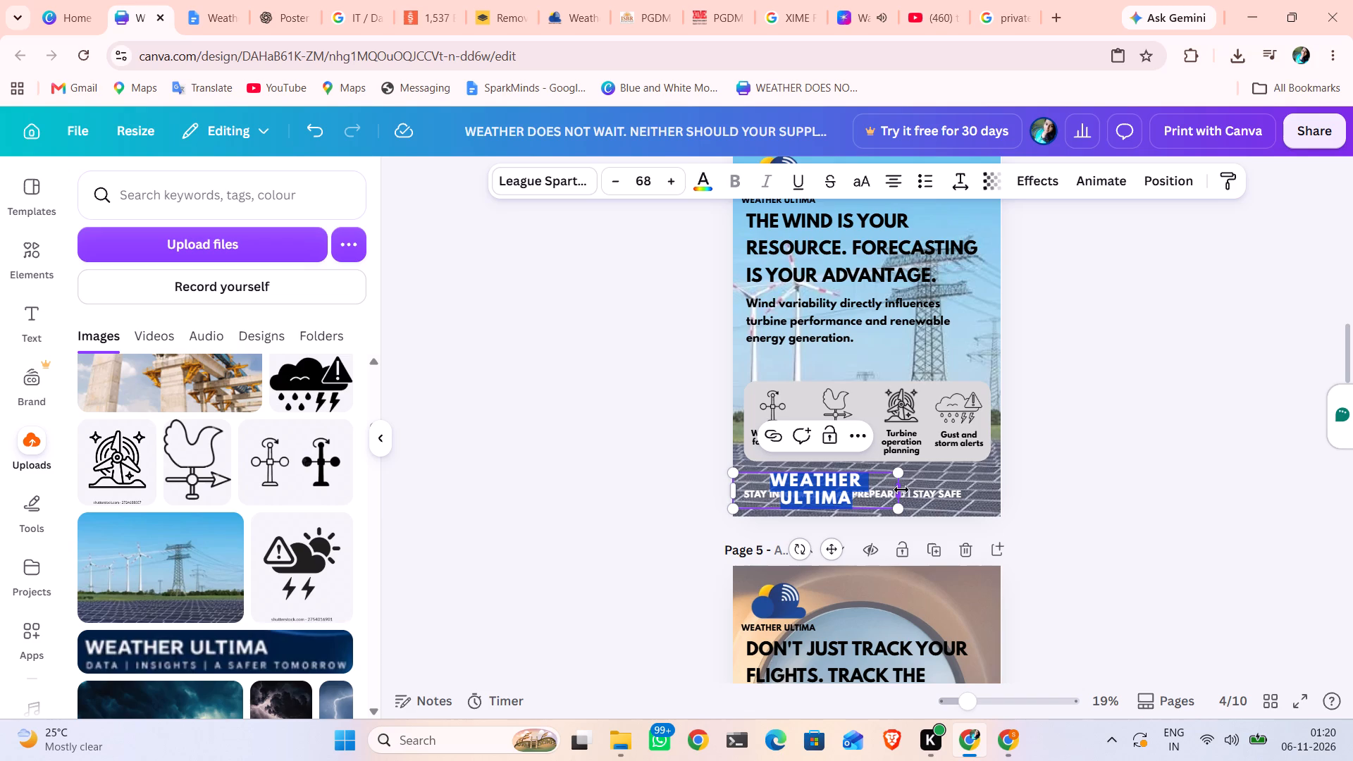
pyautogui.moveTo(901, 489); pyautogui.dragTo(959, 494)
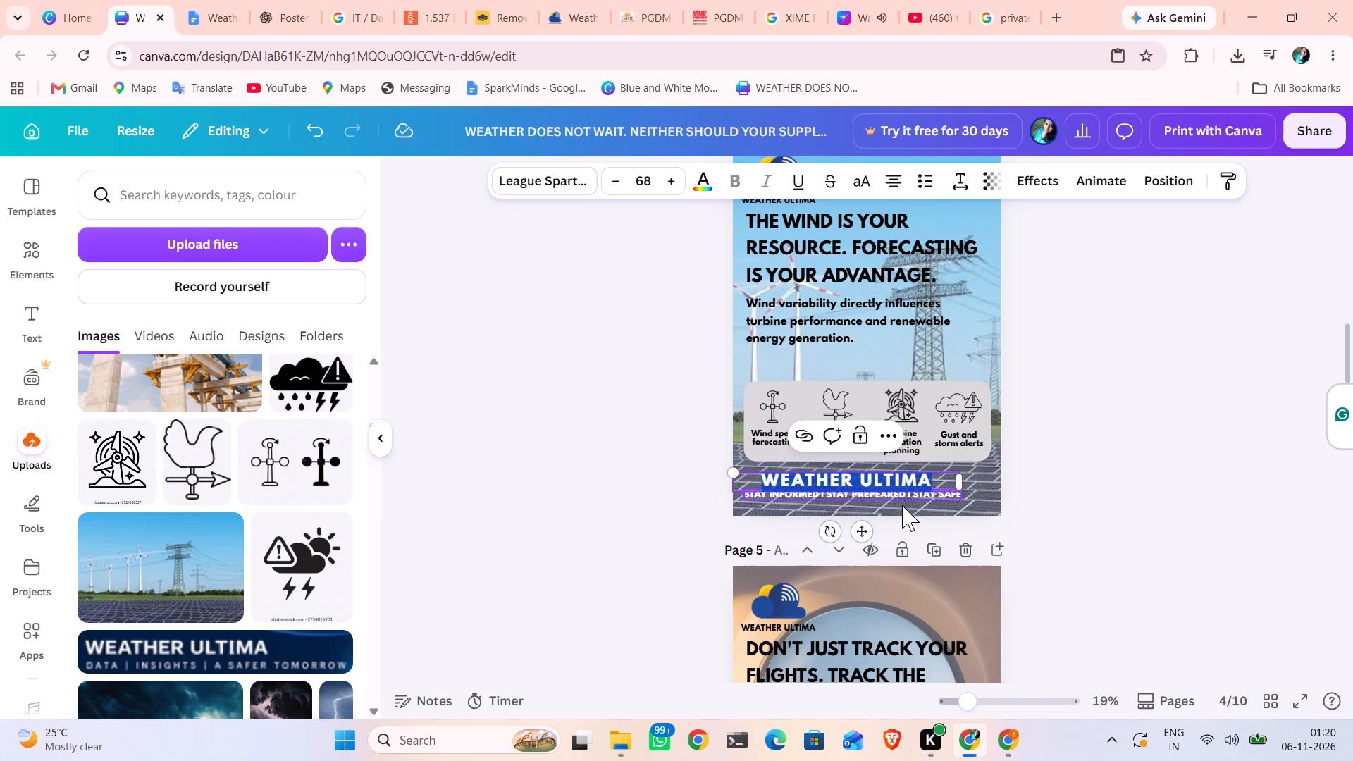
pyautogui.tripleClick(675, 185)
pyautogui.doubleClick(675, 185)
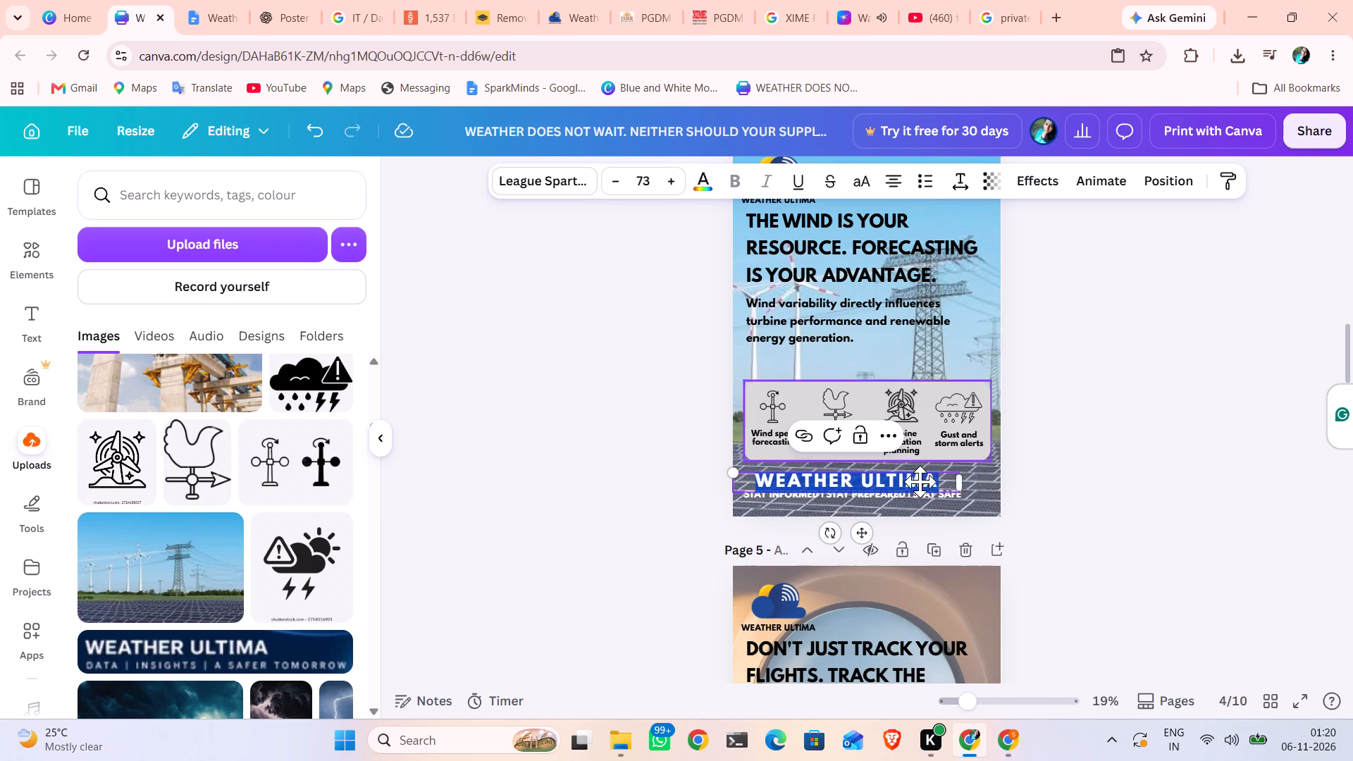
# Shift the enlarged page 4 "WEATHER ULTIMA" title left so its text starts near the tagline's left edge.
pyautogui.moveTo(866, 530); pyautogui.dragTo(855, 530)
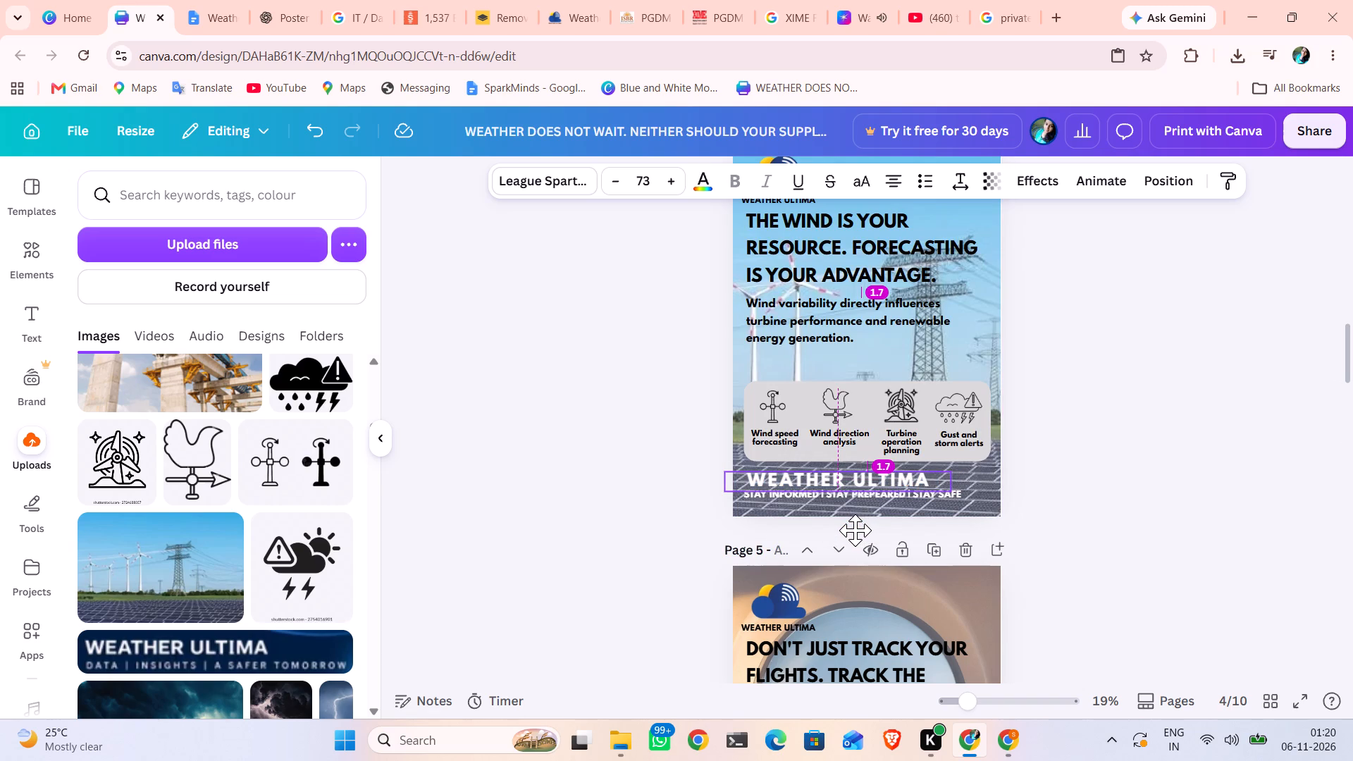
pyautogui.moveTo(855, 530); pyautogui.dragTo(856, 530)
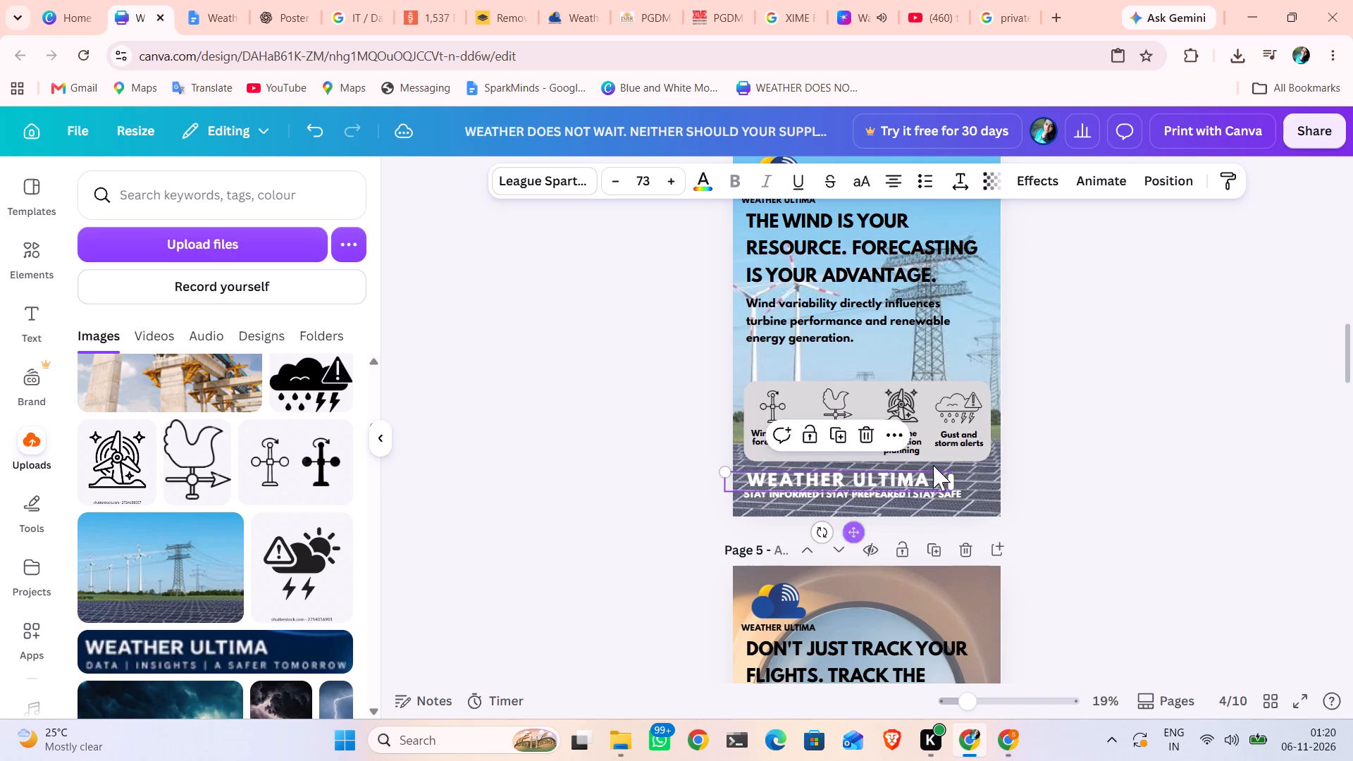
pyautogui.click(1175, 402)
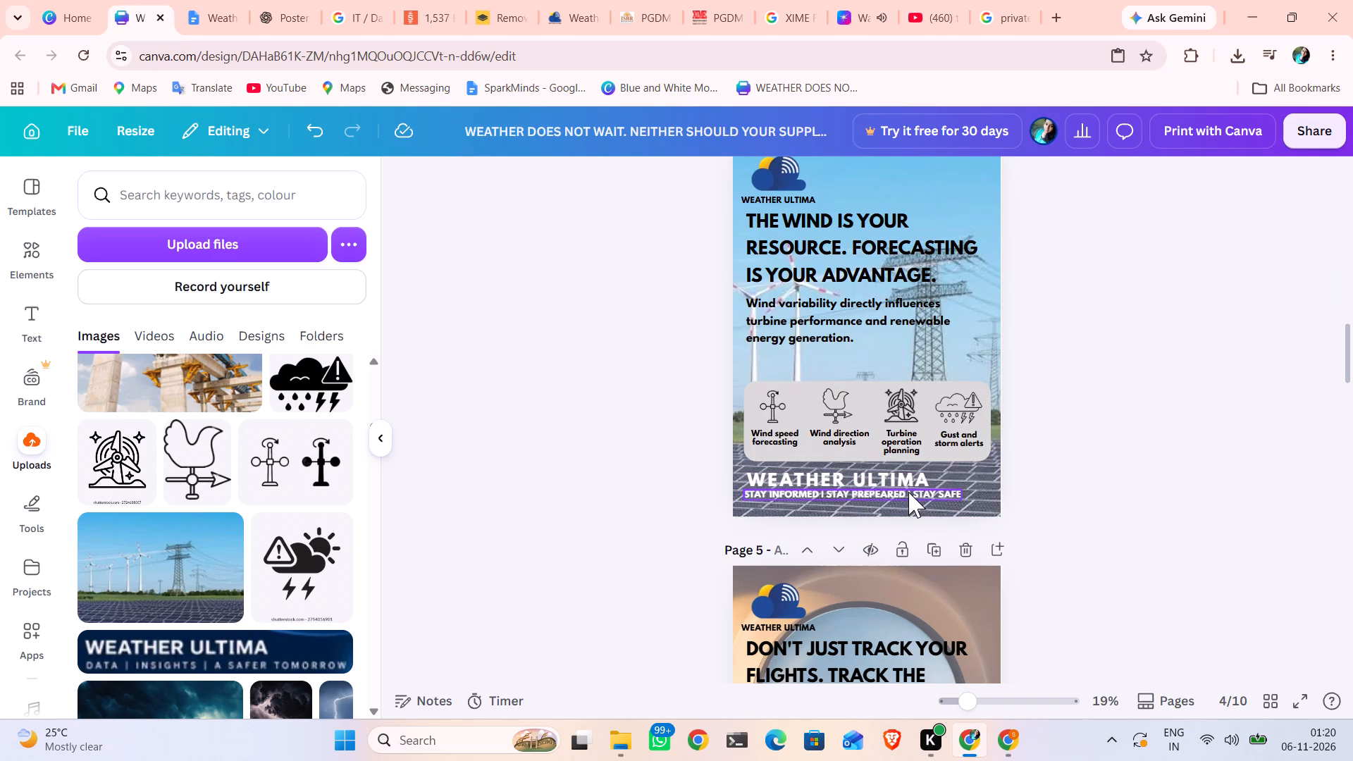
# Nudge the page 4 footer tagline down and right so its left edge aligns with the "WEATHER ULTIMA" title above it.
pyautogui.click(908, 492)
pyautogui.press('Down')
pyautogui.press('Down')
pyautogui.press('Down')
pyautogui.press('Down')
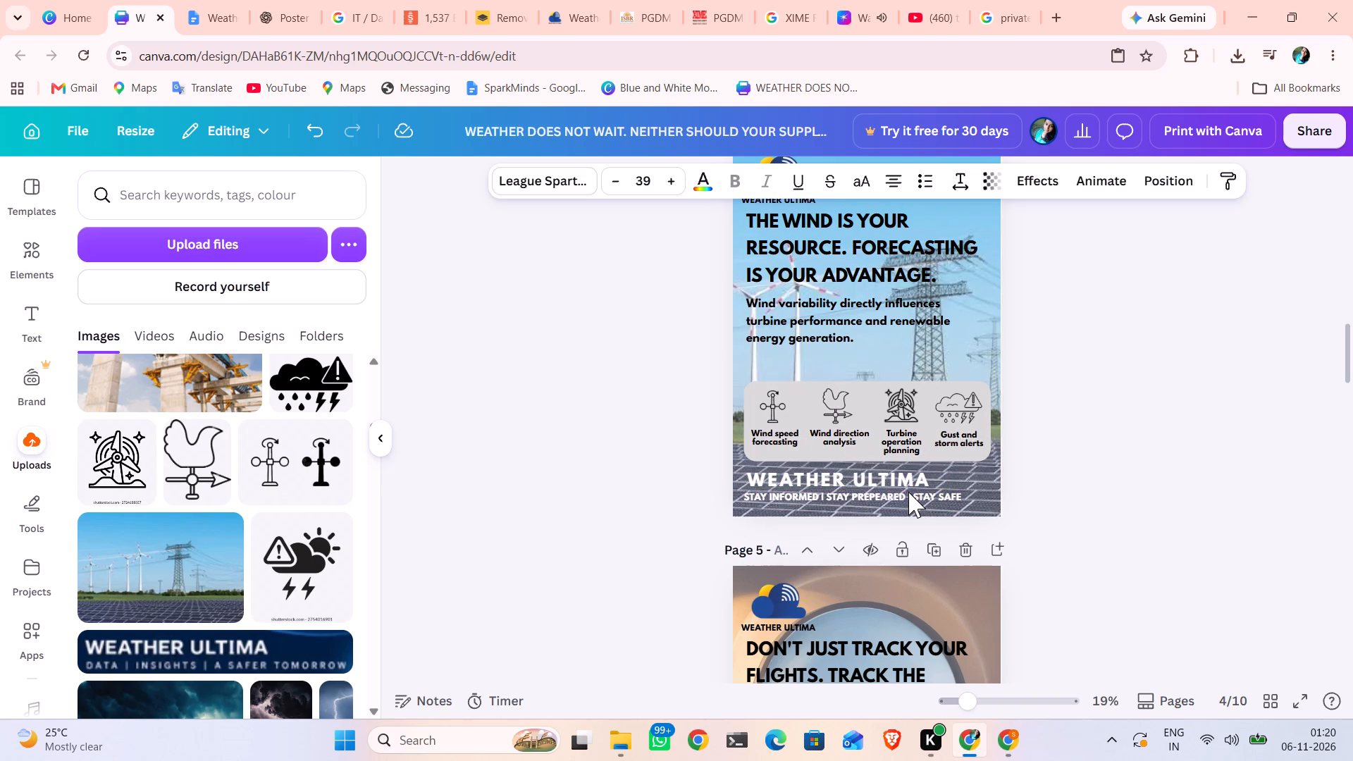
pyautogui.press('Down')
pyautogui.press('Down')
pyautogui.press('Down')
pyautogui.press('Right')
pyautogui.press('Right')
pyautogui.press('Right')
pyautogui.press('Right')
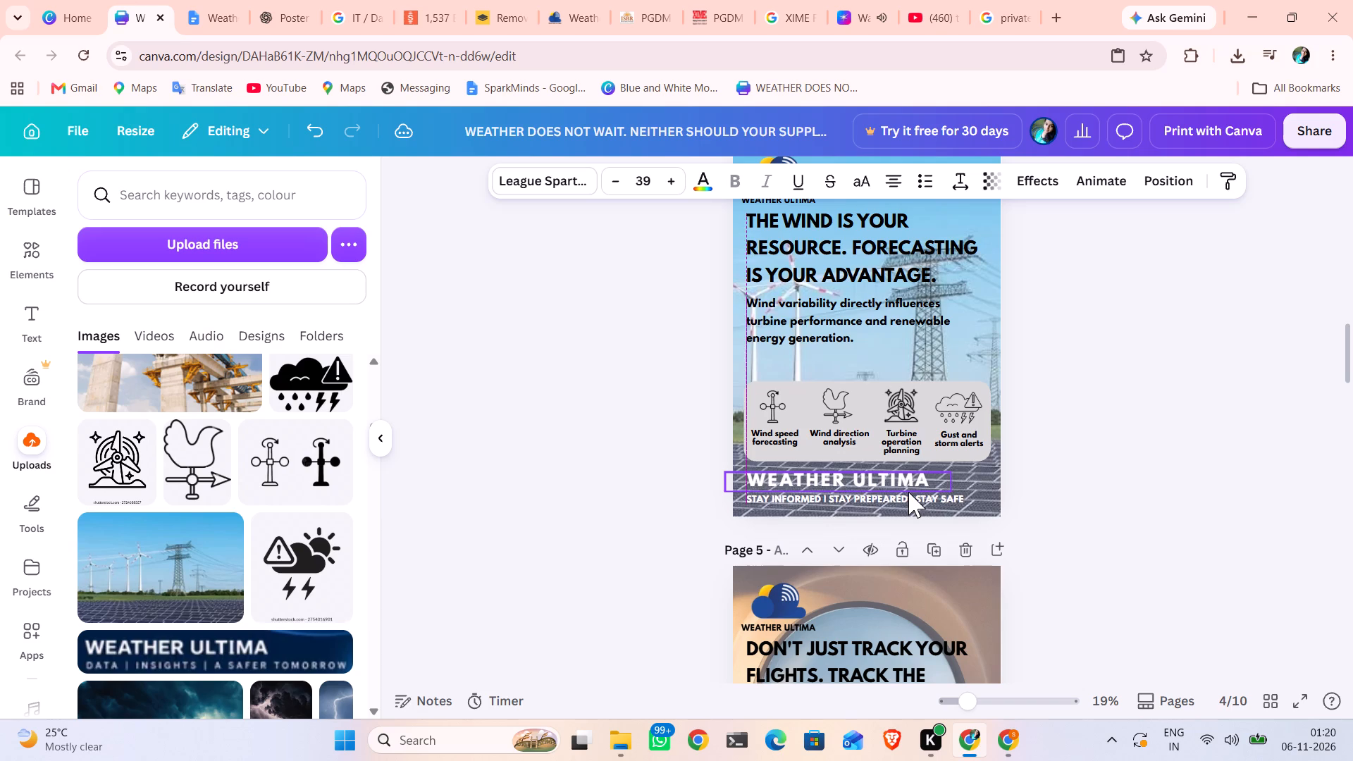
pyautogui.click(657, 528)
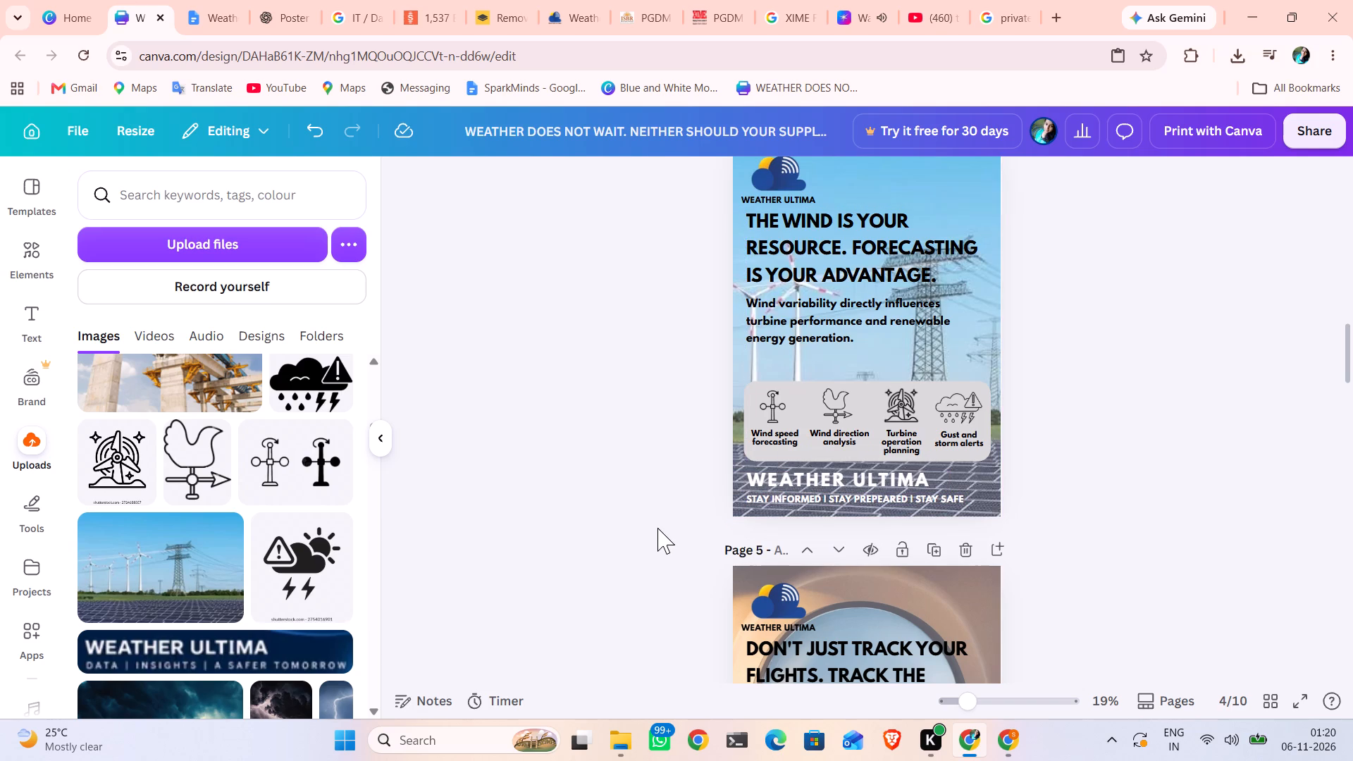
# Review pages 1 to 10, comparing the size and alignment of the "WEATHER ULTIMA" footer titles and taglines.
pyautogui.scroll(7, 657, 528)
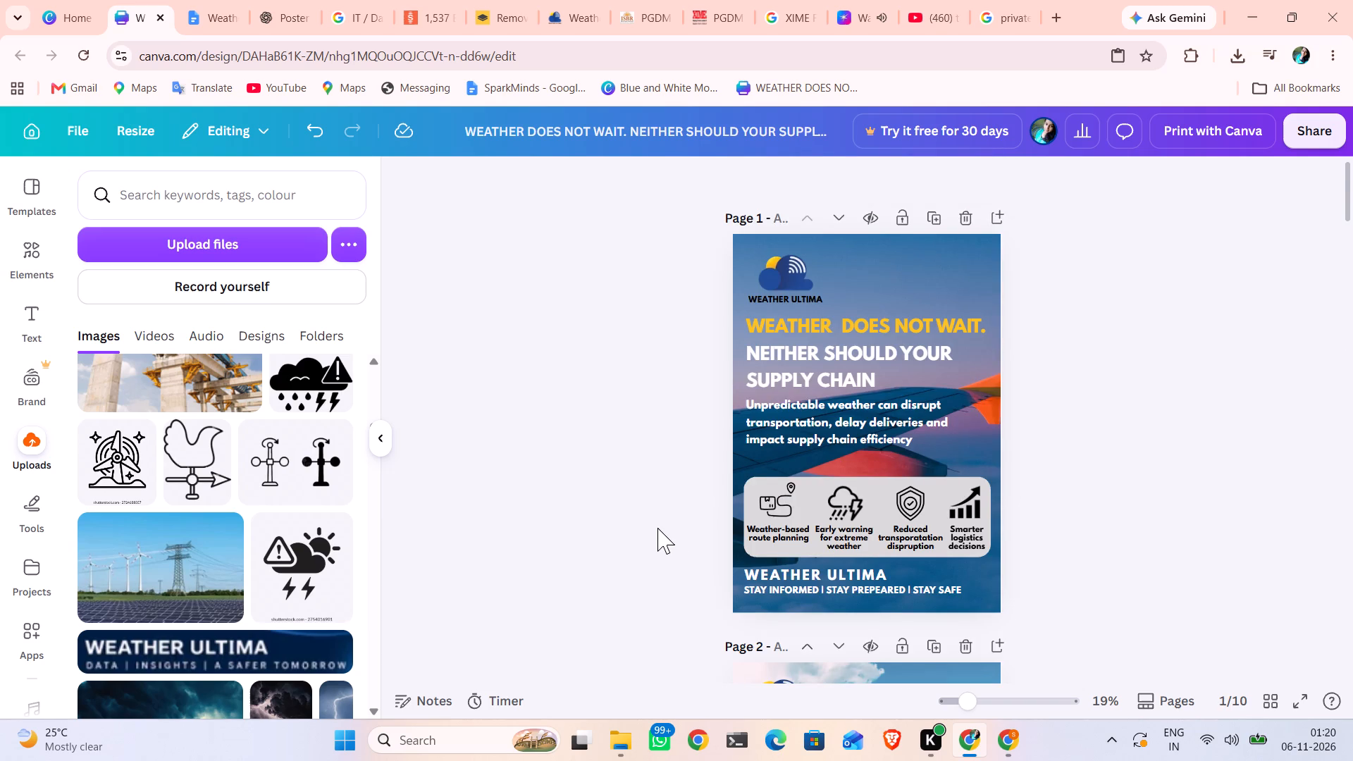
pyautogui.scroll(-12, 657, 528)
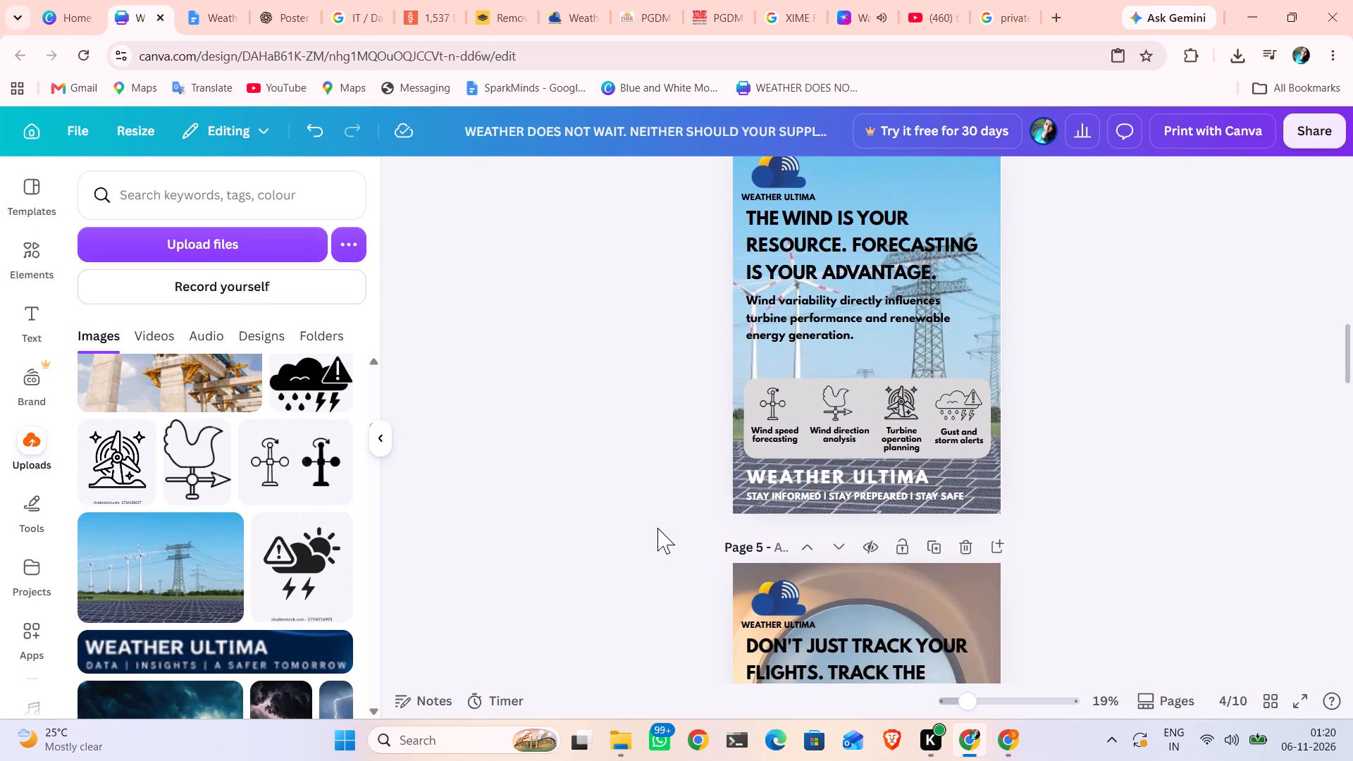
pyautogui.scroll(-4, 657, 528)
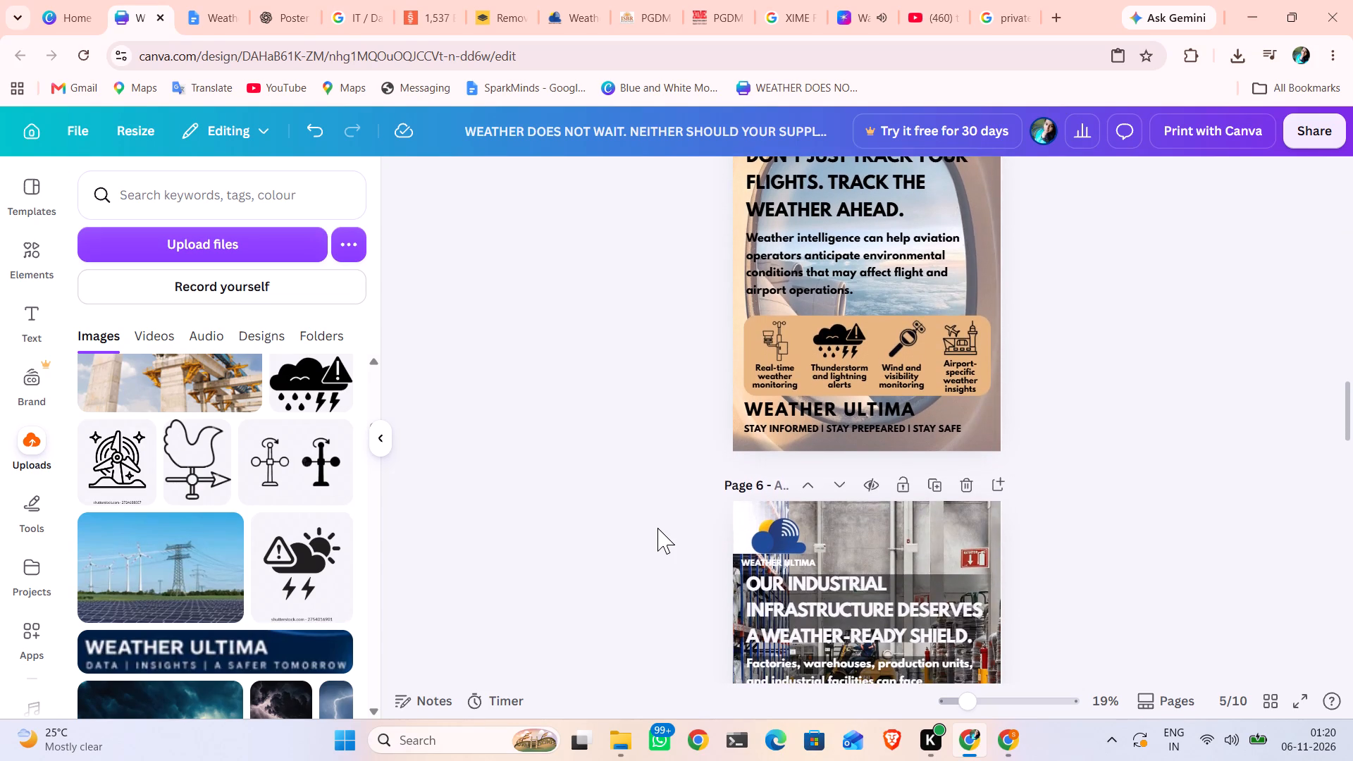
pyautogui.scroll(-4, 657, 528)
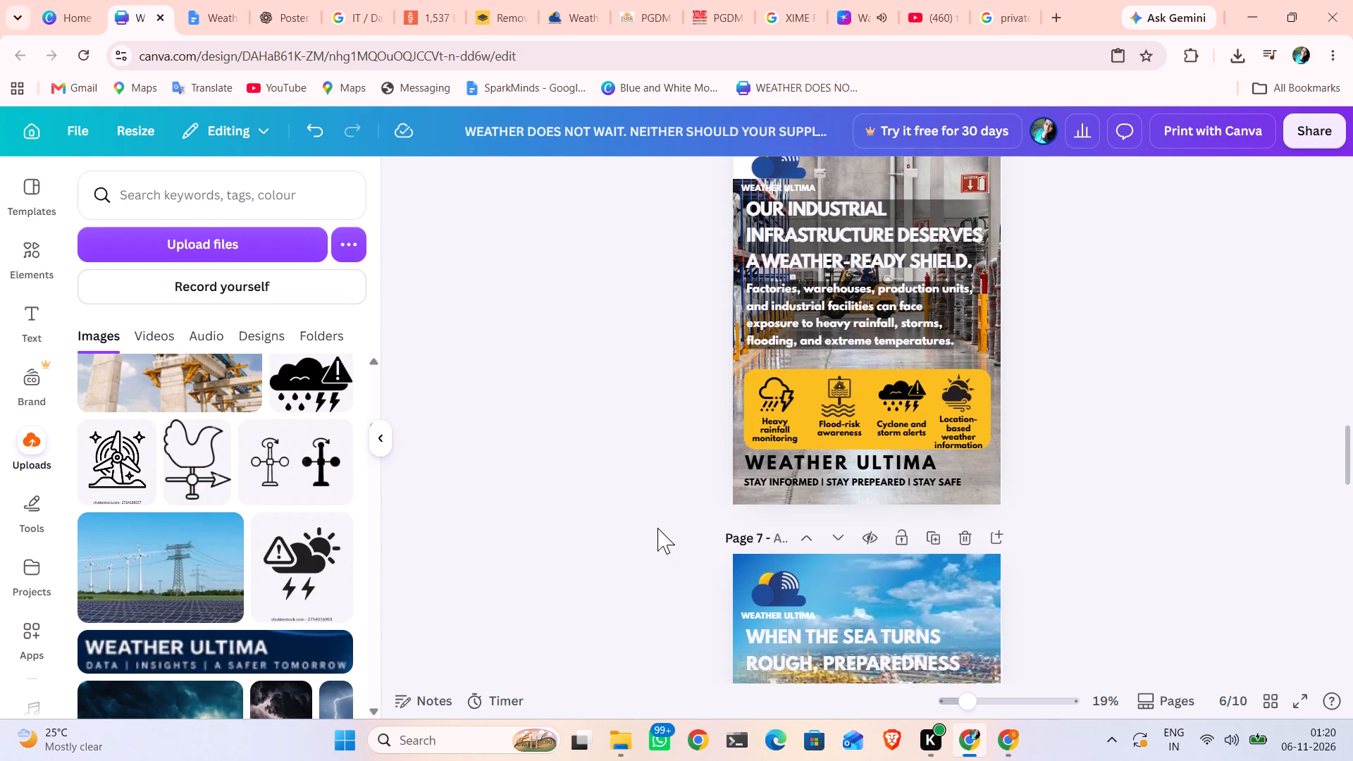
pyautogui.scroll(-6, 657, 528)
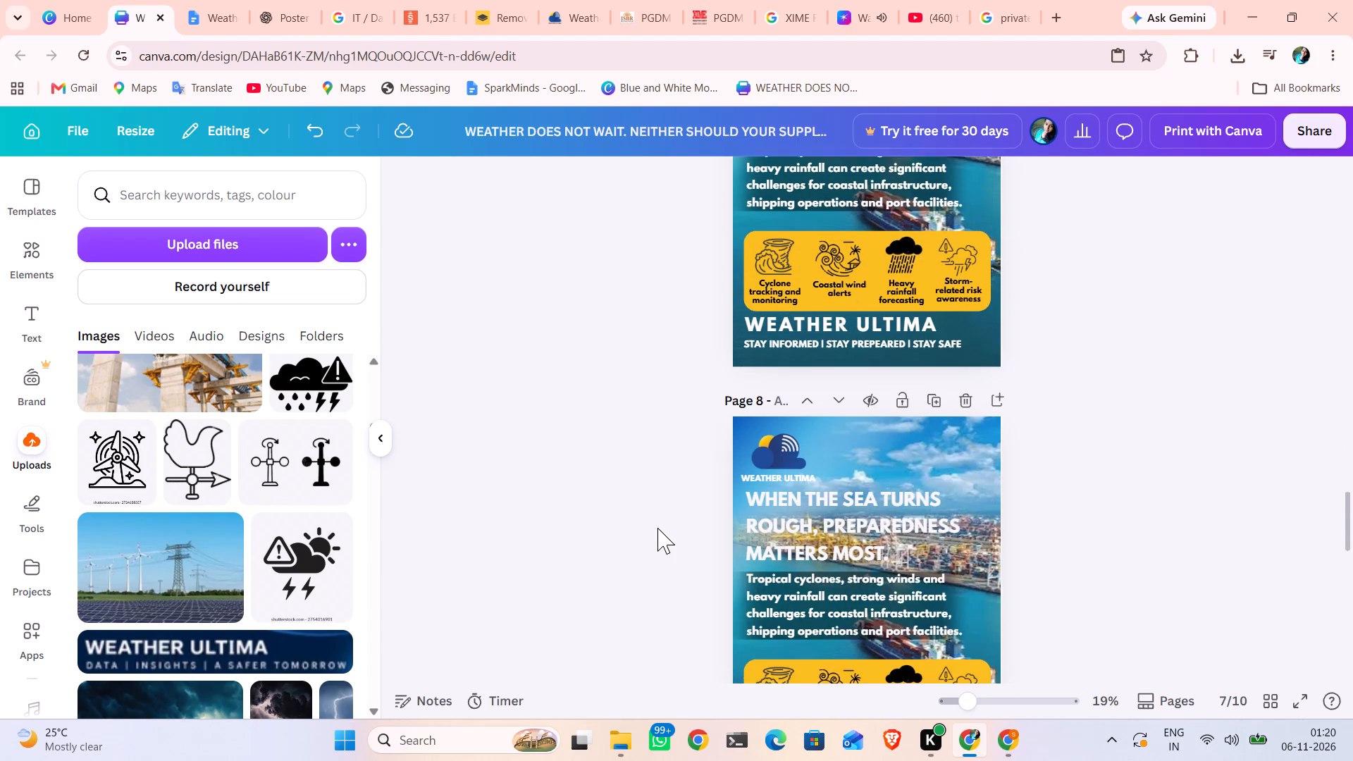
pyautogui.scroll(-4, 657, 528)
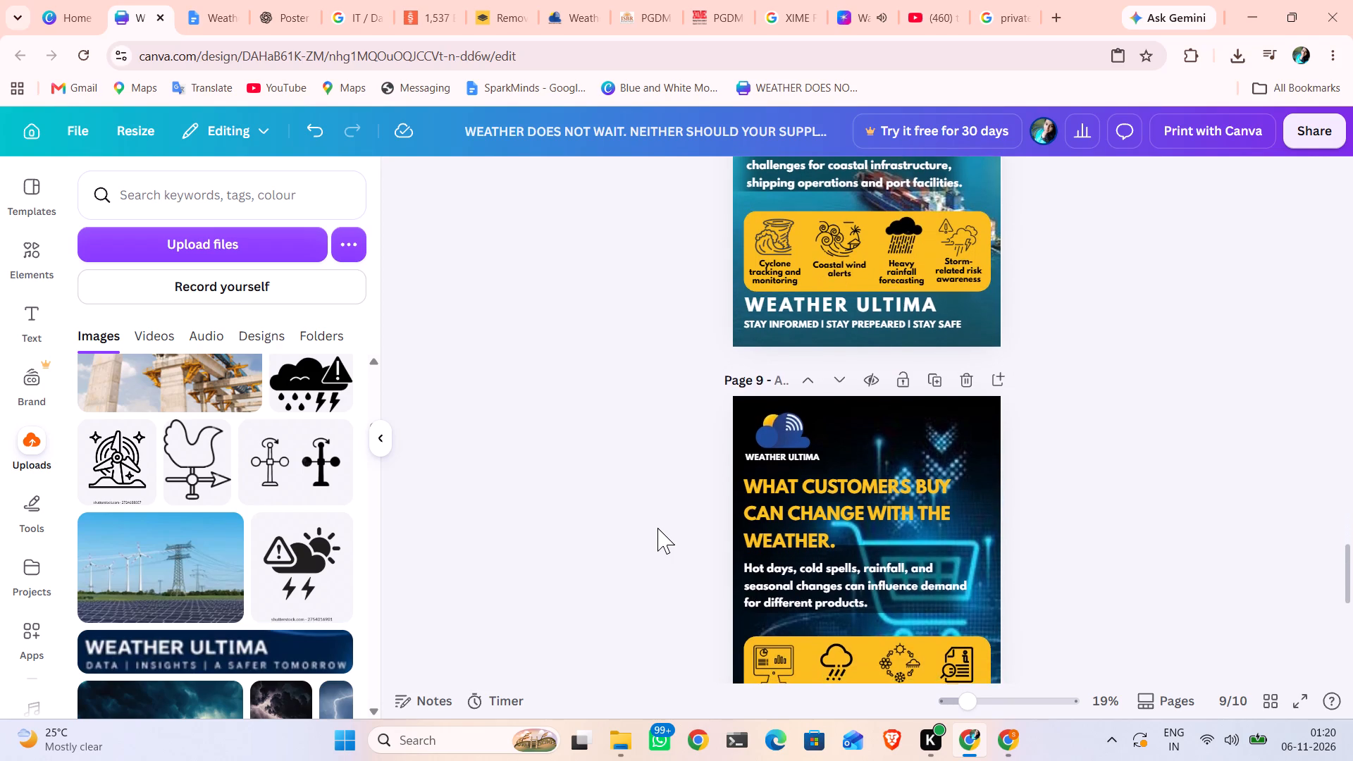
pyautogui.scroll(-4, 657, 528)
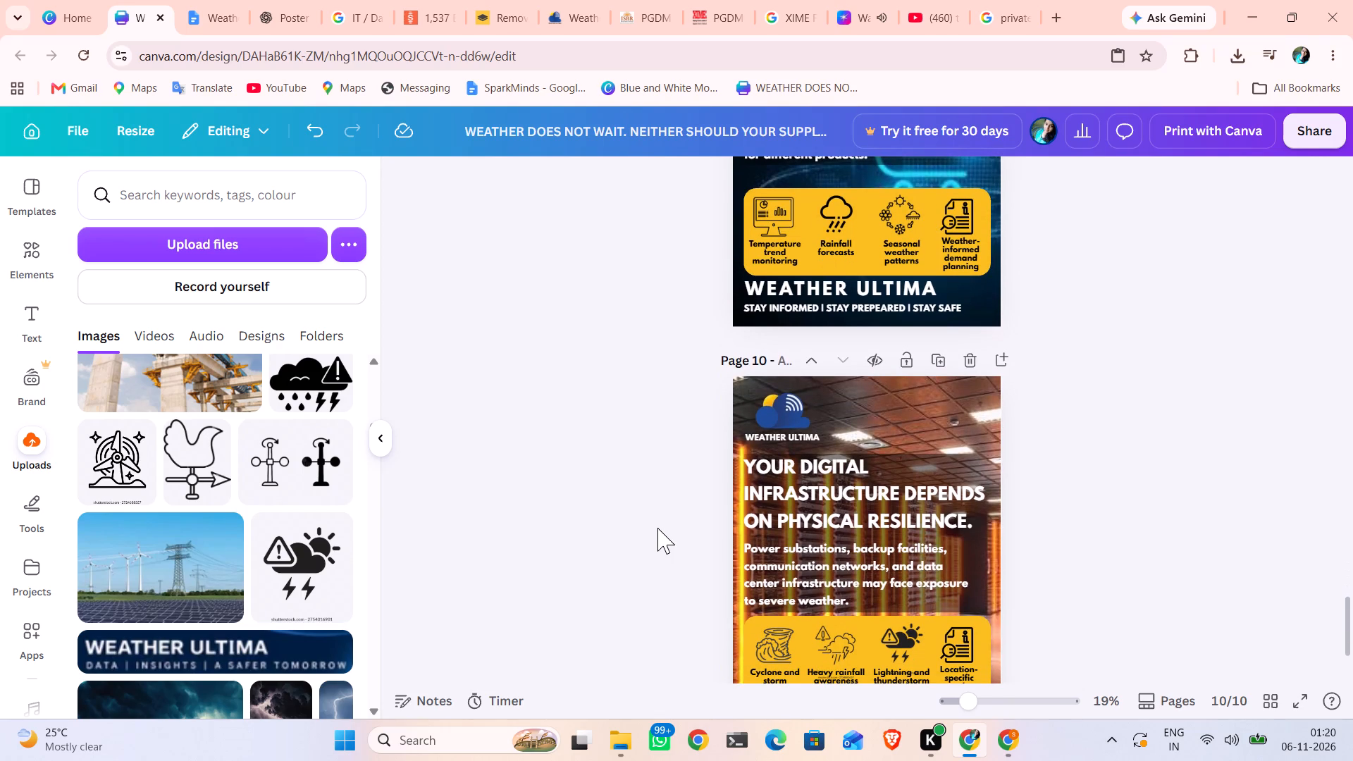
pyautogui.scroll(-1, 657, 528)
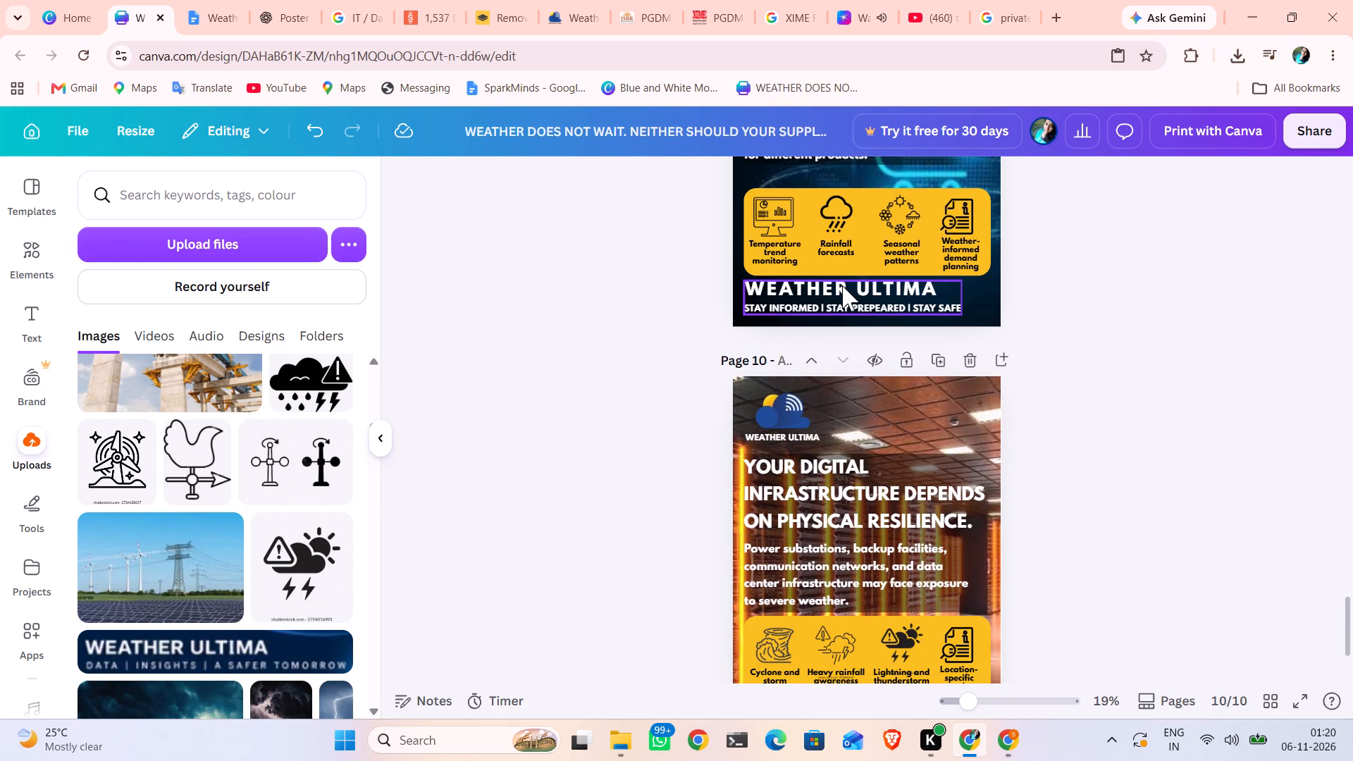
# Set the page 9 footer title "WEATHER ULTIMA" to font size 73.
pyautogui.doubleClick(842, 285)
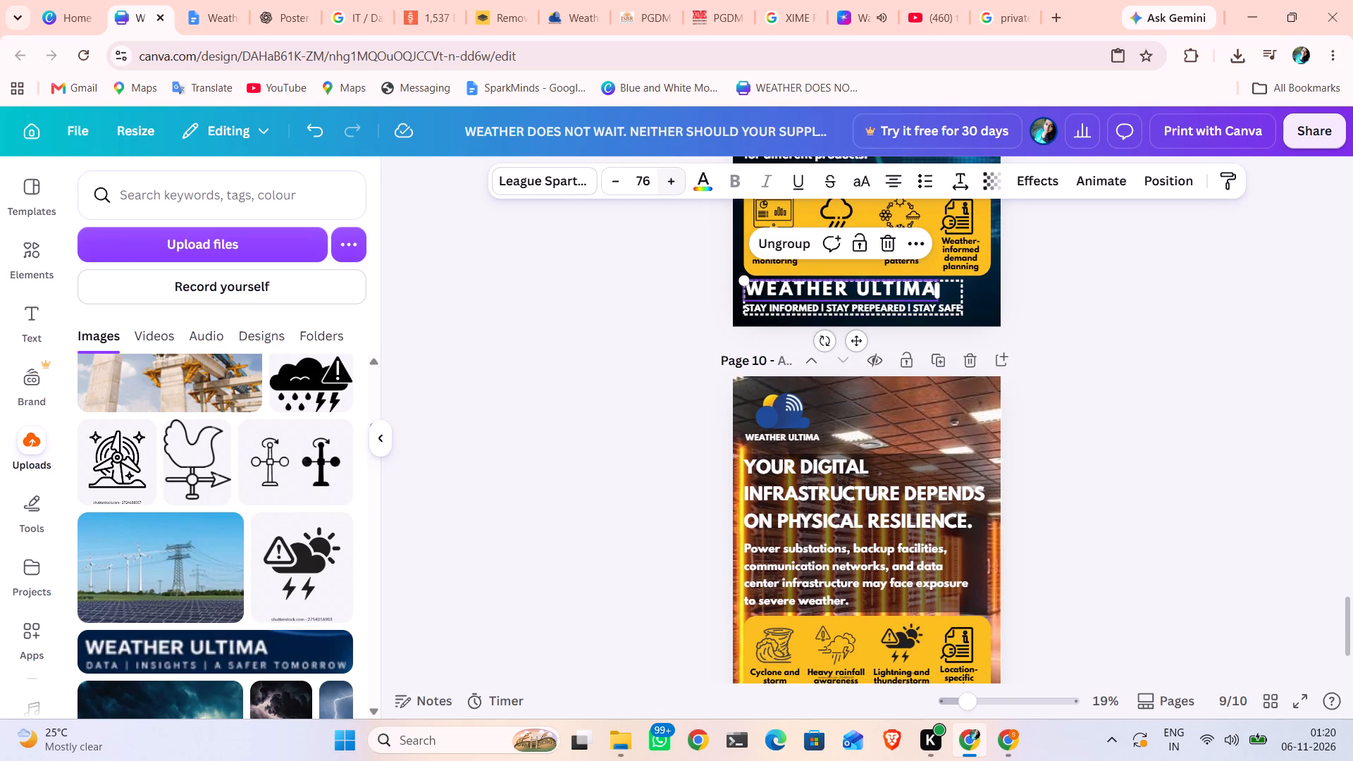
pyautogui.doubleClick(617, 187)
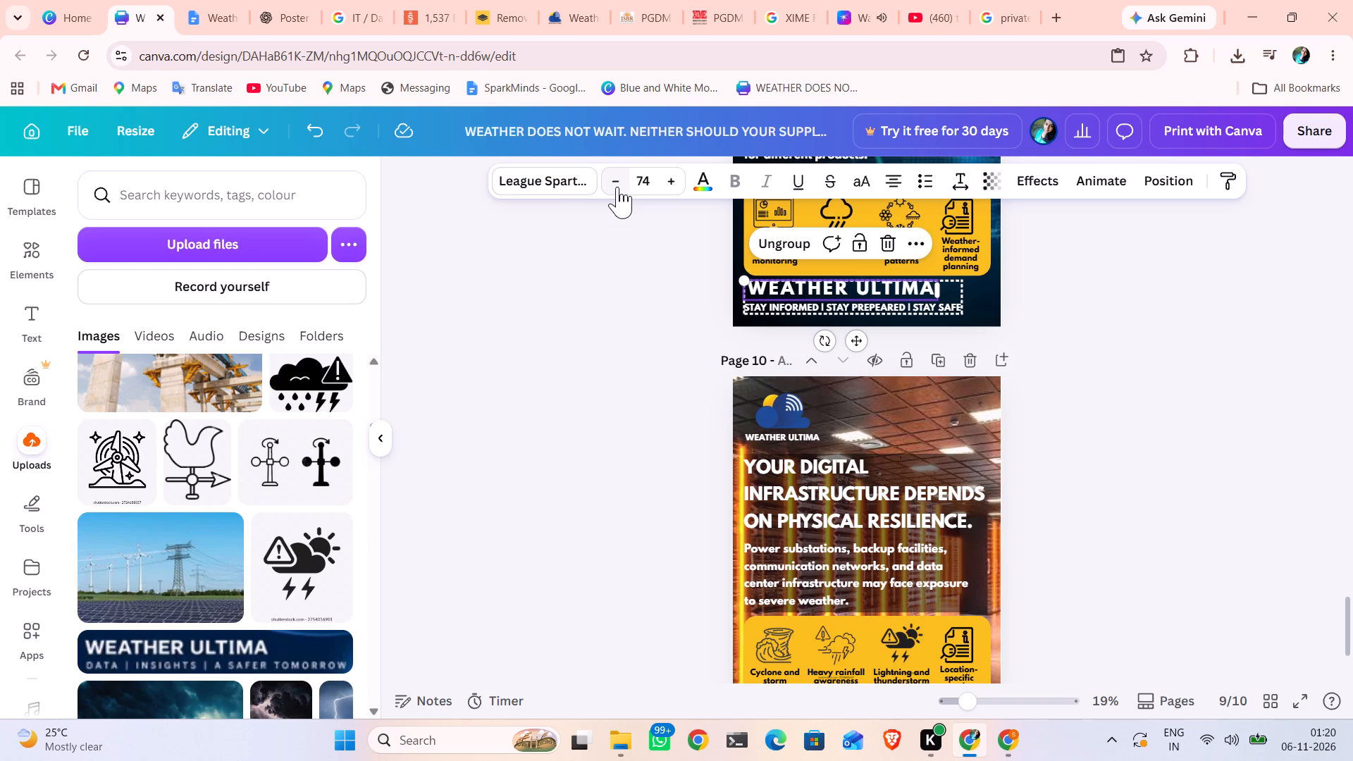
pyautogui.click(617, 187)
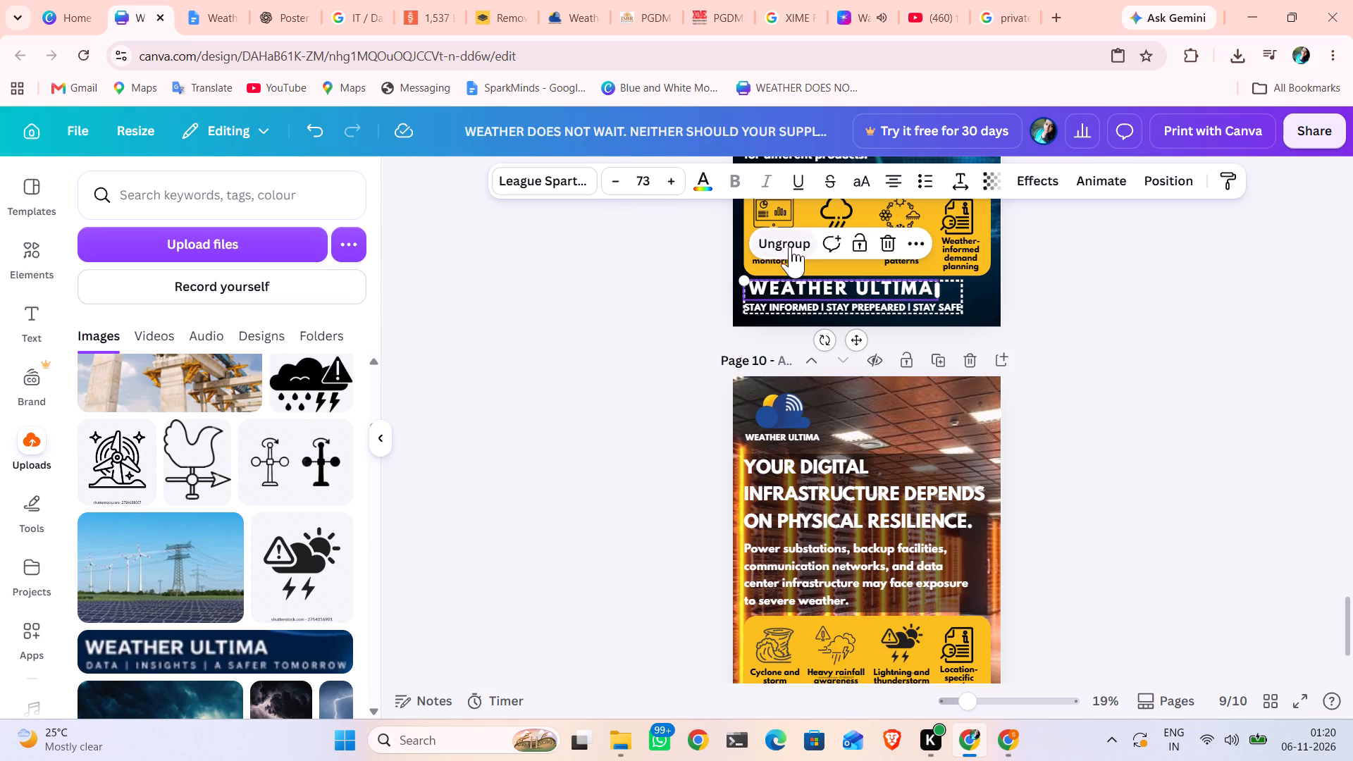
# Ungroup the page 9 footer and shift its "WEATHER ULTIMA" title left to line up with the tagline's left edge.
pyautogui.click(789, 245)
pyautogui.click(657, 336)
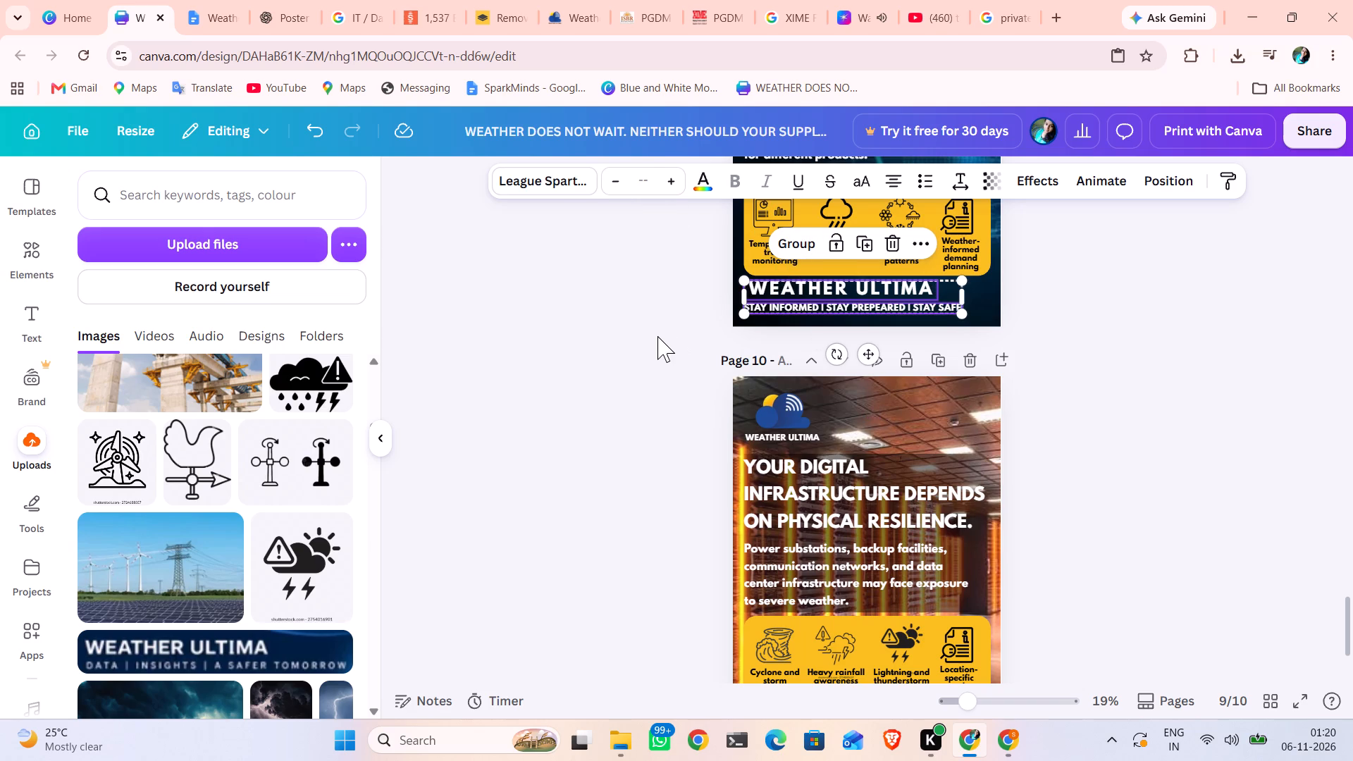
pyautogui.click(766, 291)
pyautogui.press('Left')
pyautogui.press('Left')
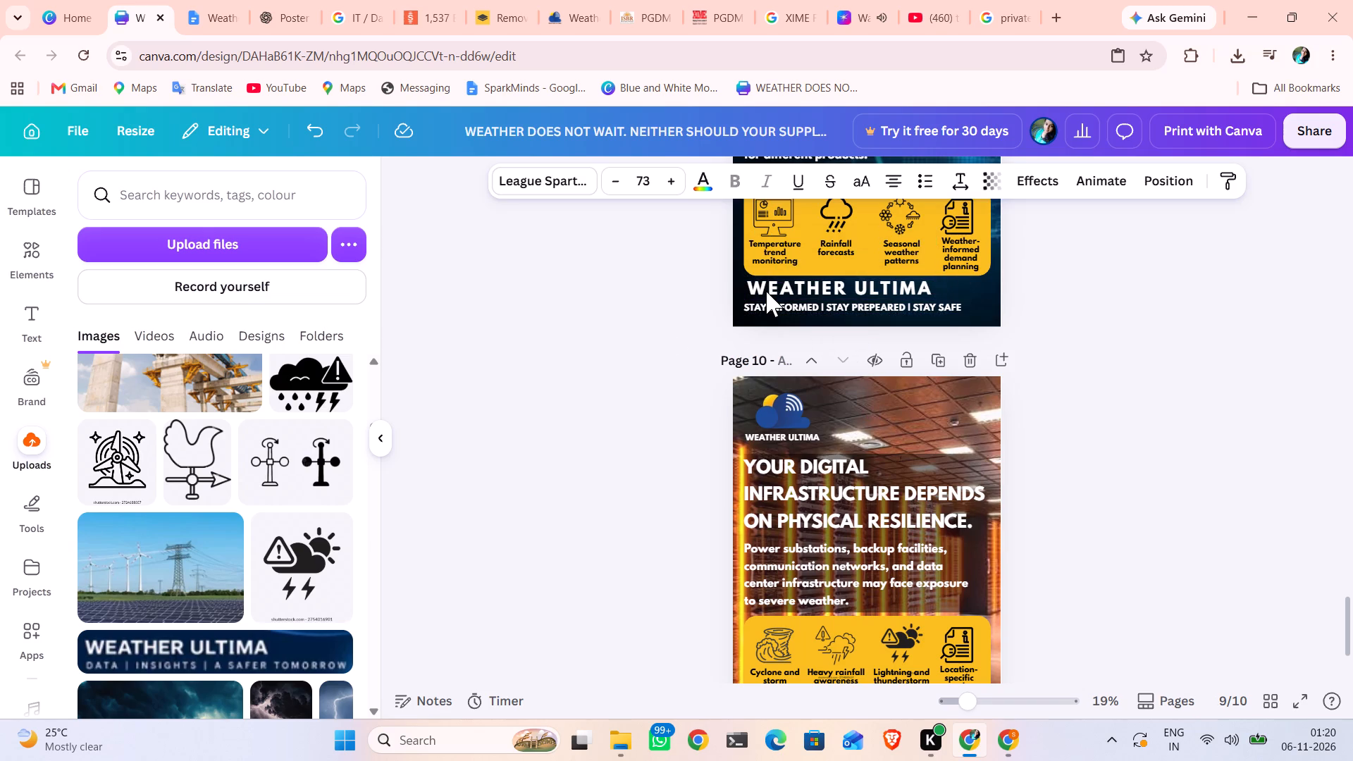
pyautogui.press('Left')
pyautogui.press('Left')
pyautogui.press('Left')
pyautogui.press('Left')
pyautogui.press('Left')
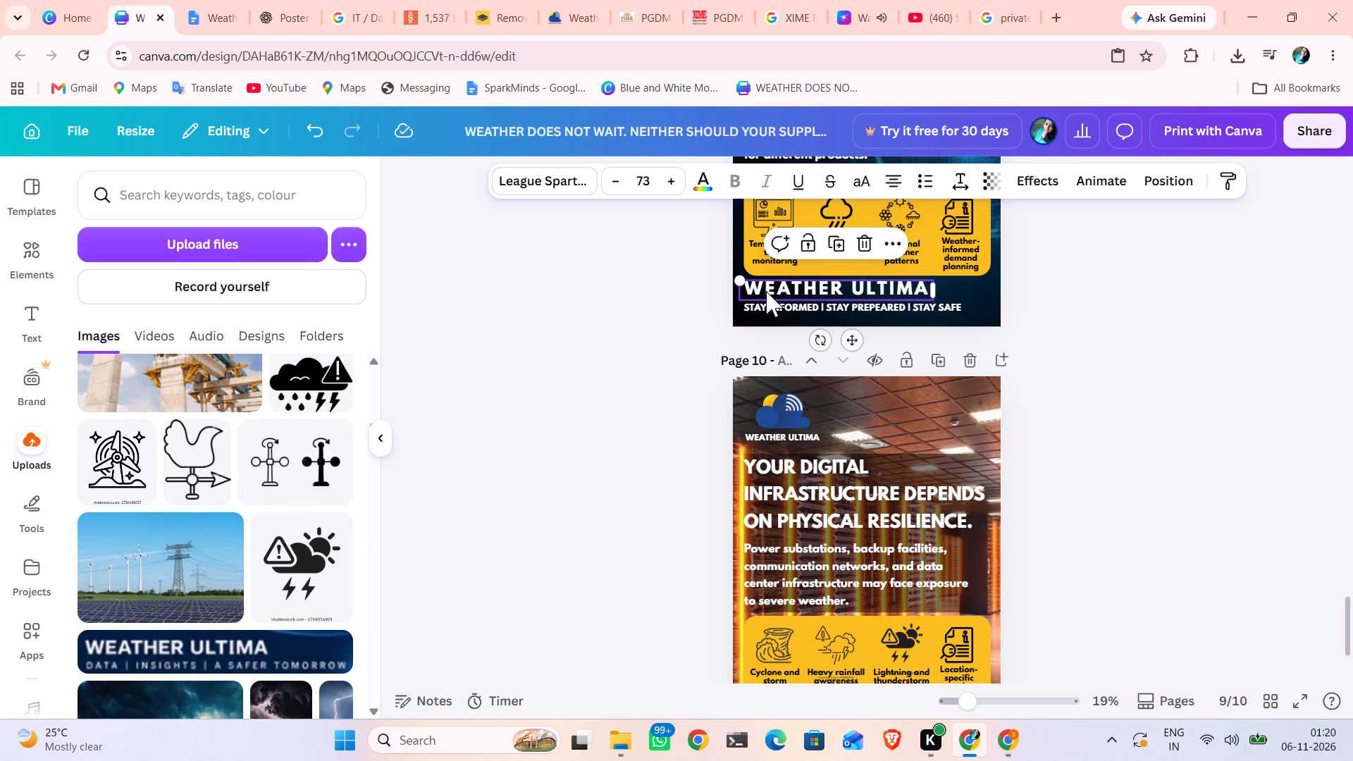
pyautogui.click(608, 281)
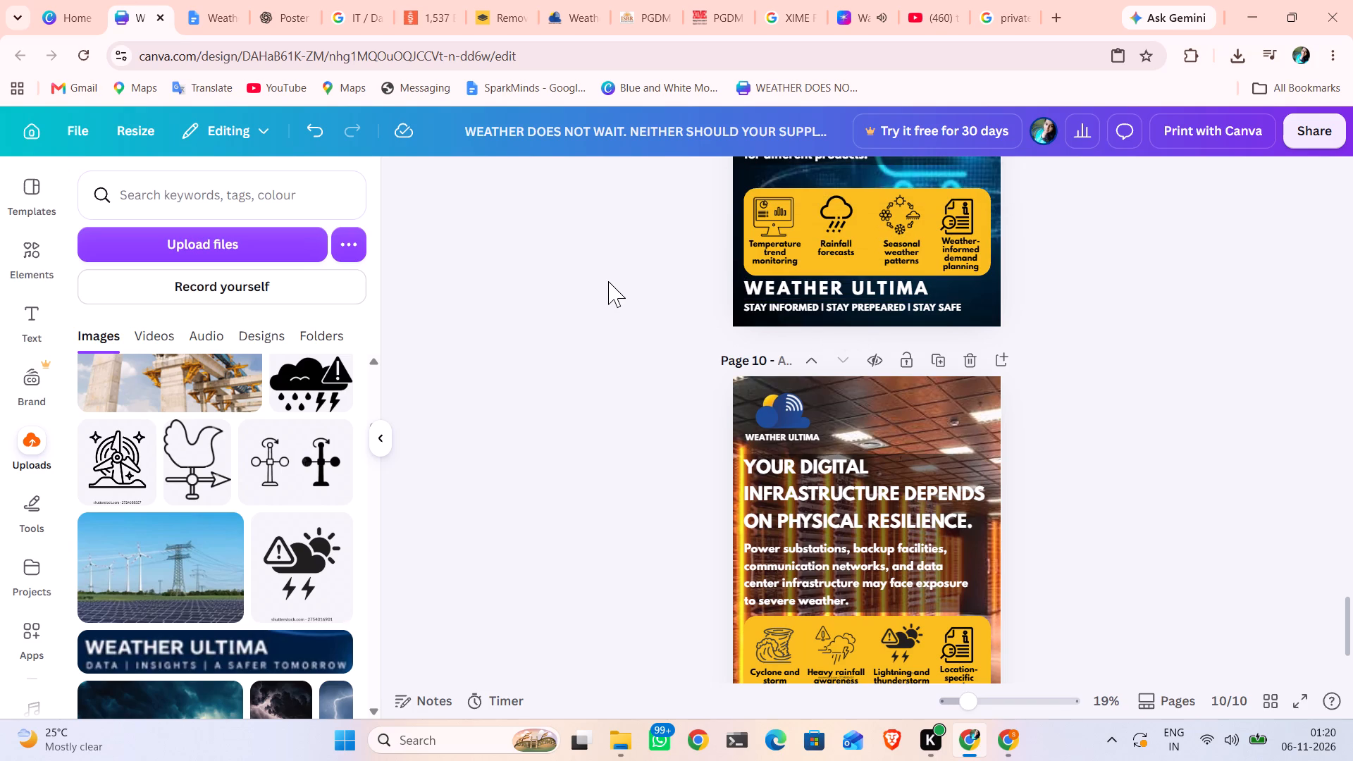
# Reduce the font size of the page 9 "WEATHER ULTIMA" footer title by a few more points.
pyautogui.doubleClick(814, 285)
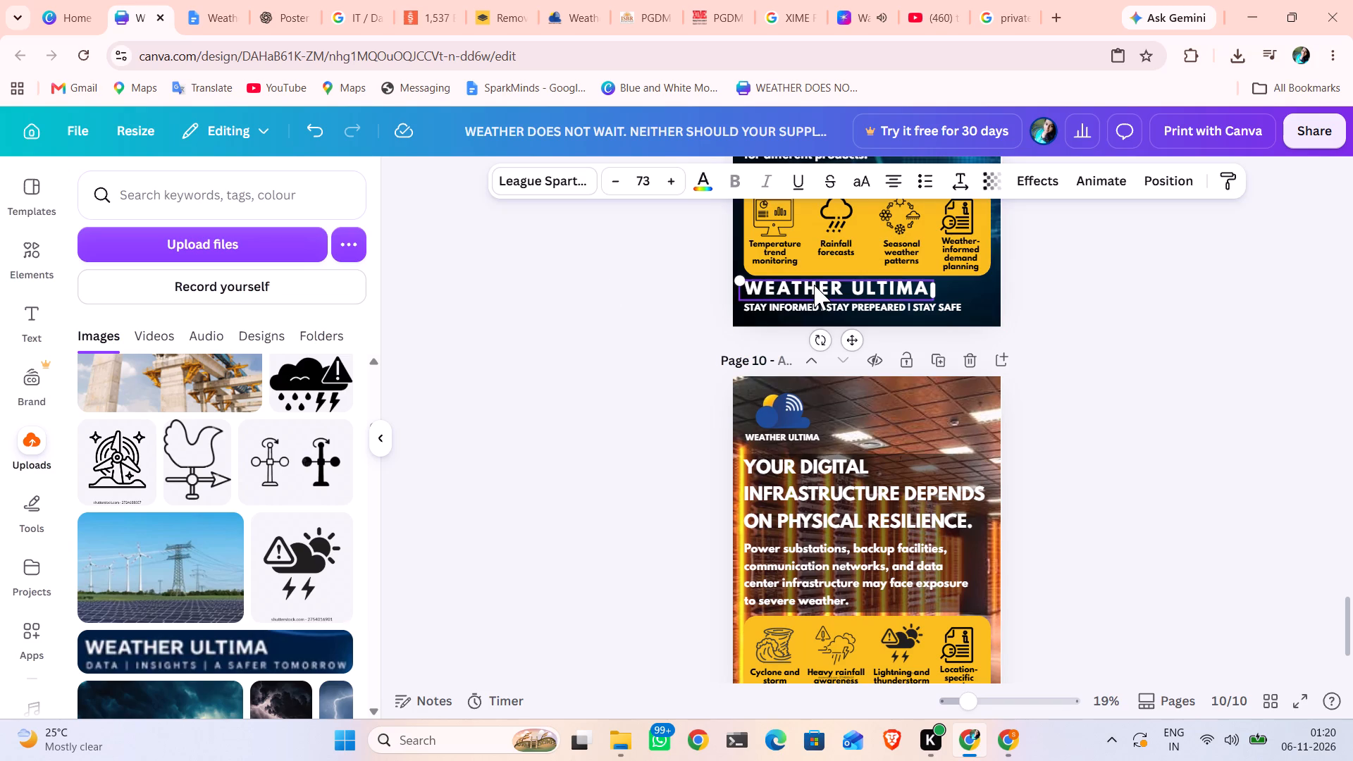
pyautogui.tripleClick(616, 178)
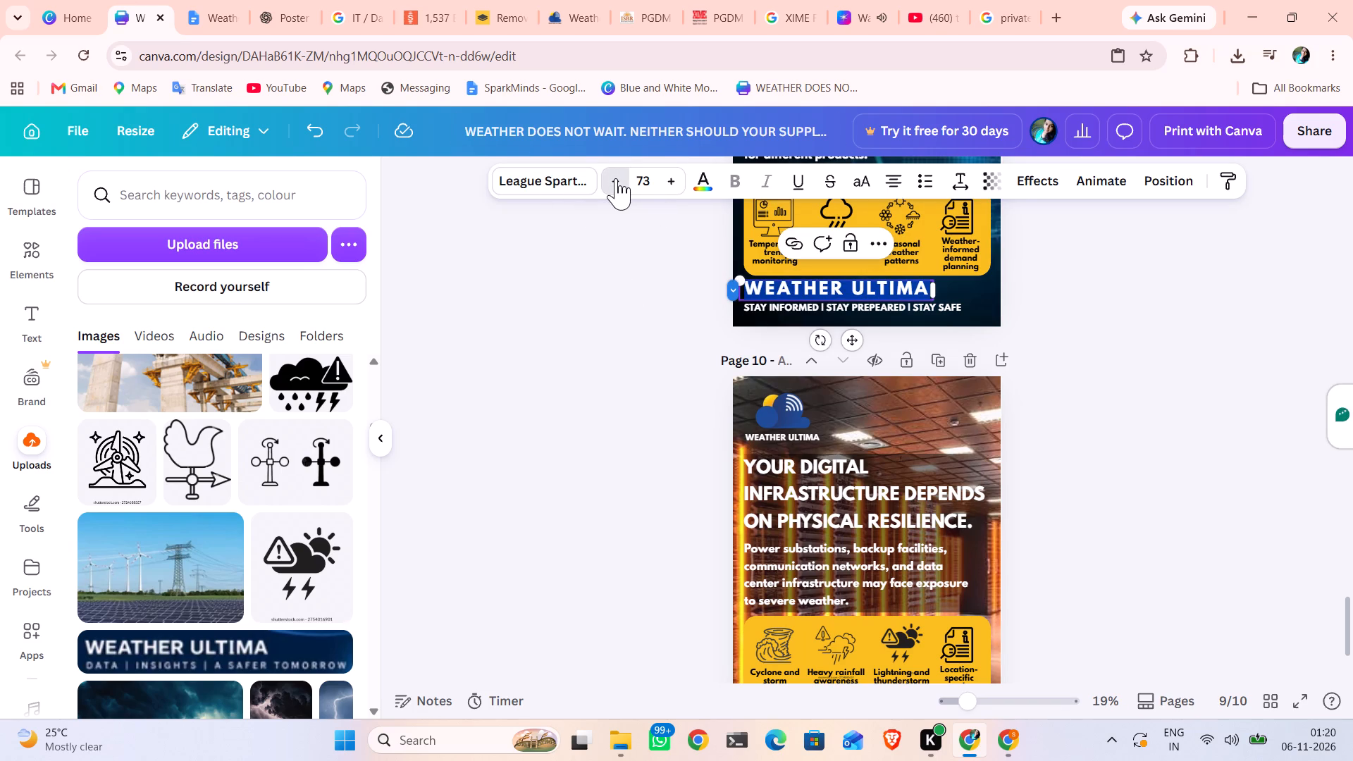
pyautogui.click(672, 383)
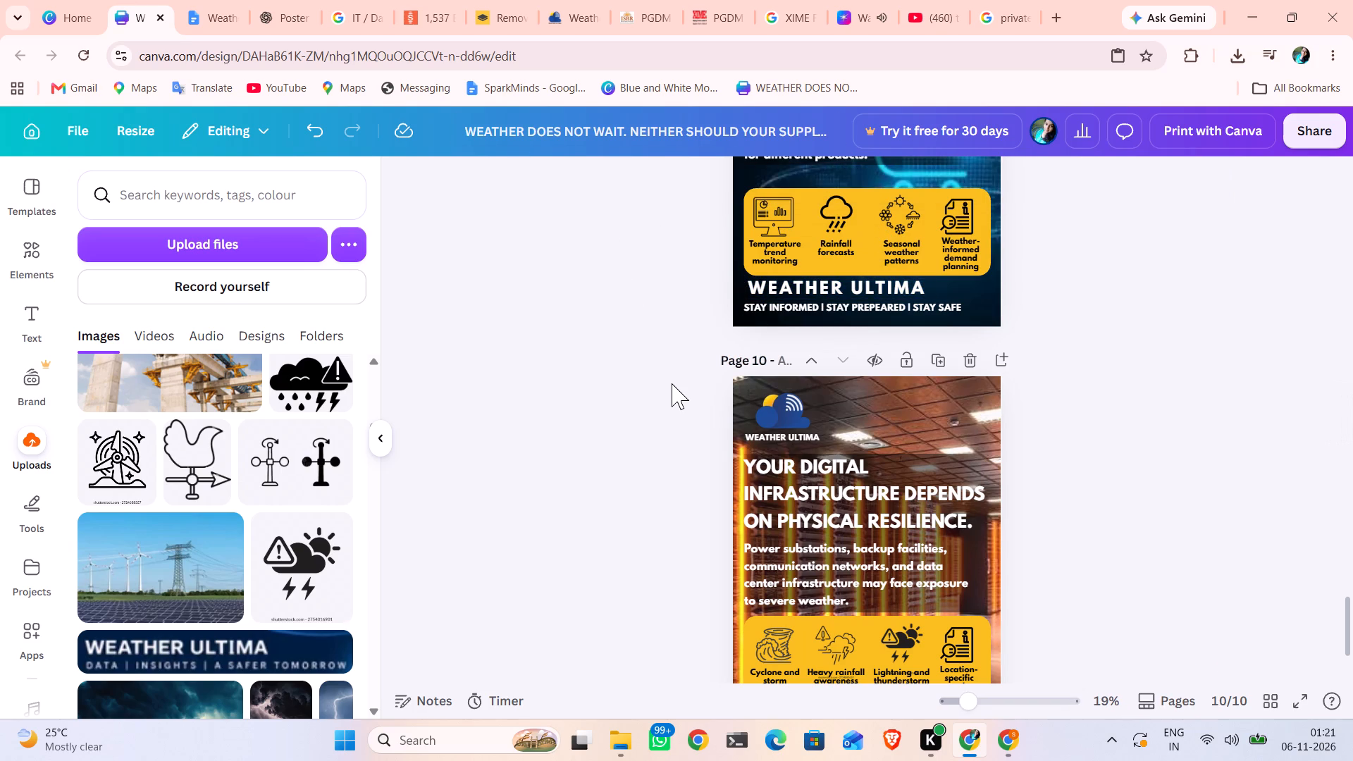
# Nudge the page 9 footer tagline right so its left edge aligns with the "WEATHER ULTIMA" title.
pyautogui.click(784, 308)
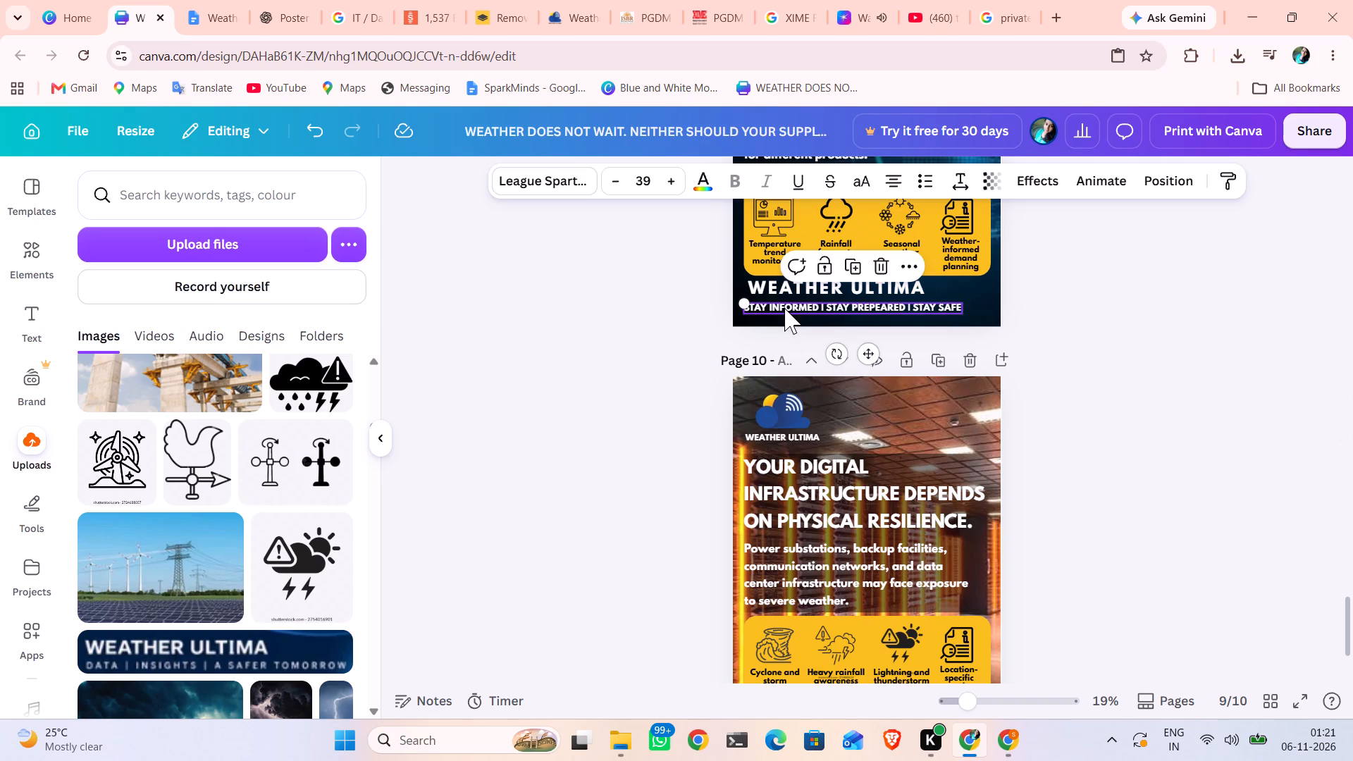
pyautogui.press('Right')
pyautogui.press('Right')
pyautogui.press('Right')
pyautogui.press('Right')
pyautogui.press('Right')
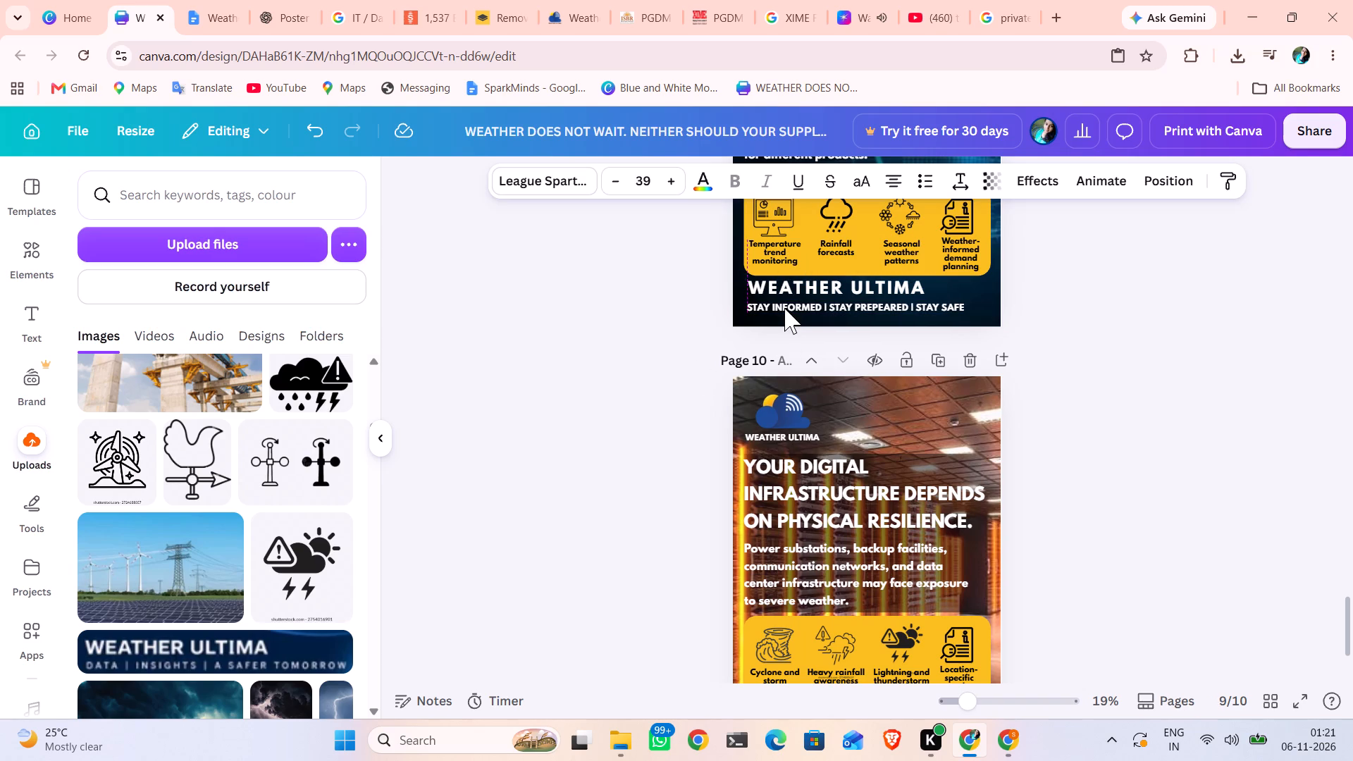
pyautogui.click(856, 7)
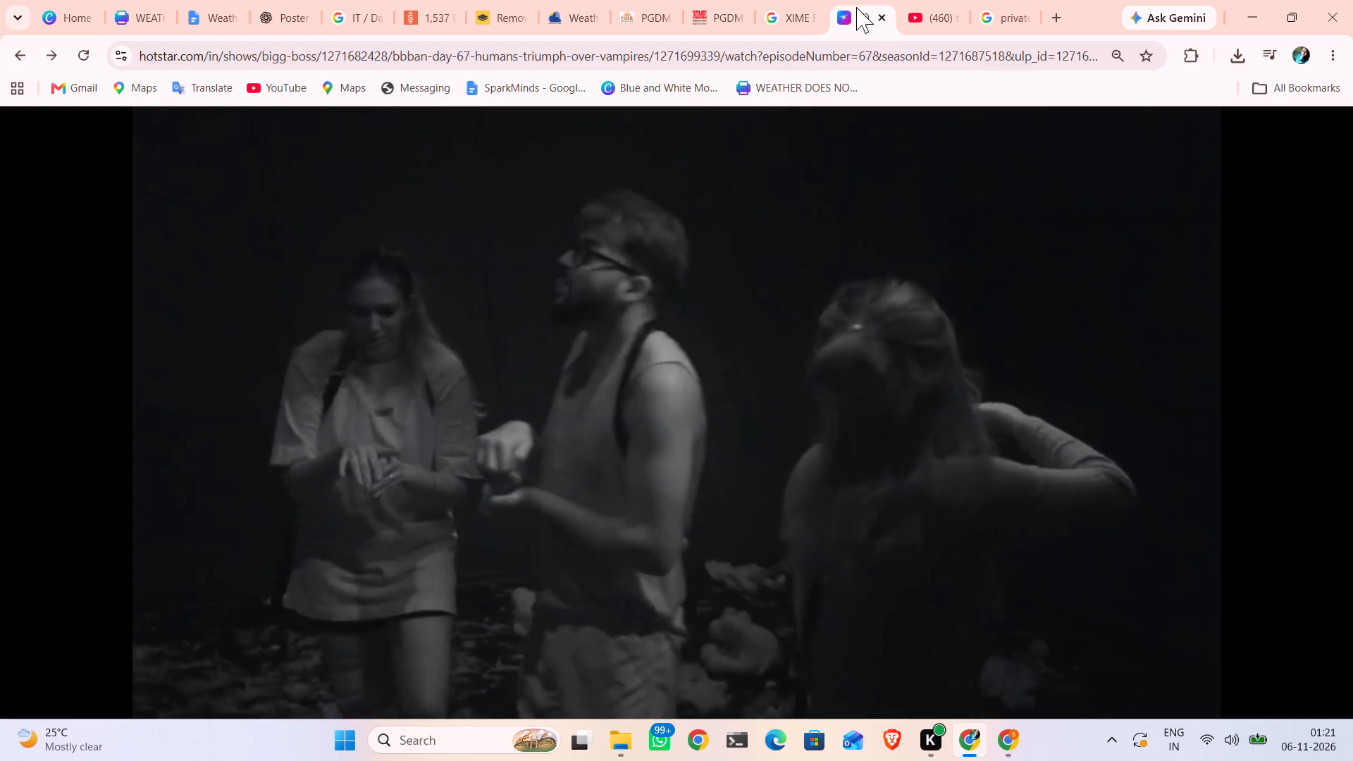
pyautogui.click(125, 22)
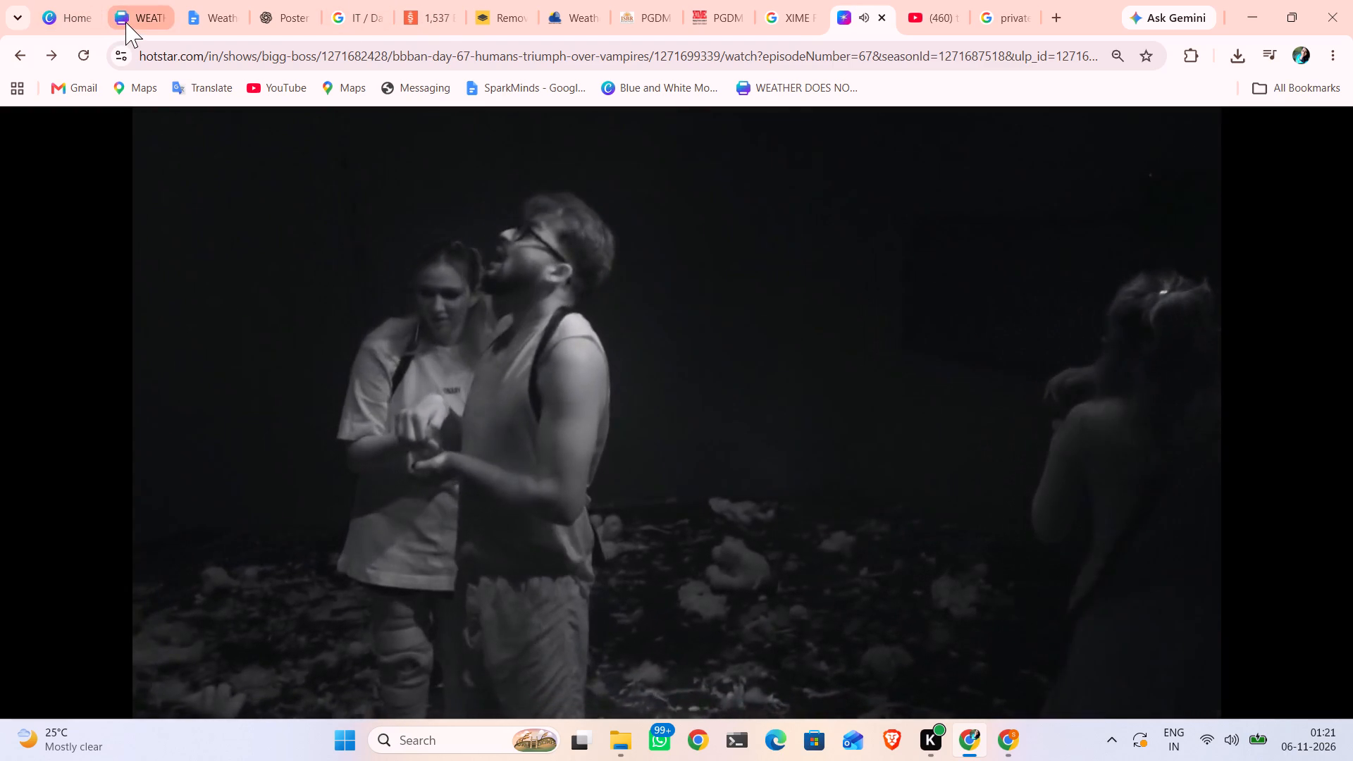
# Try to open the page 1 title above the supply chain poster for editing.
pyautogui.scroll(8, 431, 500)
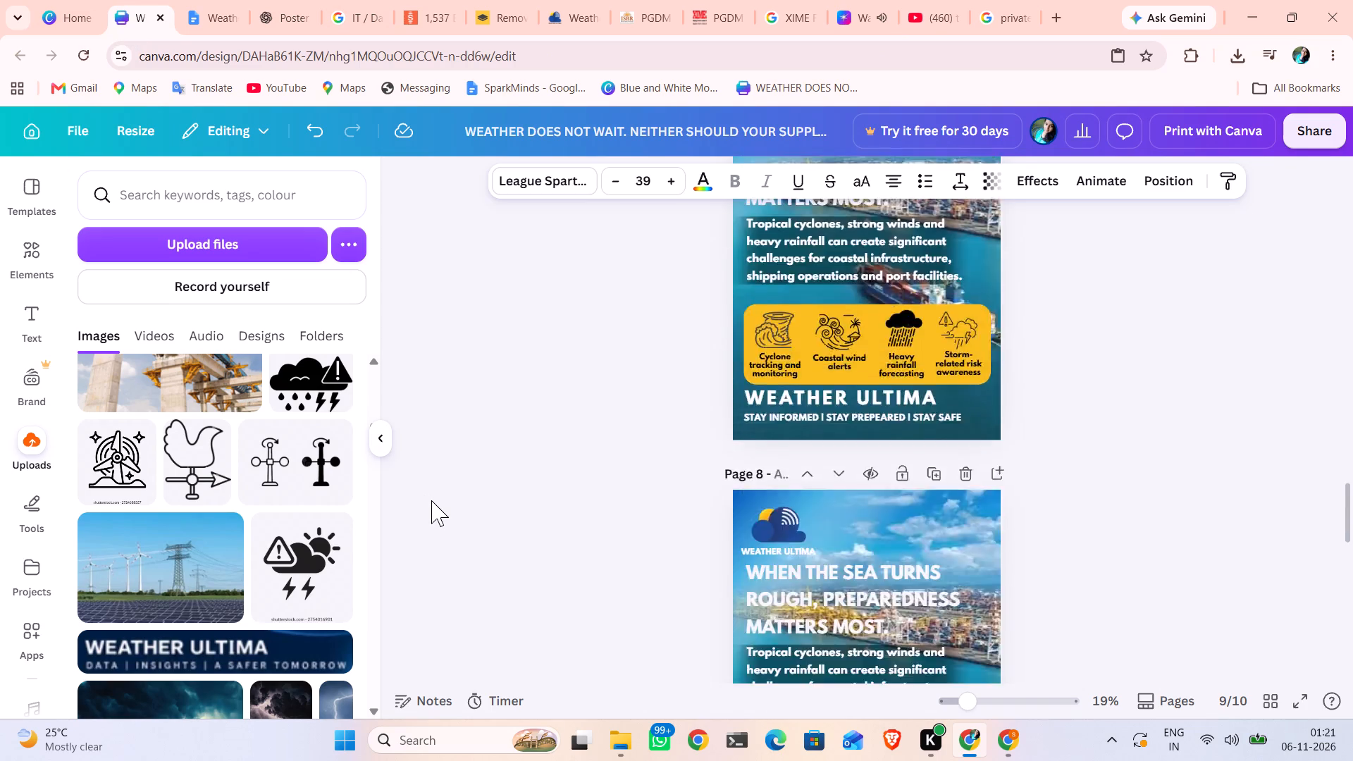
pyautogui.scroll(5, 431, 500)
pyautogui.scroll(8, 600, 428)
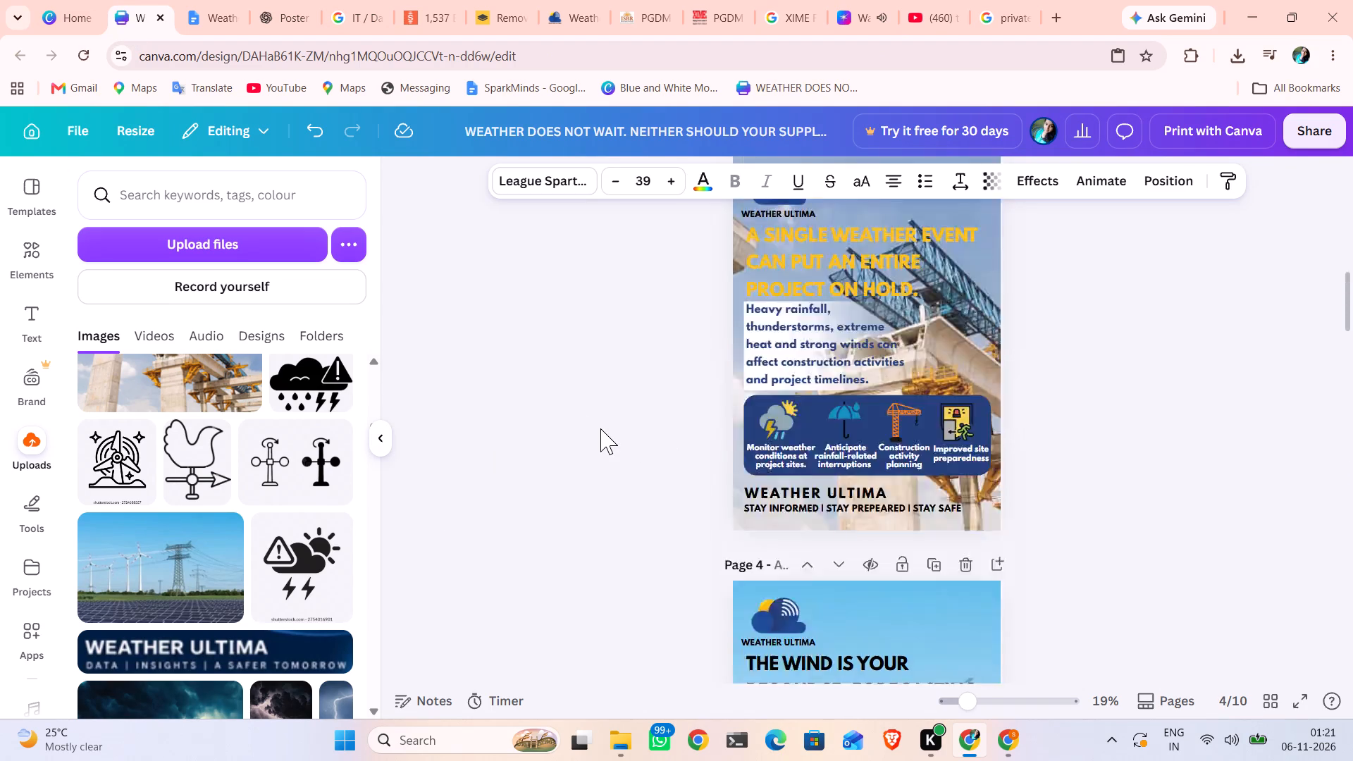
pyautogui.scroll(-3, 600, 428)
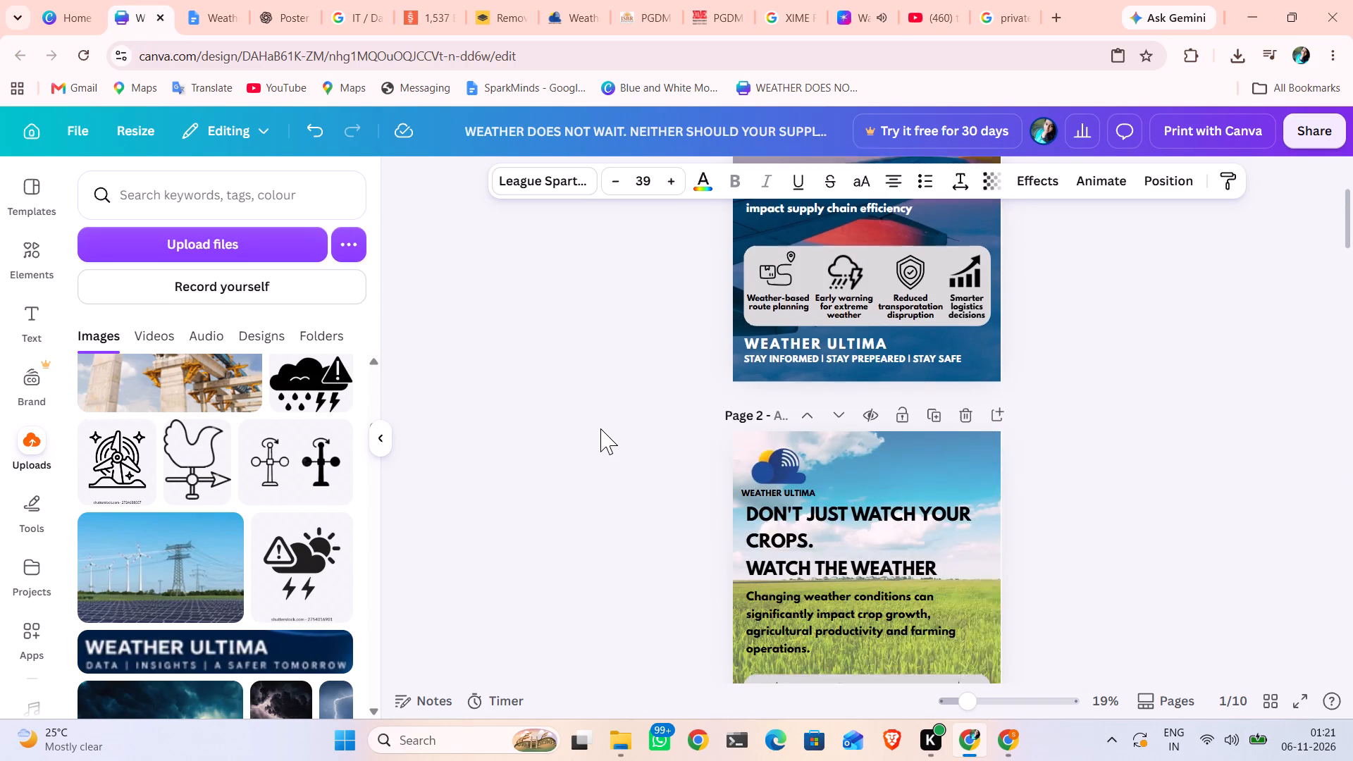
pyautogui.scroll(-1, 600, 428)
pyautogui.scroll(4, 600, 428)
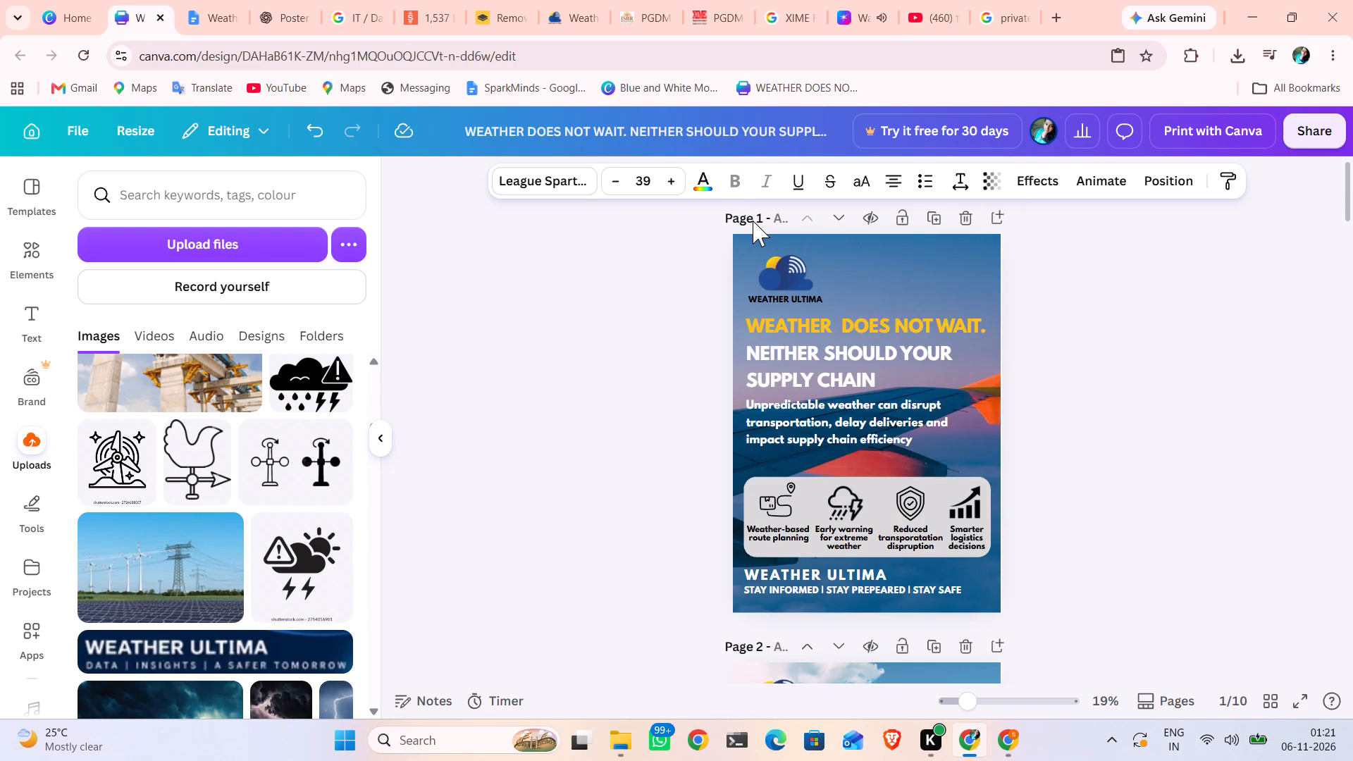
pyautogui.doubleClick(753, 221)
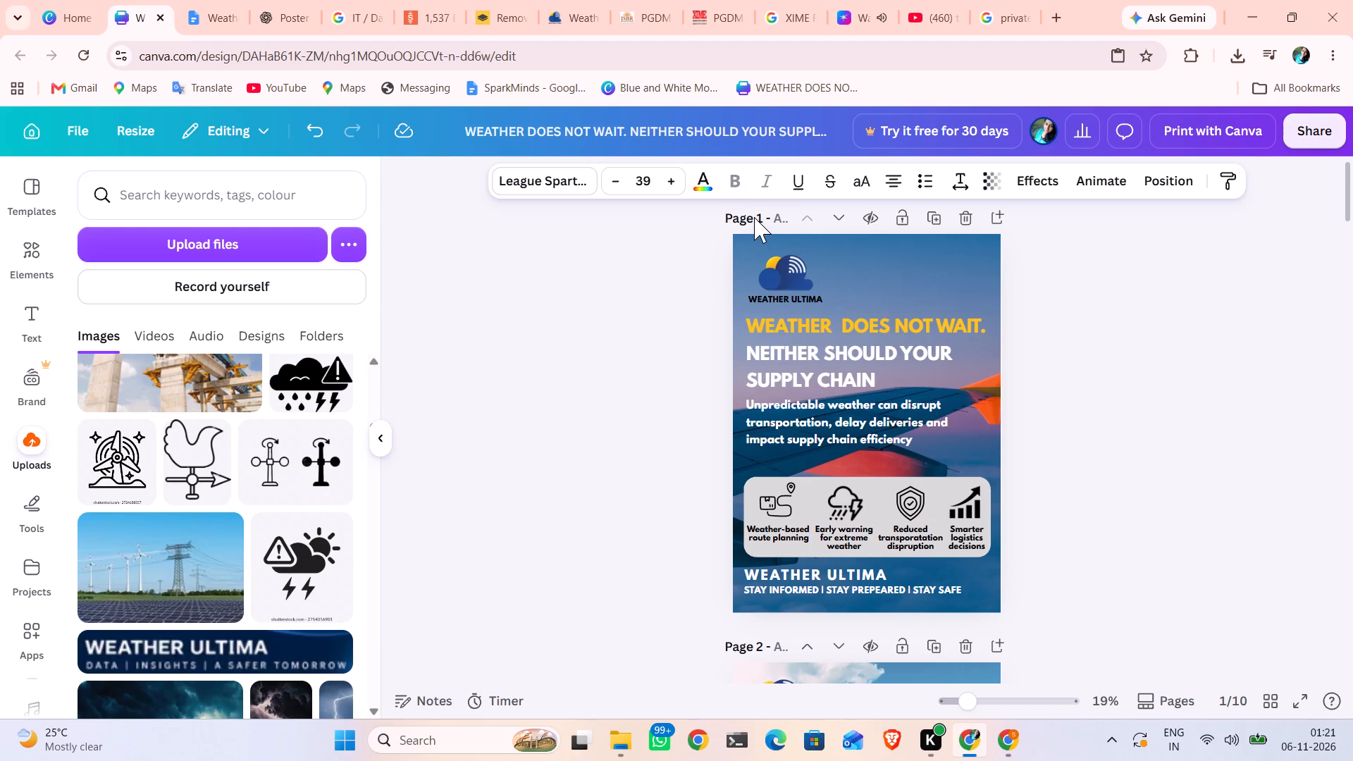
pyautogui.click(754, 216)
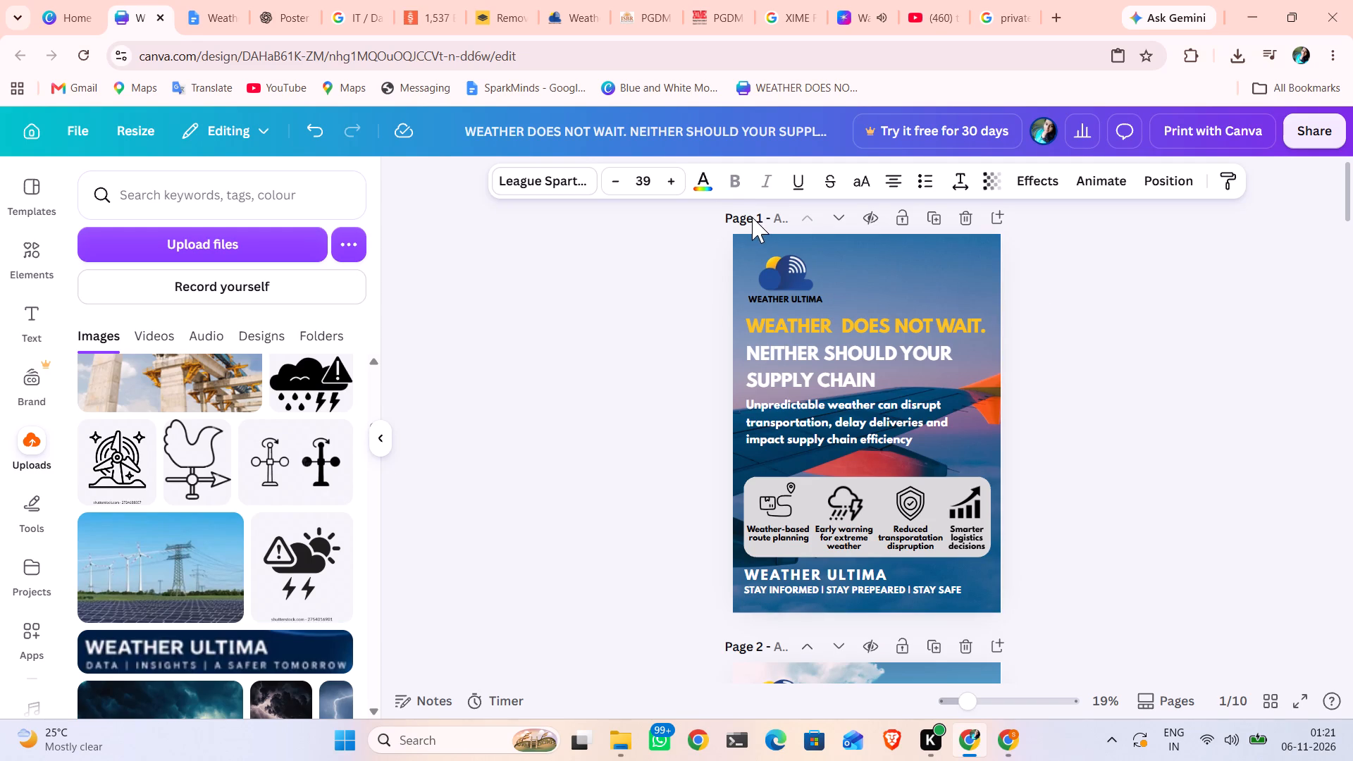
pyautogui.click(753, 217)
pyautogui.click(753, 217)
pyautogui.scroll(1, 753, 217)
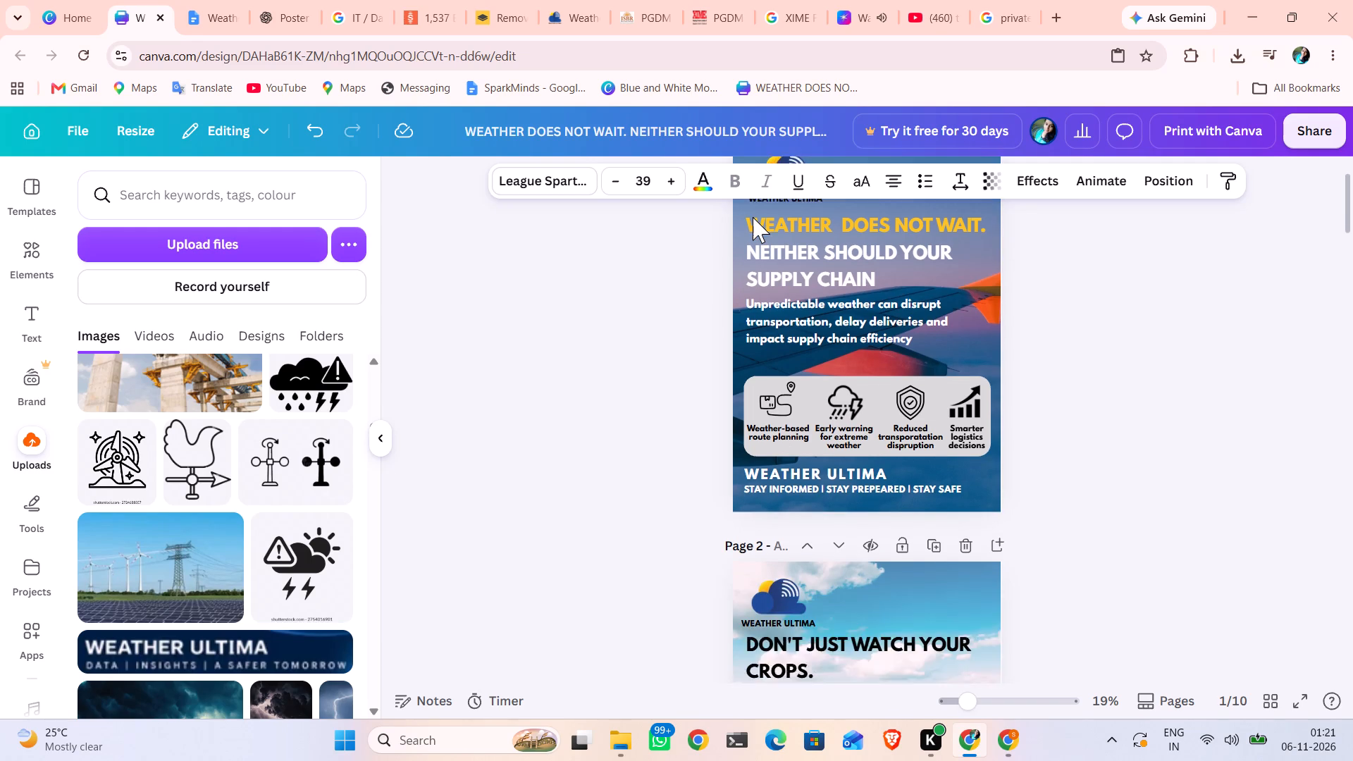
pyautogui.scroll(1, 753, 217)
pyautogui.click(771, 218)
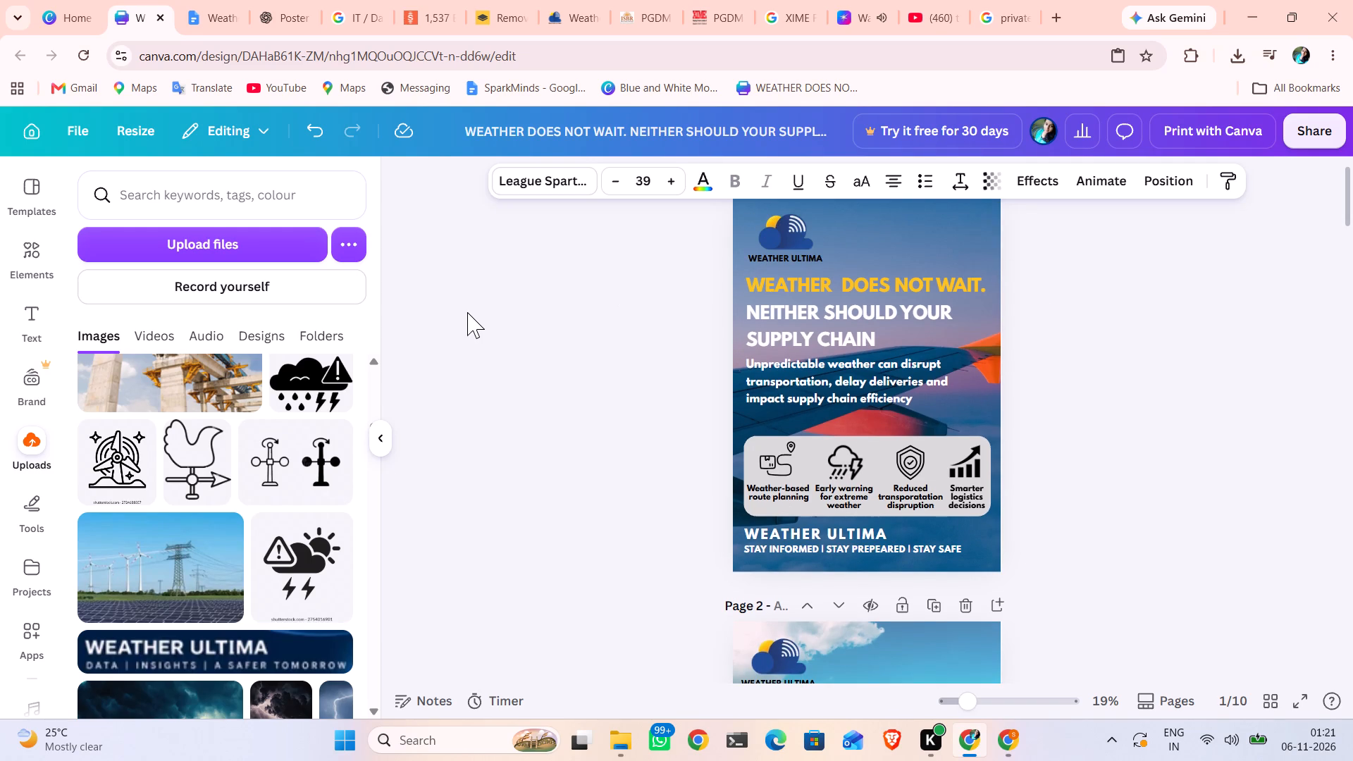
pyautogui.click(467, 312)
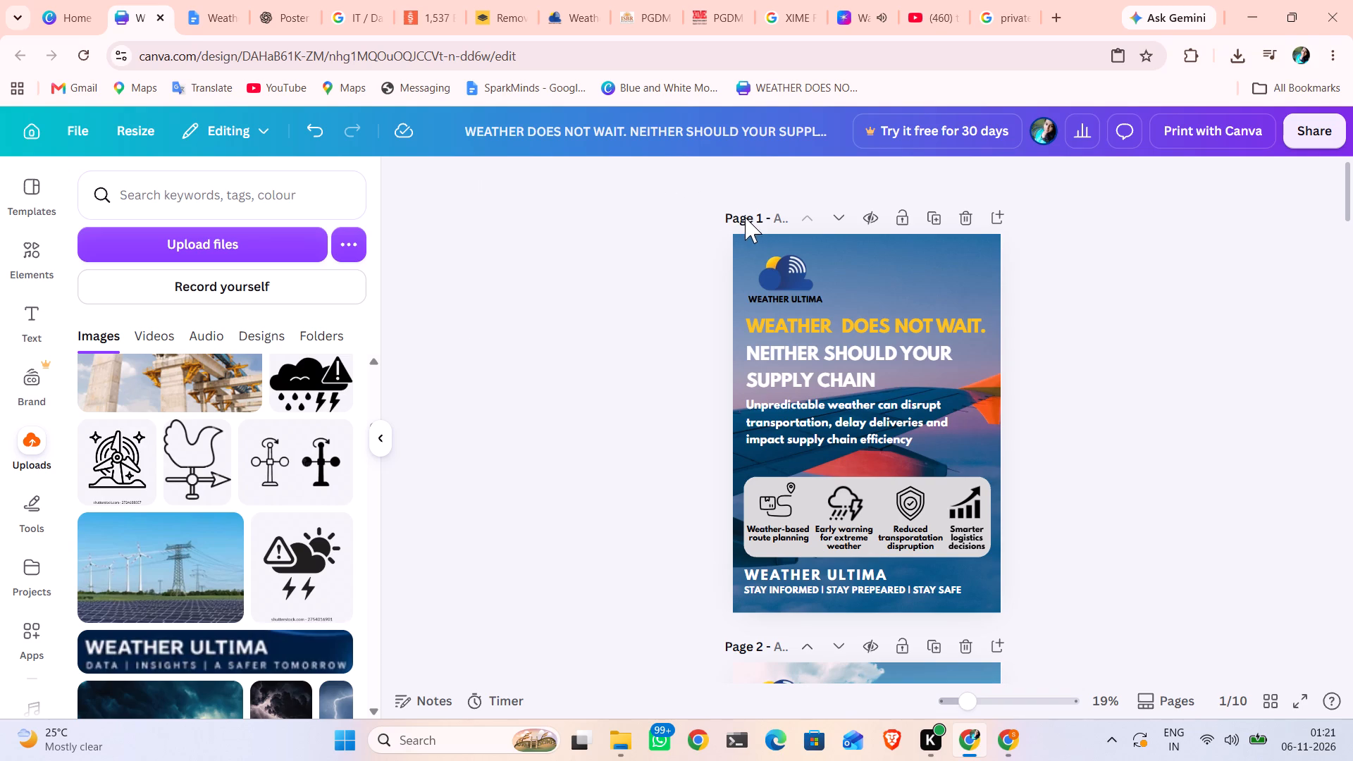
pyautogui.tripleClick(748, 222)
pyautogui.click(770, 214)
# Review the posters from page 1 through page 10, checking each layout and its WEATHER ULTIMA footer.
pyautogui.scroll(-3, 770, 214)
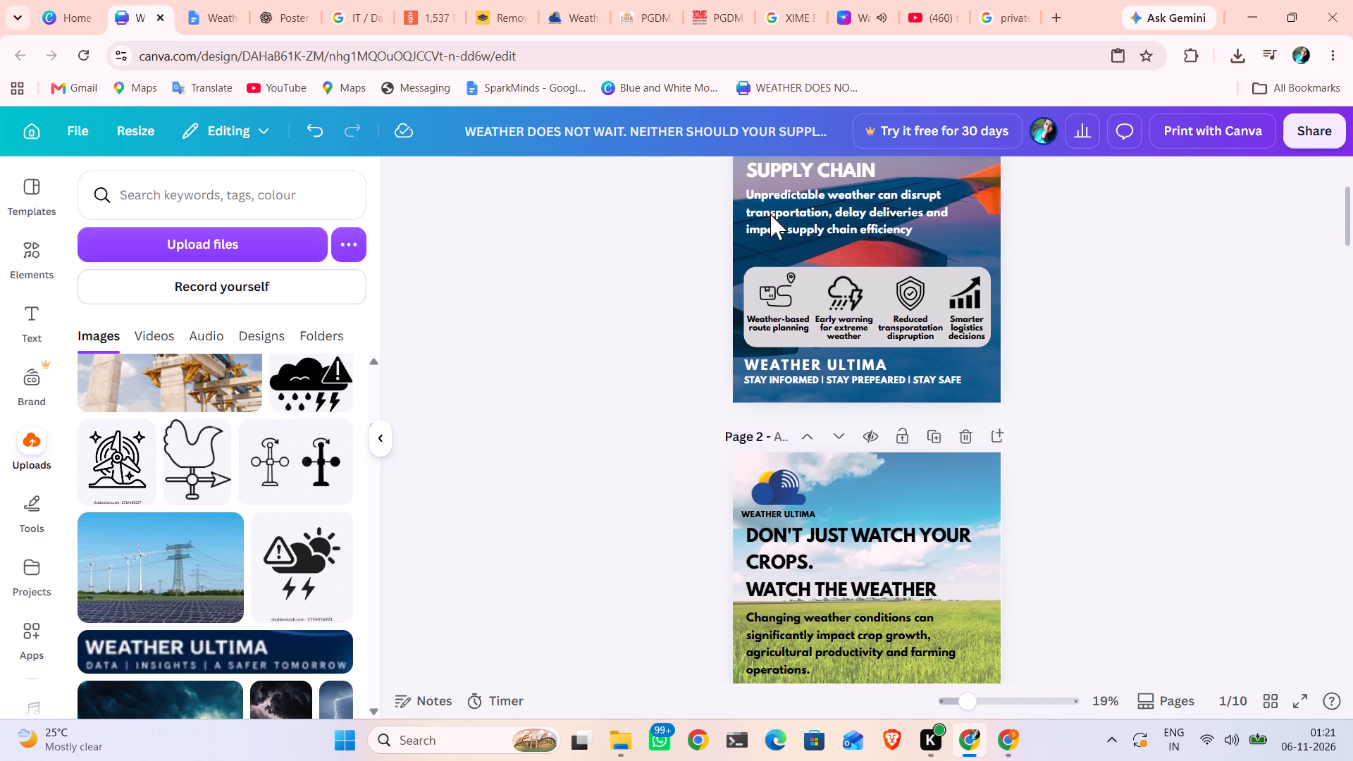
pyautogui.scroll(-8, 770, 214)
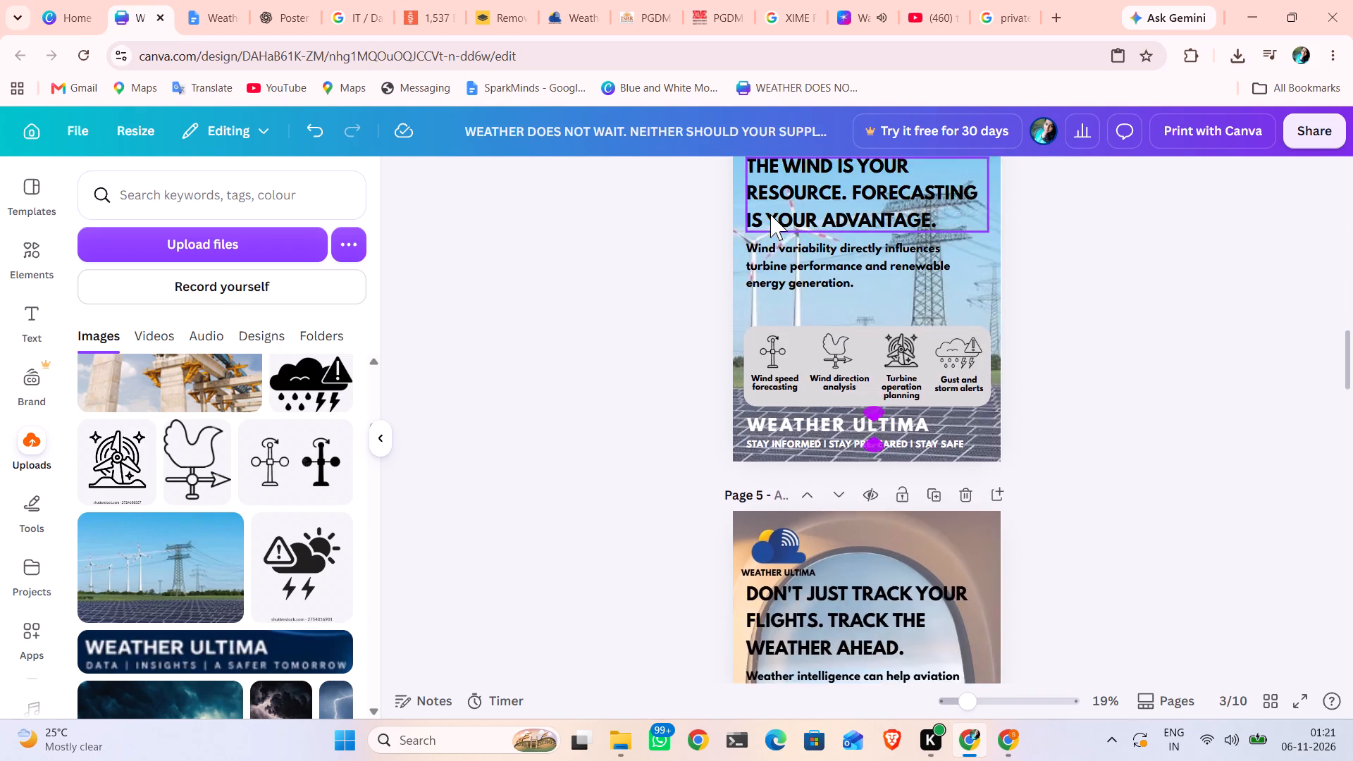
pyautogui.scroll(-5, 770, 214)
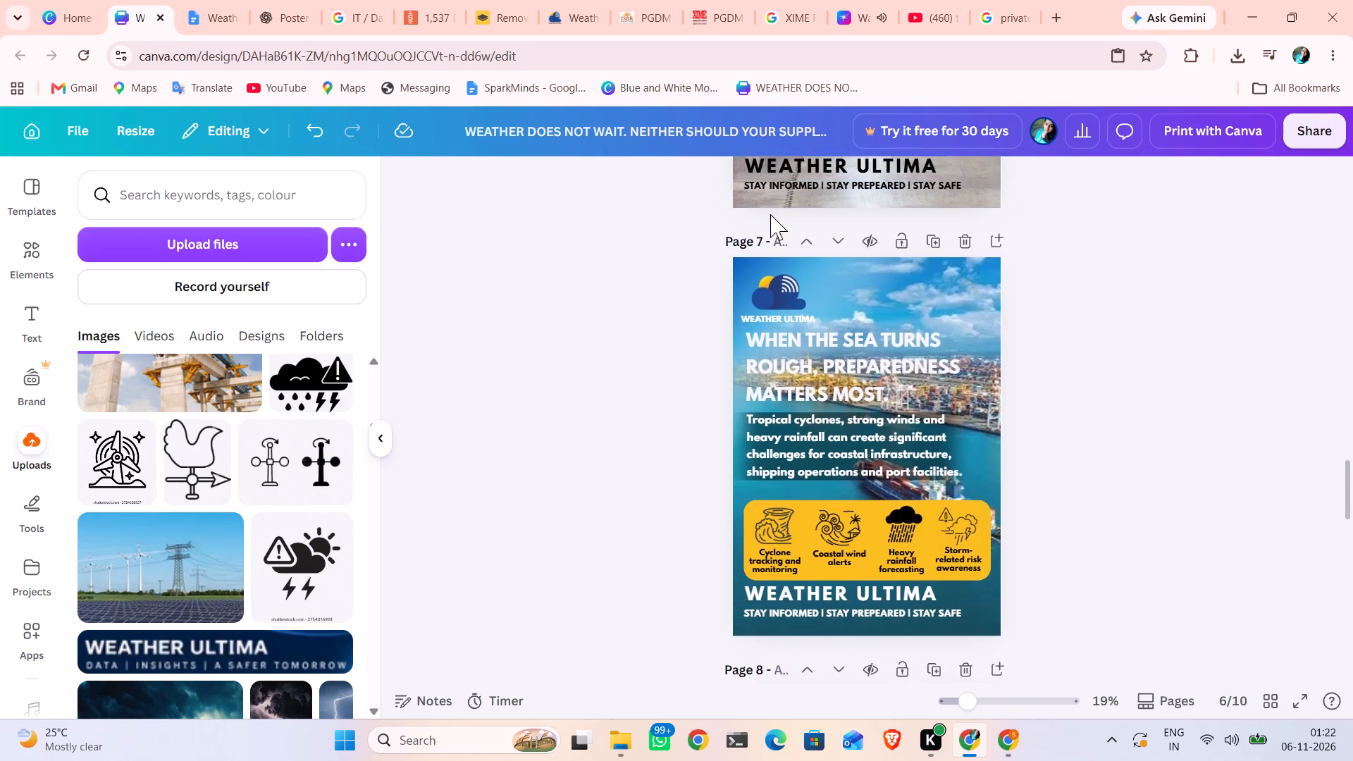
pyautogui.scroll(-6, 770, 214)
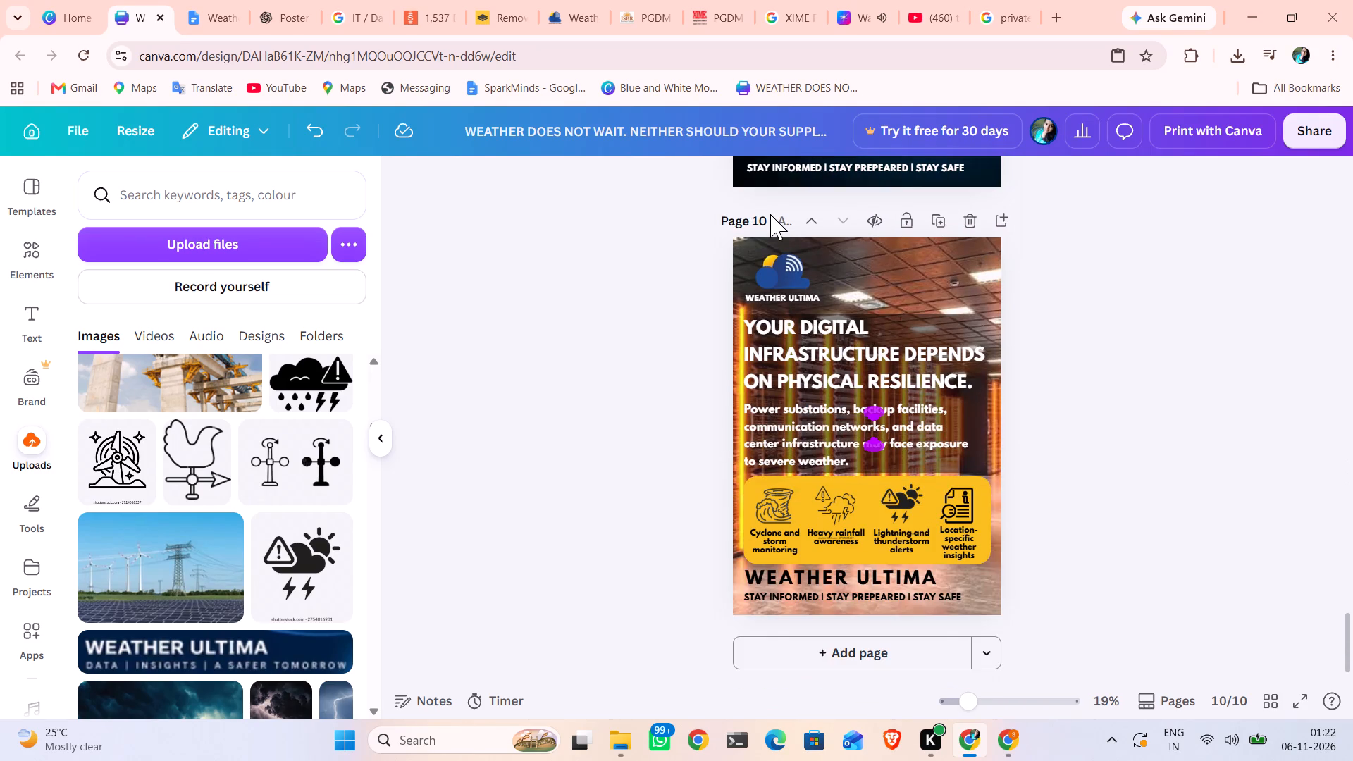
pyautogui.hscroll(1, 770, 214)
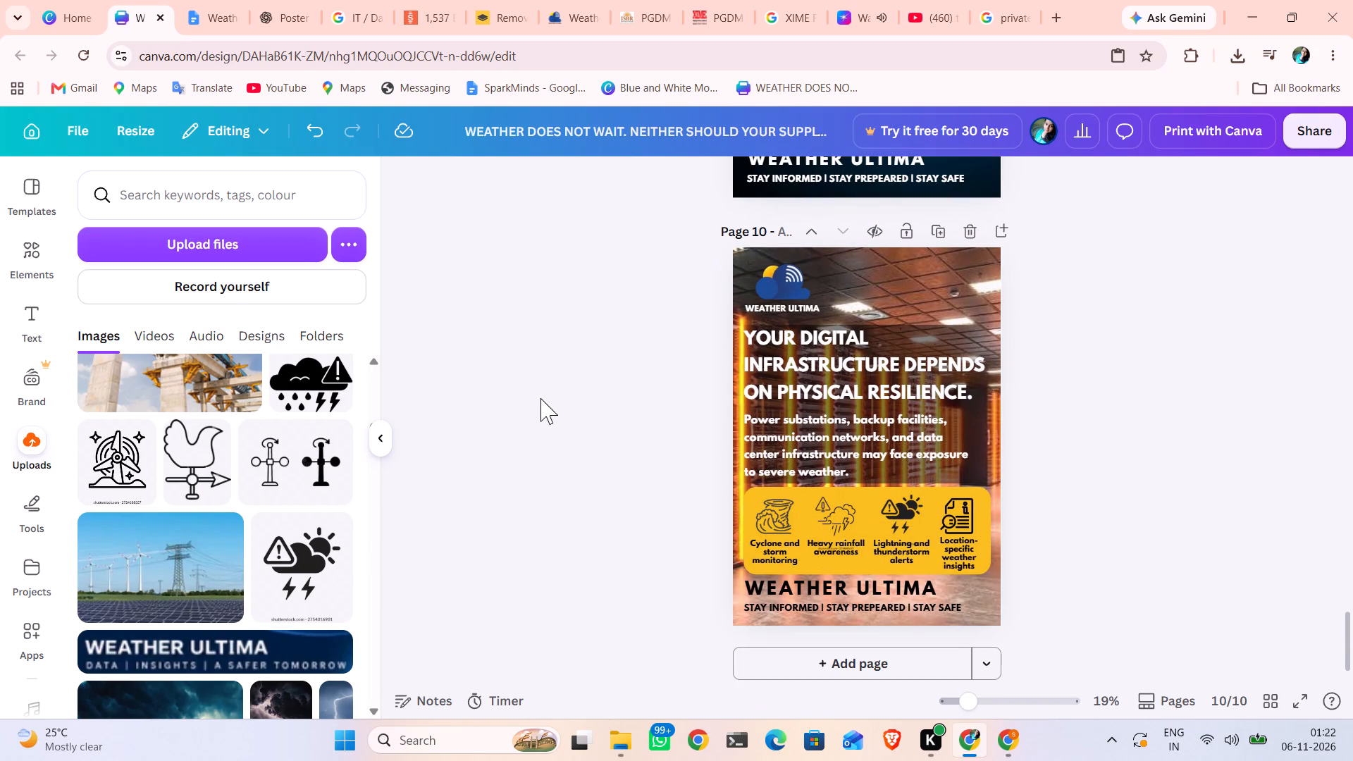
# Open the sharing and download options for the poster design.
pyautogui.click(1319, 125)
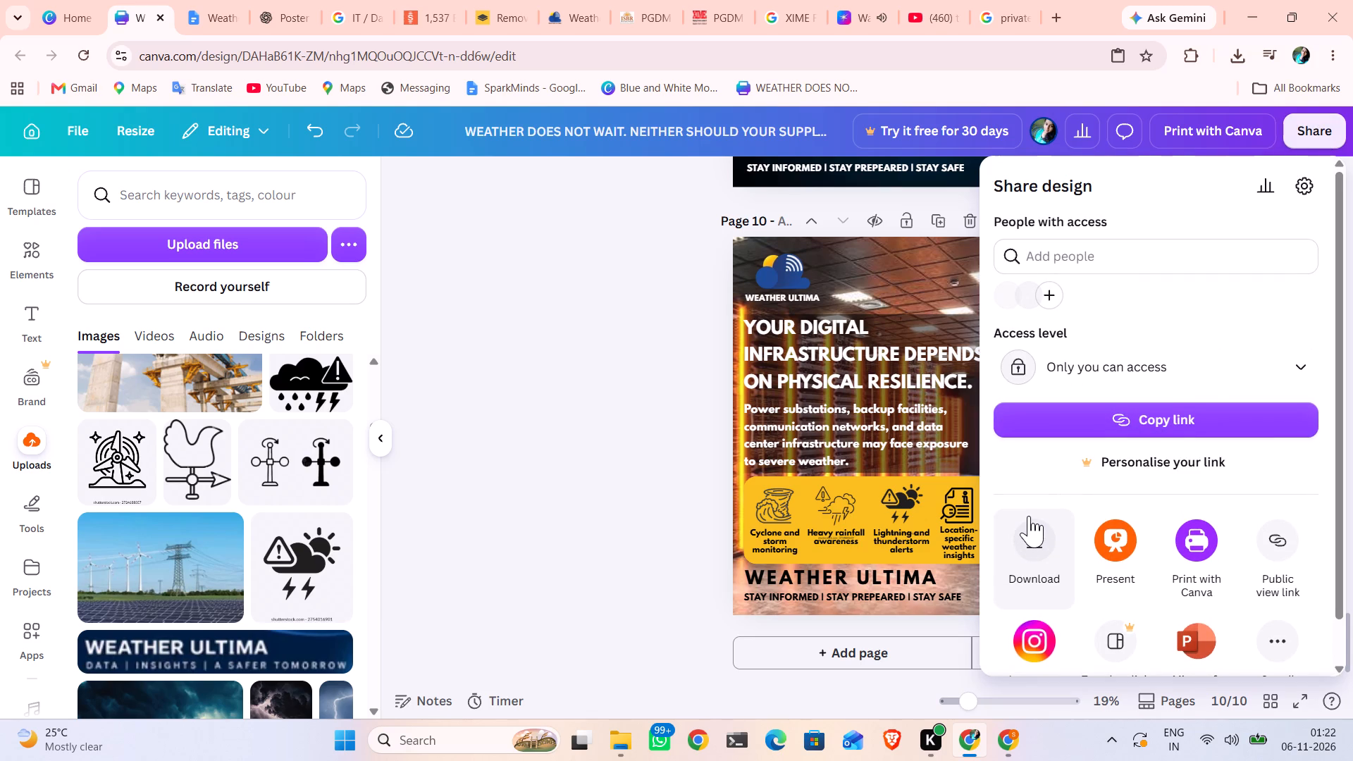
# Download all pages of the poster design as a PDF using the Digital preset.
pyautogui.click(1029, 516)
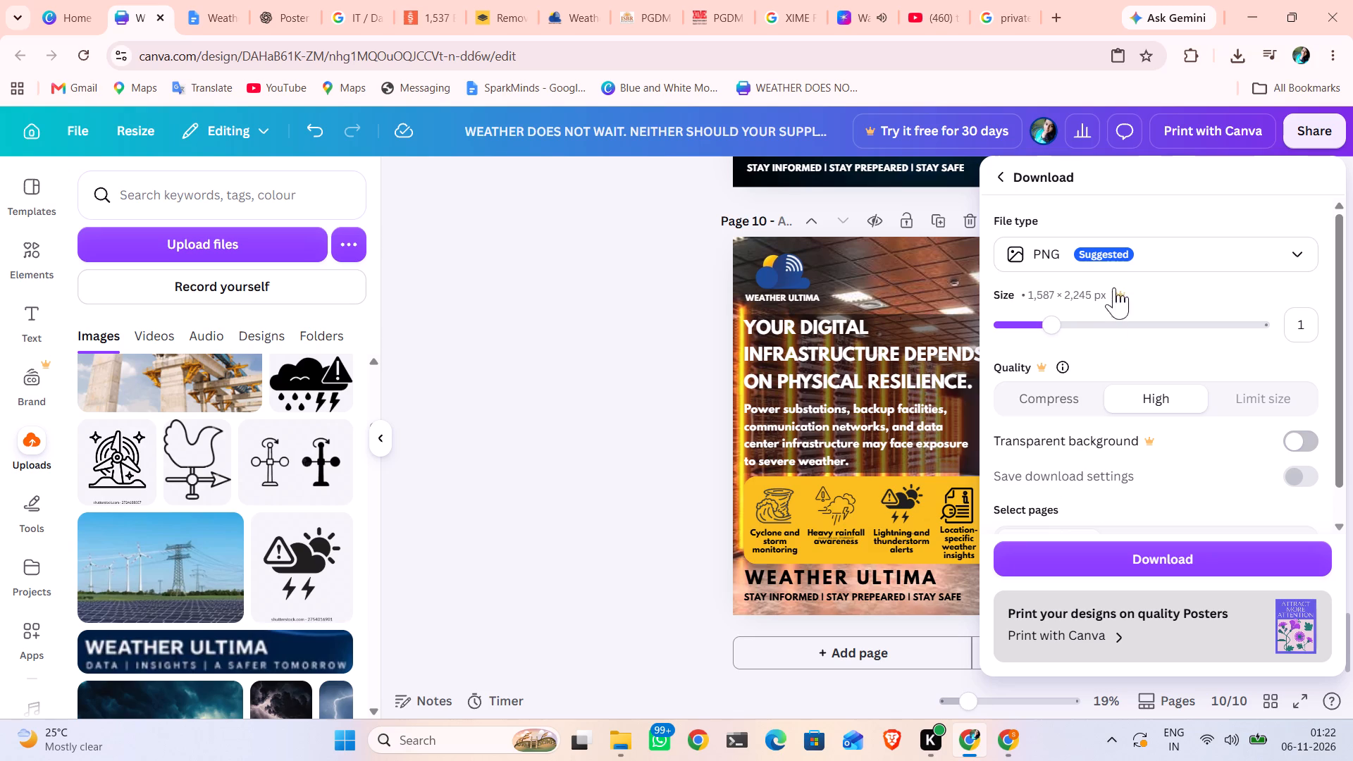
pyautogui.click(1116, 261)
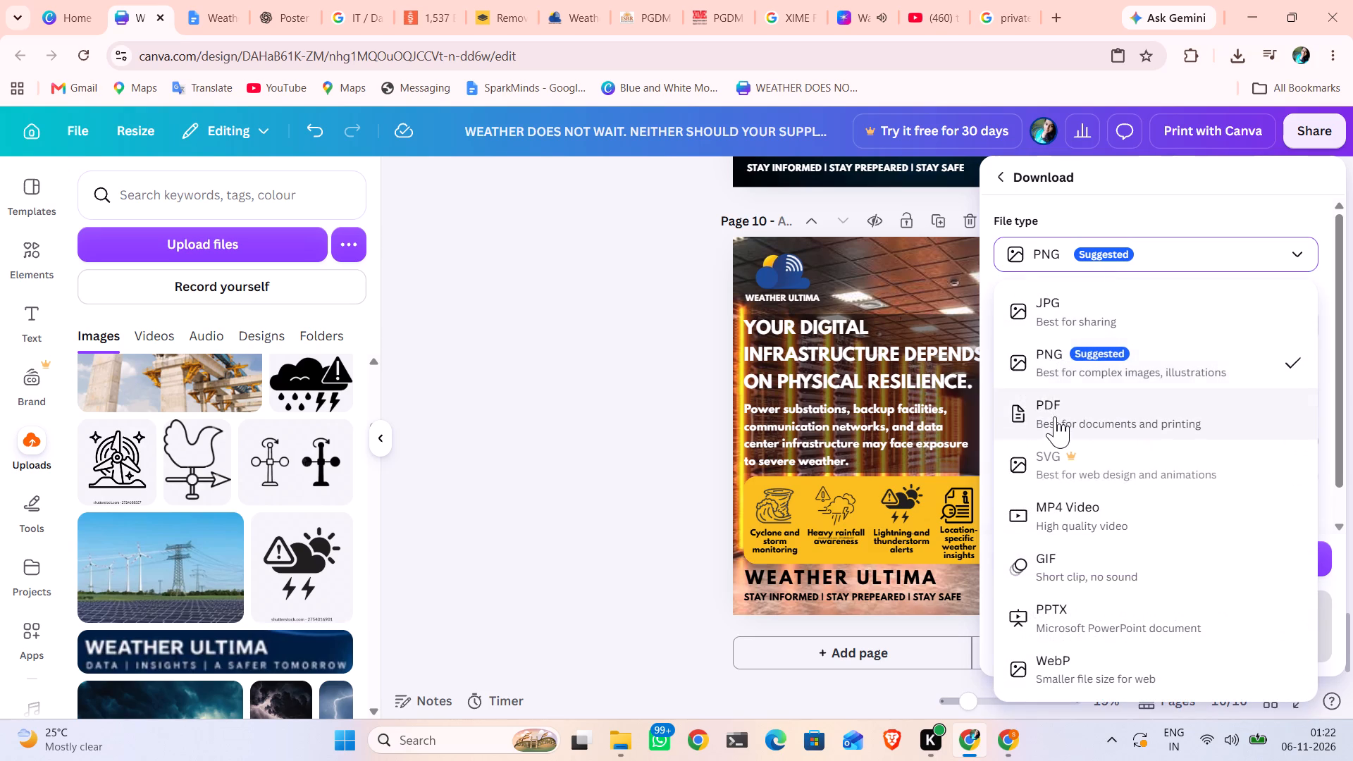
pyautogui.click(1055, 419)
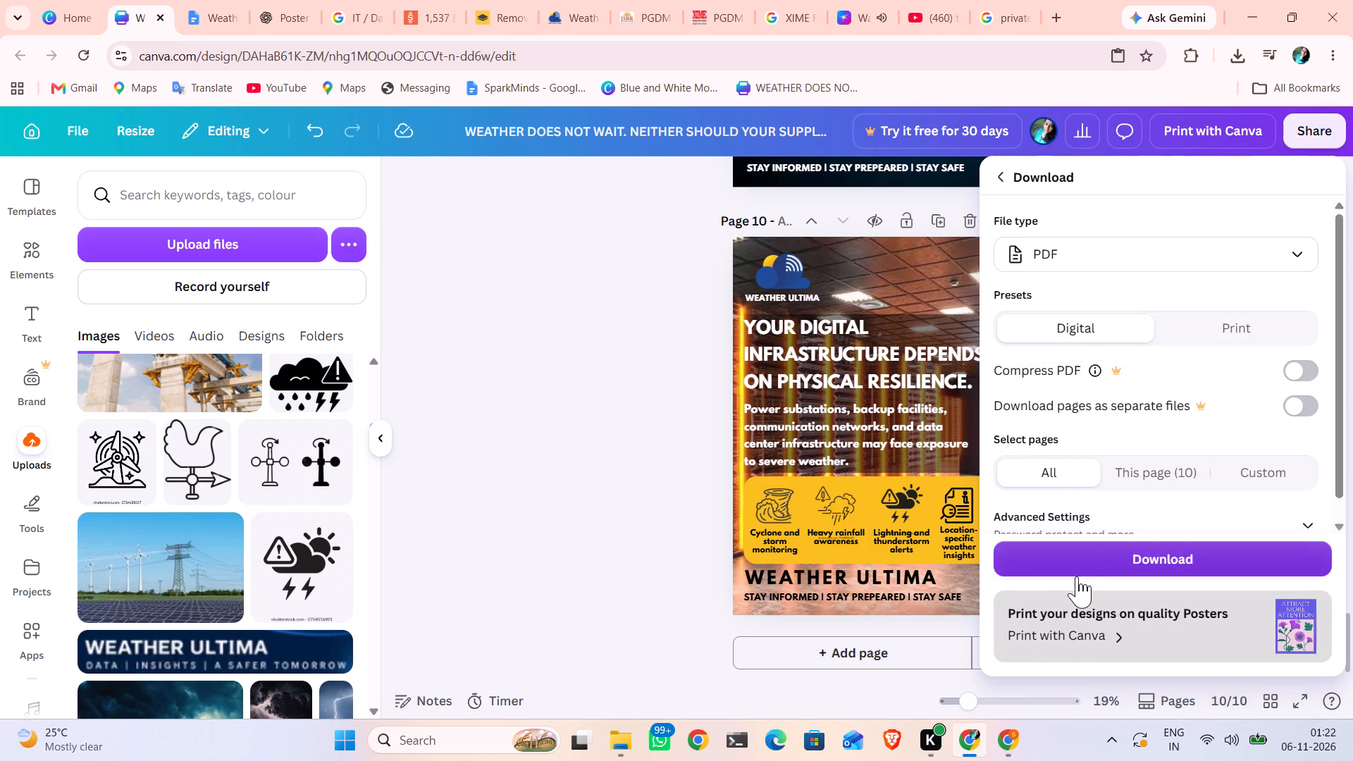
pyautogui.click(1087, 554)
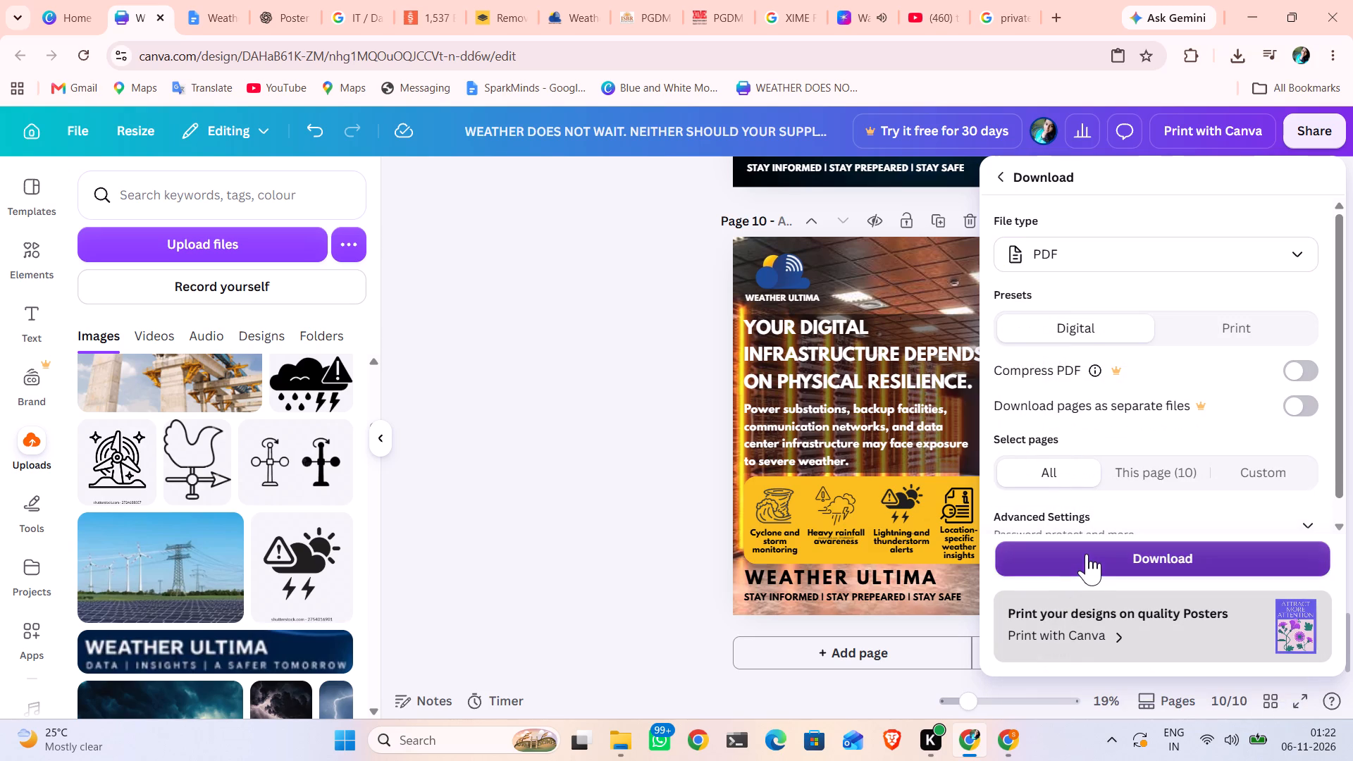
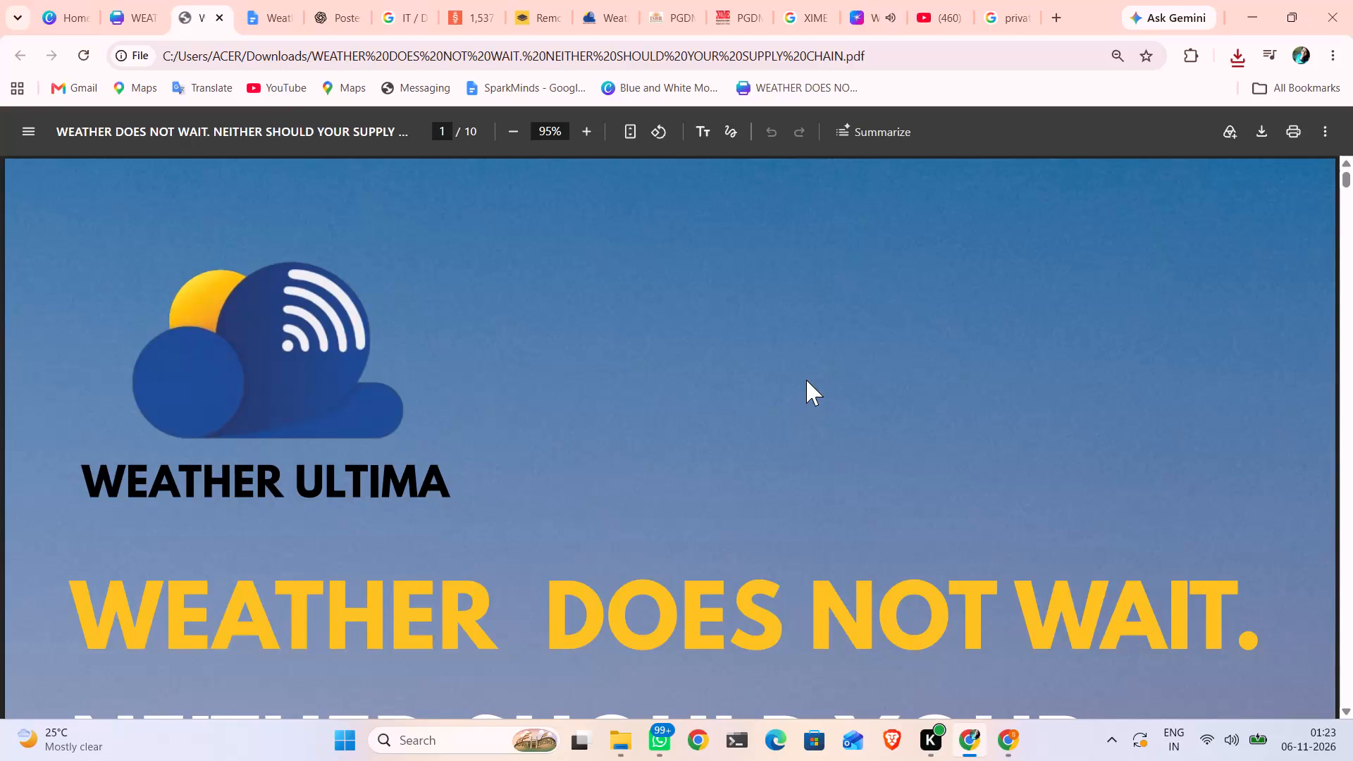
# Review the exported poster PDF from page 1 through page 10, checking each poster's text, icons and WEATHER ULTIMA footer.
pyautogui.scroll(-6, 805, 373)
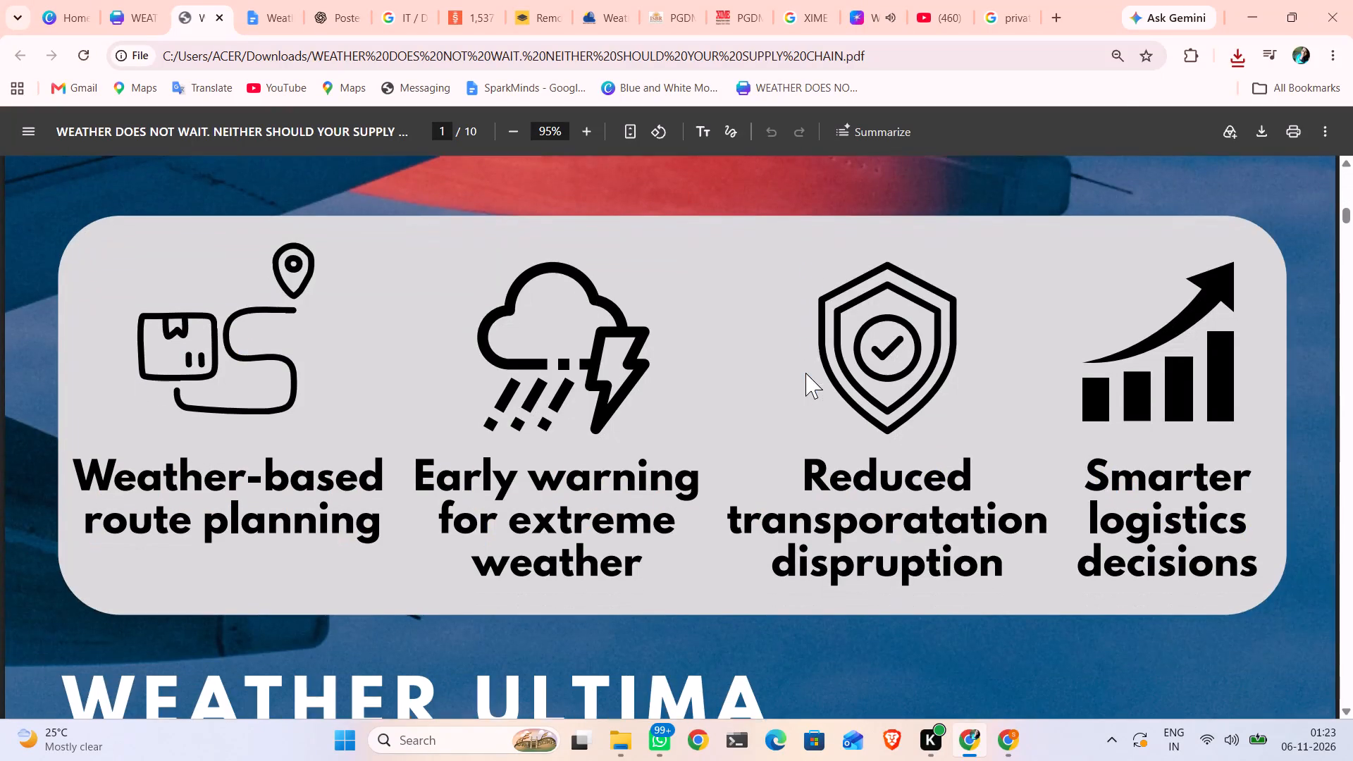
pyautogui.scroll(-12, 805, 373)
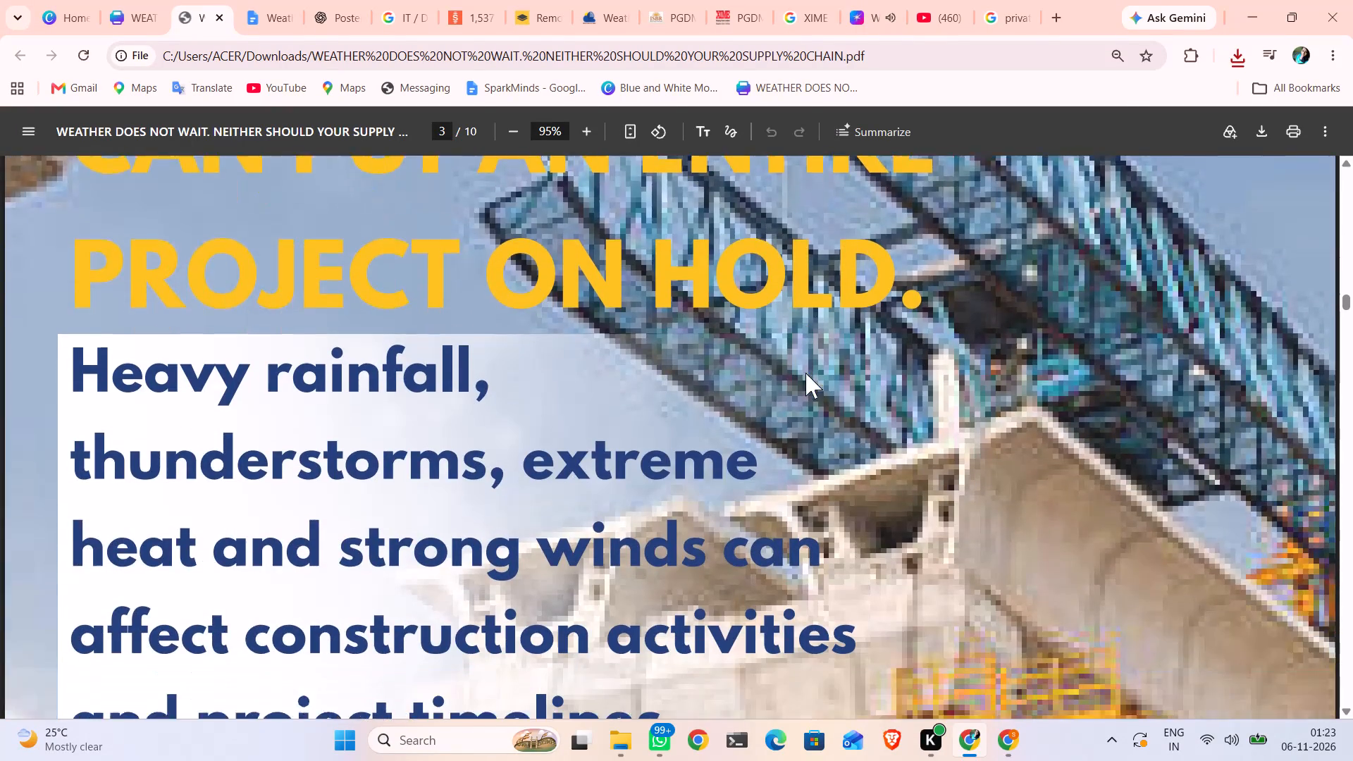
pyautogui.scroll(-4, 805, 373)
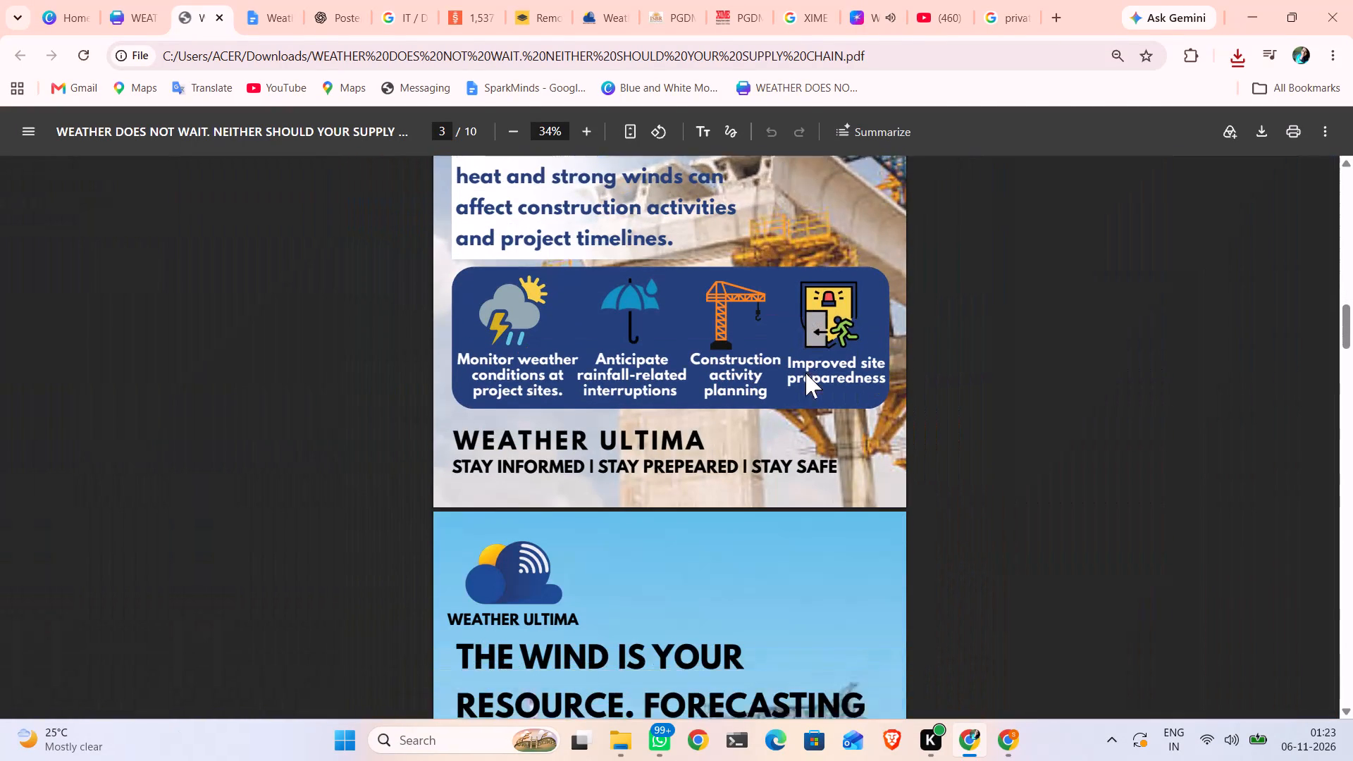
pyautogui.scroll(-18, 805, 373)
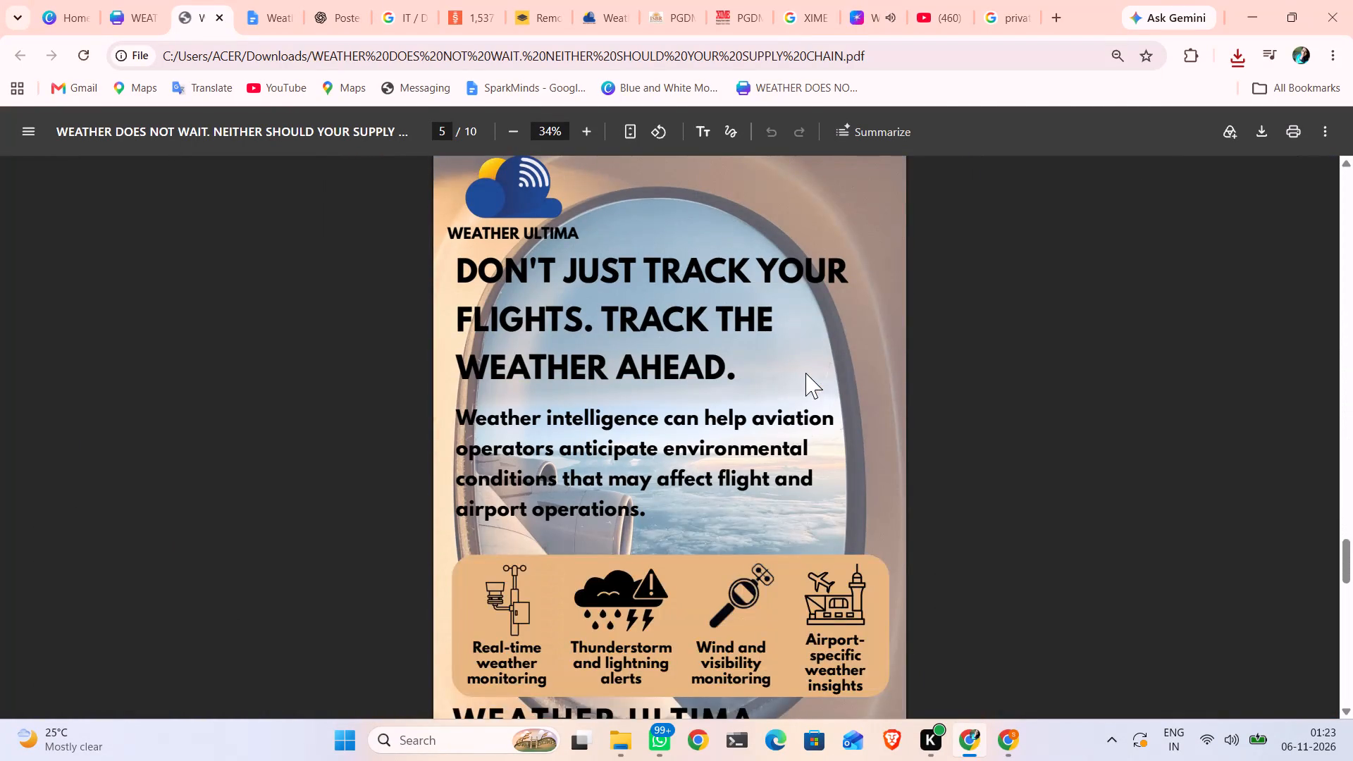
pyautogui.scroll(-10, 805, 373)
pyautogui.scroll(1, 805, 373)
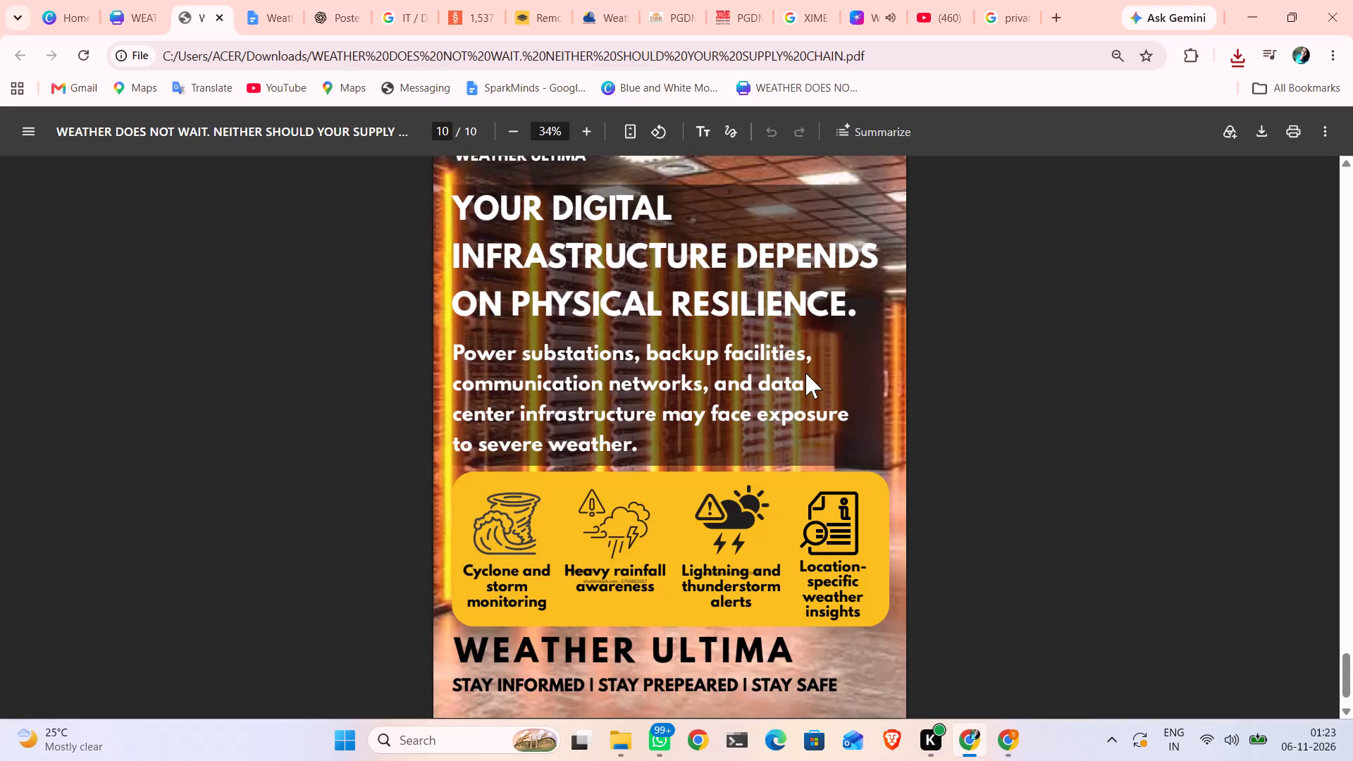
pyautogui.scroll(1, 805, 373)
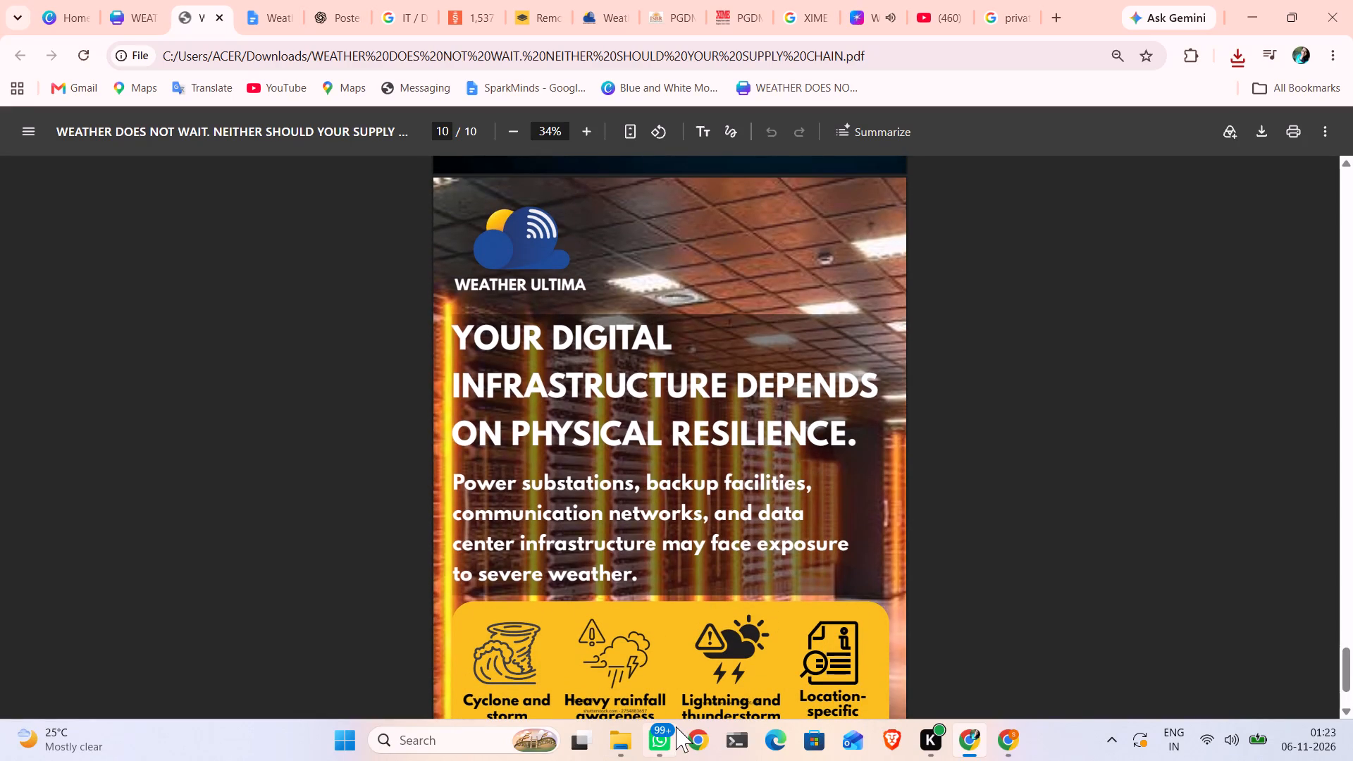